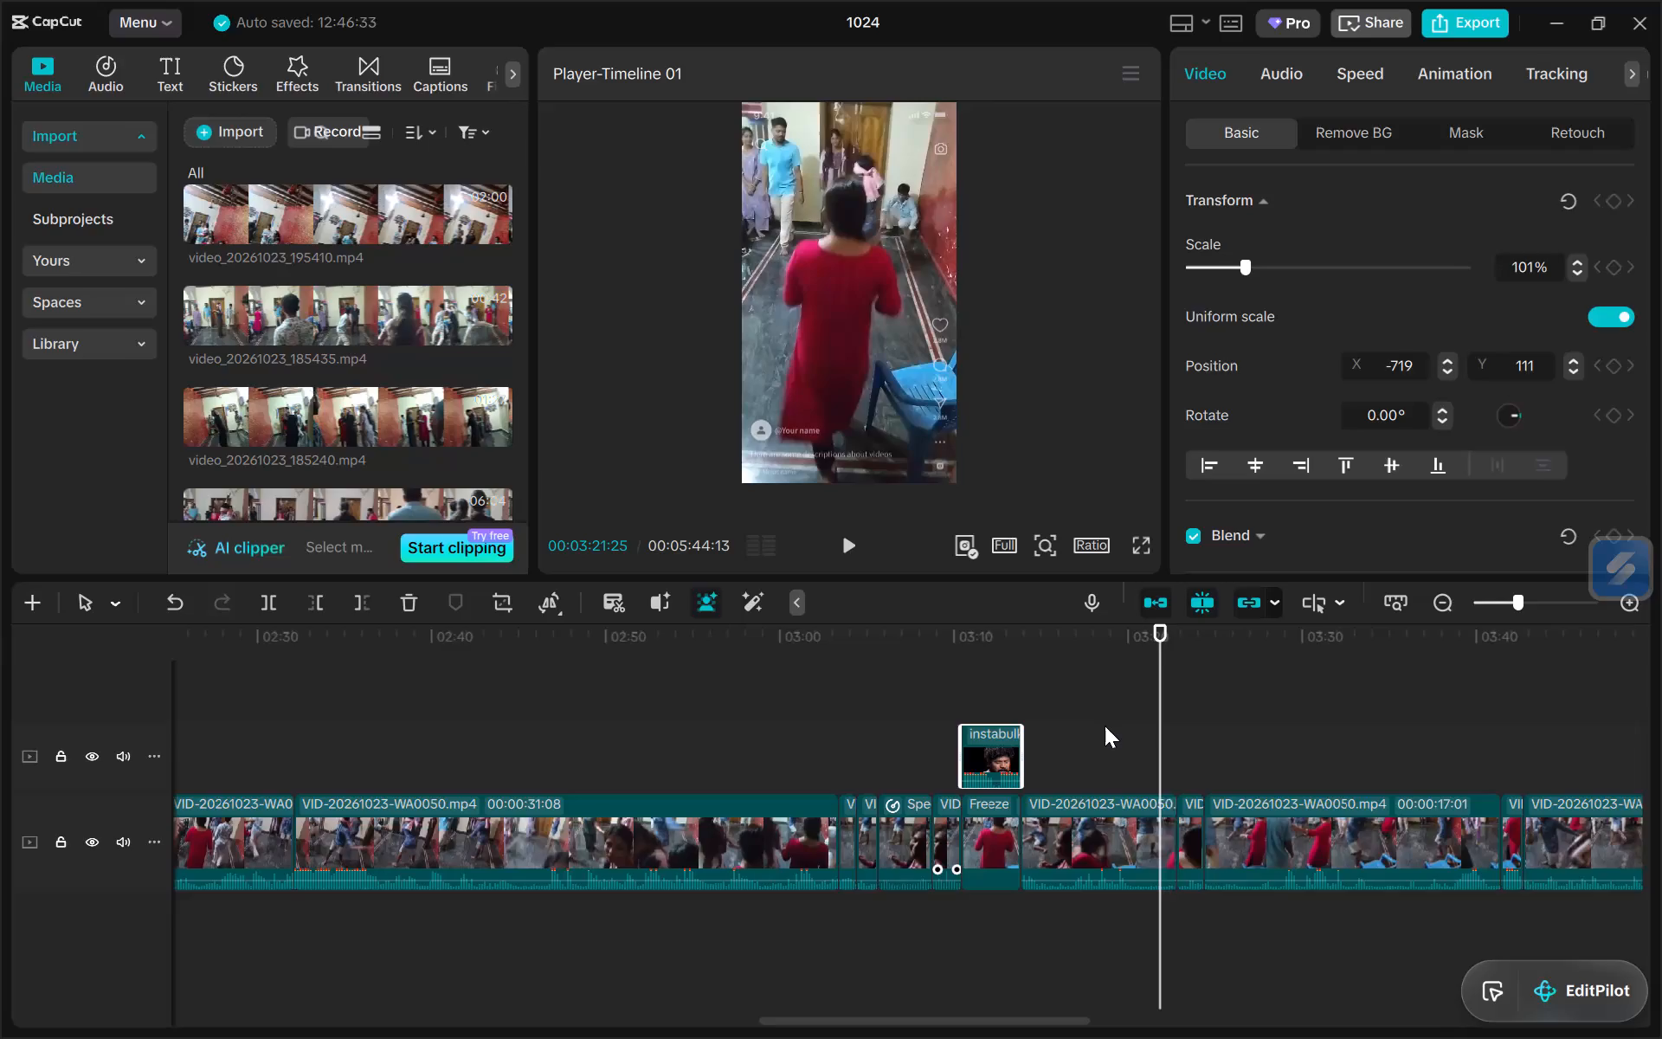
# Examine the dance footage frame by frame from 03:21:25 up to 03:22:22.
pyautogui.press('Right')
pyautogui.press('Right')
pyautogui.press('Right')
pyautogui.press('Right')
pyautogui.press('Right')
pyautogui.press('Right')
pyautogui.press('Right')
pyautogui.press('Right')
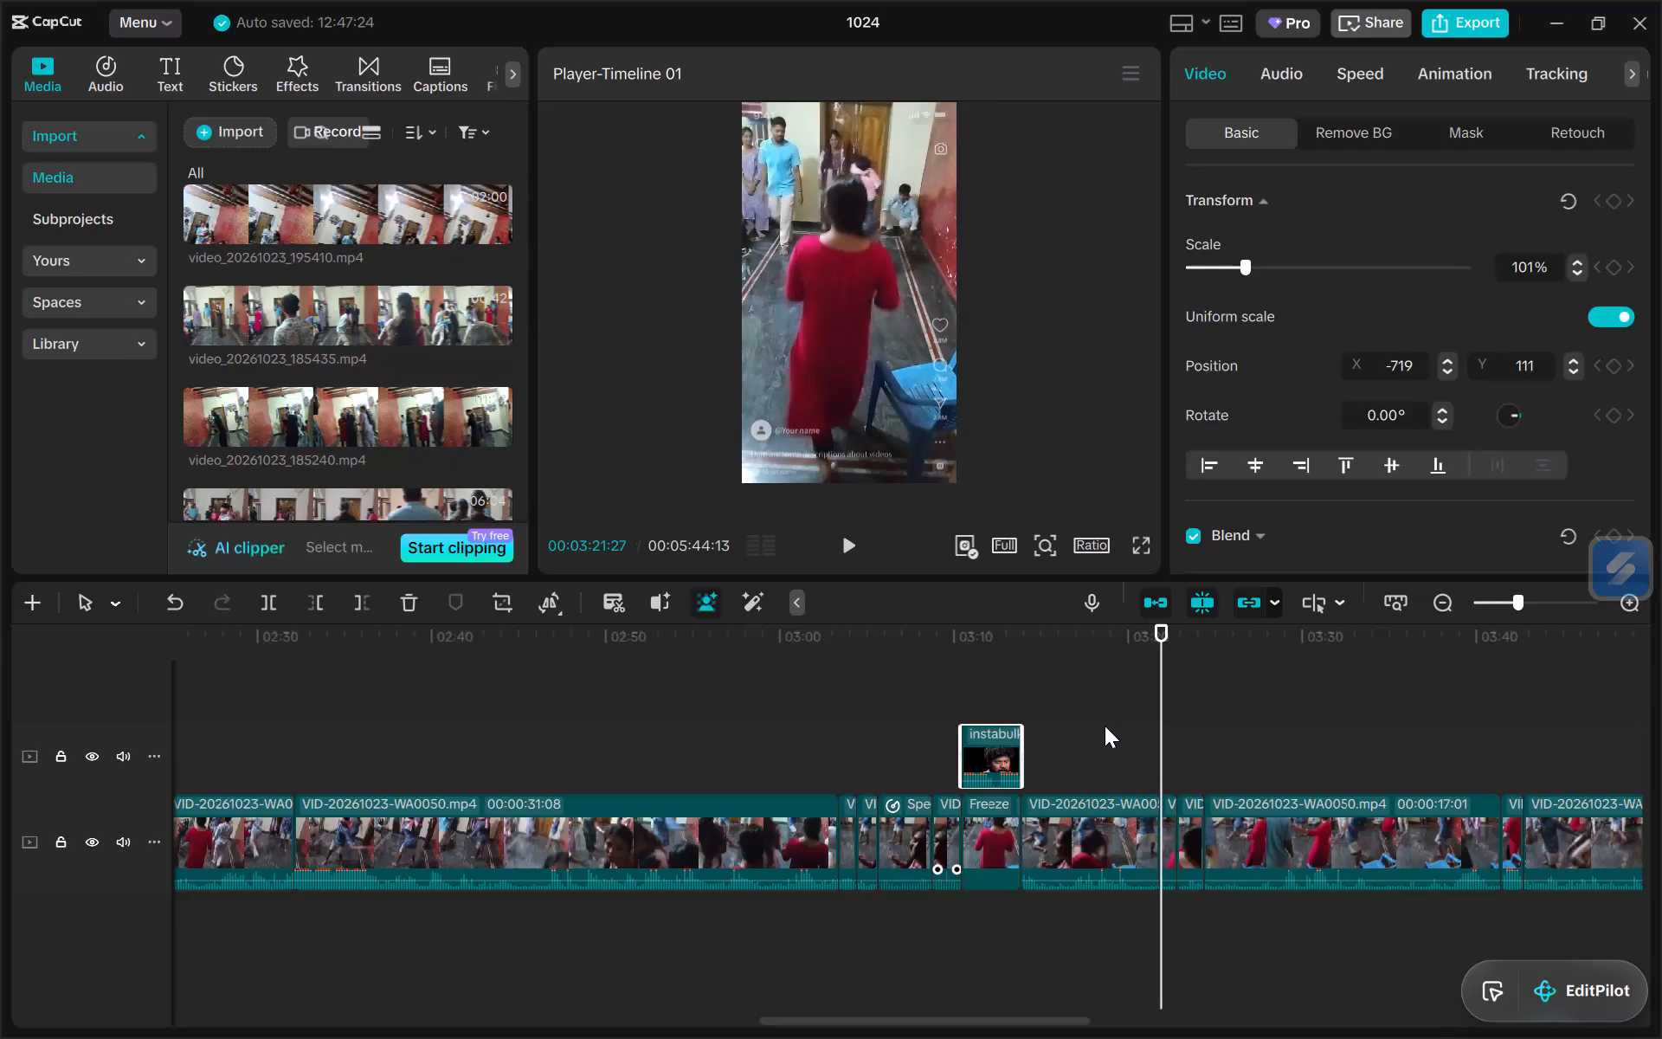
pyautogui.press('Right')
pyautogui.press('Right')
pyautogui.press('Right')
pyautogui.press('Right')
pyautogui.press('Right')
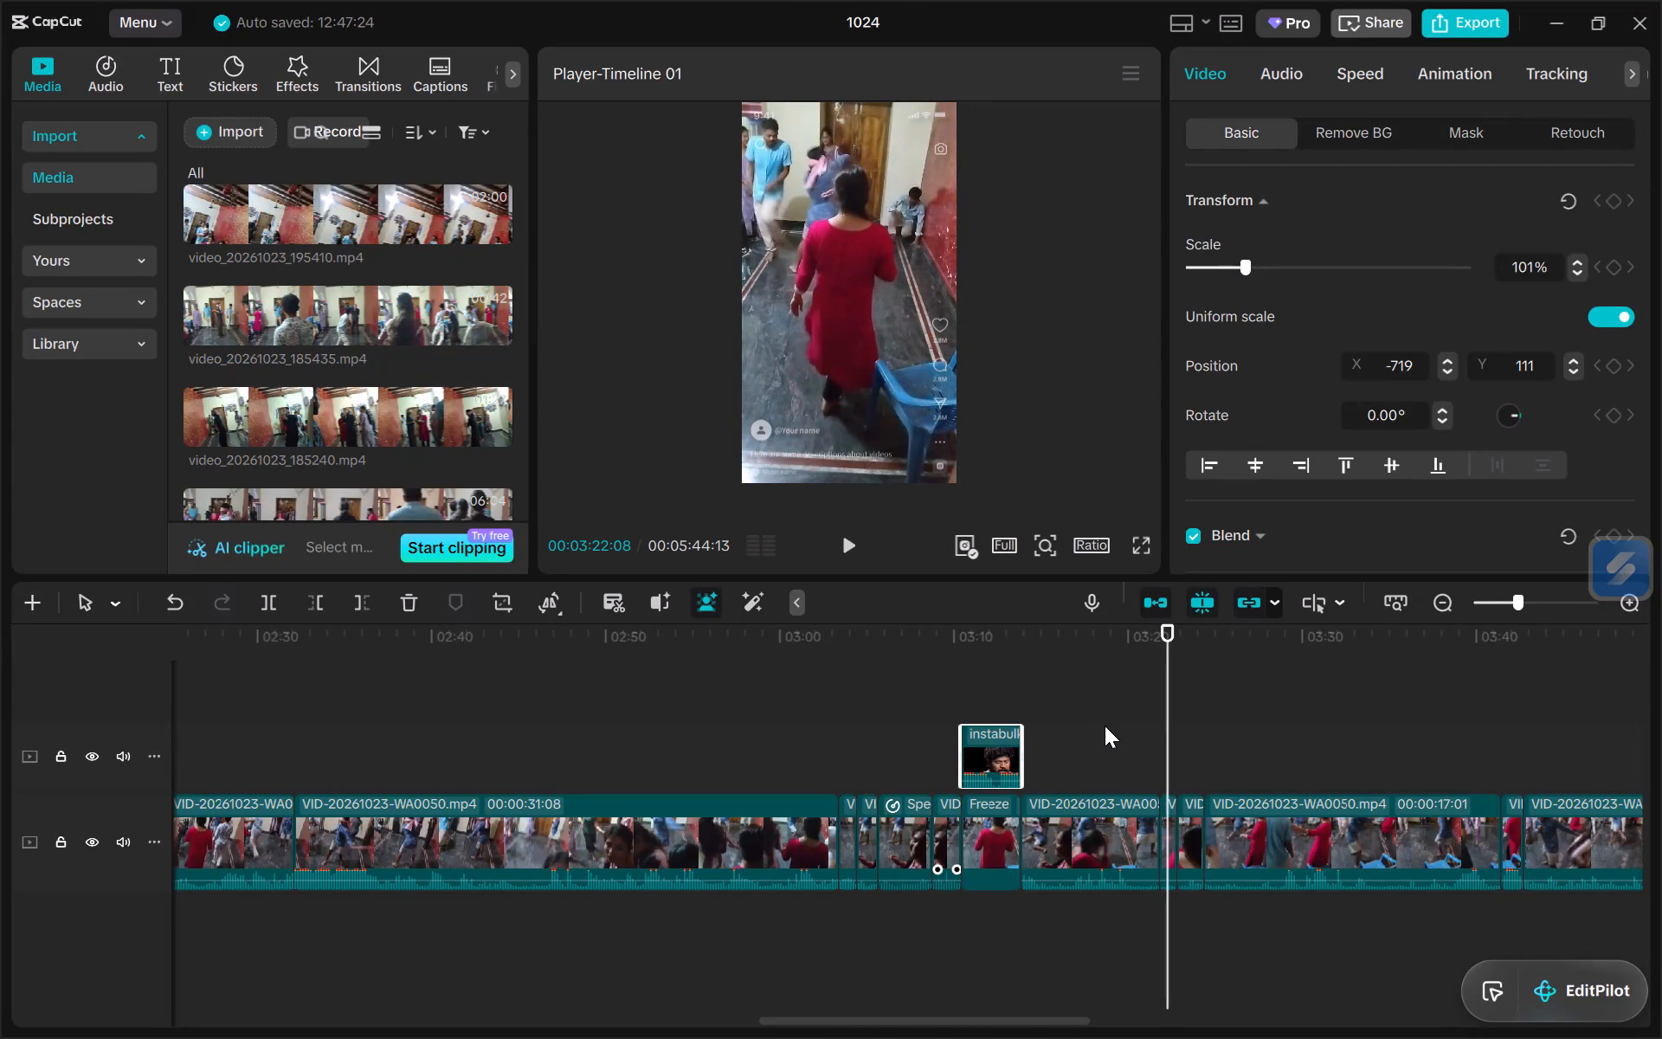
pyautogui.press('Right')
pyautogui.press('Right')
pyautogui.press('Right')
pyautogui.press('Right')
pyautogui.press('Right')
pyautogui.press('Right')
pyautogui.press('Right')
pyautogui.press('Right')
pyautogui.press('Right')
pyautogui.press('Right')
pyautogui.press('Right')
pyautogui.press('Right')
pyautogui.press('Right')
pyautogui.press('Right')
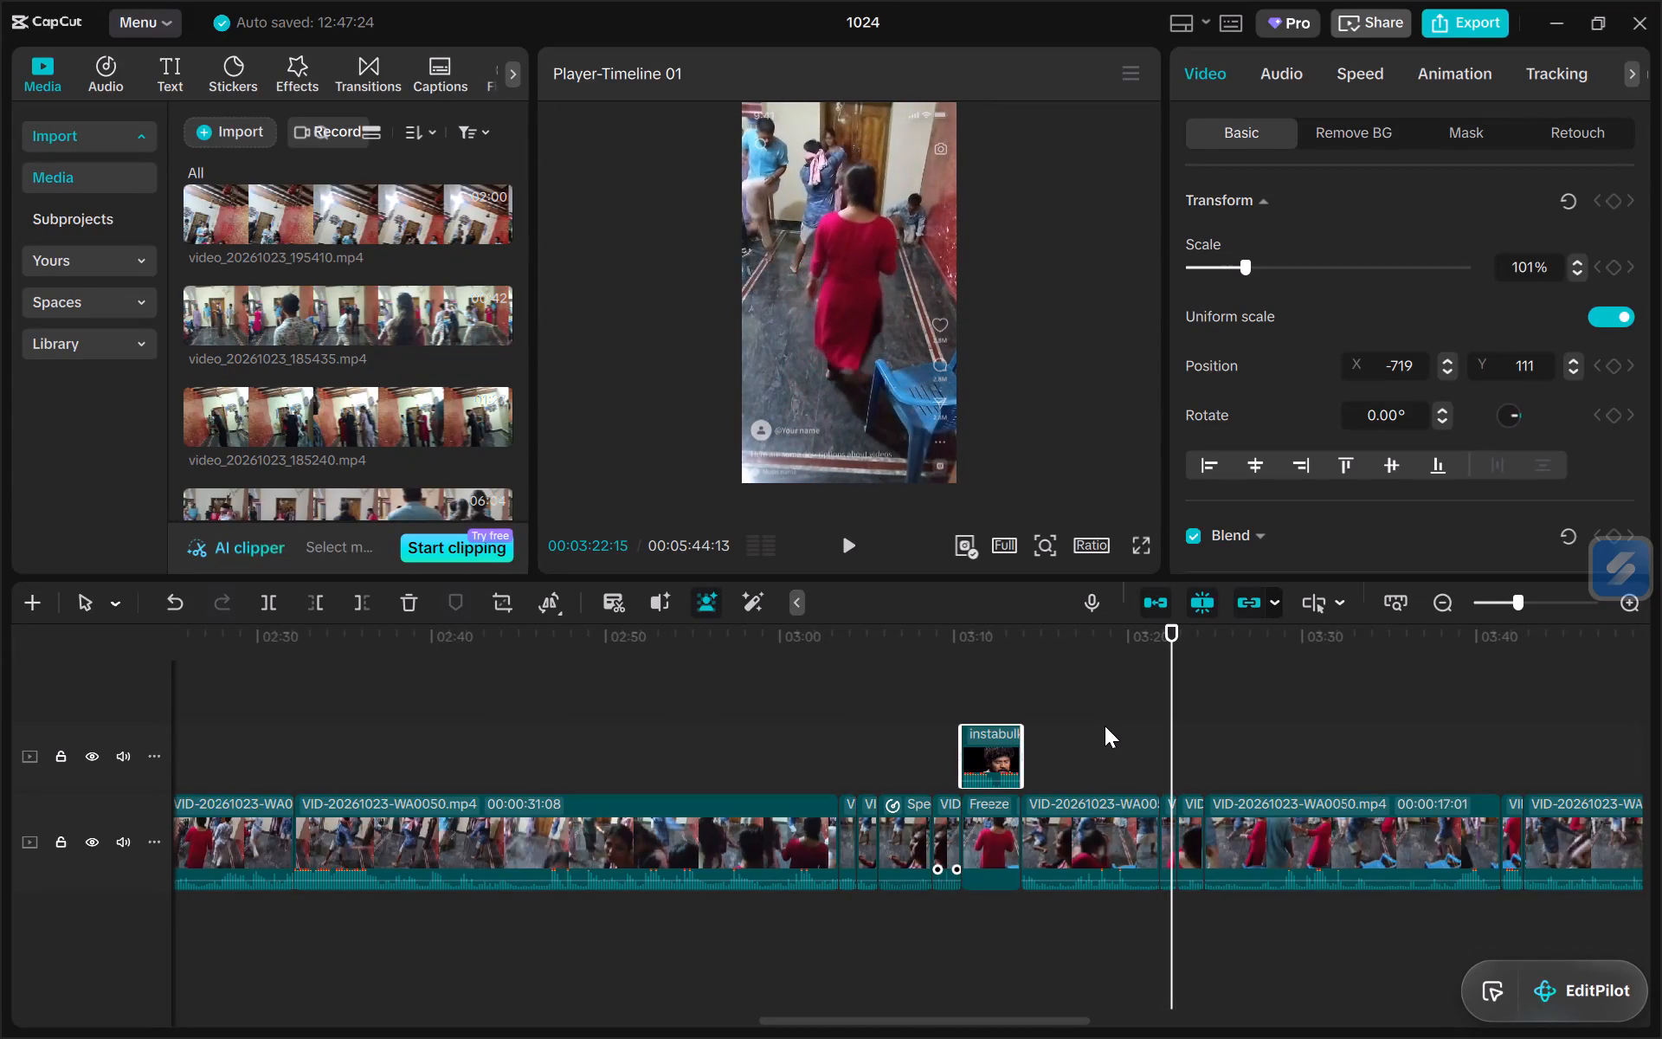
# Copy the short main-track clip ending at about 03:22:22 and paste it at 03:22:25 on the overlay track.
pyautogui.click(1168, 839)
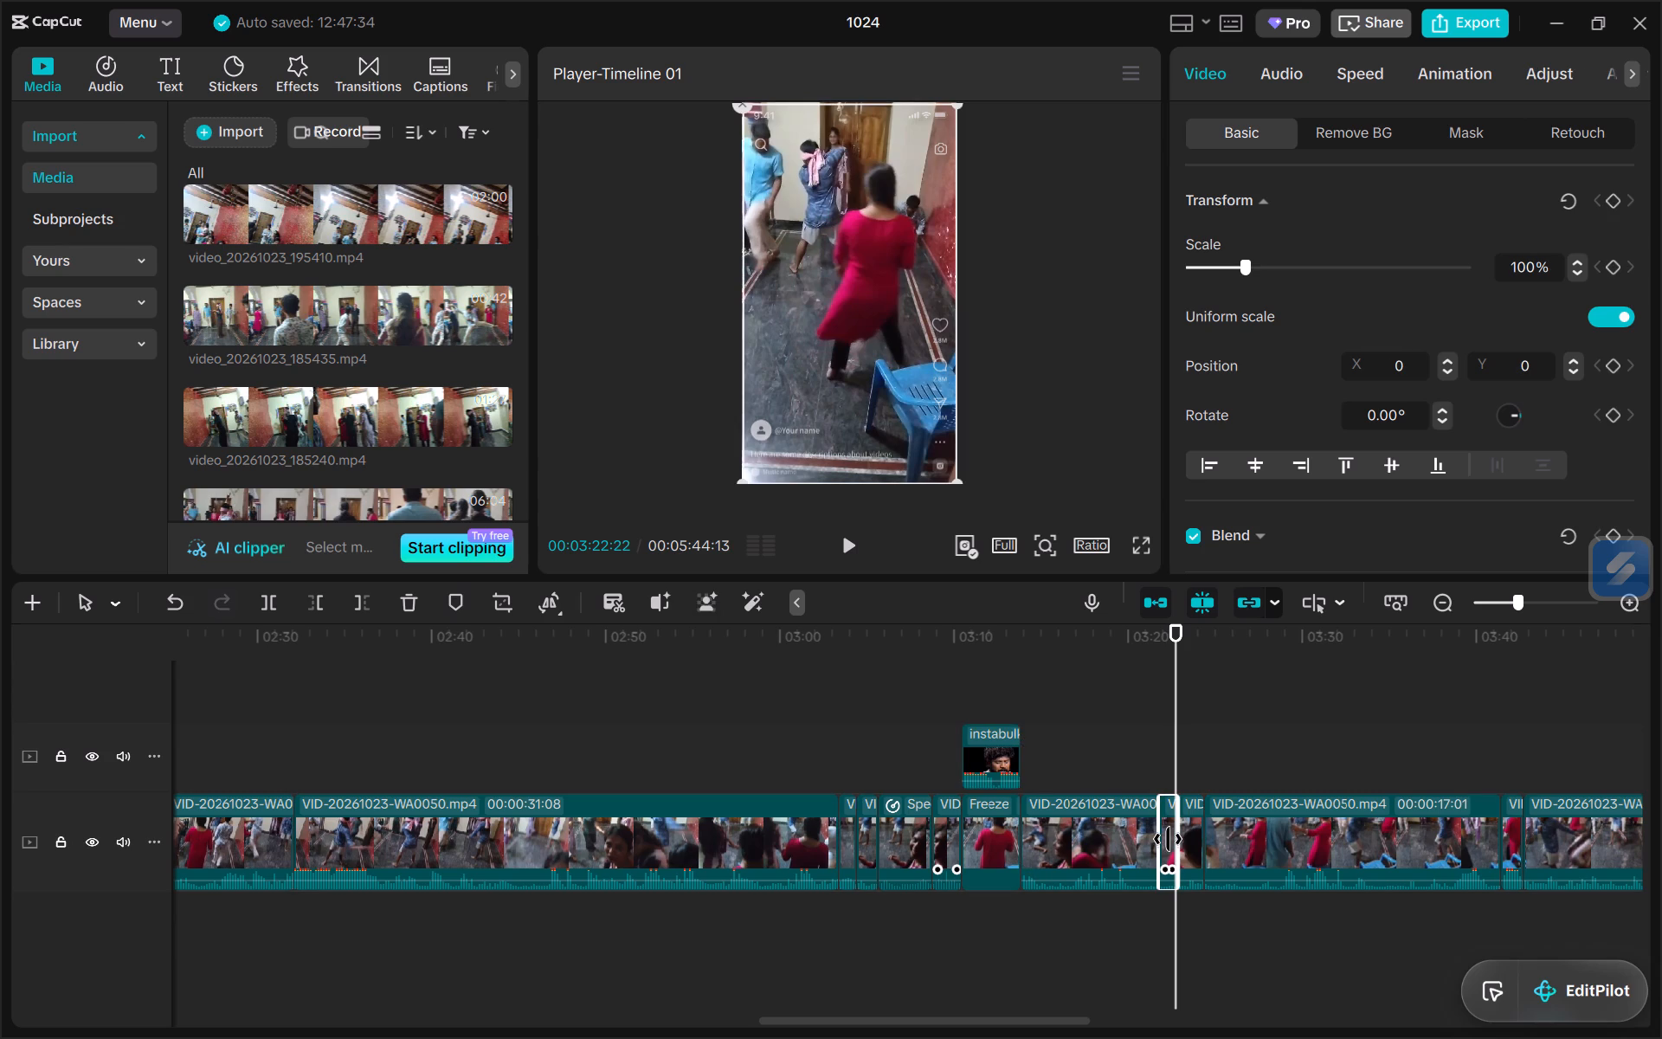
pyautogui.hotkey('ctrl', 'c')
pyautogui.click(1178, 738)
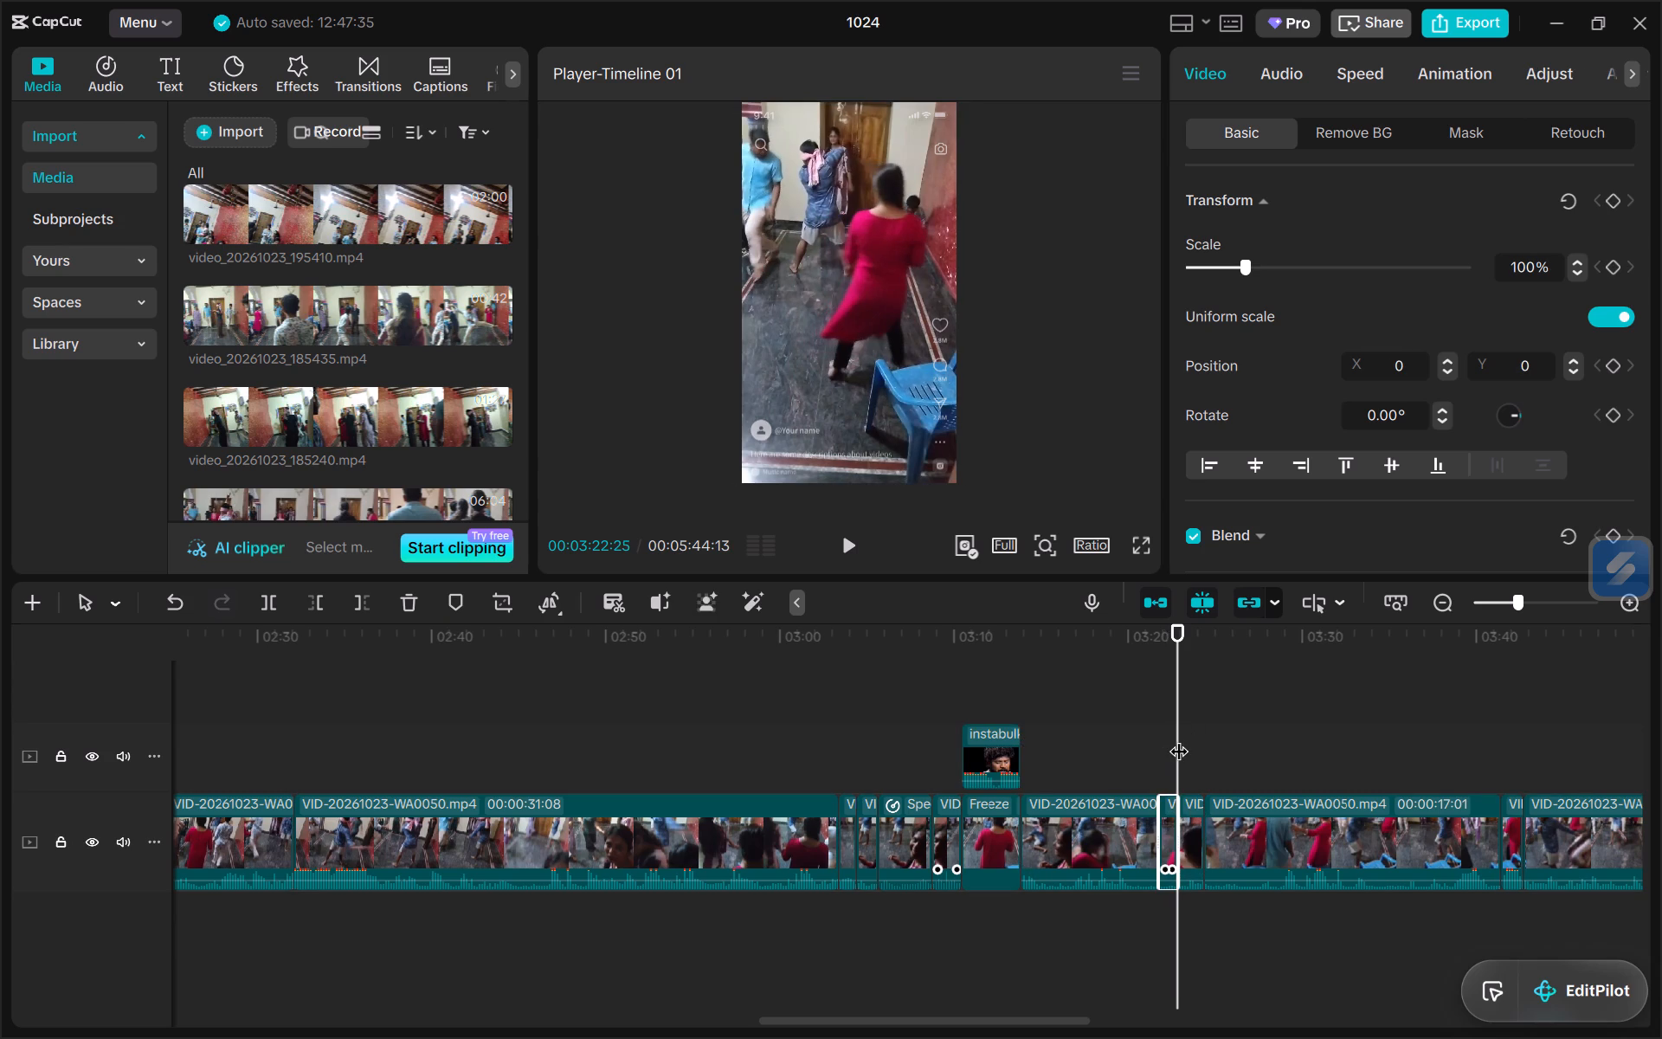
pyautogui.hotkey('ctrl', 'v')
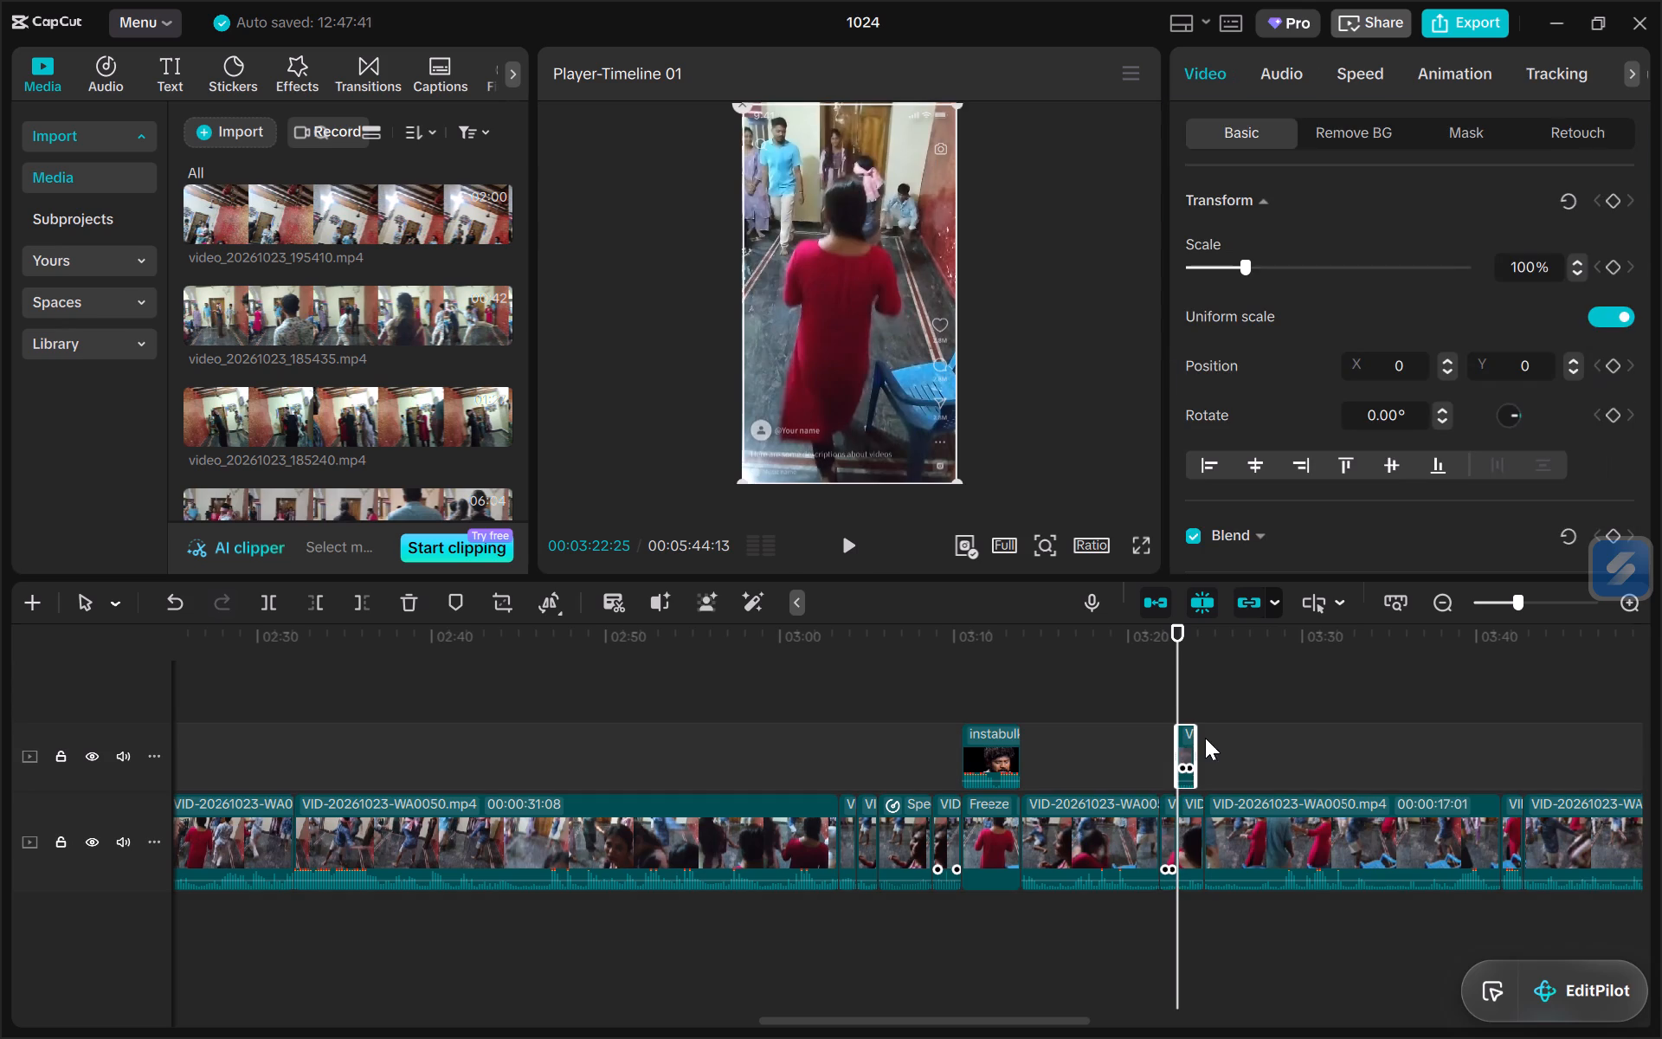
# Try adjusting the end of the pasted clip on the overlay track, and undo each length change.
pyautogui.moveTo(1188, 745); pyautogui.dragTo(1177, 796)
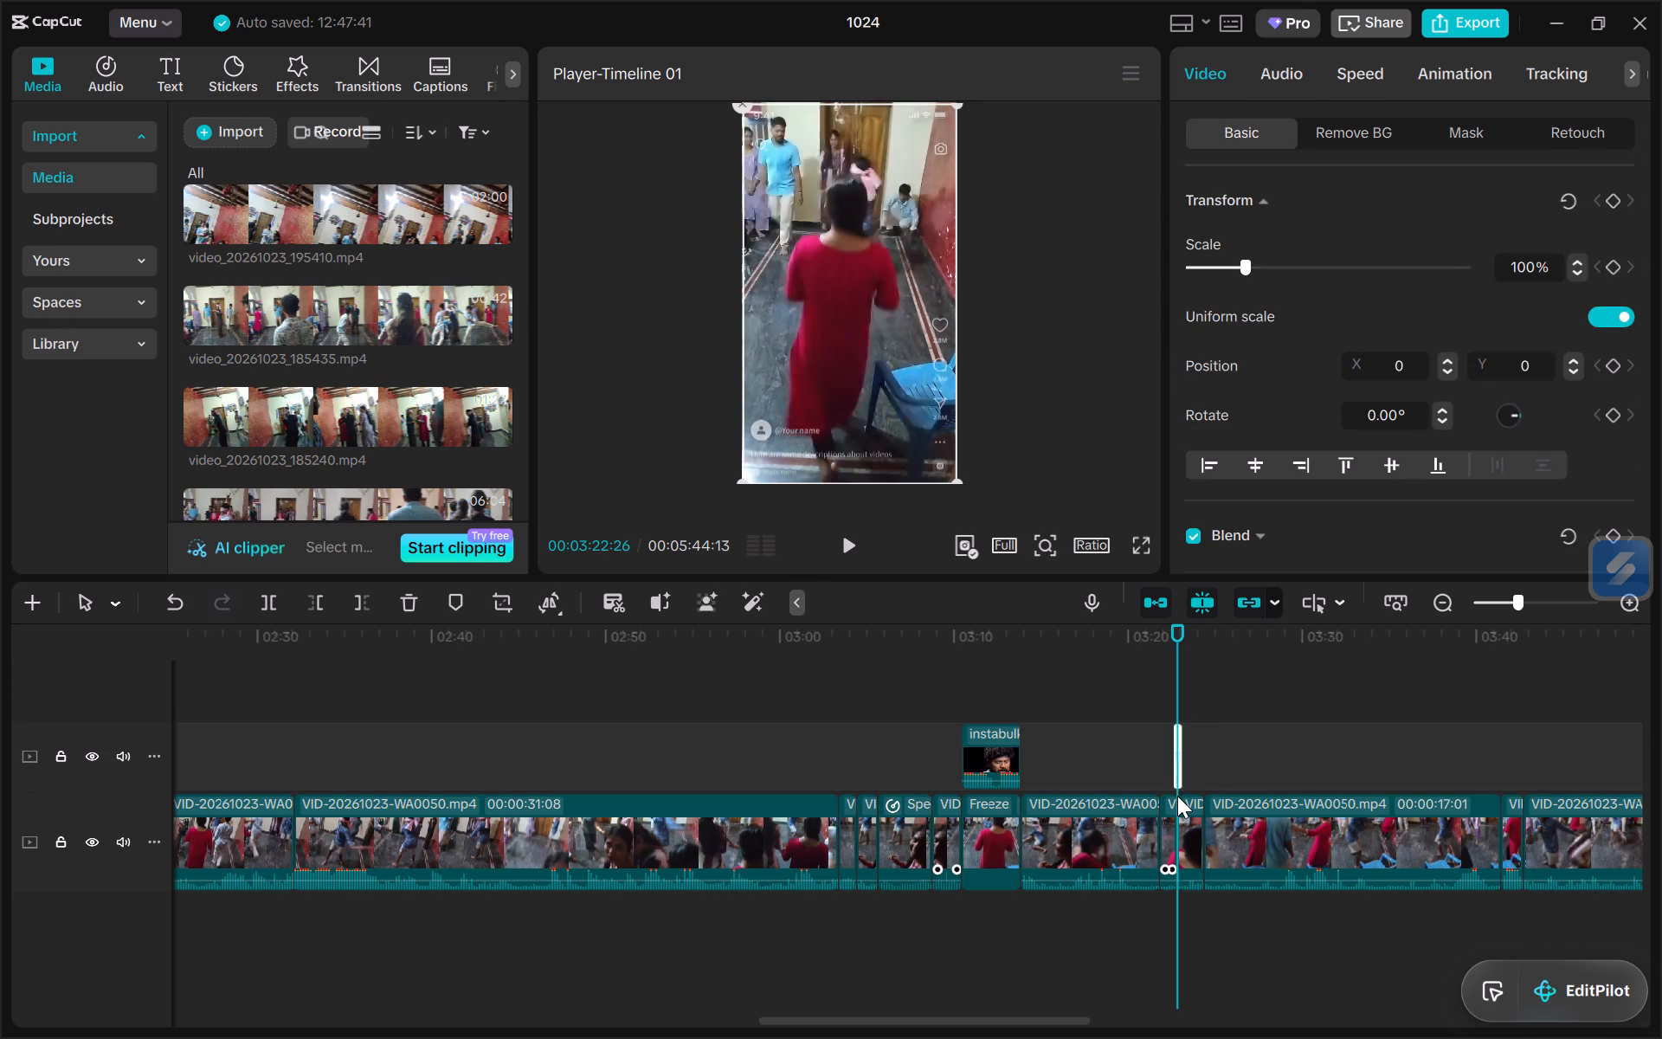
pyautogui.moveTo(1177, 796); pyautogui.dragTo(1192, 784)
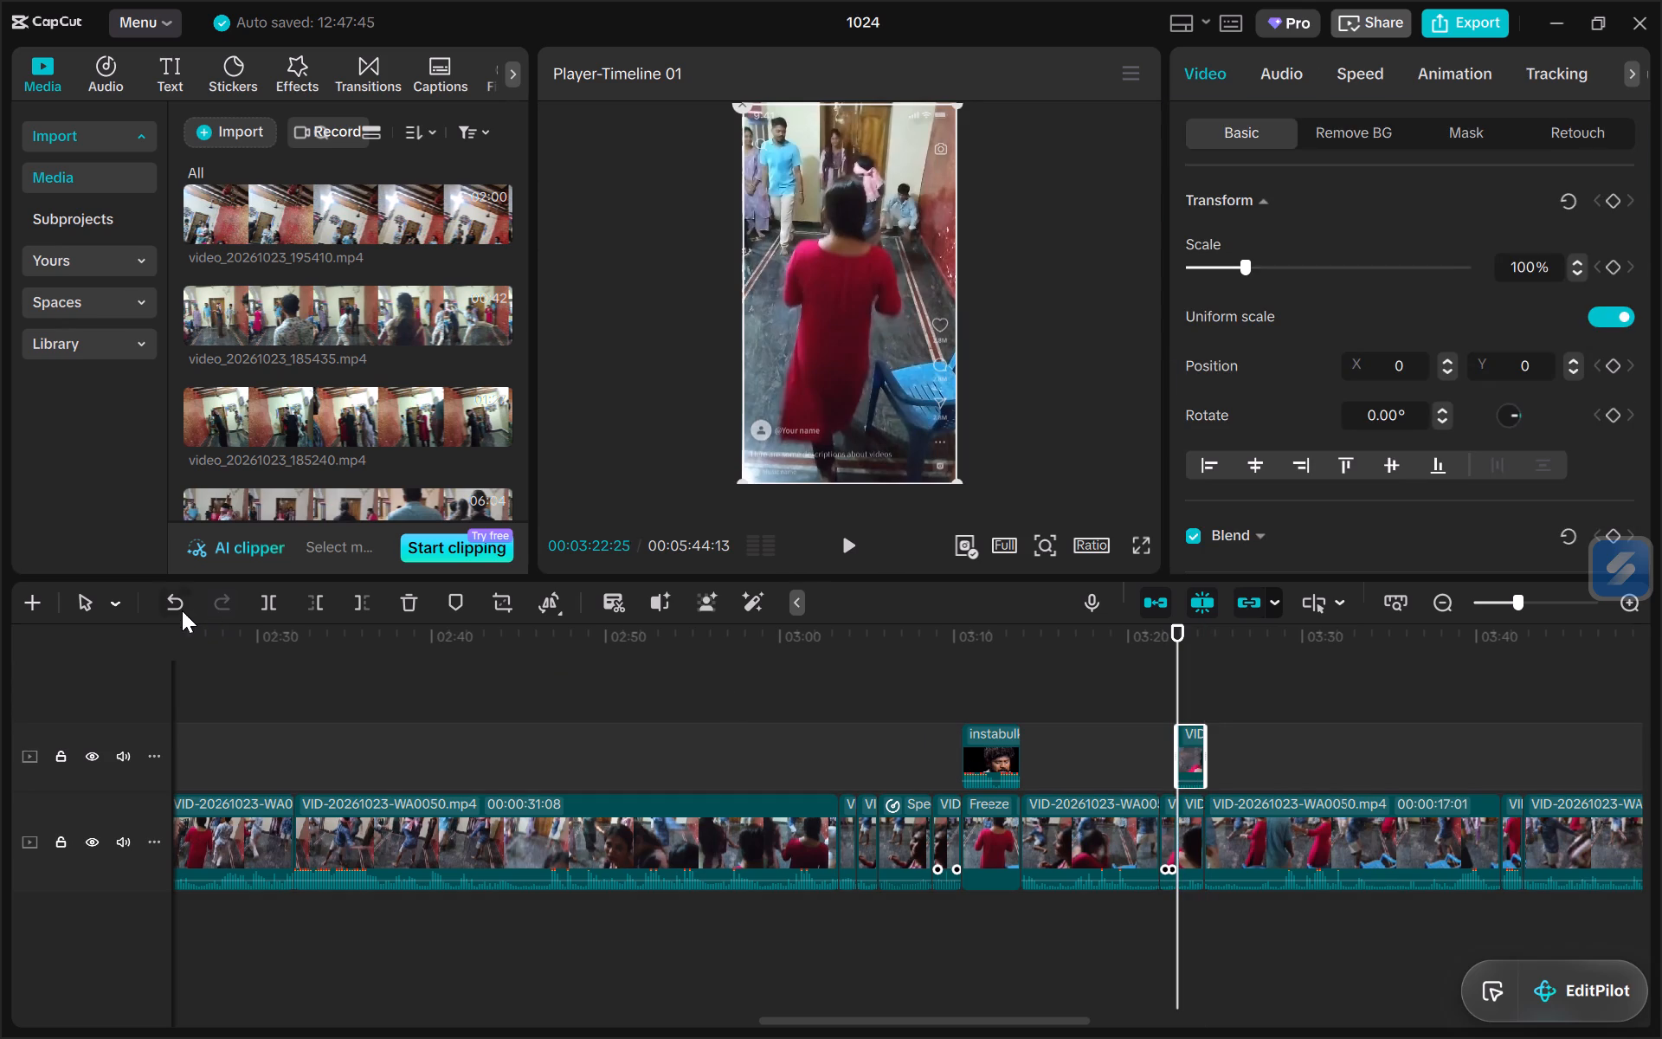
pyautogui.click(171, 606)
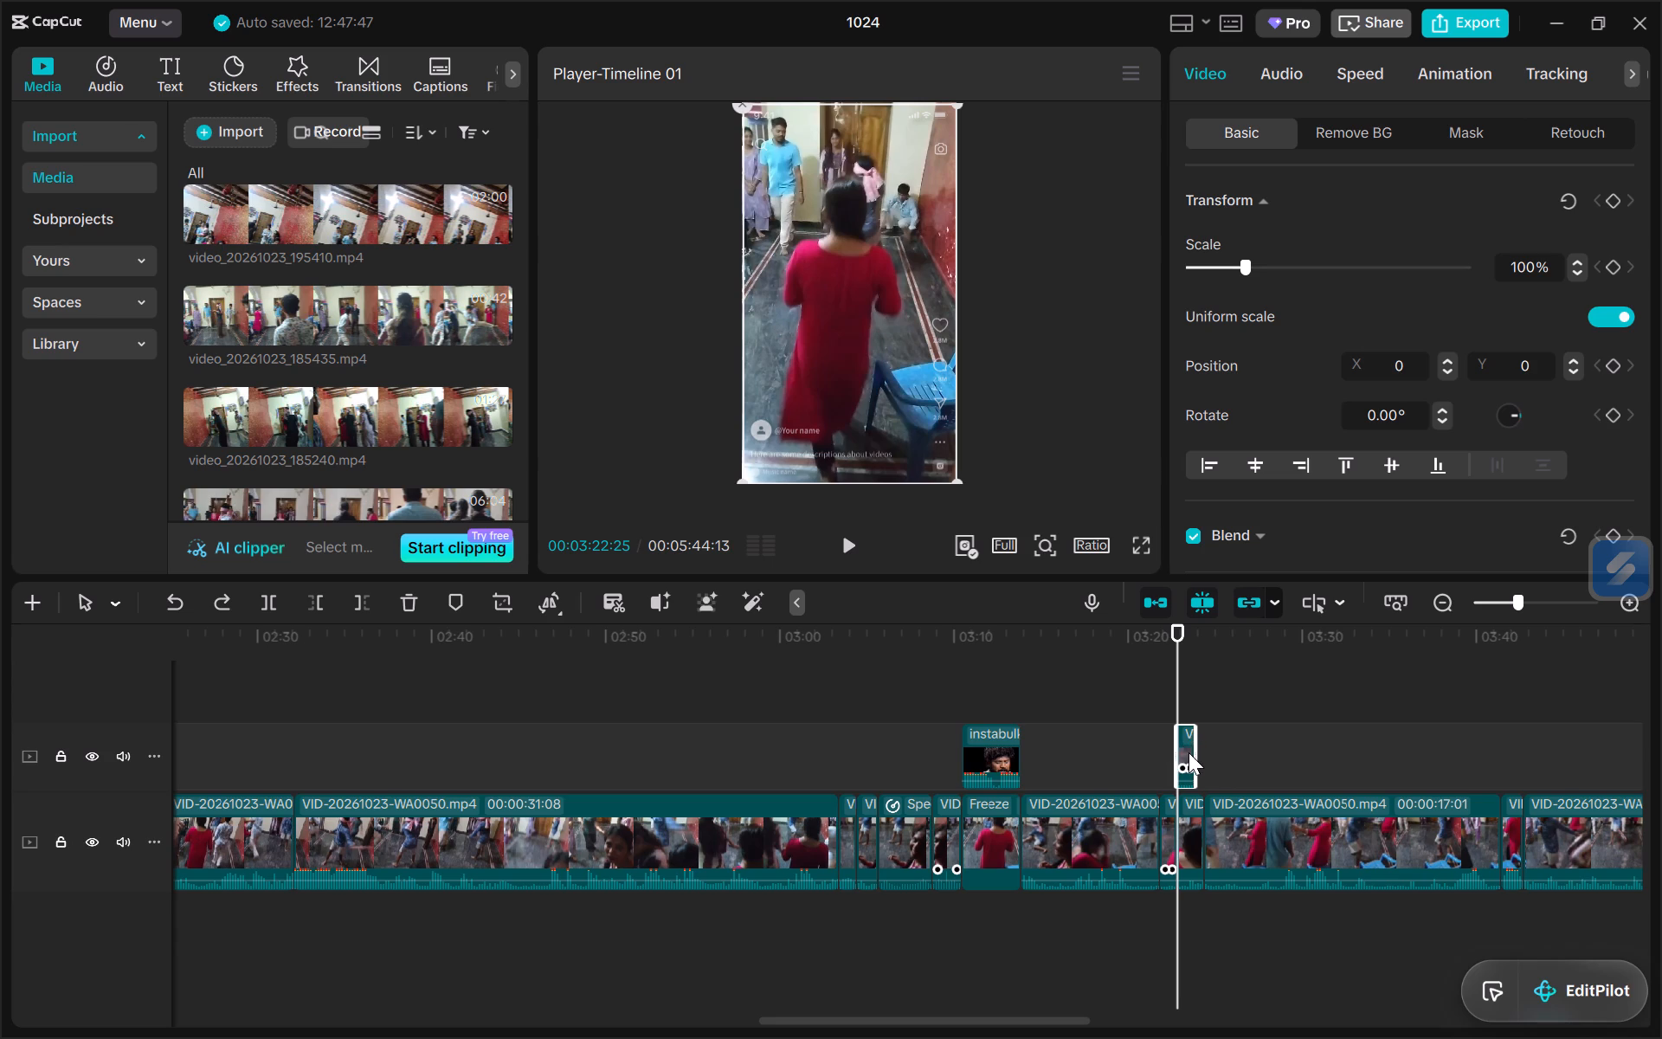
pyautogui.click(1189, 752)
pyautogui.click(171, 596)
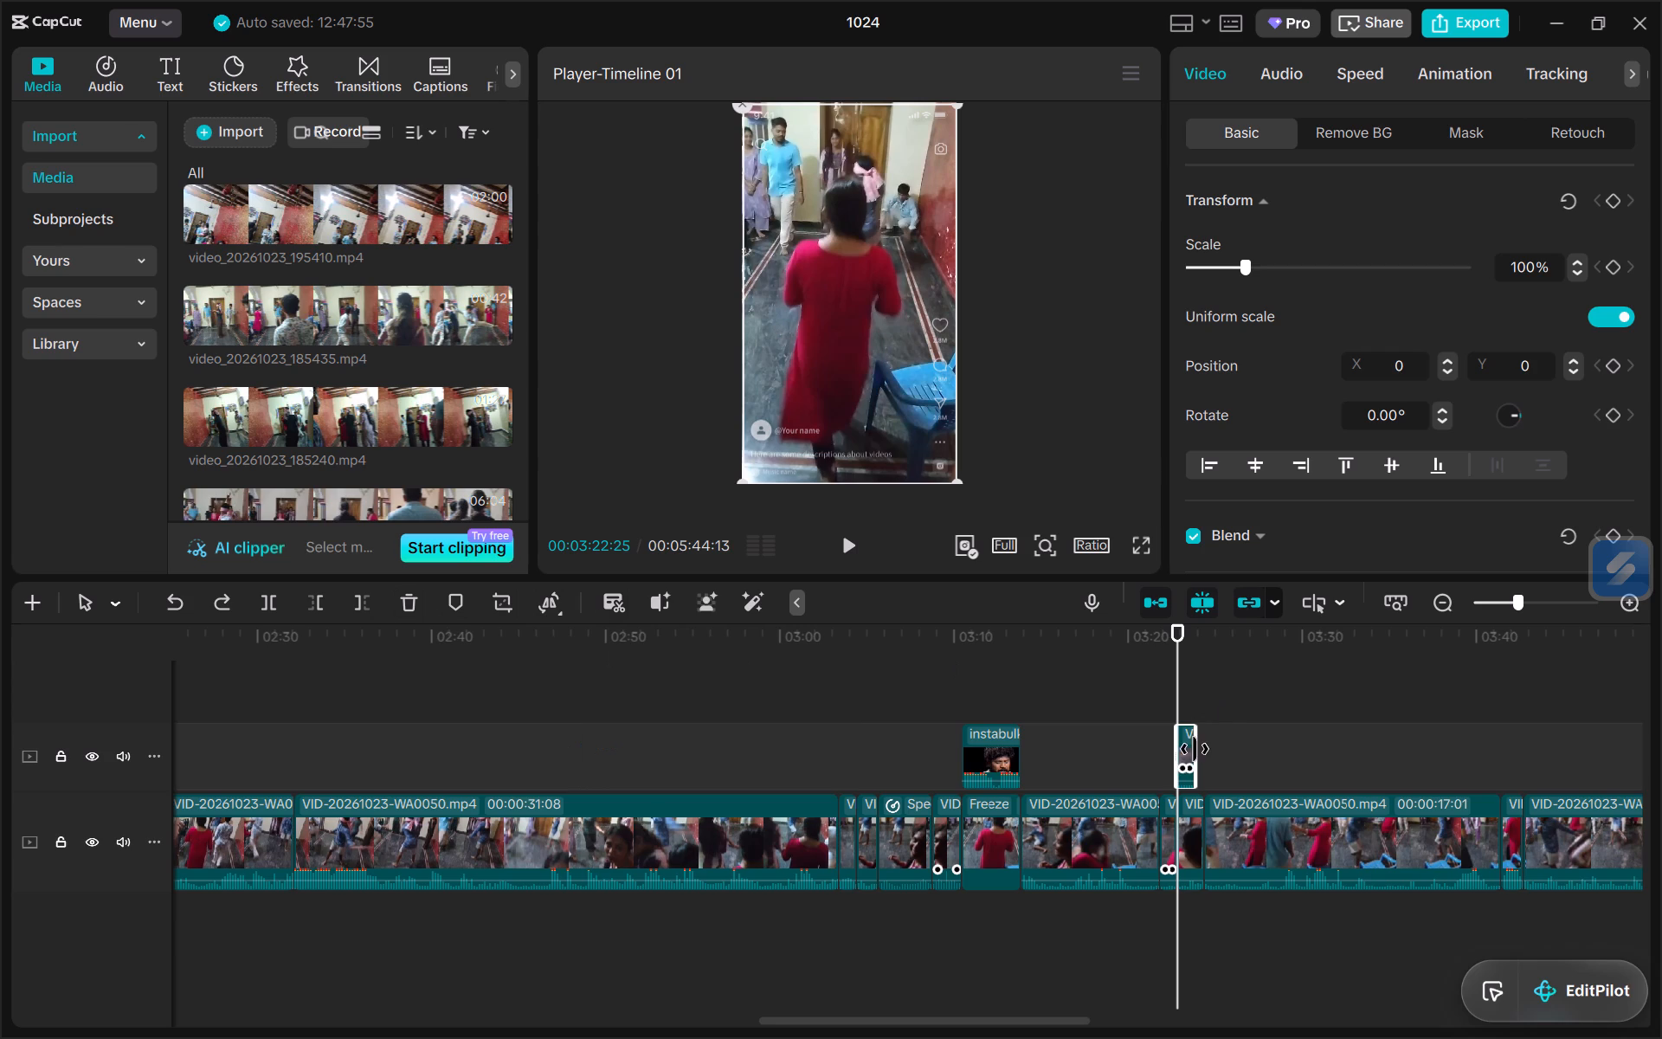
# Move the pasted clip into the main track, directly after the original short clip.
pyautogui.moveTo(1185, 752); pyautogui.dragTo(1176, 831)
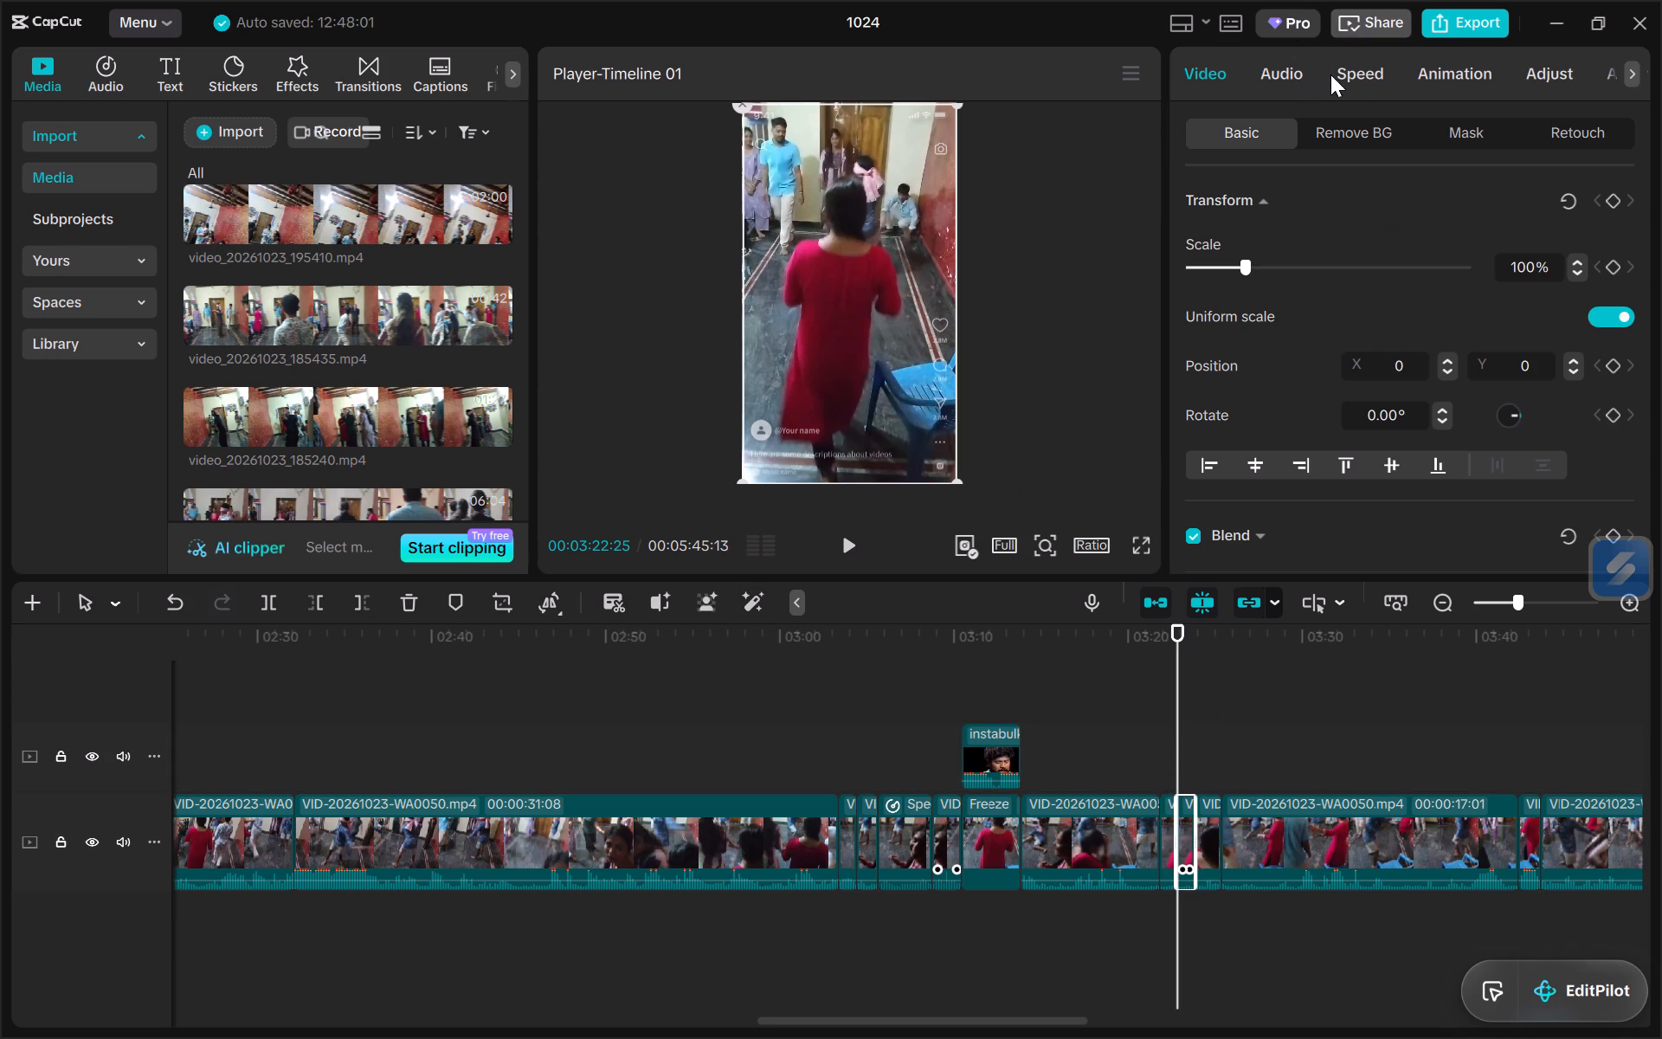
# Slow the duplicated clip on the main track to a standard speed of 0.69x.
pyautogui.click(1357, 69)
pyautogui.click(1282, 229)
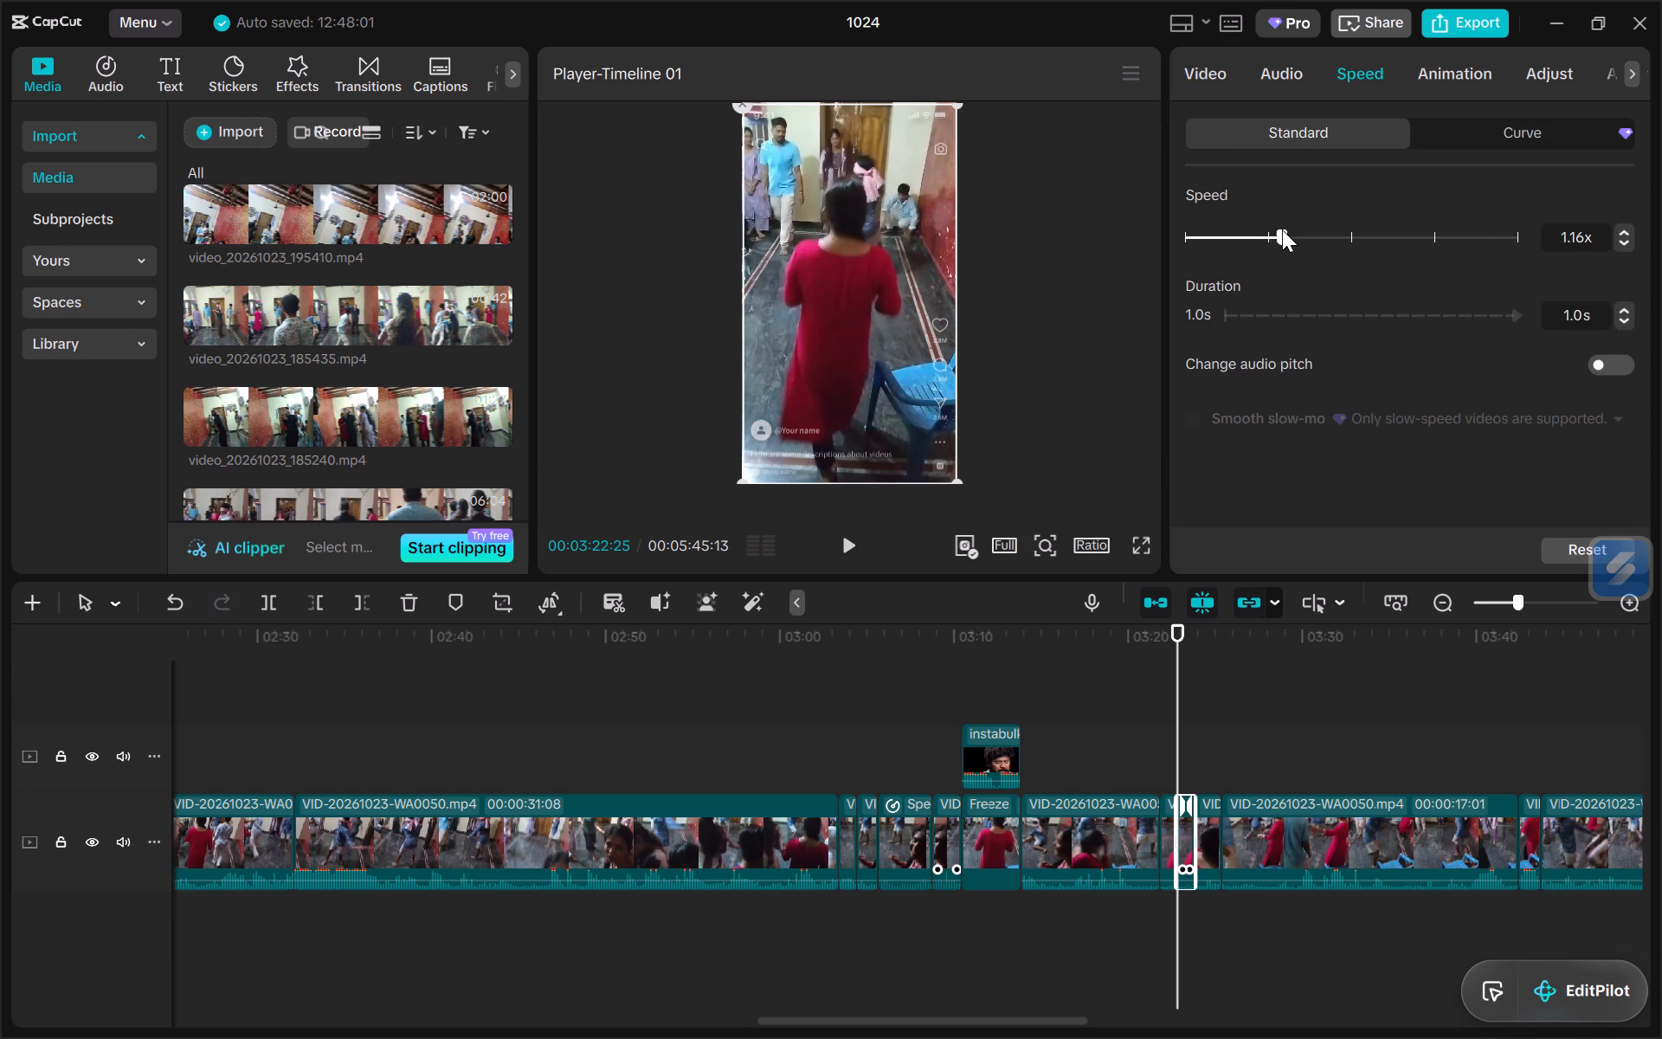
pyautogui.click(1229, 236)
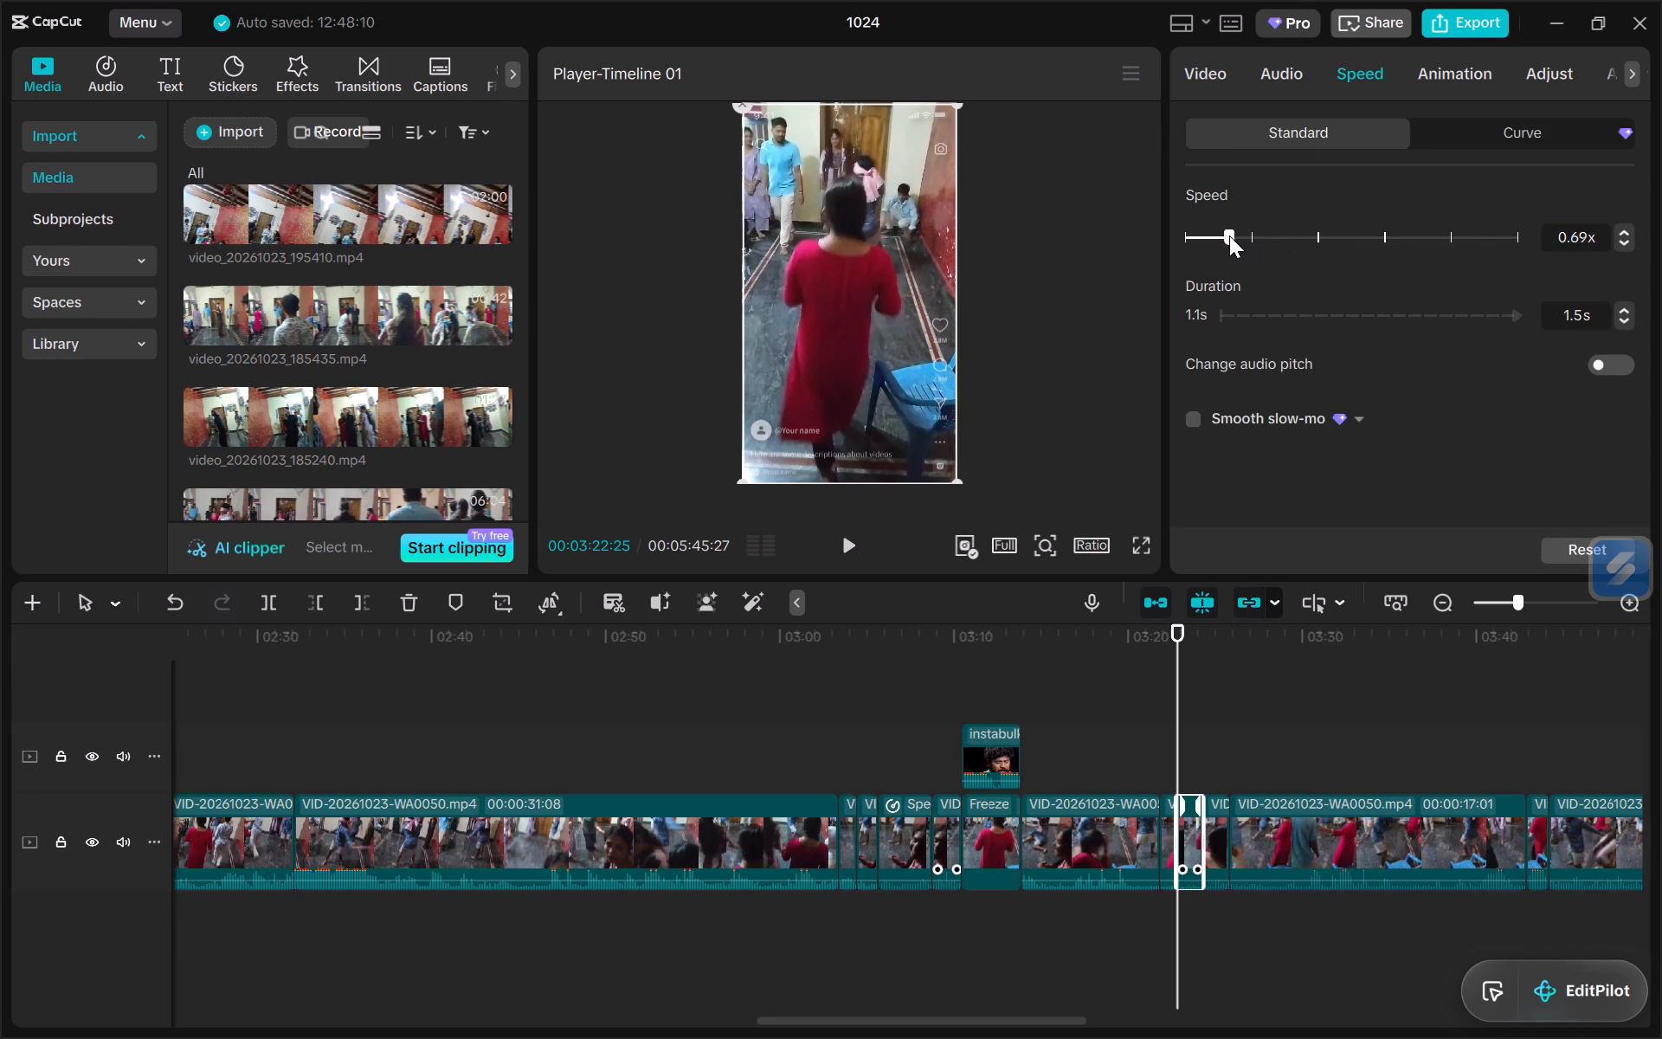
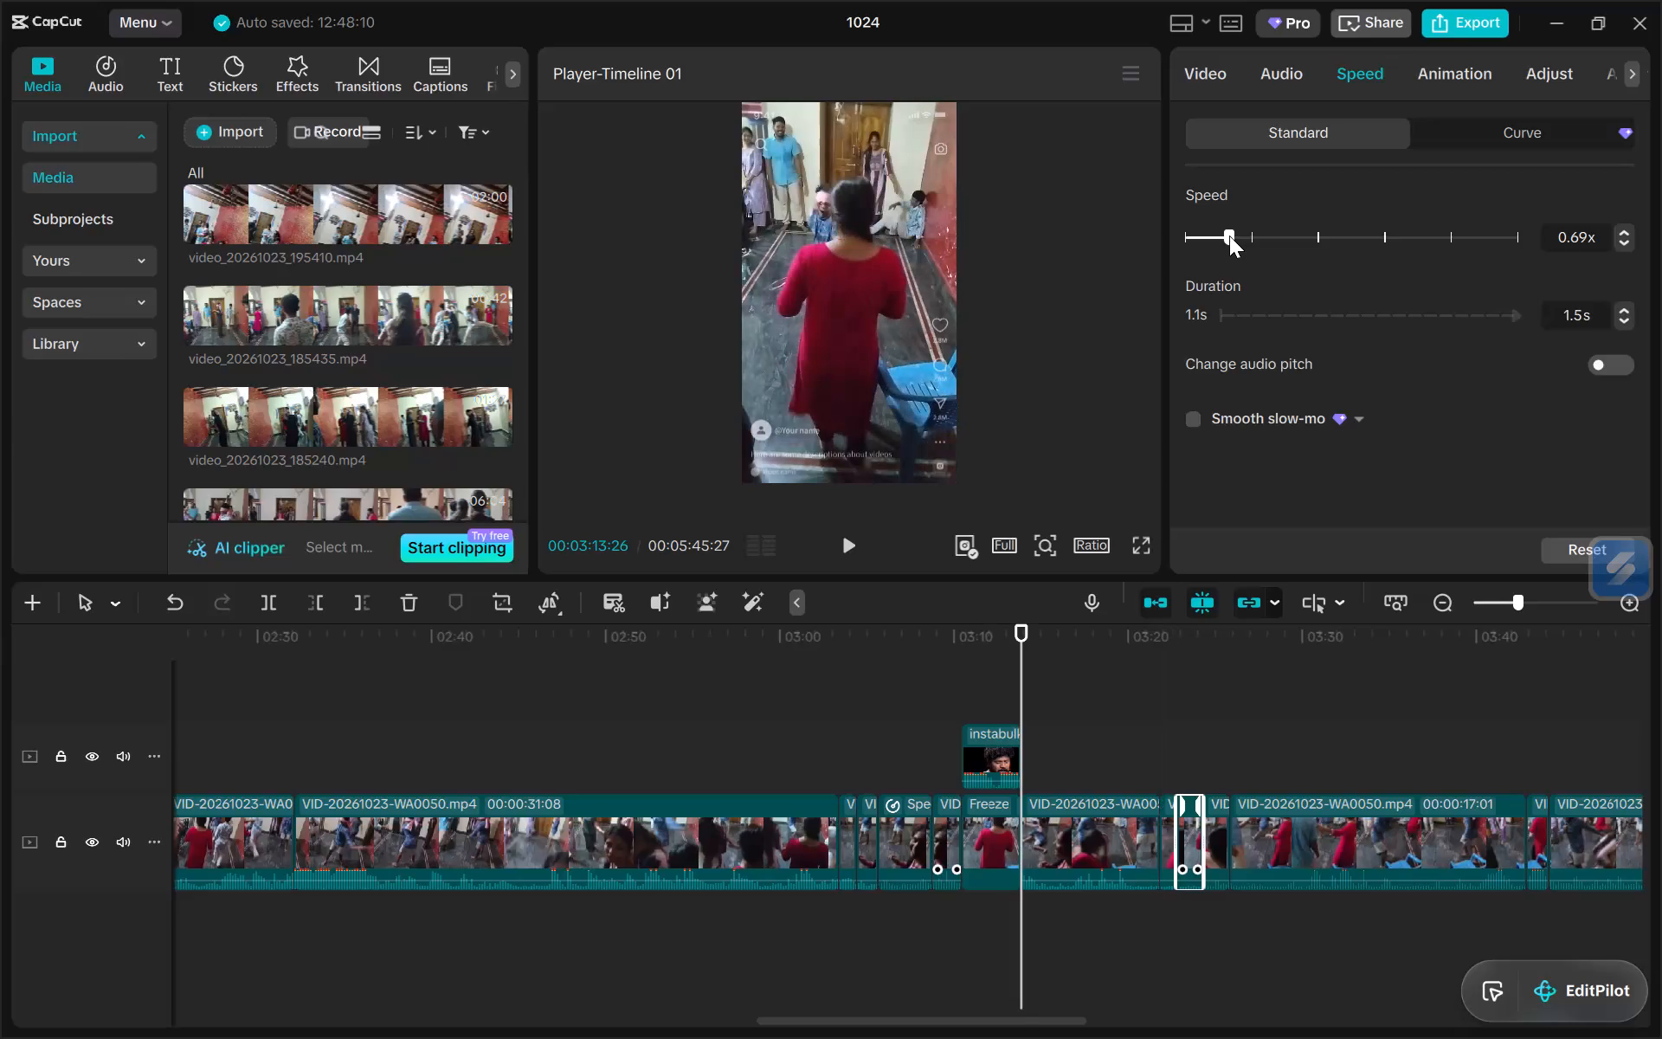
# Play back the timeline from 03:13:26 through the slowed duplicate clip to about 03:26 to review the replay.
pyautogui.press('space')
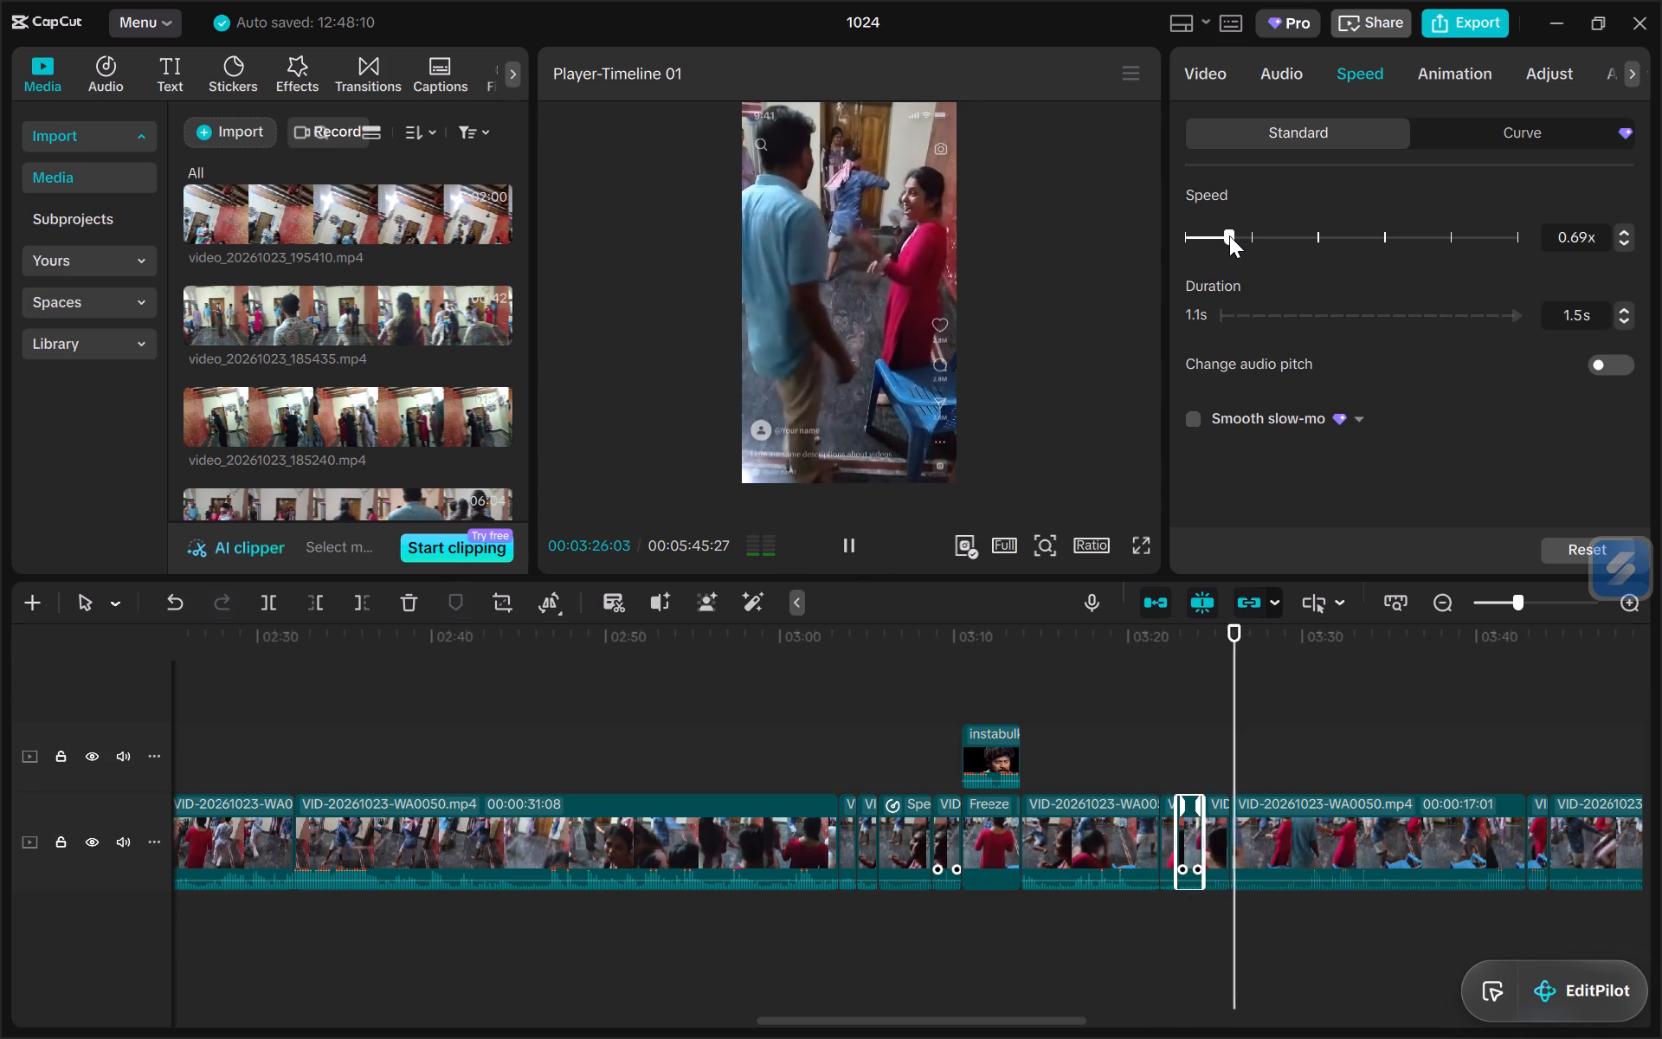
pyautogui.press('space')
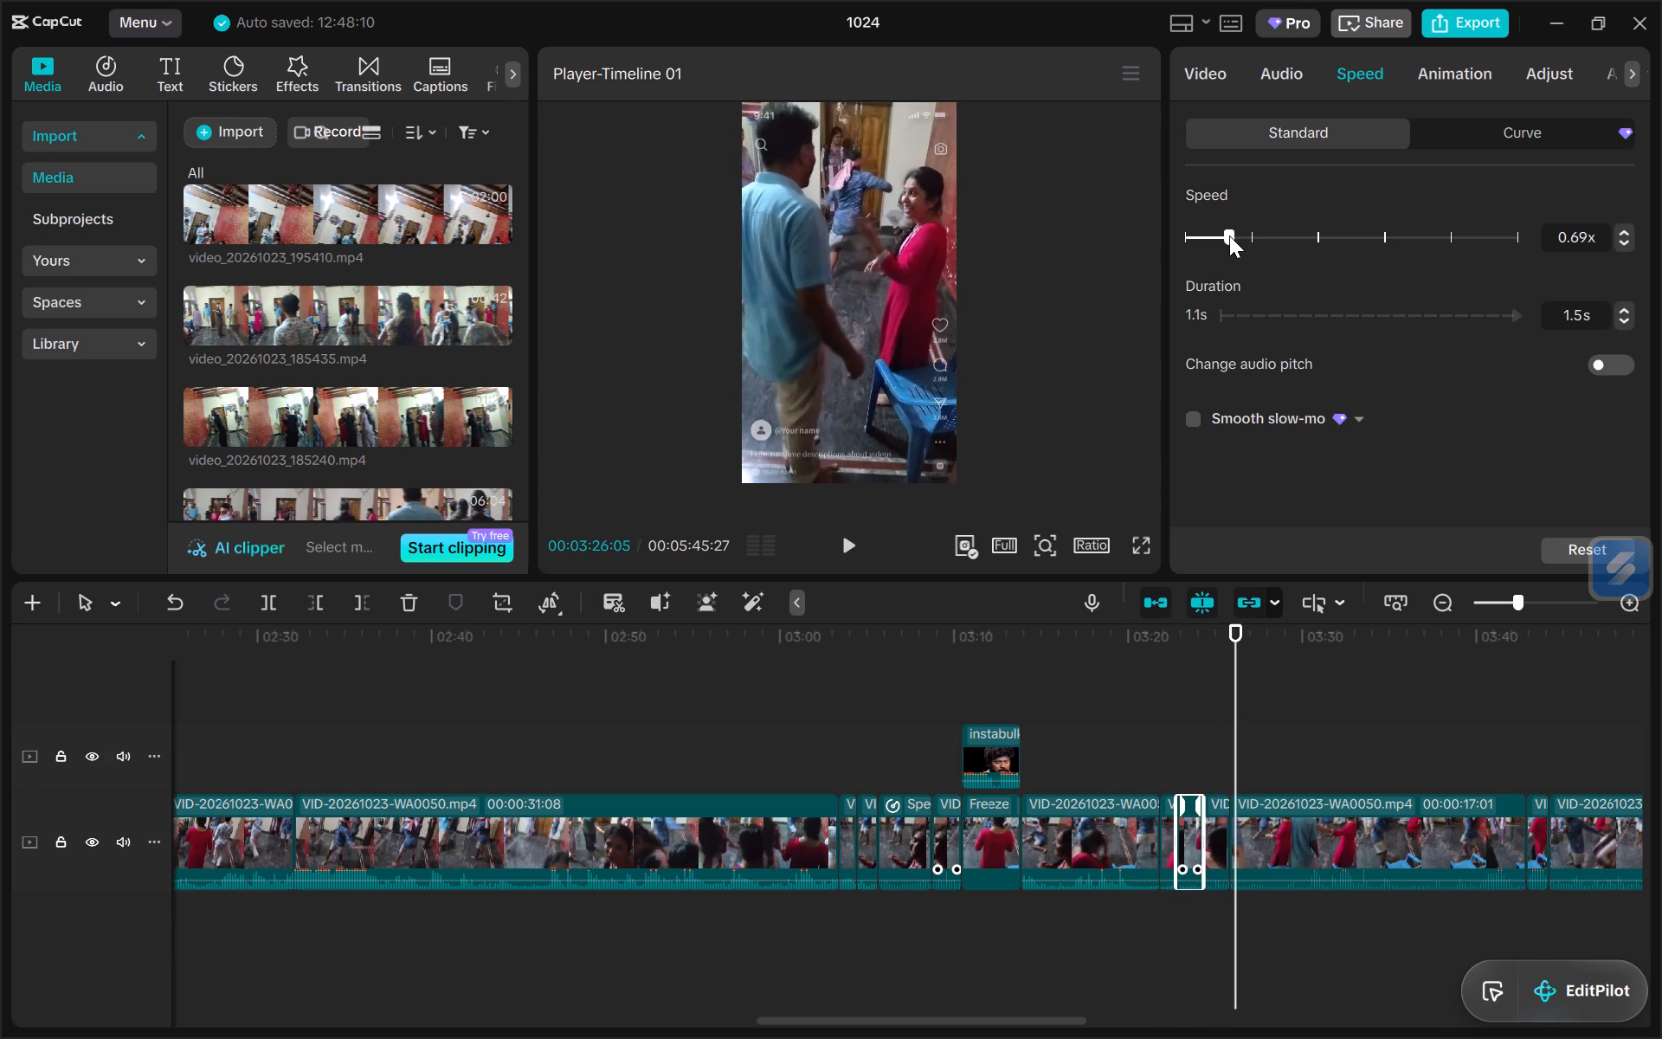
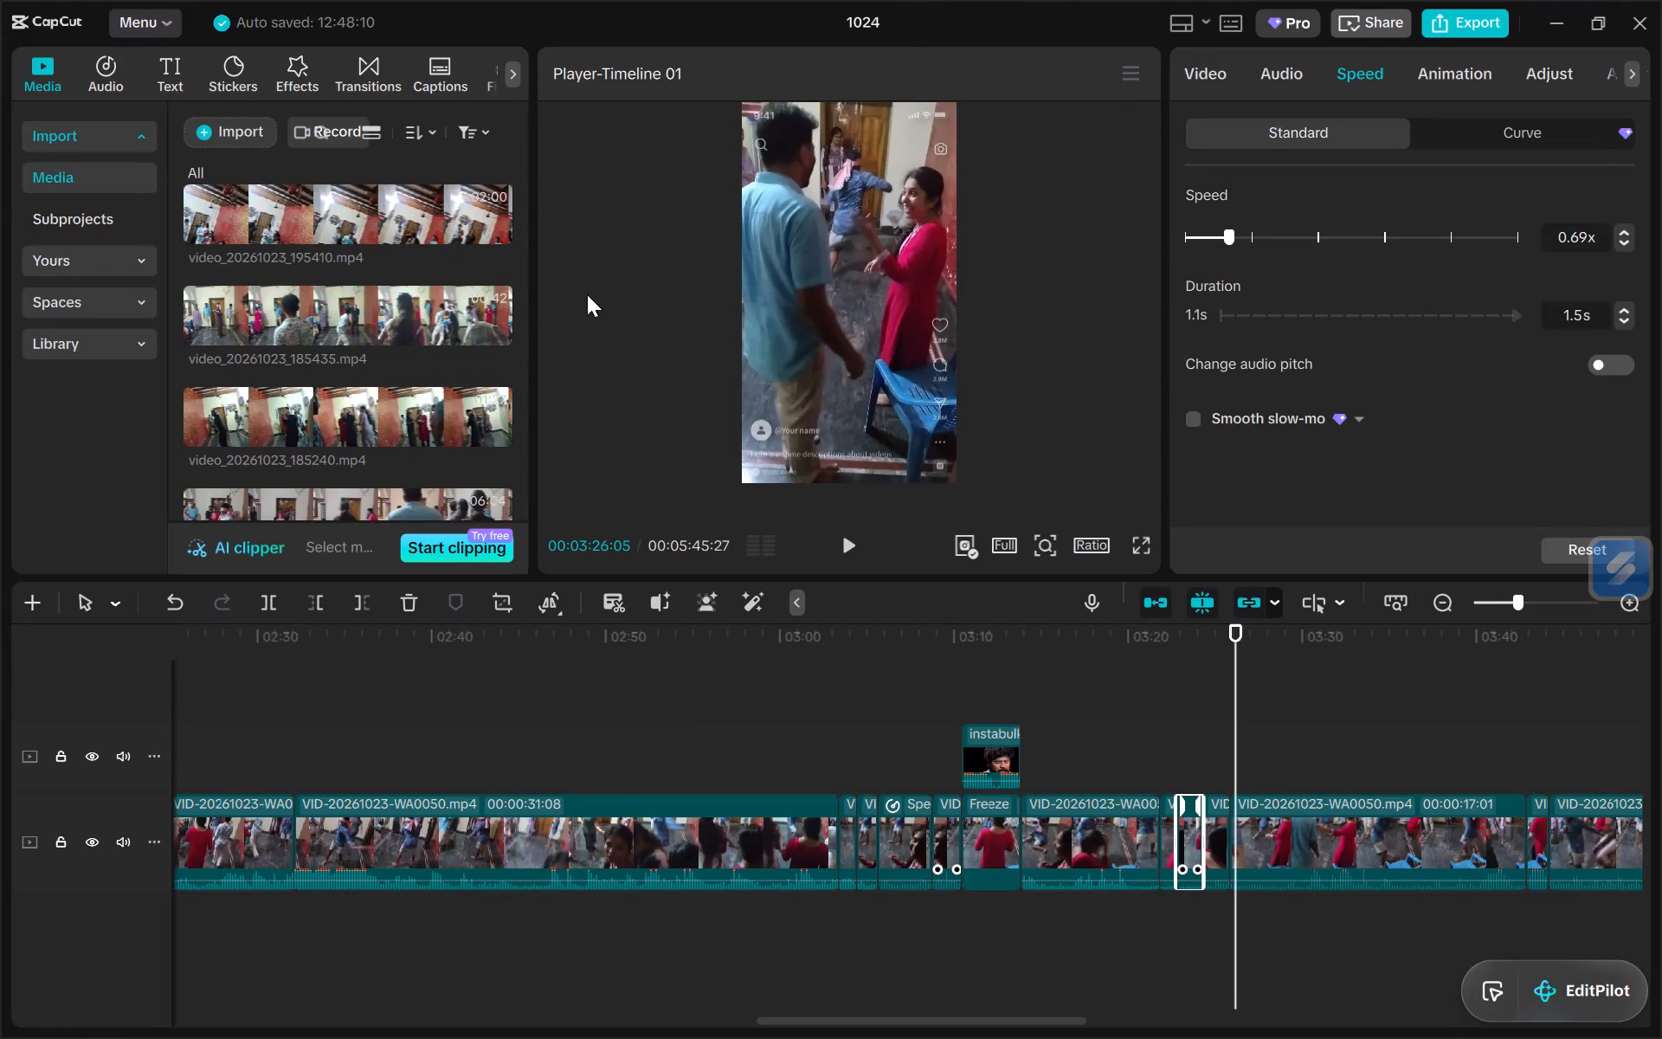
# Find the aayein-meme.mp3 sound among the imported media and preview it several times.
pyautogui.scroll(-3, 463, 364)
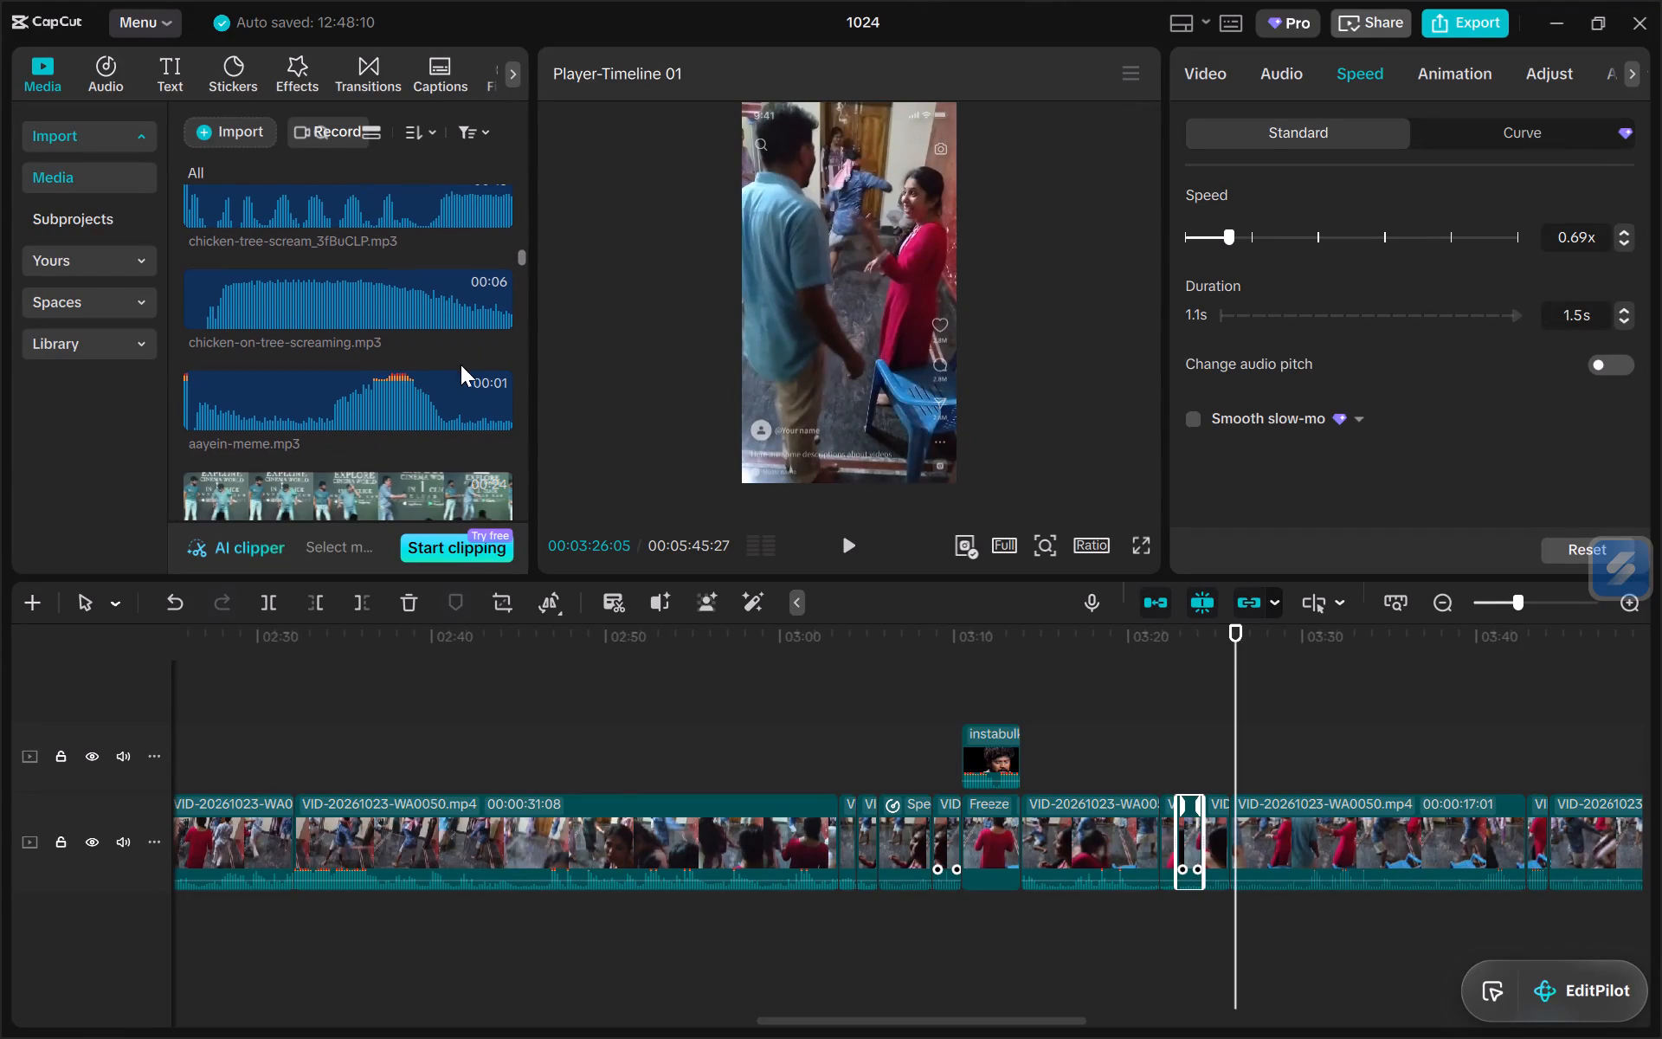
pyautogui.click(396, 407)
pyautogui.doubleClick(396, 407)
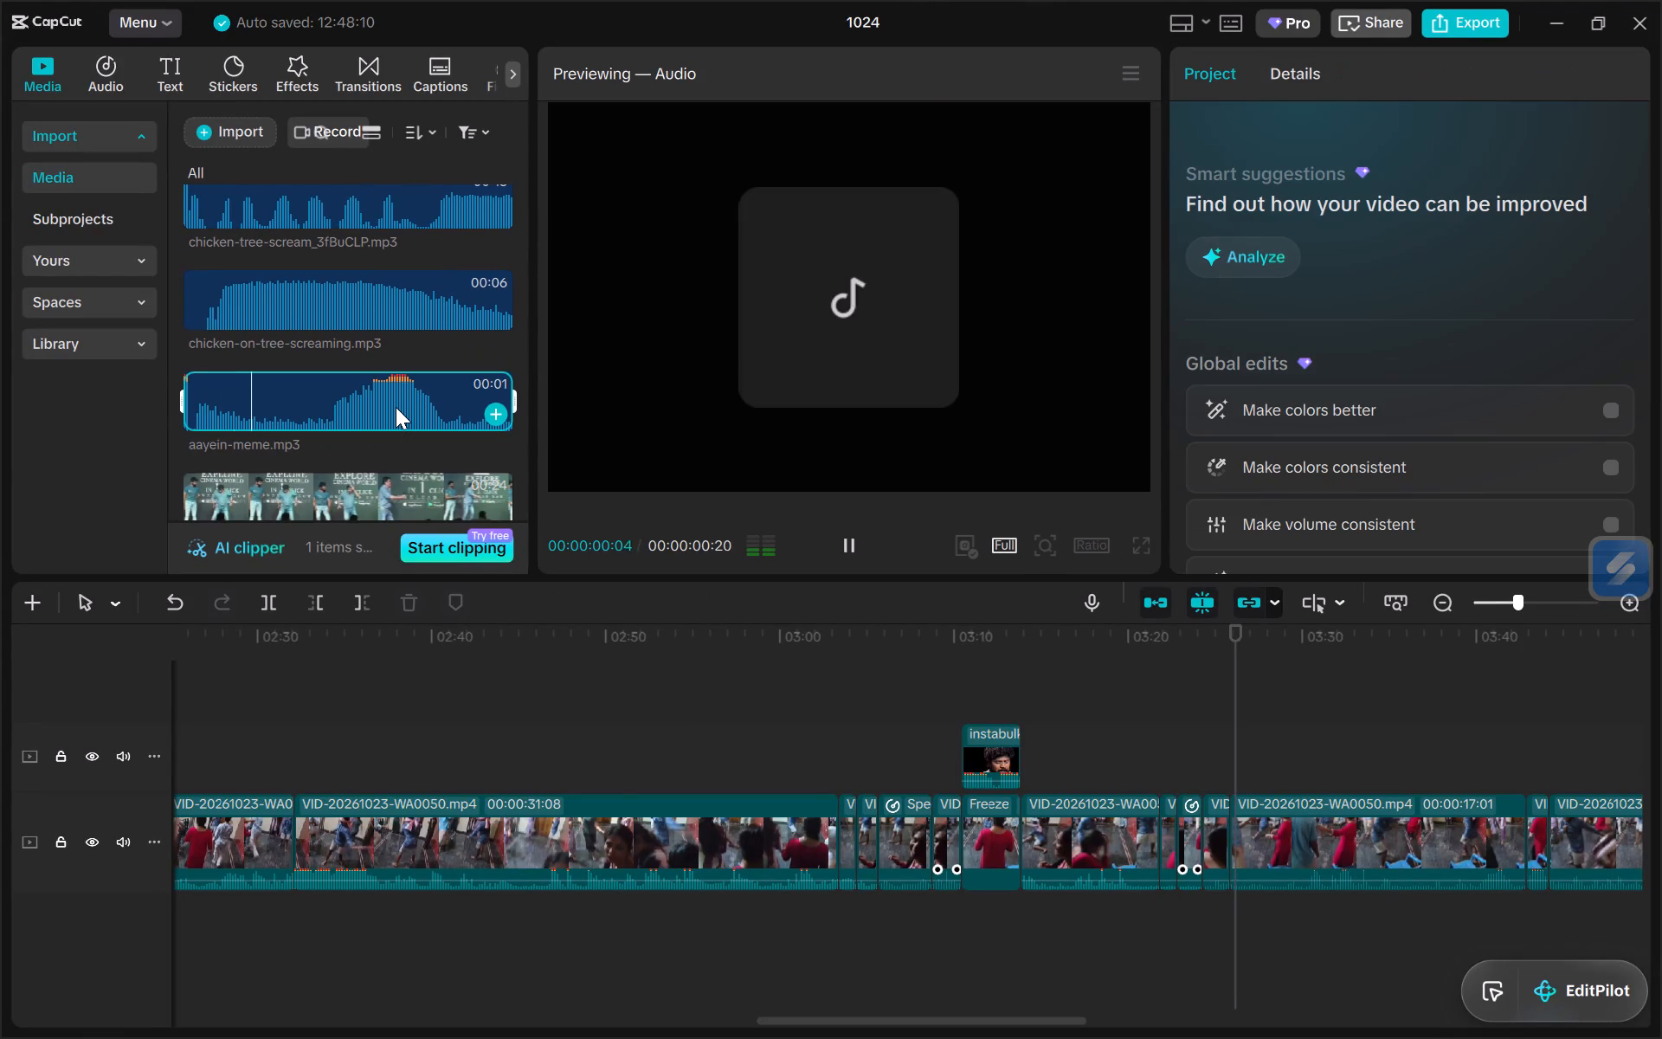
pyautogui.doubleClick(365, 405)
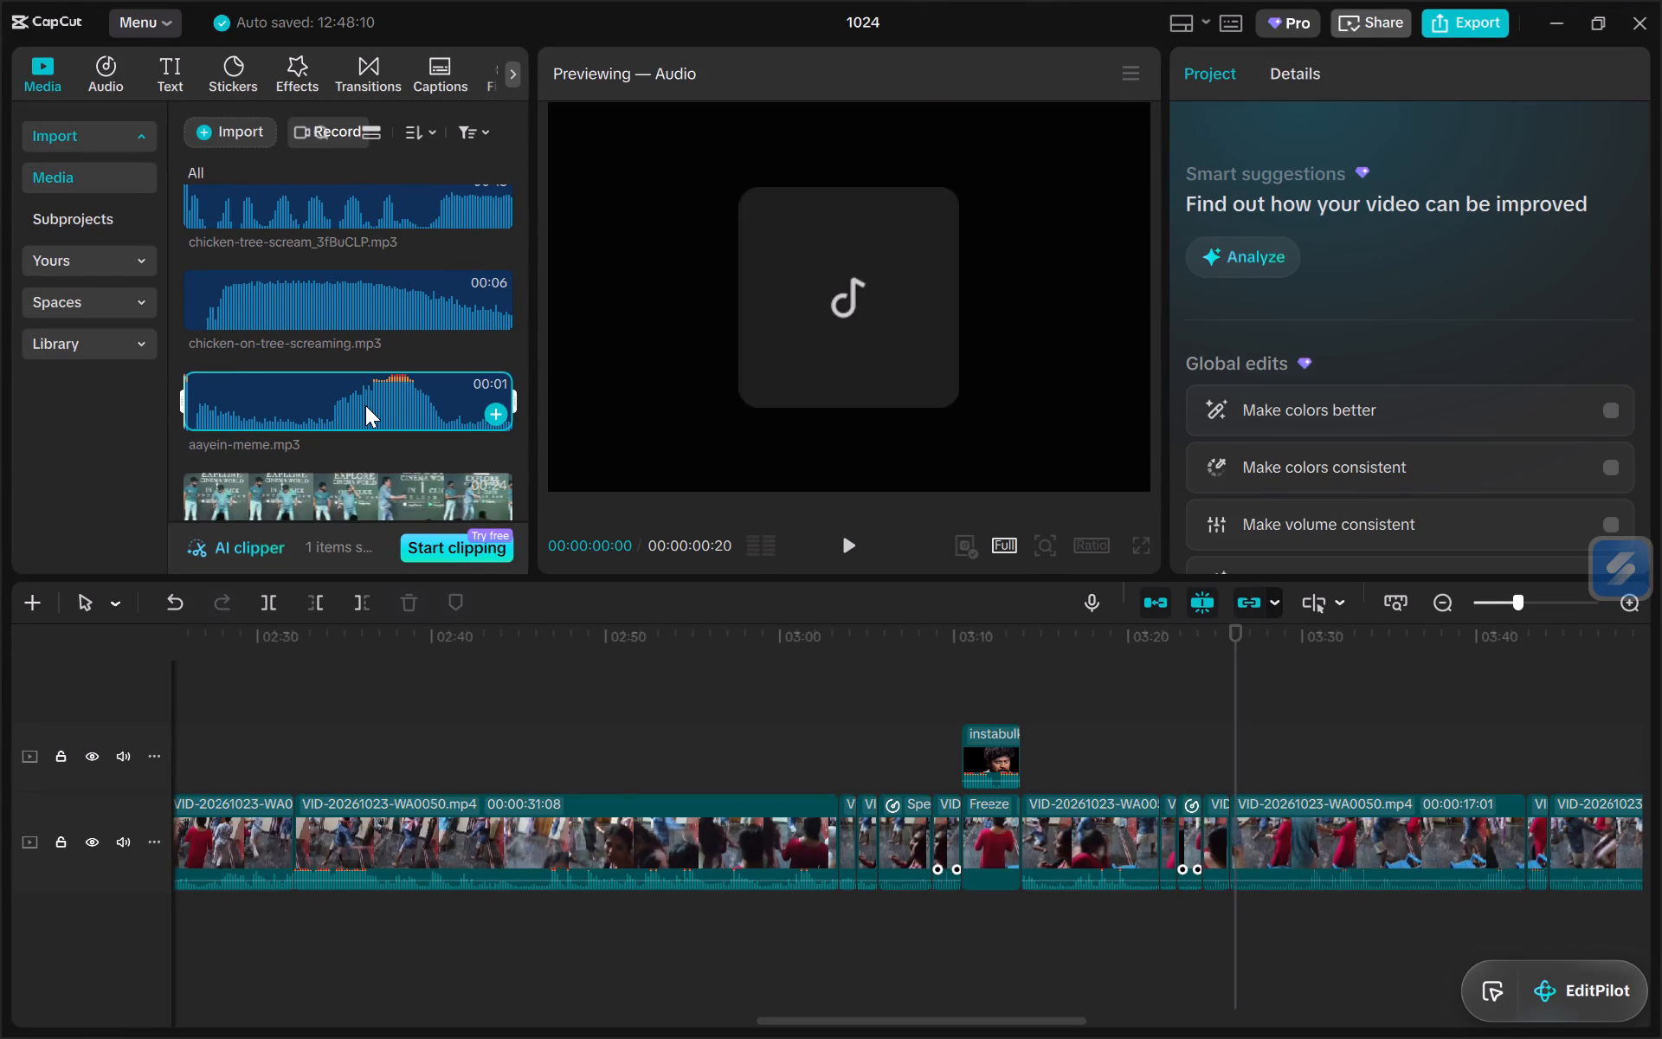
pyautogui.doubleClick(365, 405)
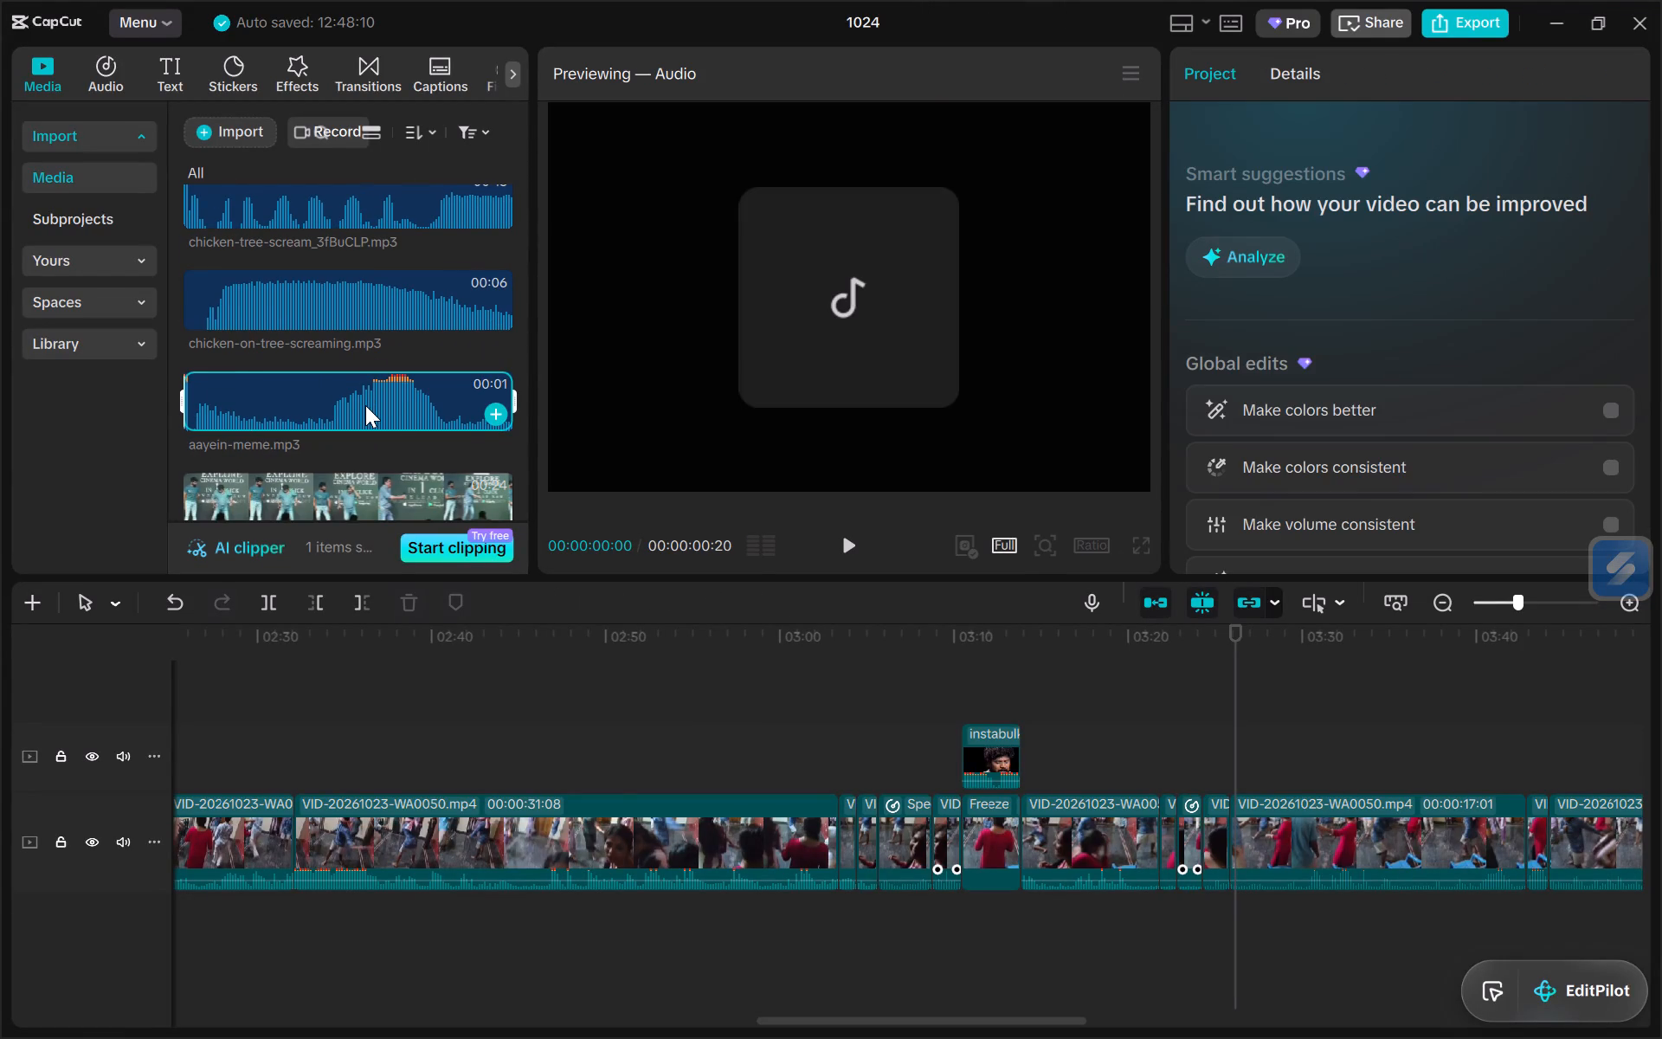
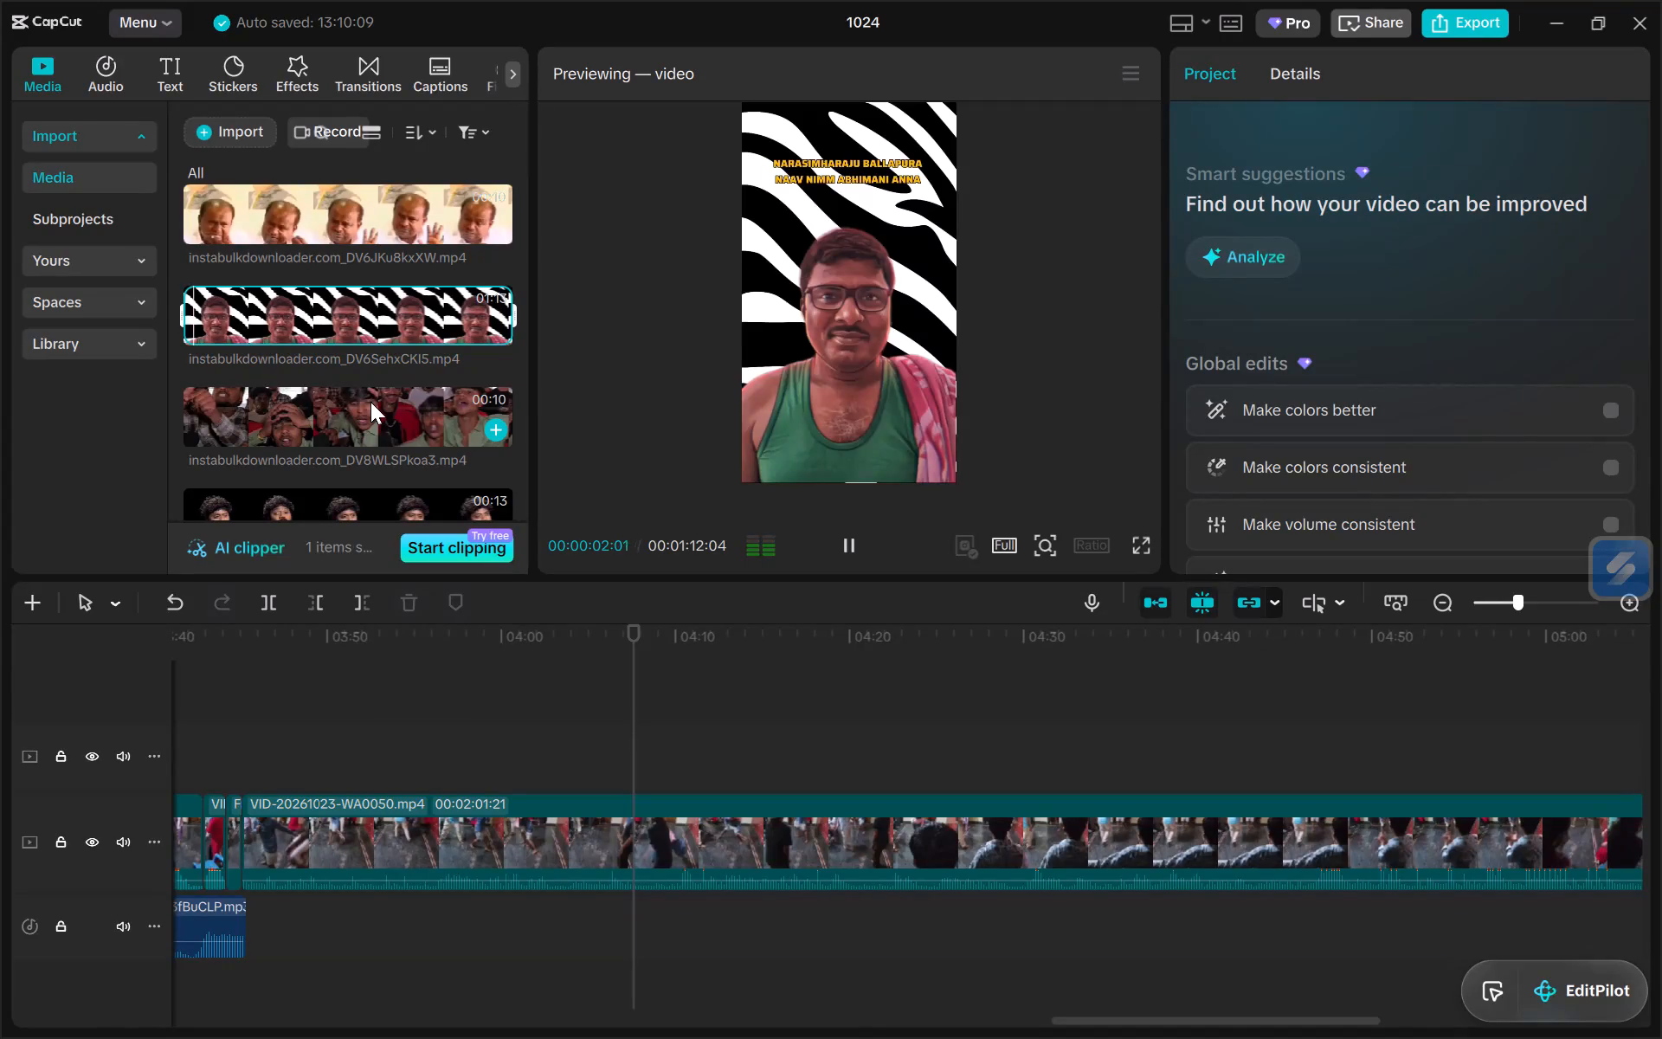
# Preview the imported reaction clips from DV8WLSPkoa3 through DVS7hQNE9AU to DVgmTqwEqmW.
pyautogui.click(371, 402)
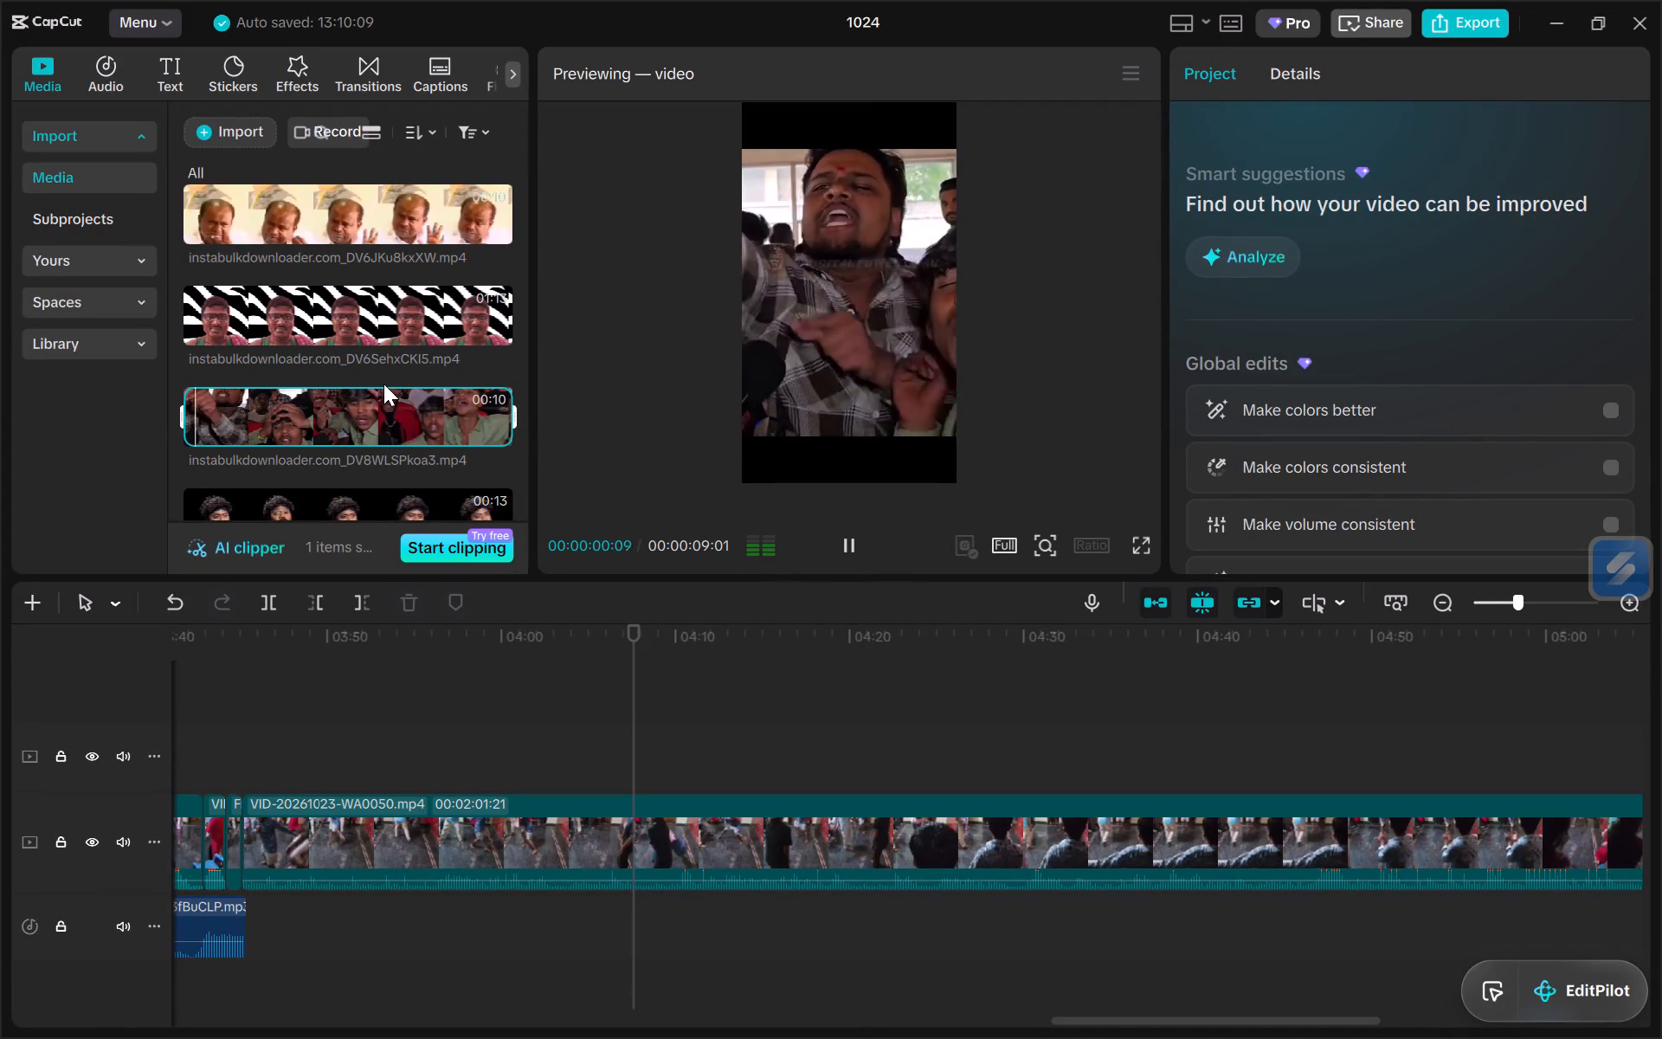
pyautogui.scroll(-1, 383, 384)
pyautogui.click(378, 403)
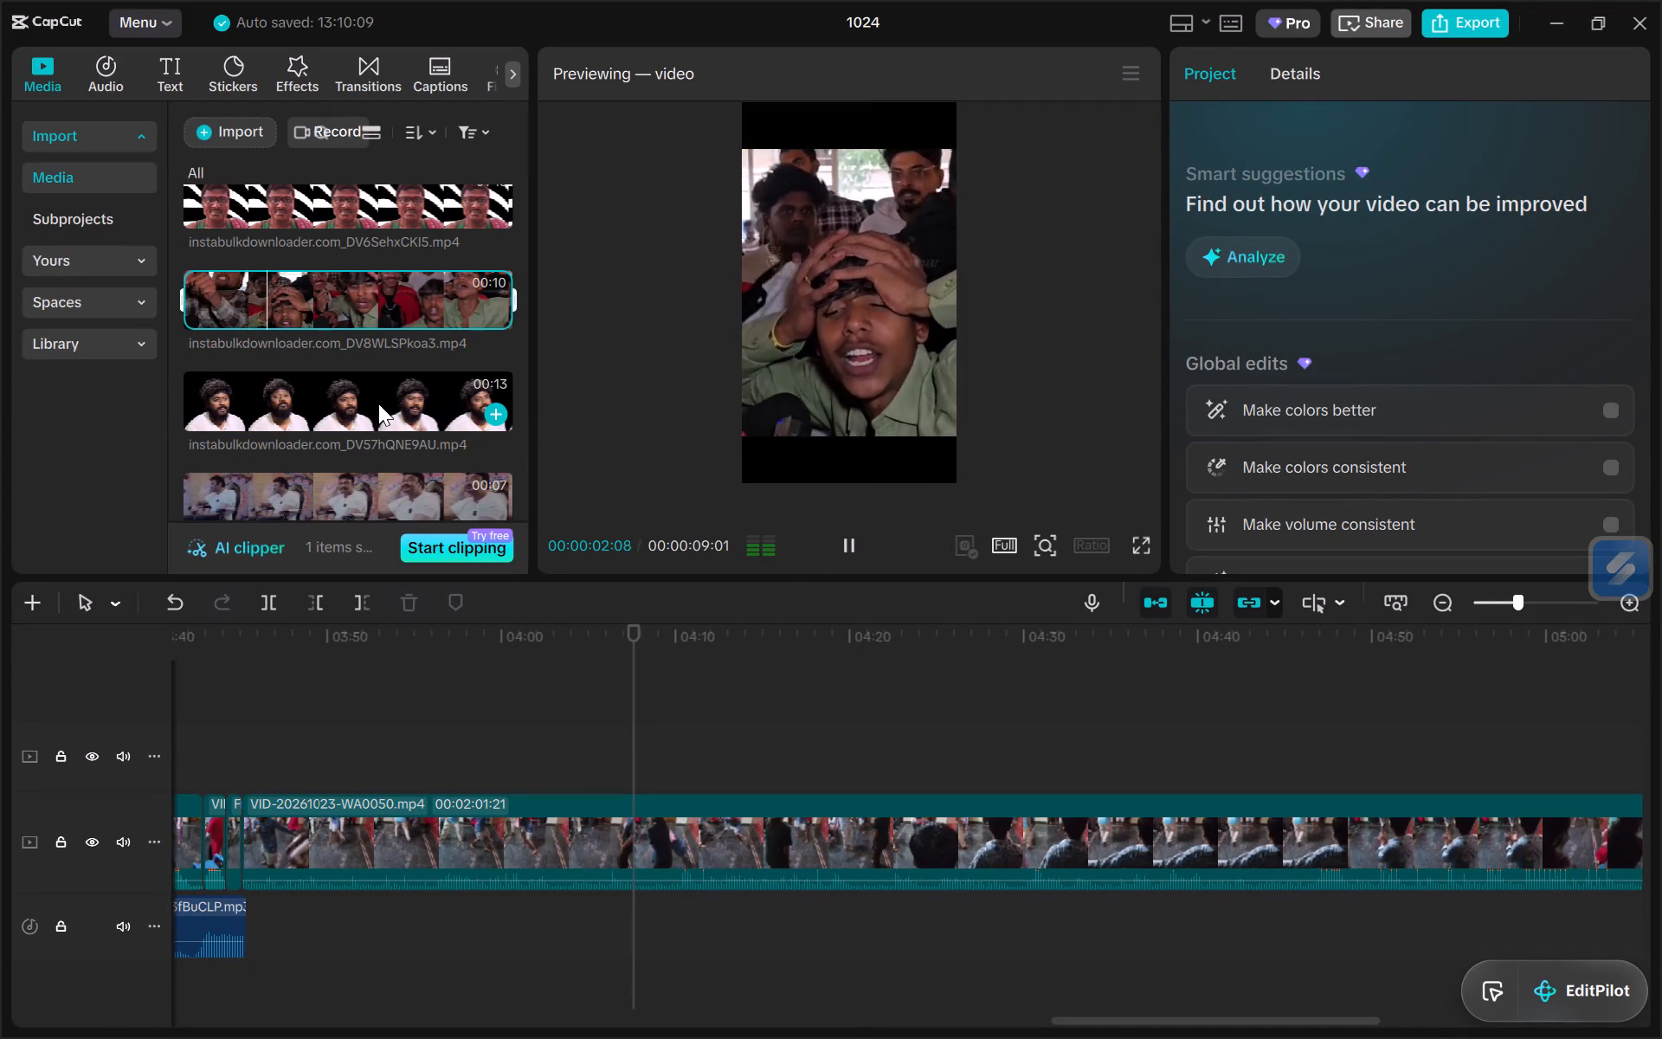
pyautogui.scroll(-1, 377, 398)
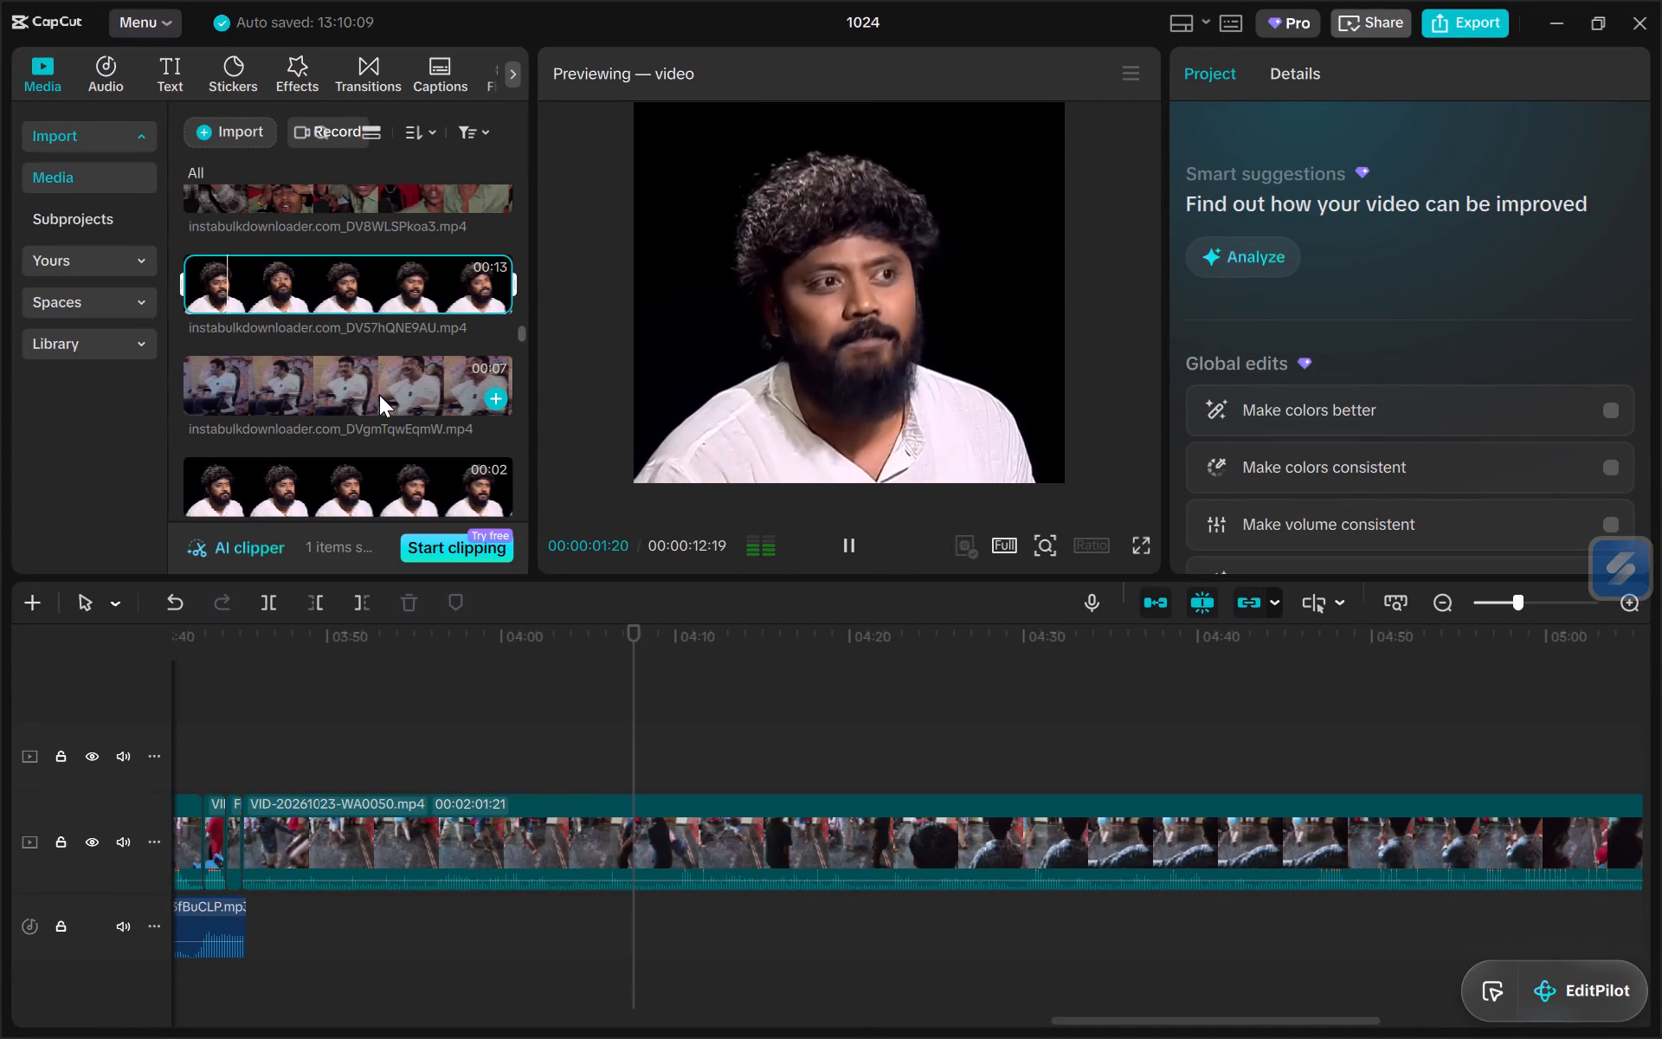
pyautogui.click(379, 395)
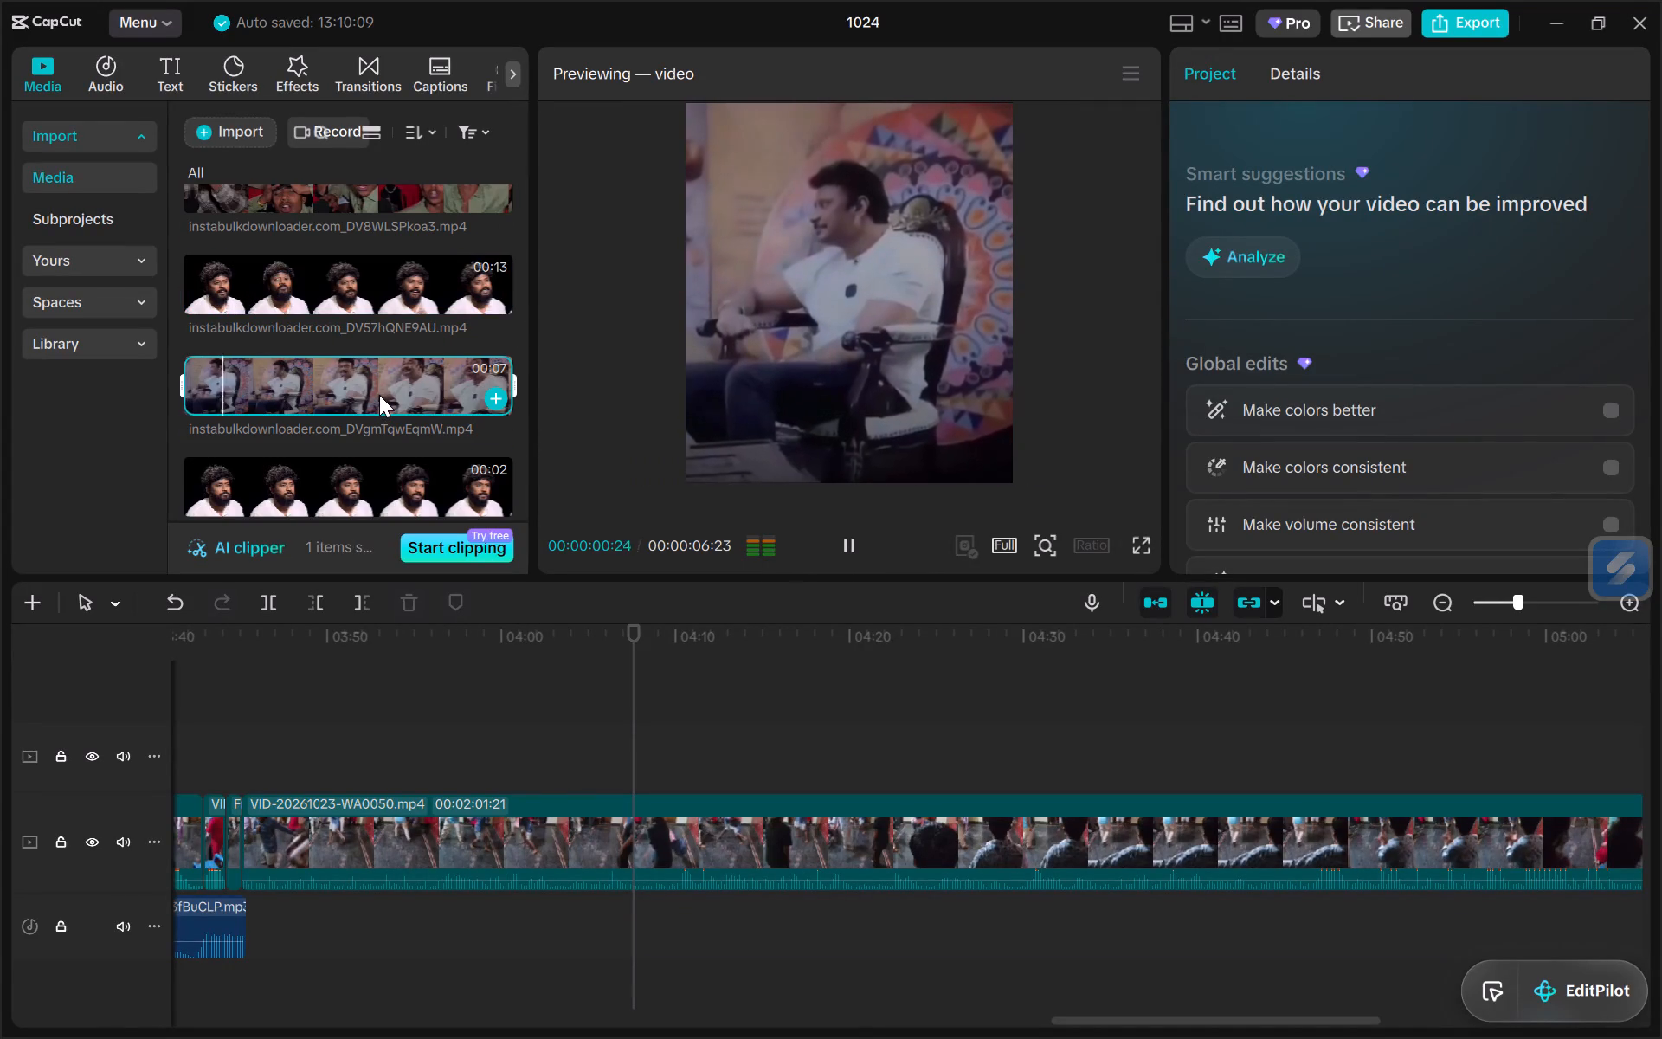
pyautogui.scroll(-1, 379, 395)
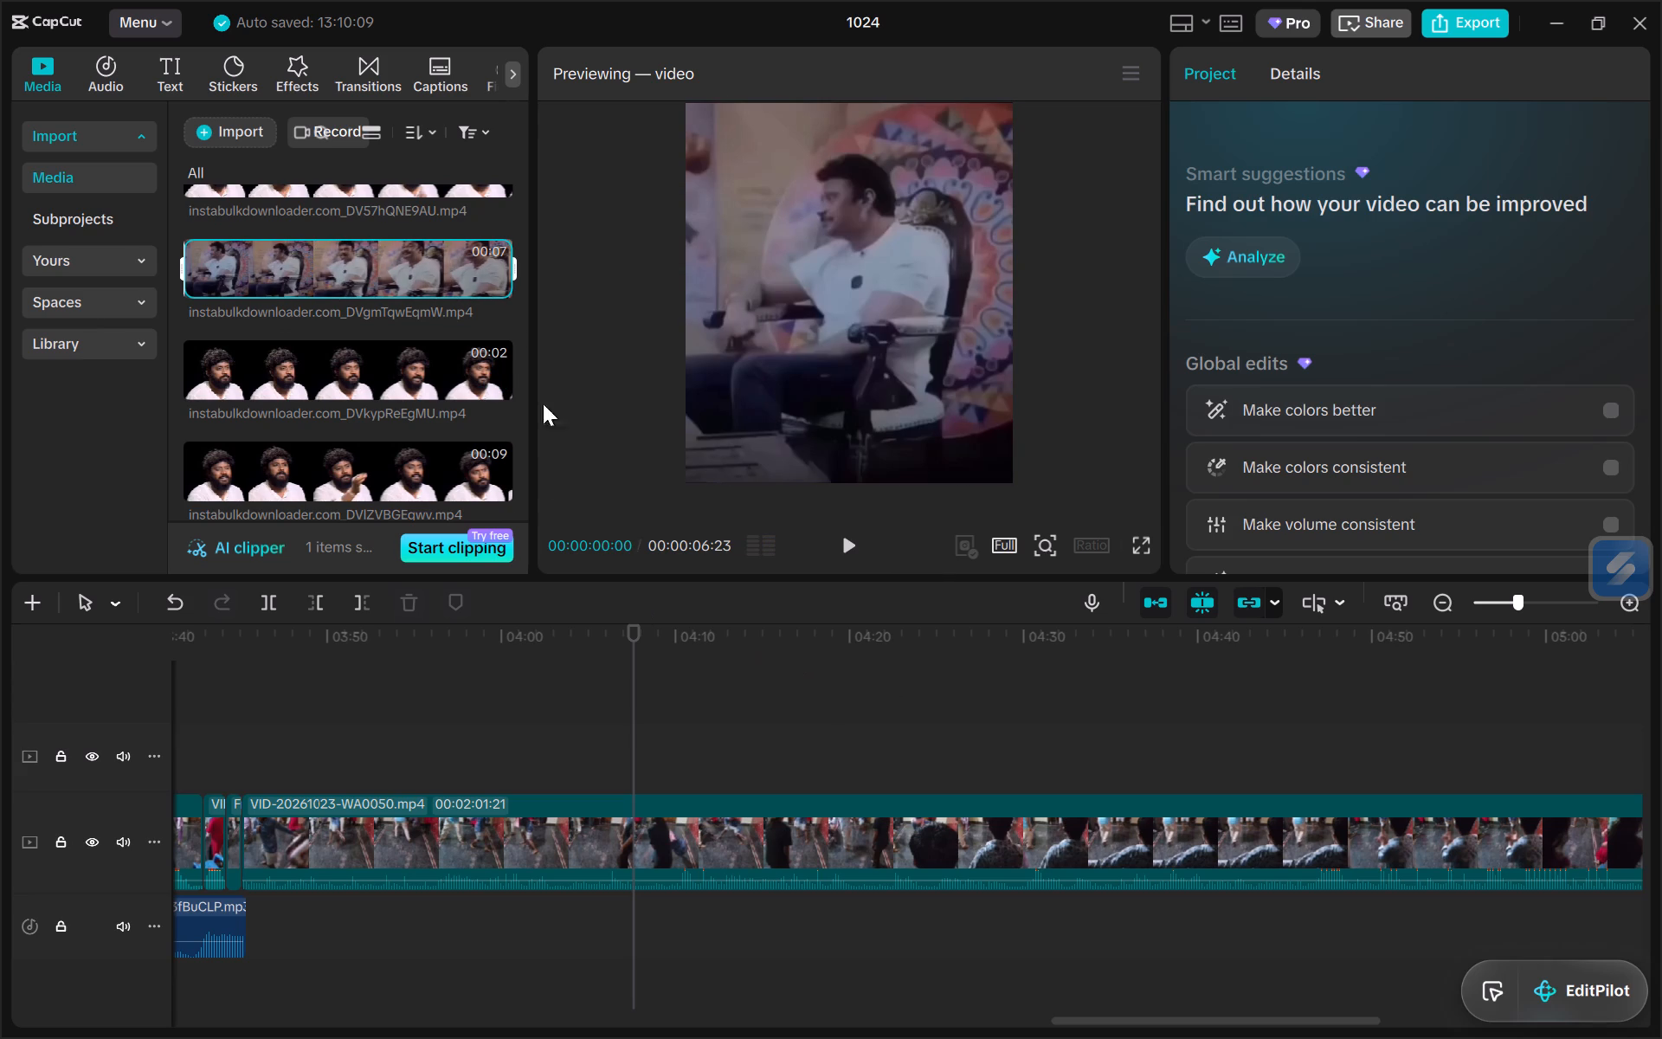
# Play the last VID-20261023-WA0050 clip on the timeline from about 04:14 to about 04:37 and review it.
pyautogui.press('space')
pyautogui.click(740, 733)
pyautogui.press('space')
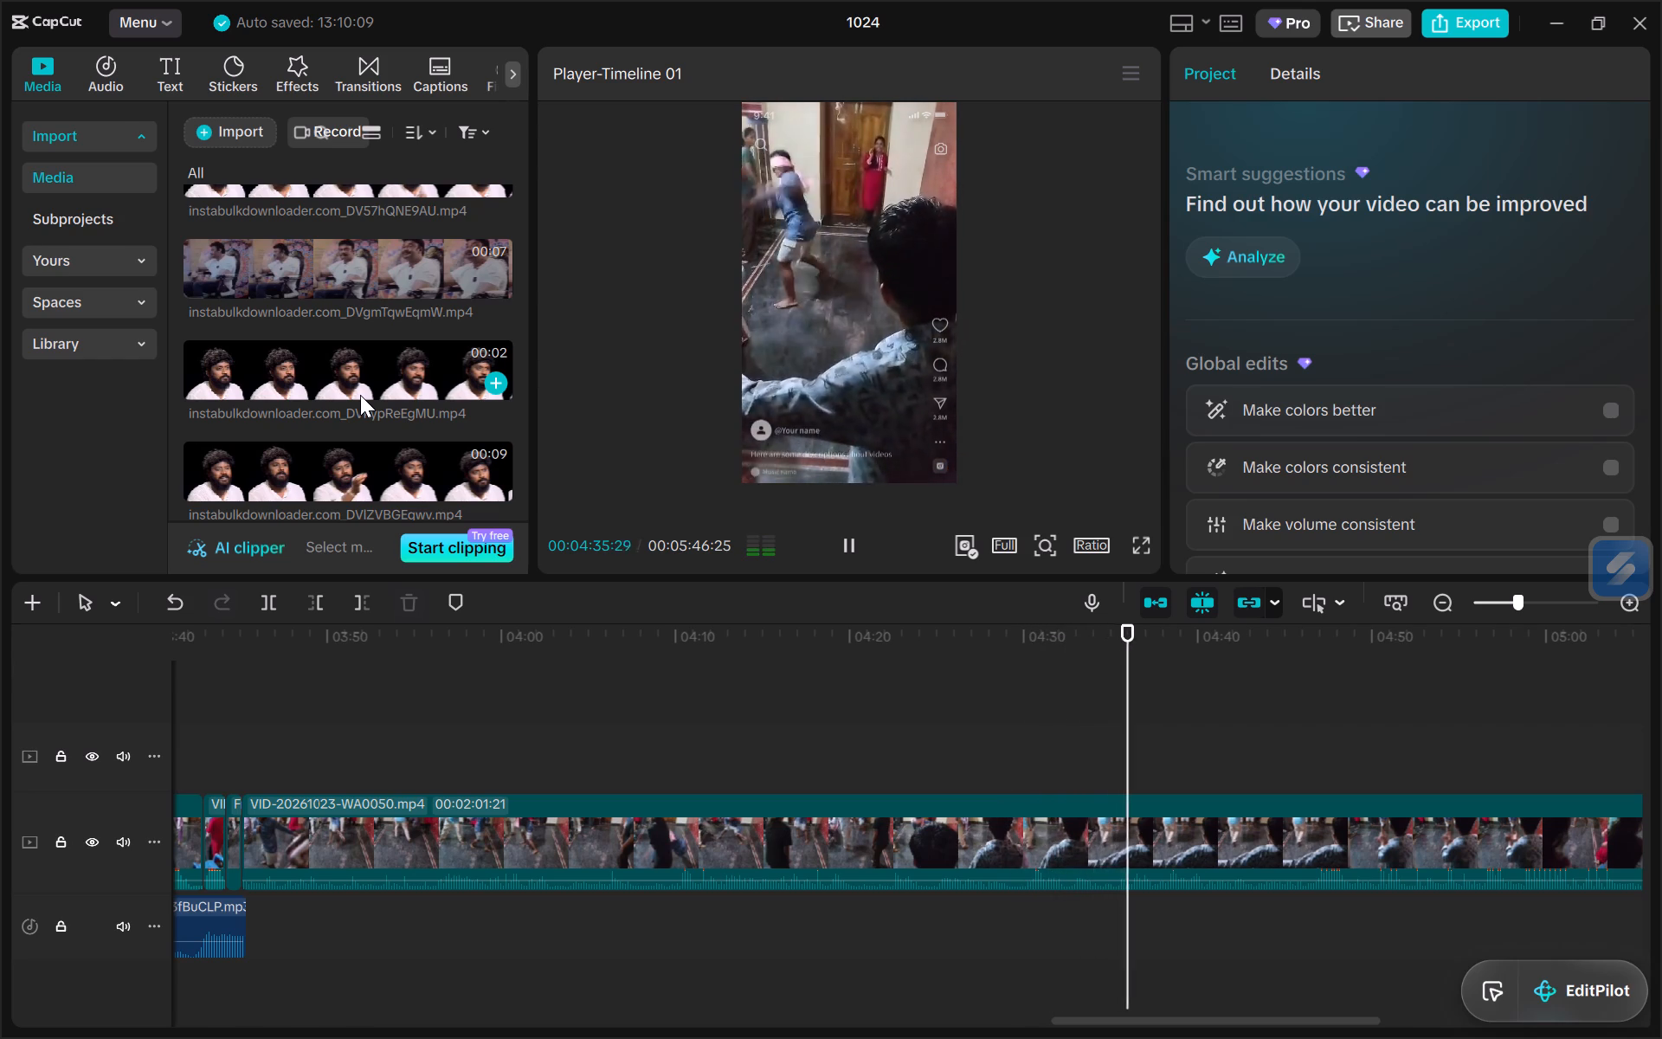
pyautogui.press('space')
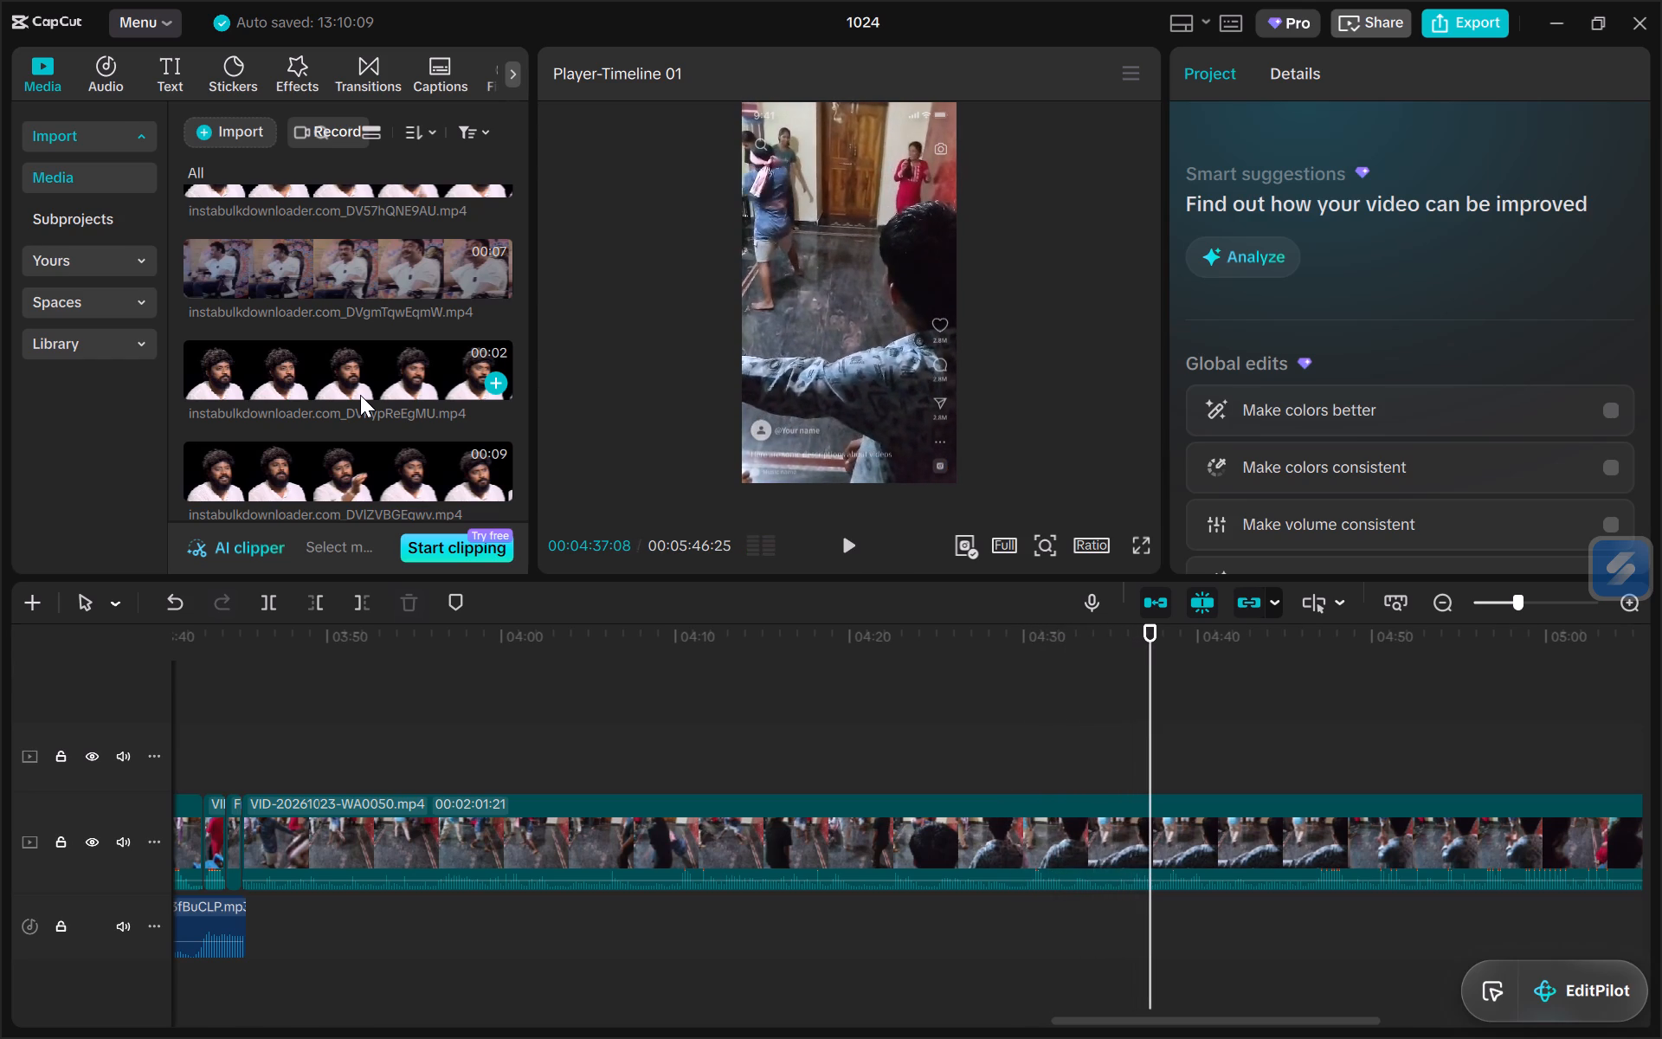
# Preview the imported reaction clips DV-WJE1EkAP, DVY0TvAkgDQ and DWA_PBrEqmt one after another.
pyautogui.scroll(-1, 249, 332)
pyautogui.click(329, 453)
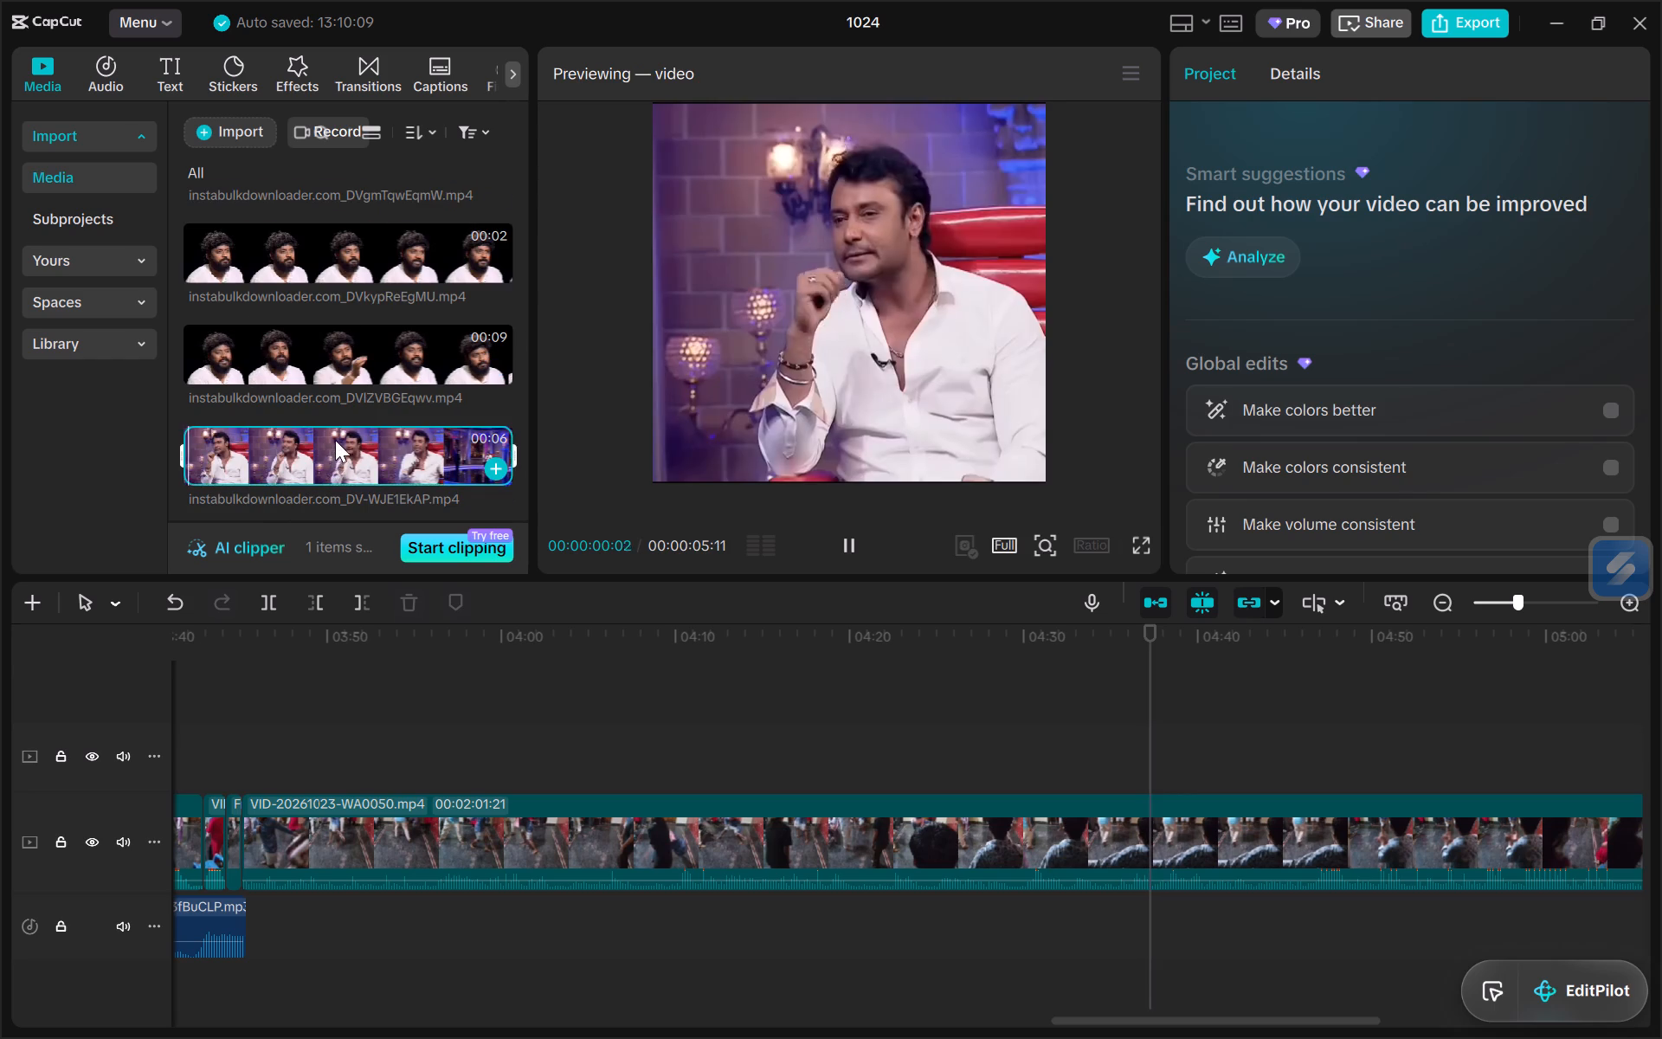
pyautogui.scroll(-1, 335, 438)
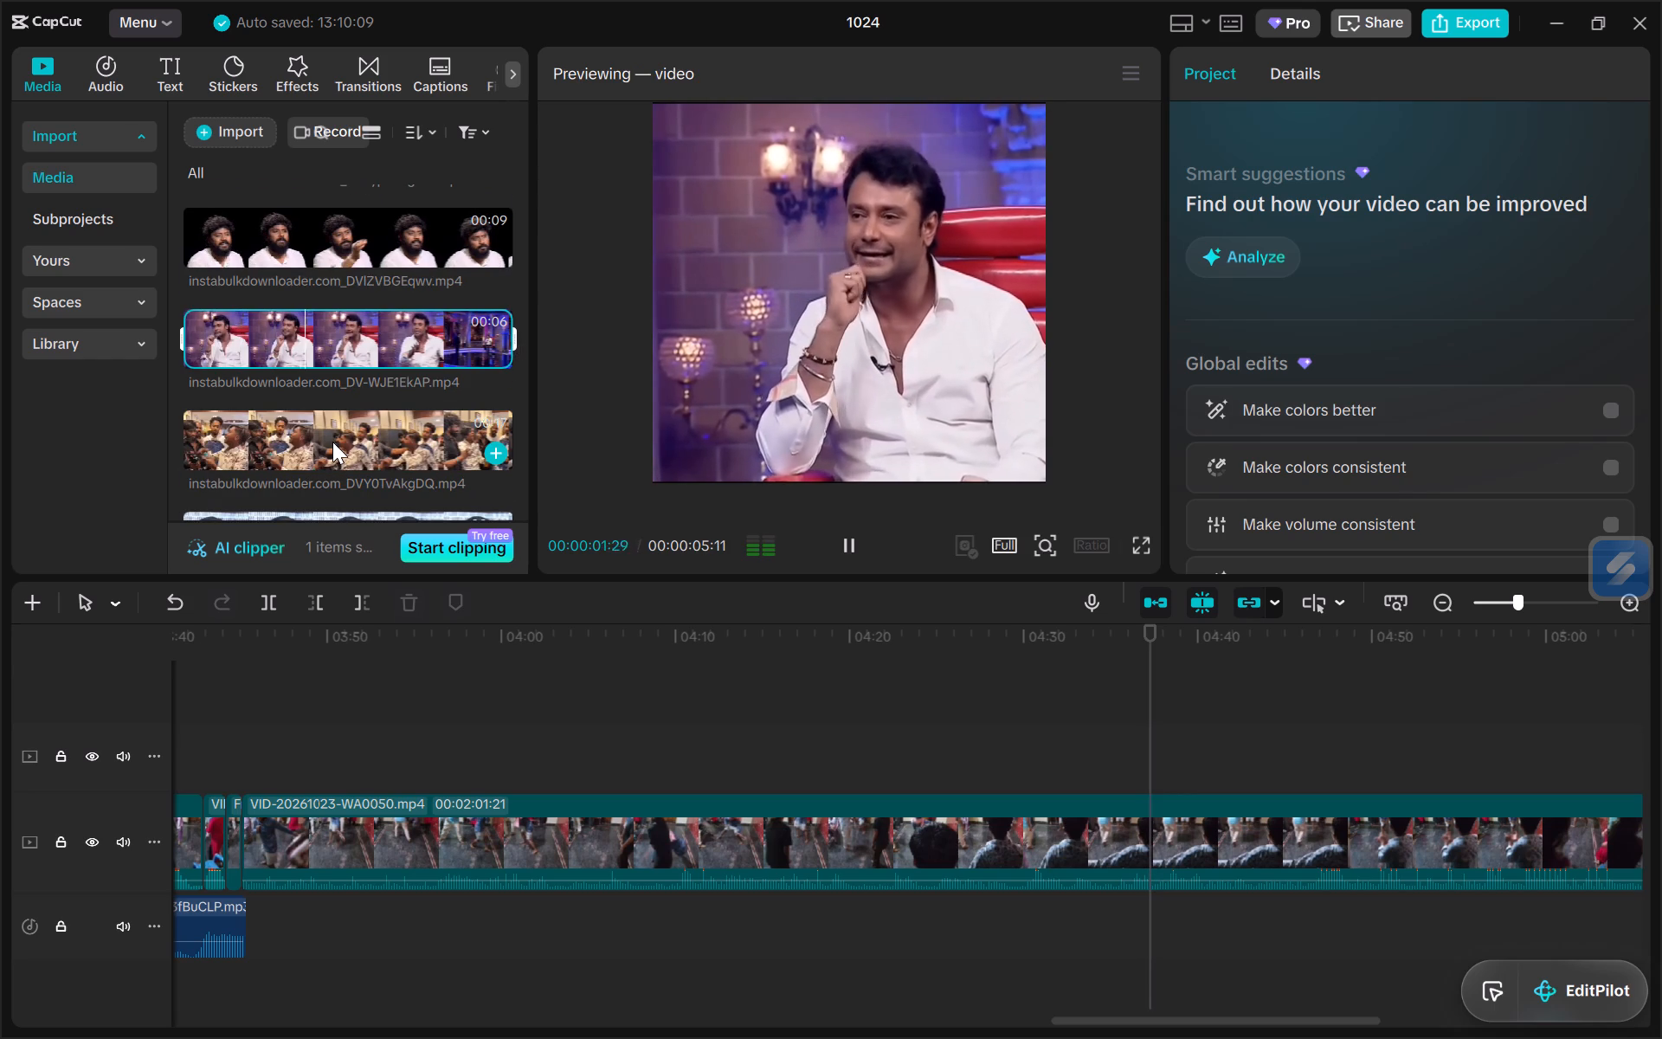
pyautogui.click(332, 442)
pyautogui.scroll(-1, 332, 428)
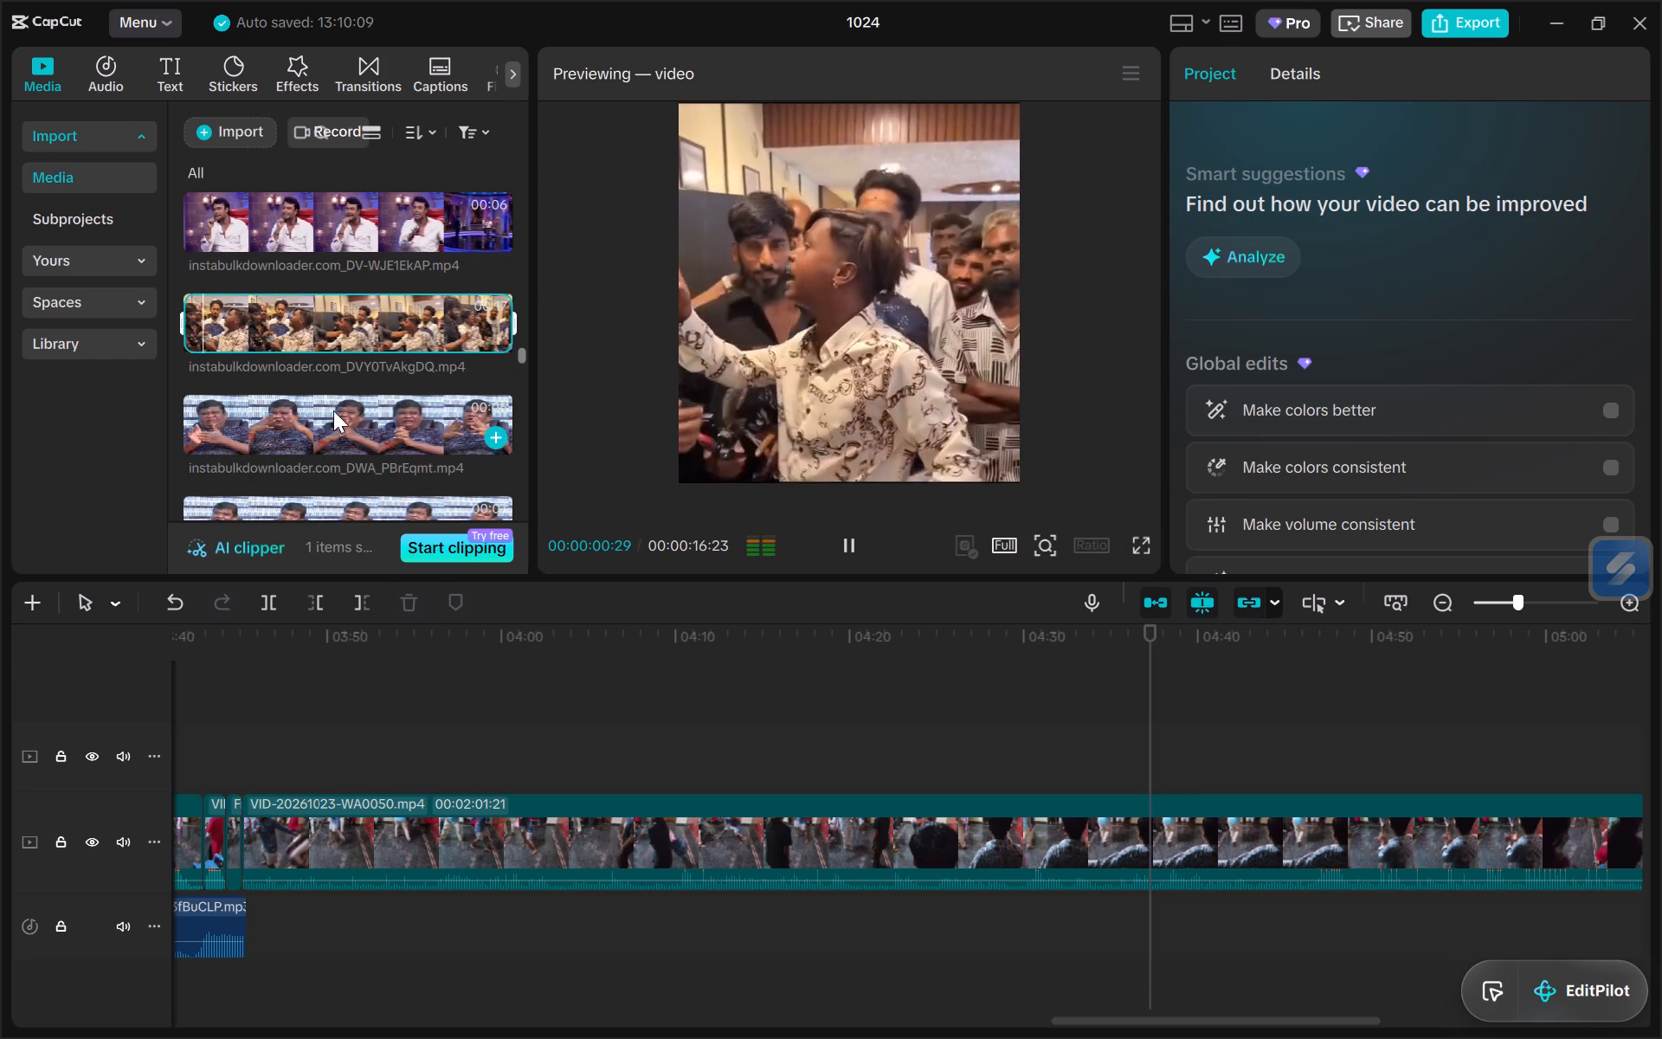
pyautogui.click(333, 409)
pyautogui.scroll(-1, 333, 408)
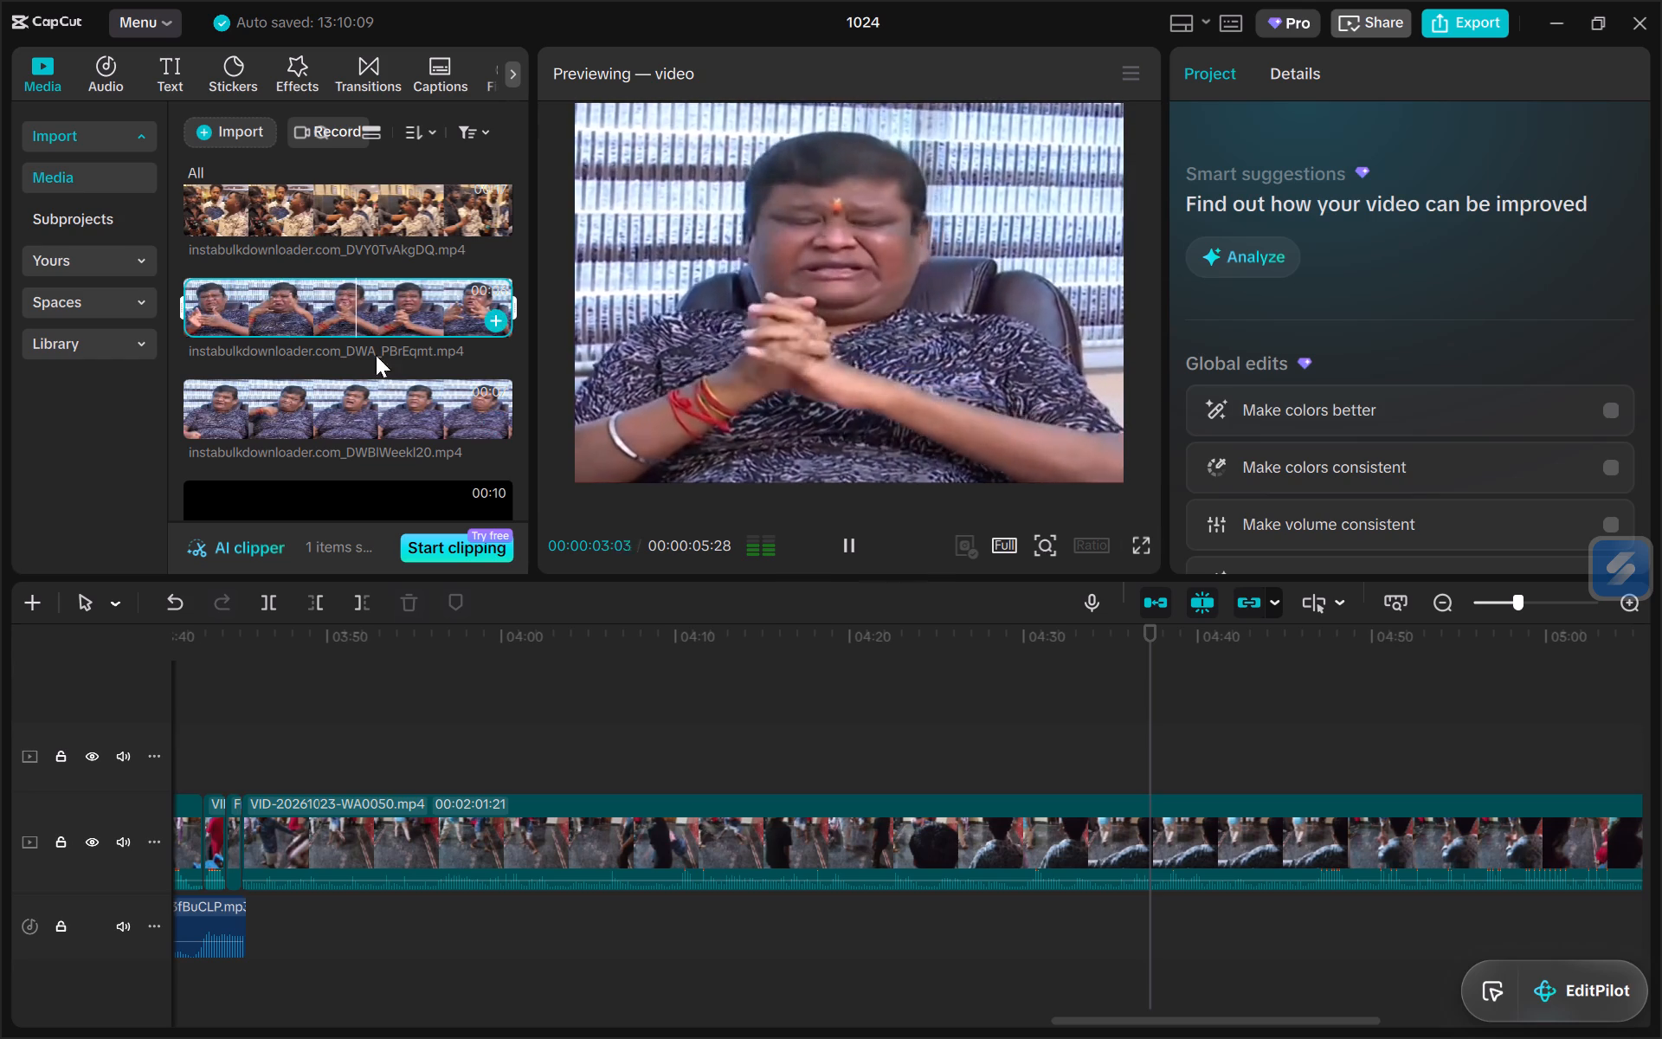
# Play the last timeline clip onward from about 04:44 to review the footage past 05:30, pausing around 05:11 and 05:16.
pyautogui.click(1120, 726)
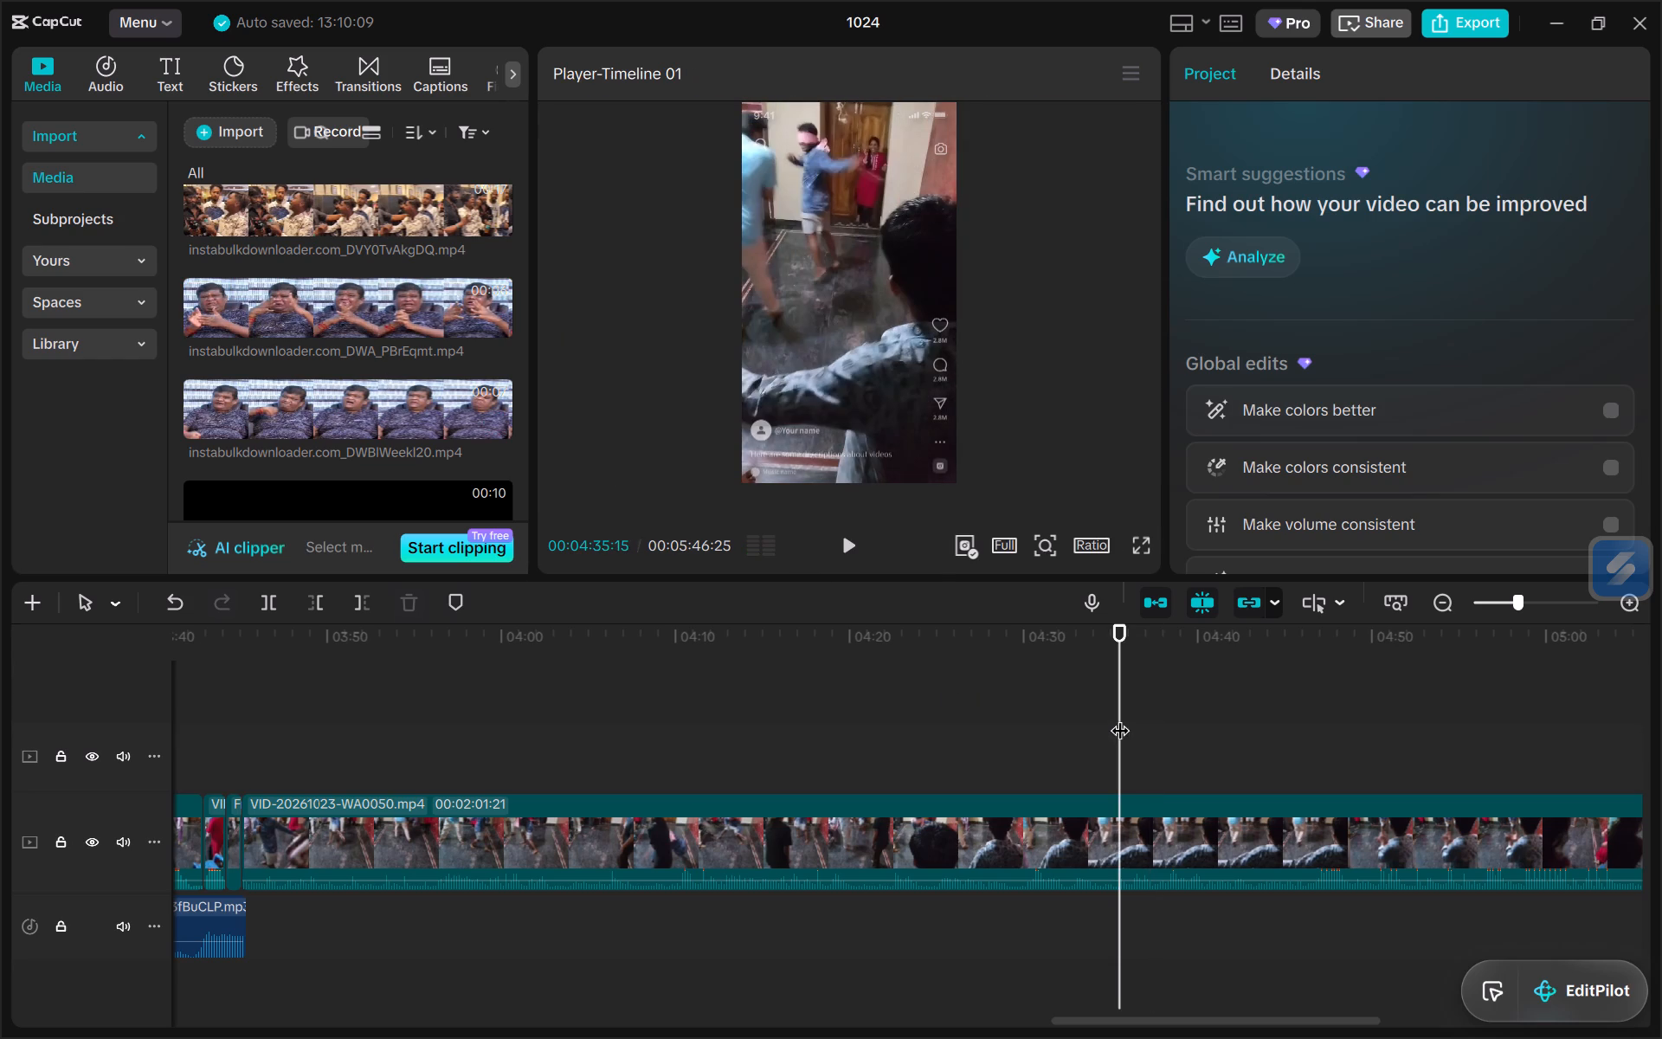
pyautogui.click(1280, 740)
pyautogui.press('space')
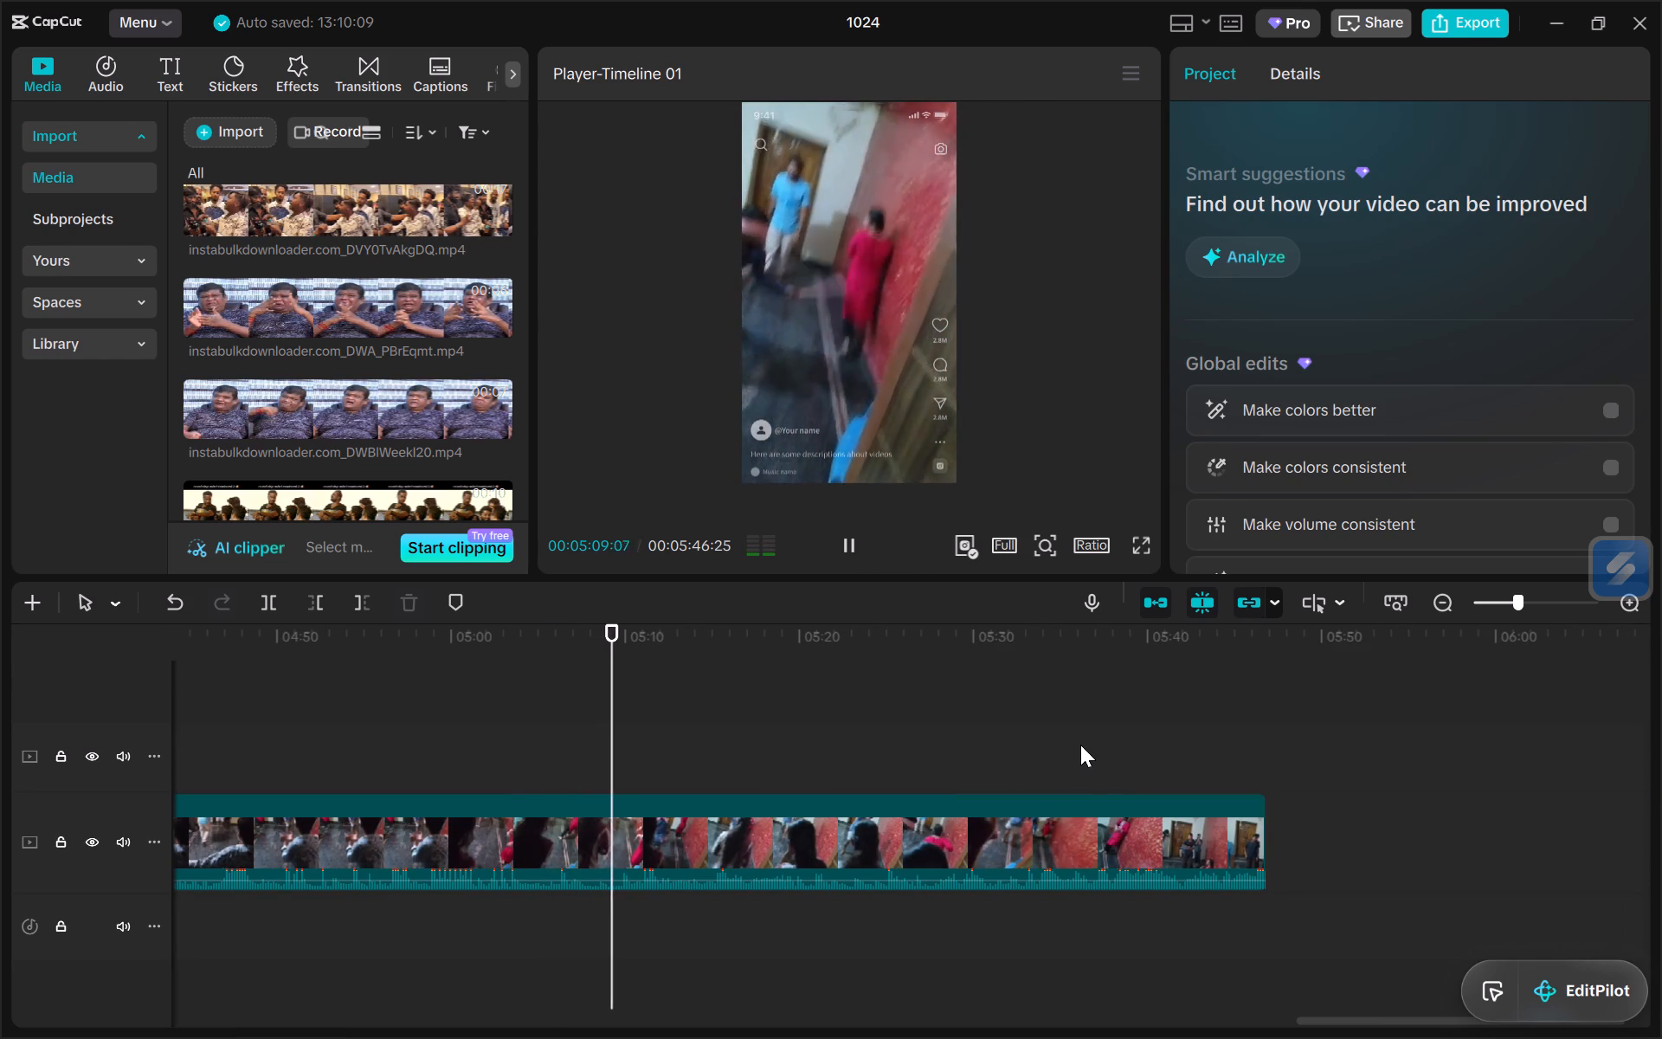
pyautogui.press('space')
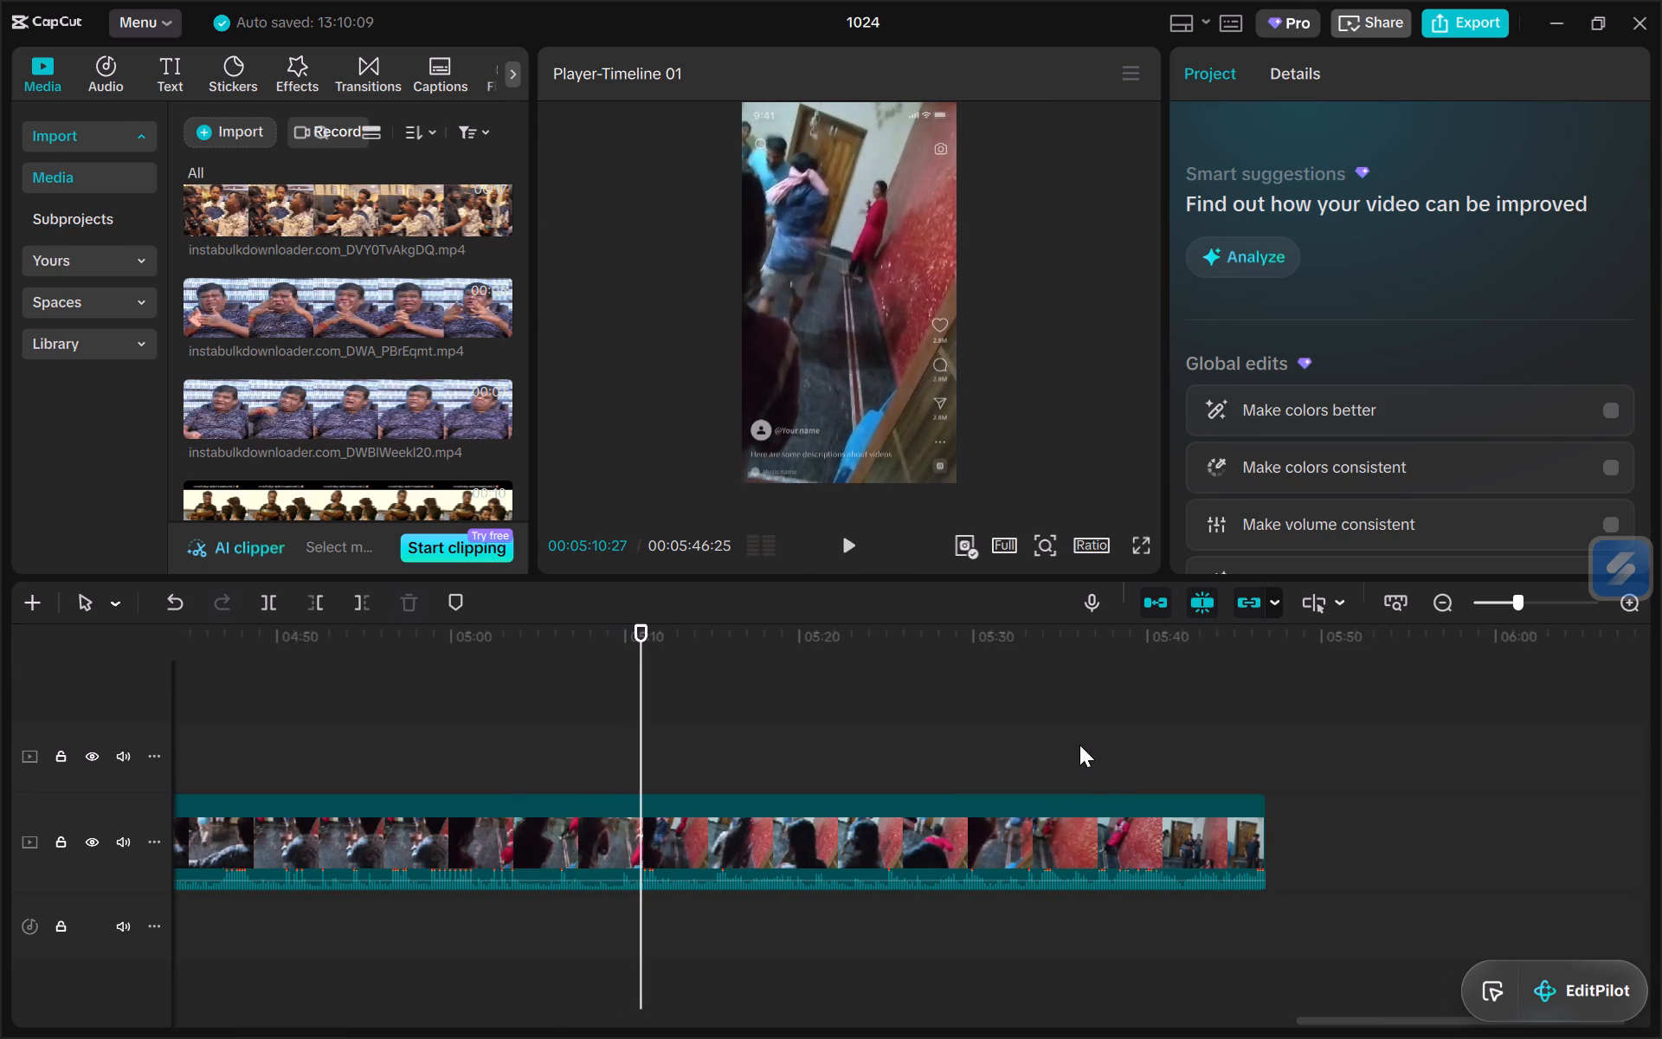
pyautogui.press('space')
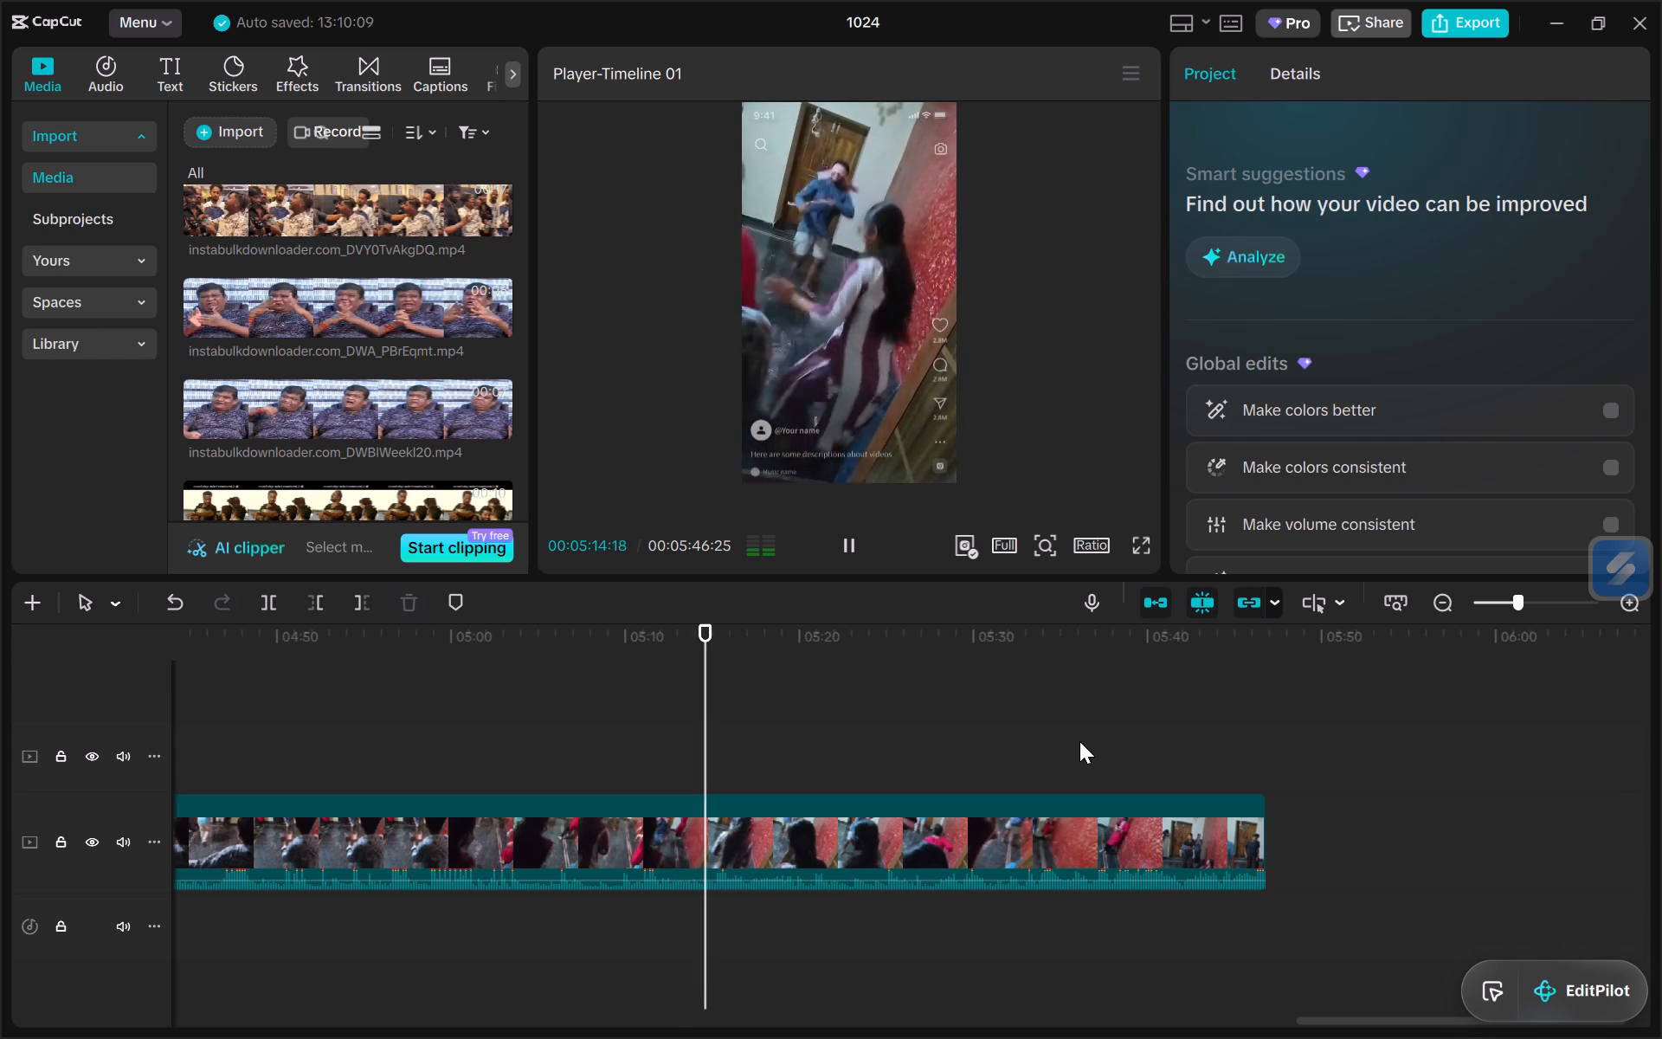
pyautogui.press('space')
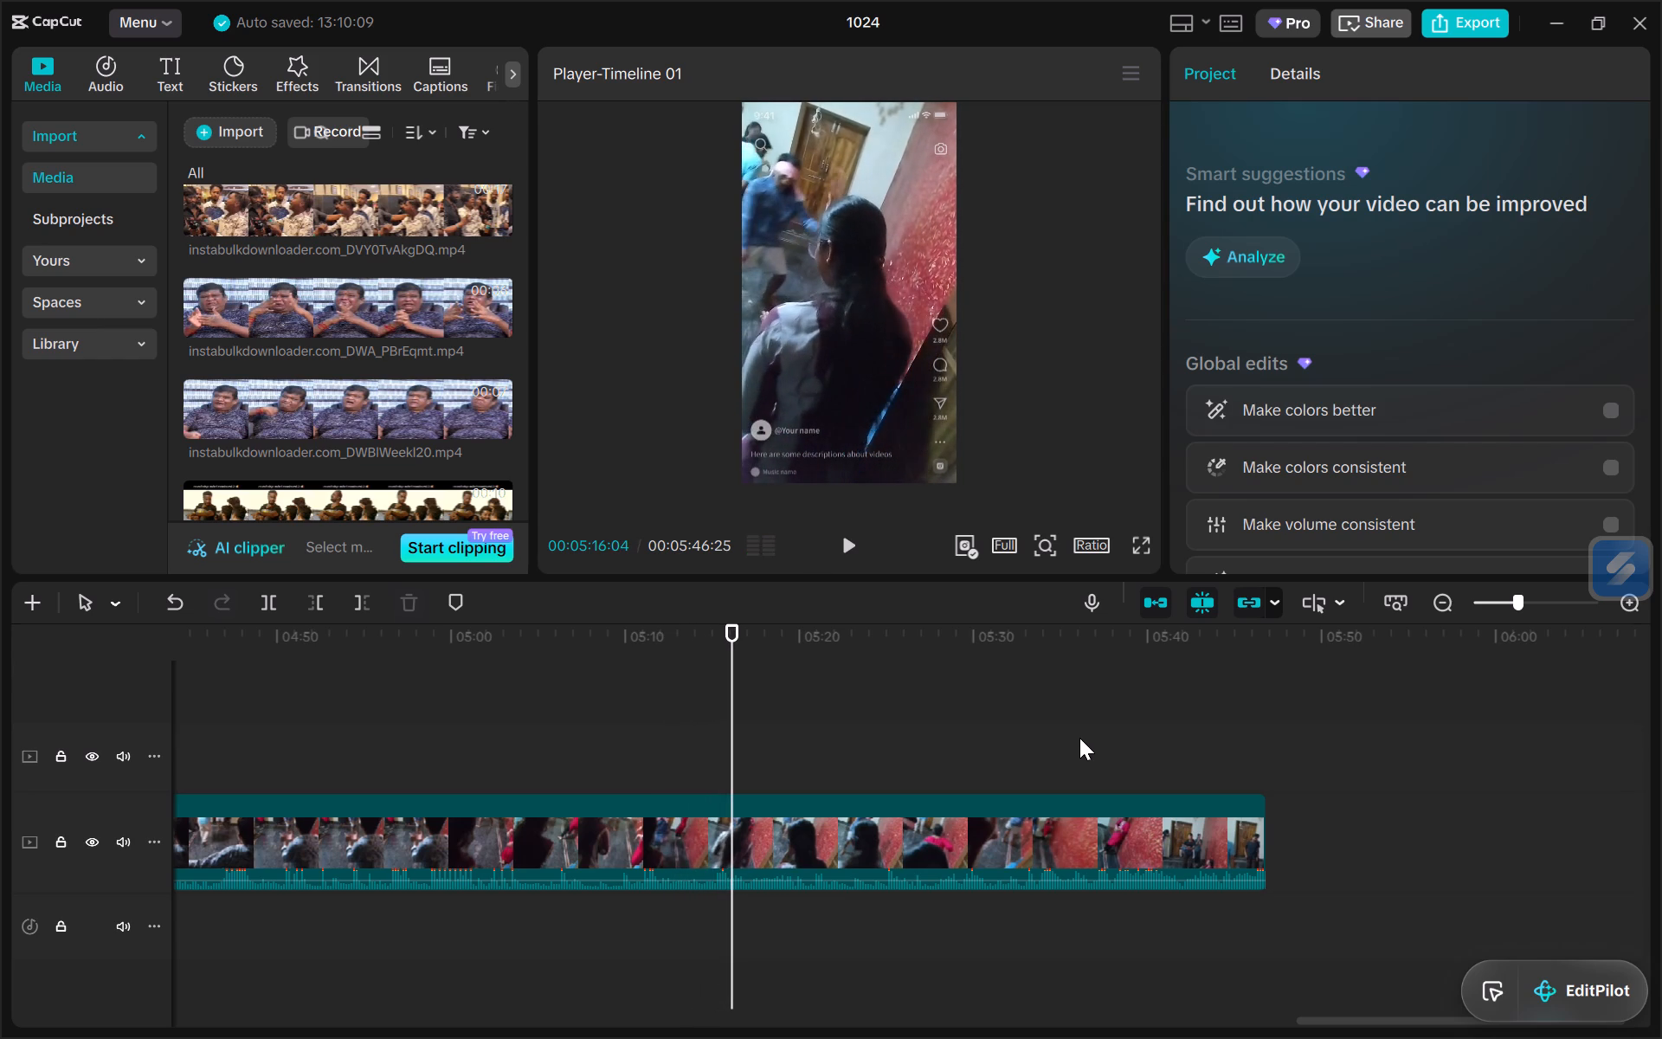
pyautogui.press('space')
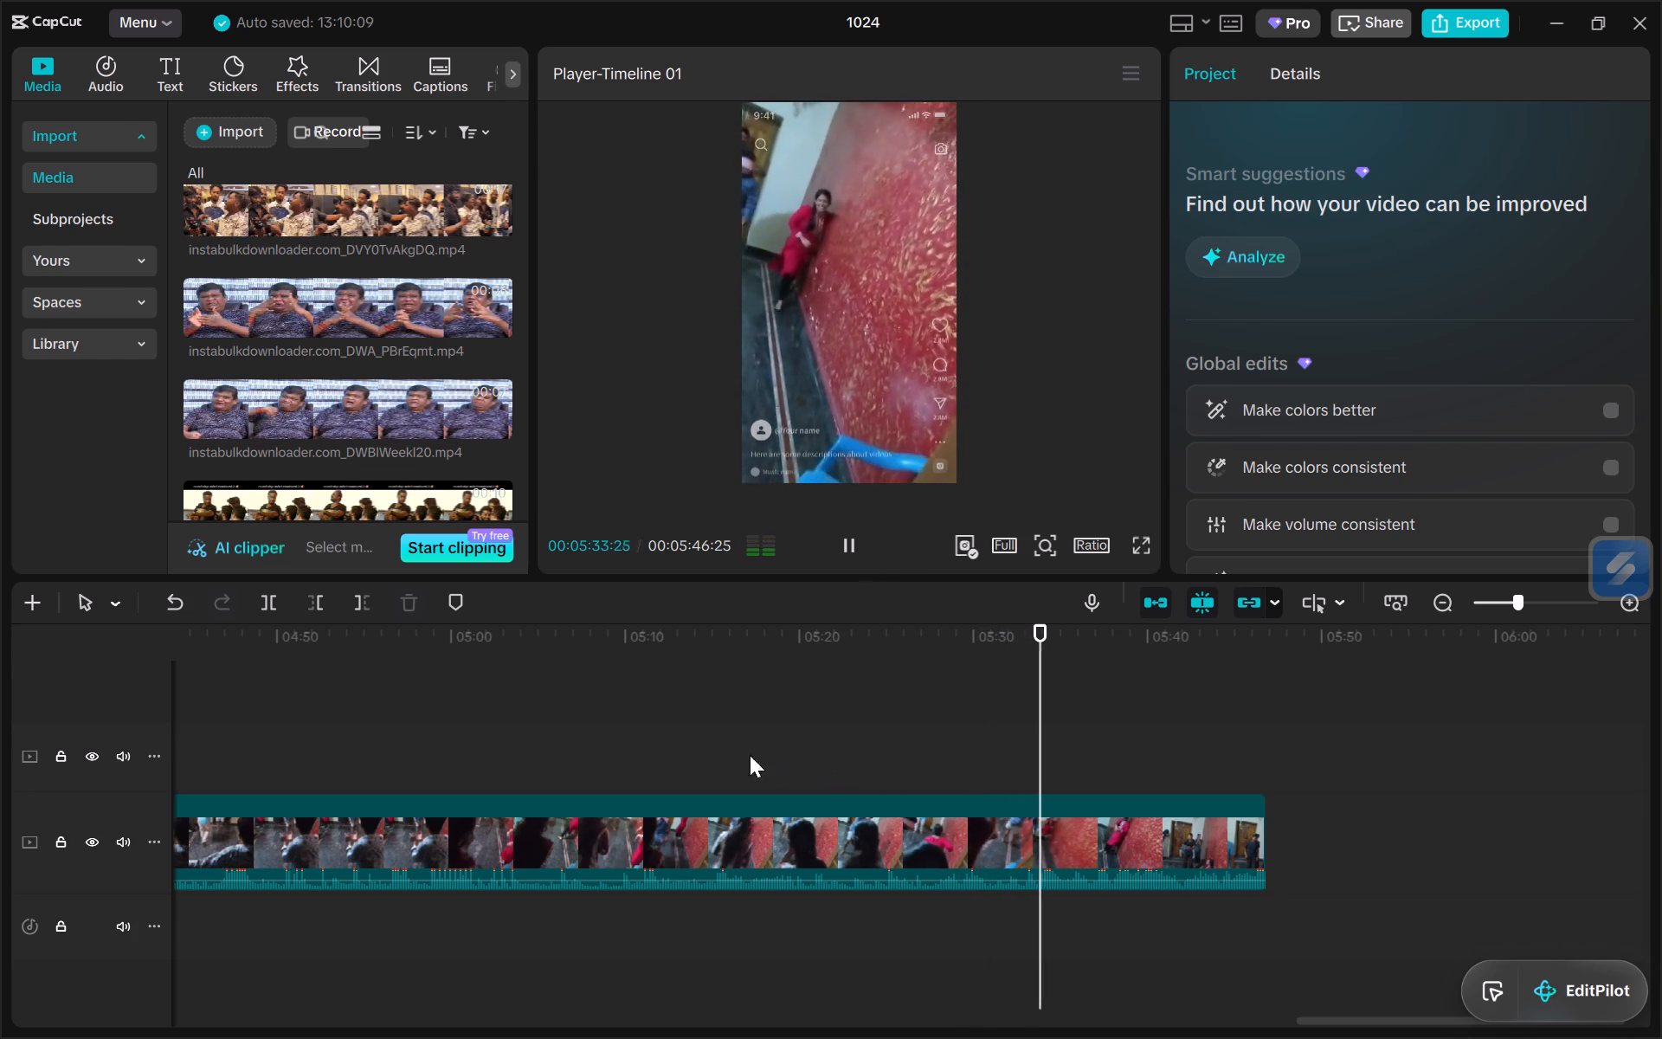
# Go back cut by cut to the freeze frame with the overlay clip at 03:10 and play that section.
pyautogui.click(718, 740)
pyautogui.press('Up')
pyautogui.press('Up')
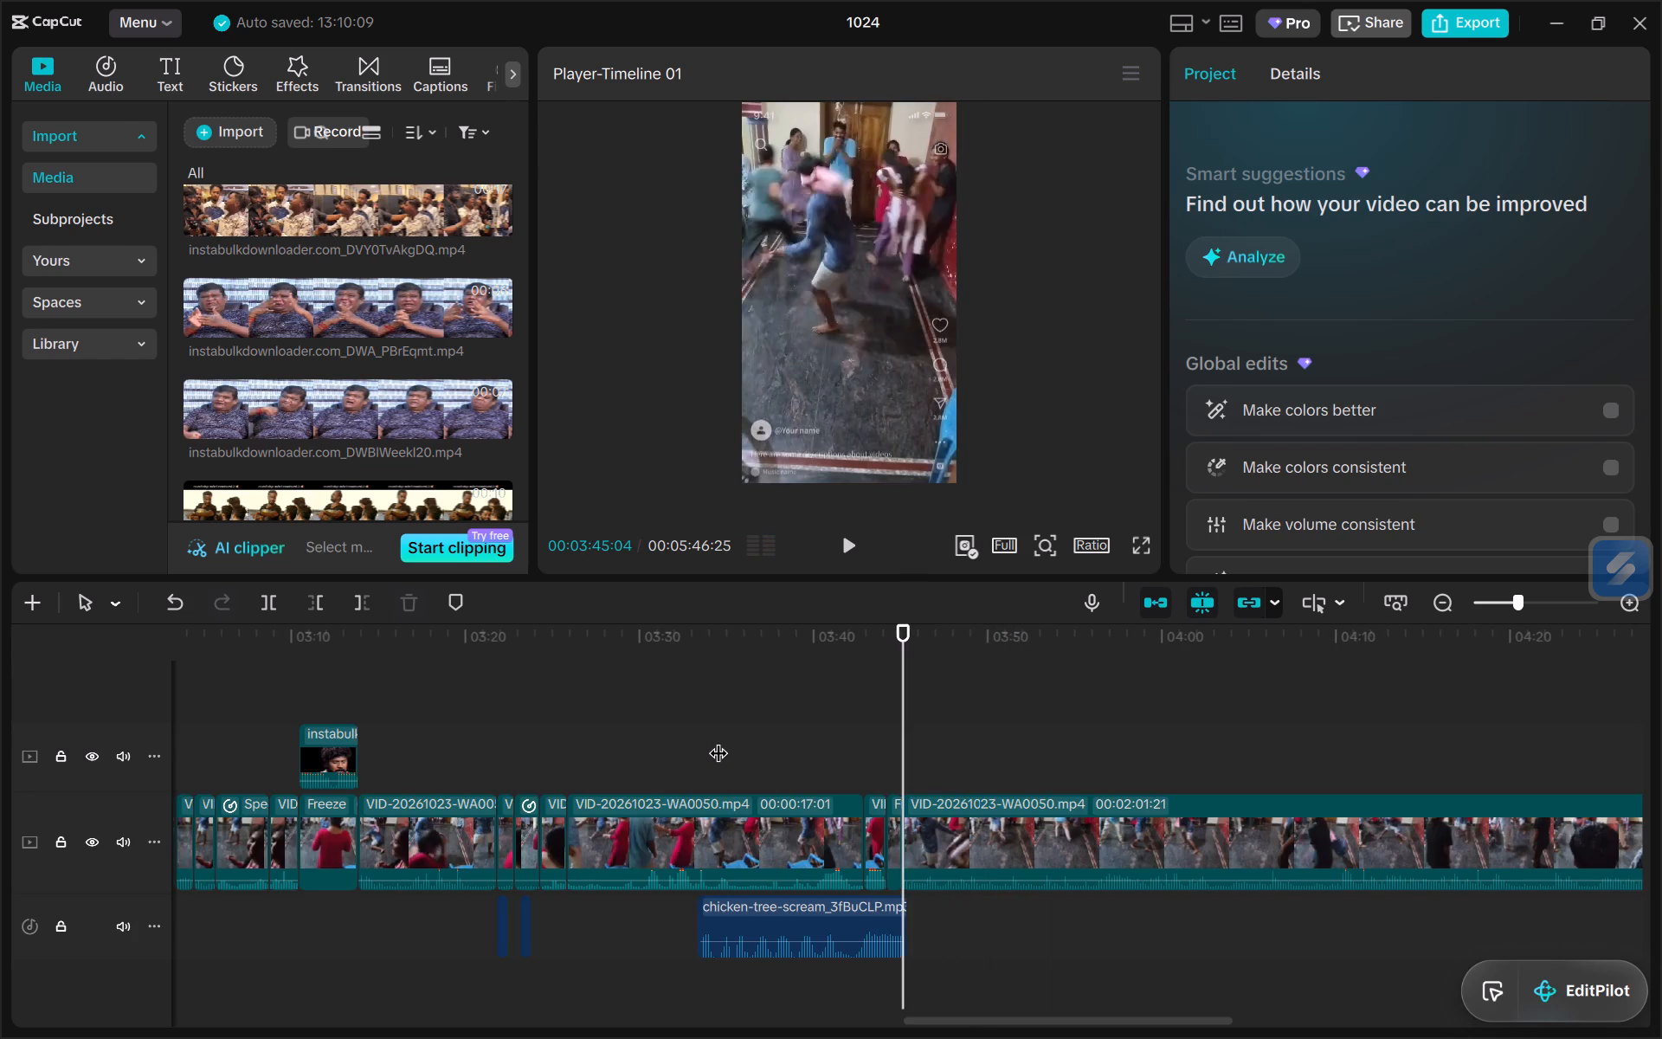
pyautogui.press('Up')
pyautogui.press('Up')
pyautogui.press('Up')
pyautogui.press('Up')
pyautogui.press('Up')
pyautogui.press('Up')
pyautogui.press('Up')
pyautogui.press('Up')
pyautogui.press('Up')
pyautogui.press('Up')
pyautogui.press('Up')
pyautogui.press('Up')
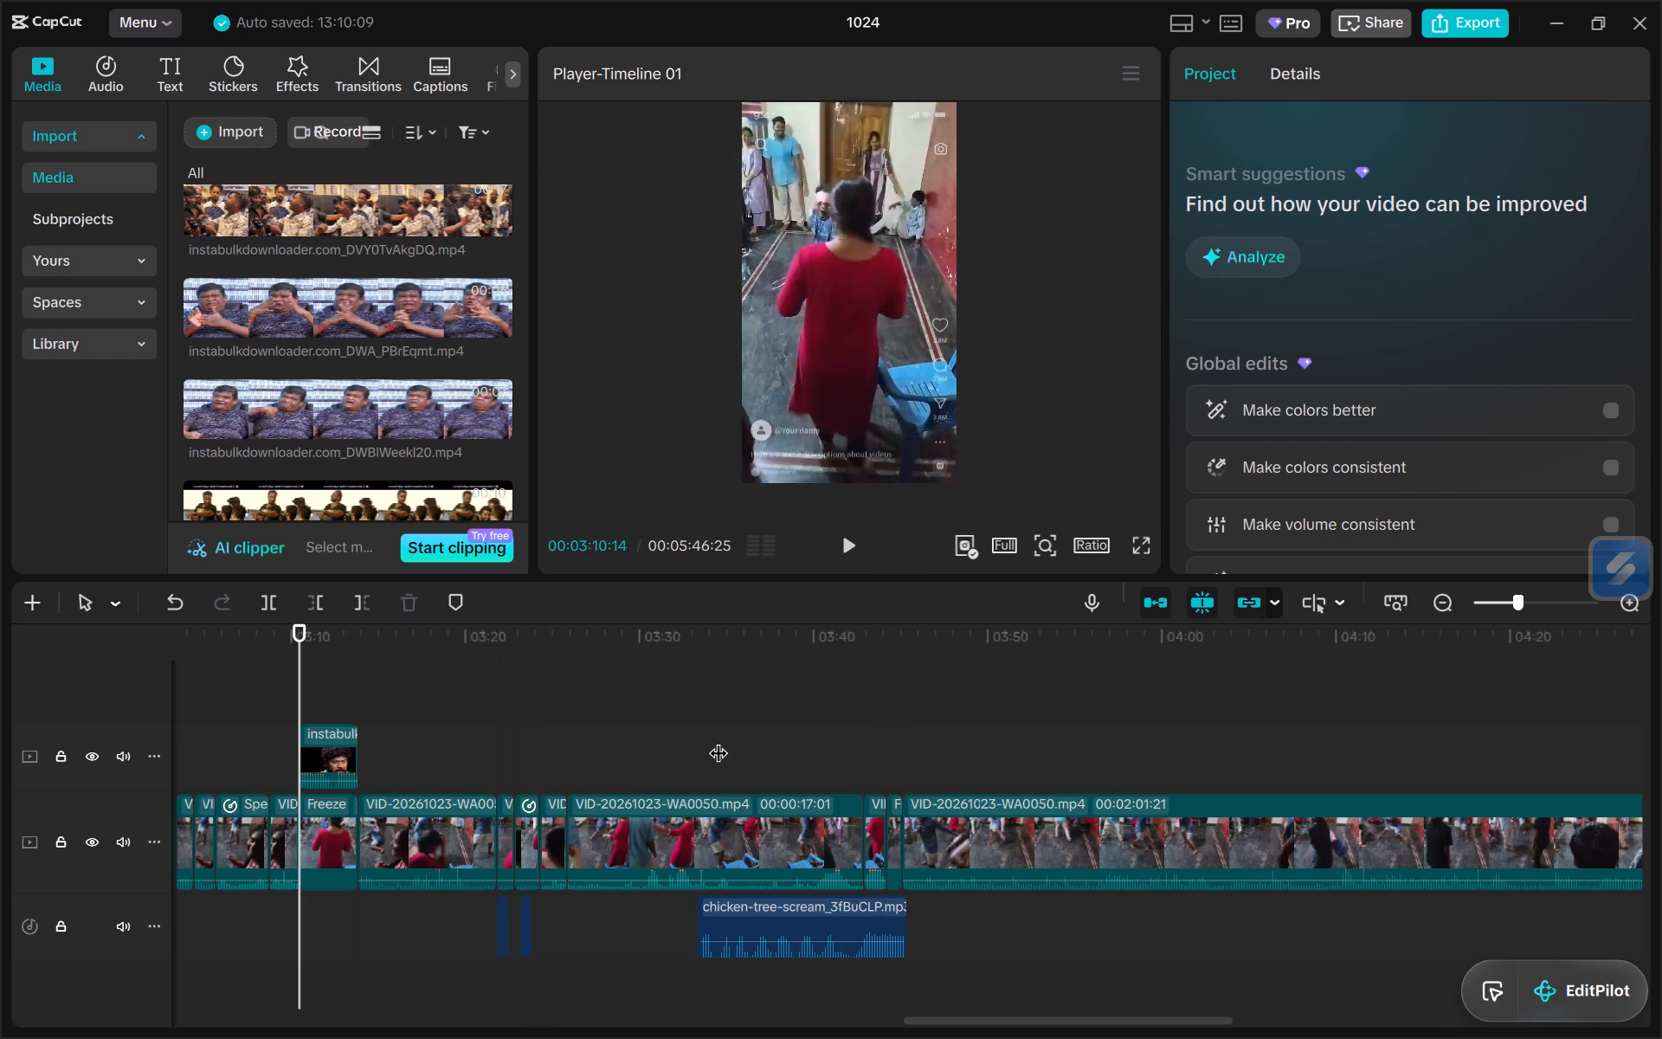
pyautogui.press('Up')
pyautogui.press('Down')
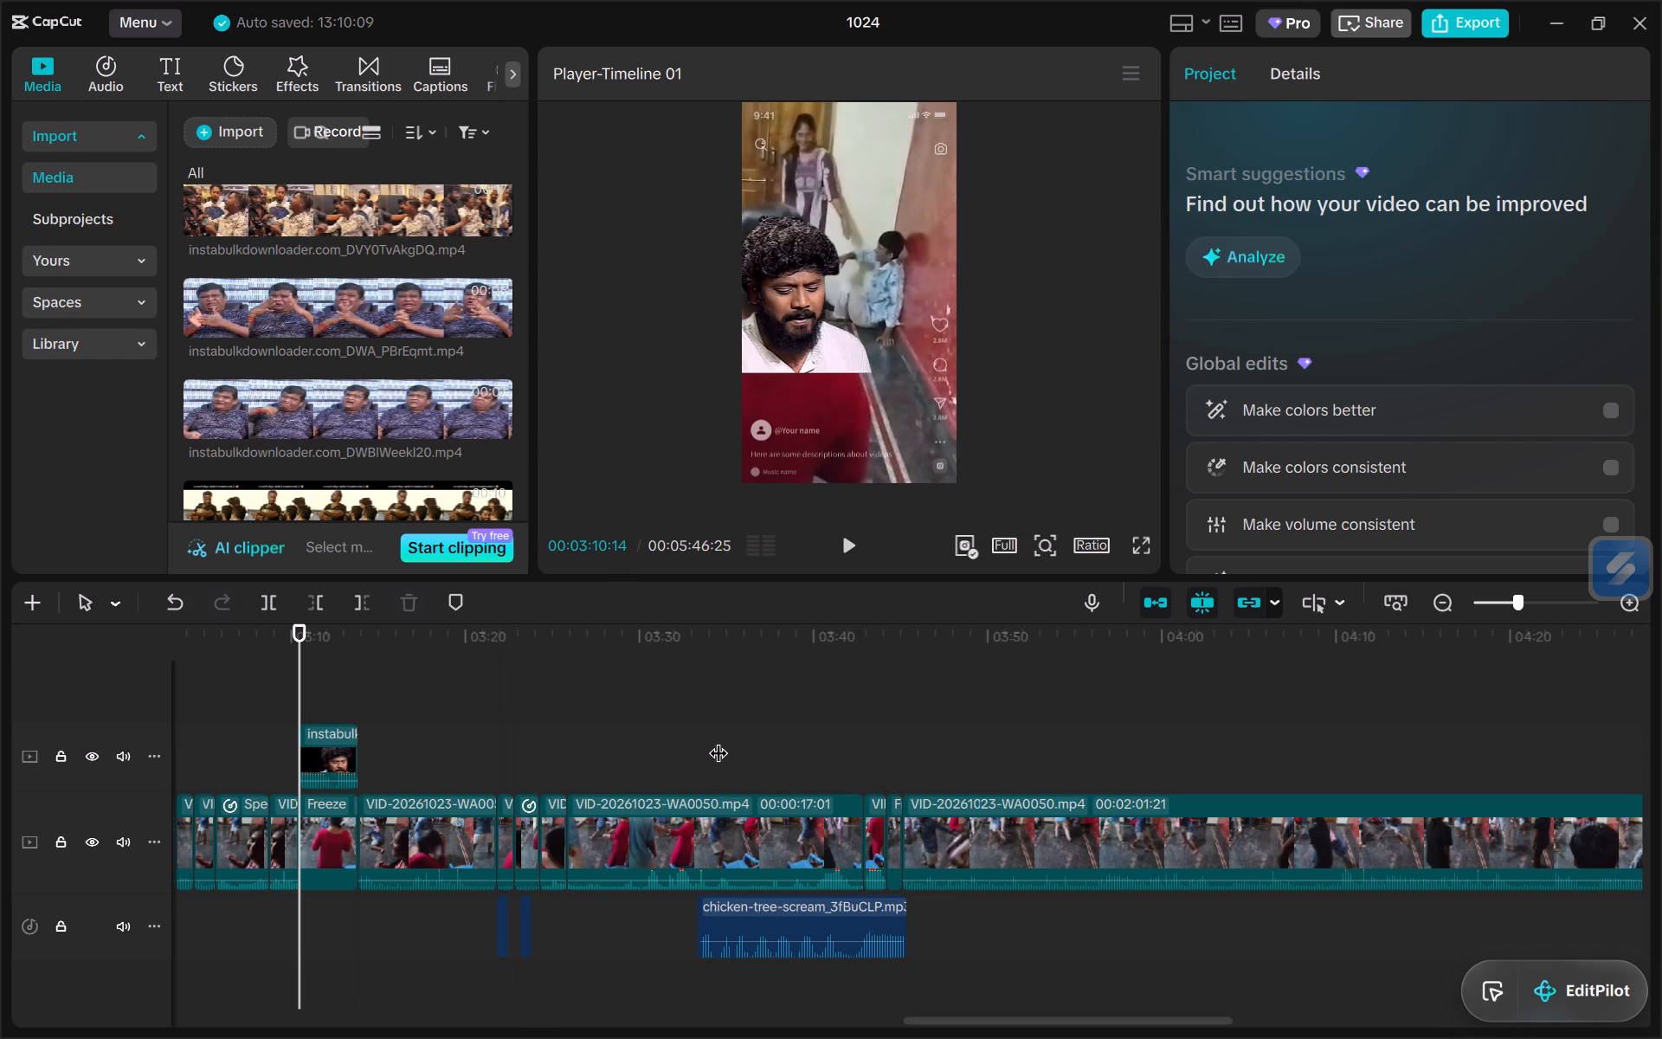
pyautogui.press('space')
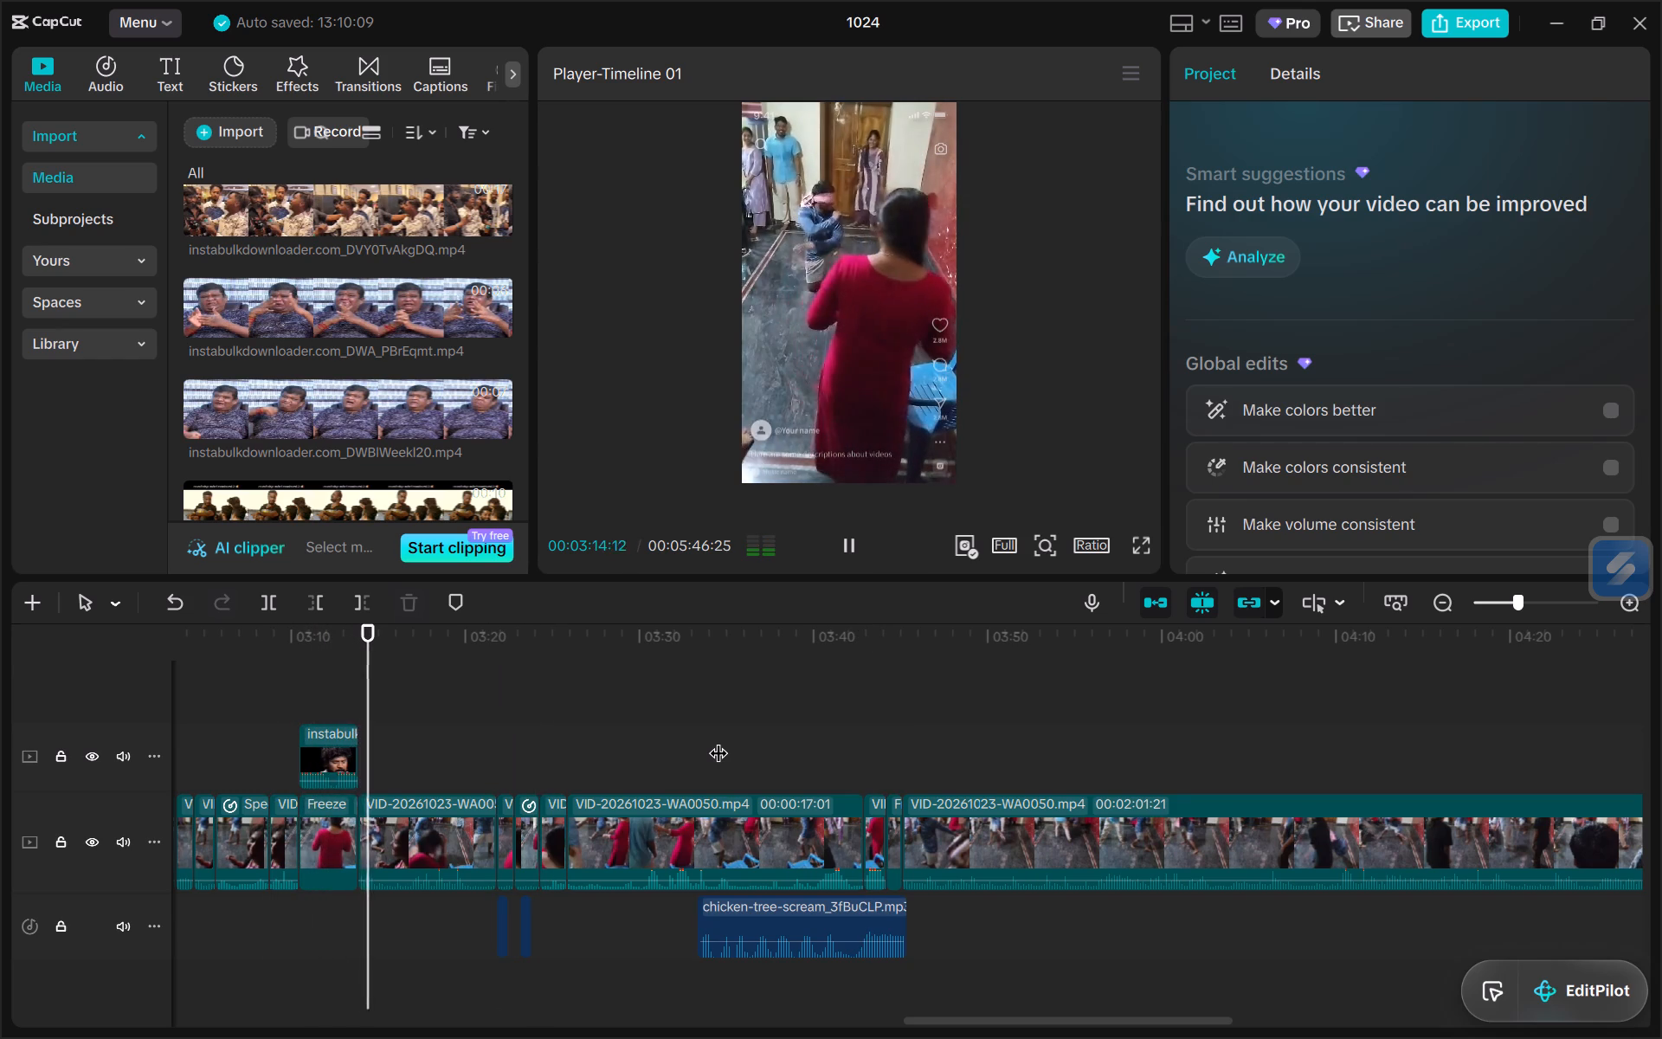
# Go back through the earlier cuts to about 00:36 and review the footage up to about 01:36, pausing at moments of interest.
pyautogui.press('Up')
pyautogui.press('Up')
pyautogui.press('Up')
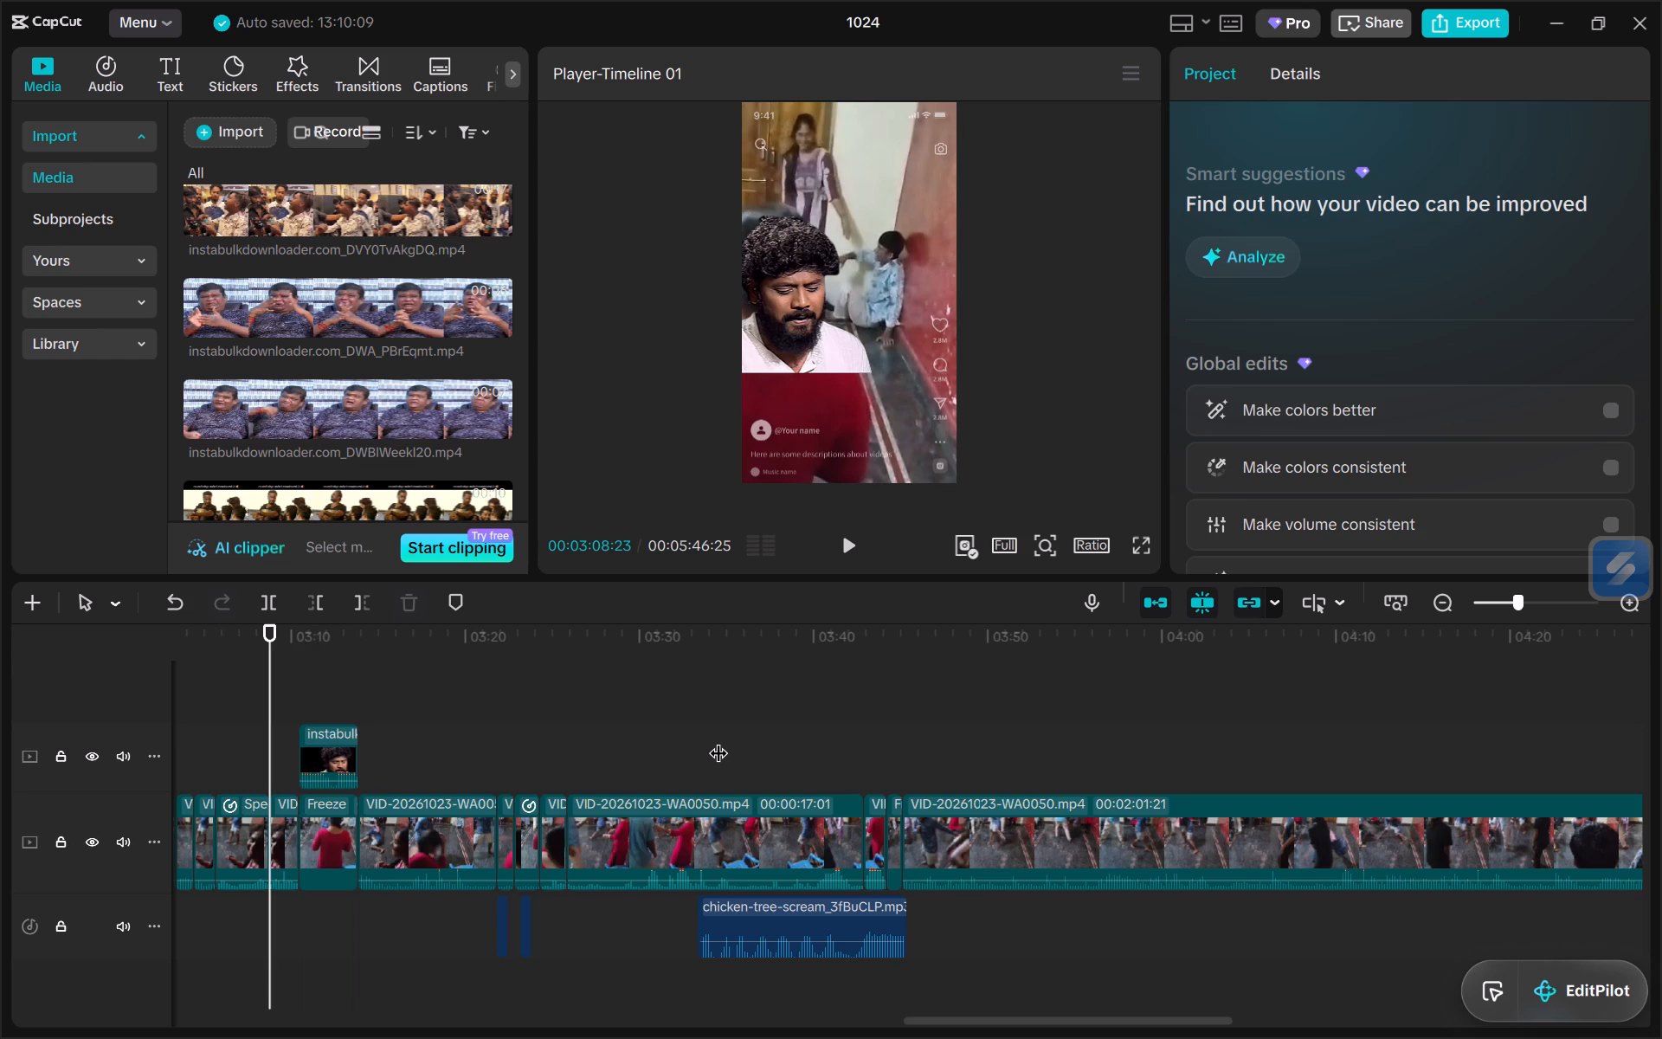
pyautogui.press('Up')
pyautogui.press('Up')
pyautogui.press('Up')
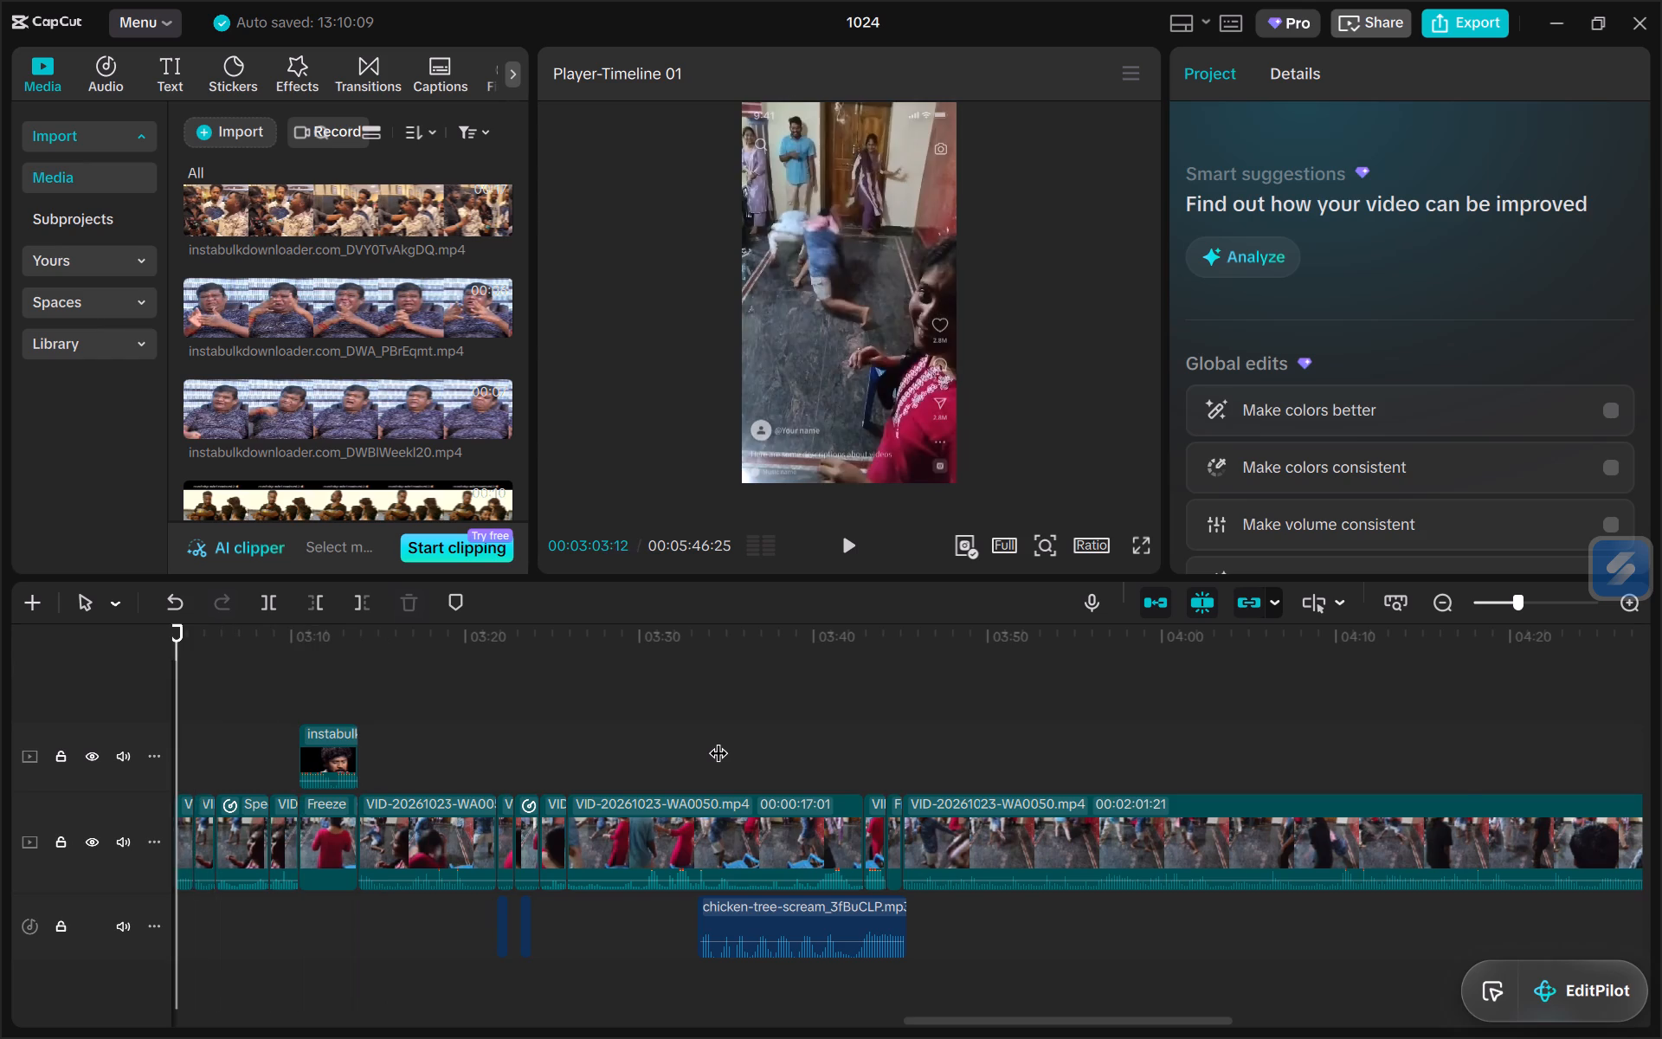
pyautogui.press('Up')
pyautogui.press('Up')
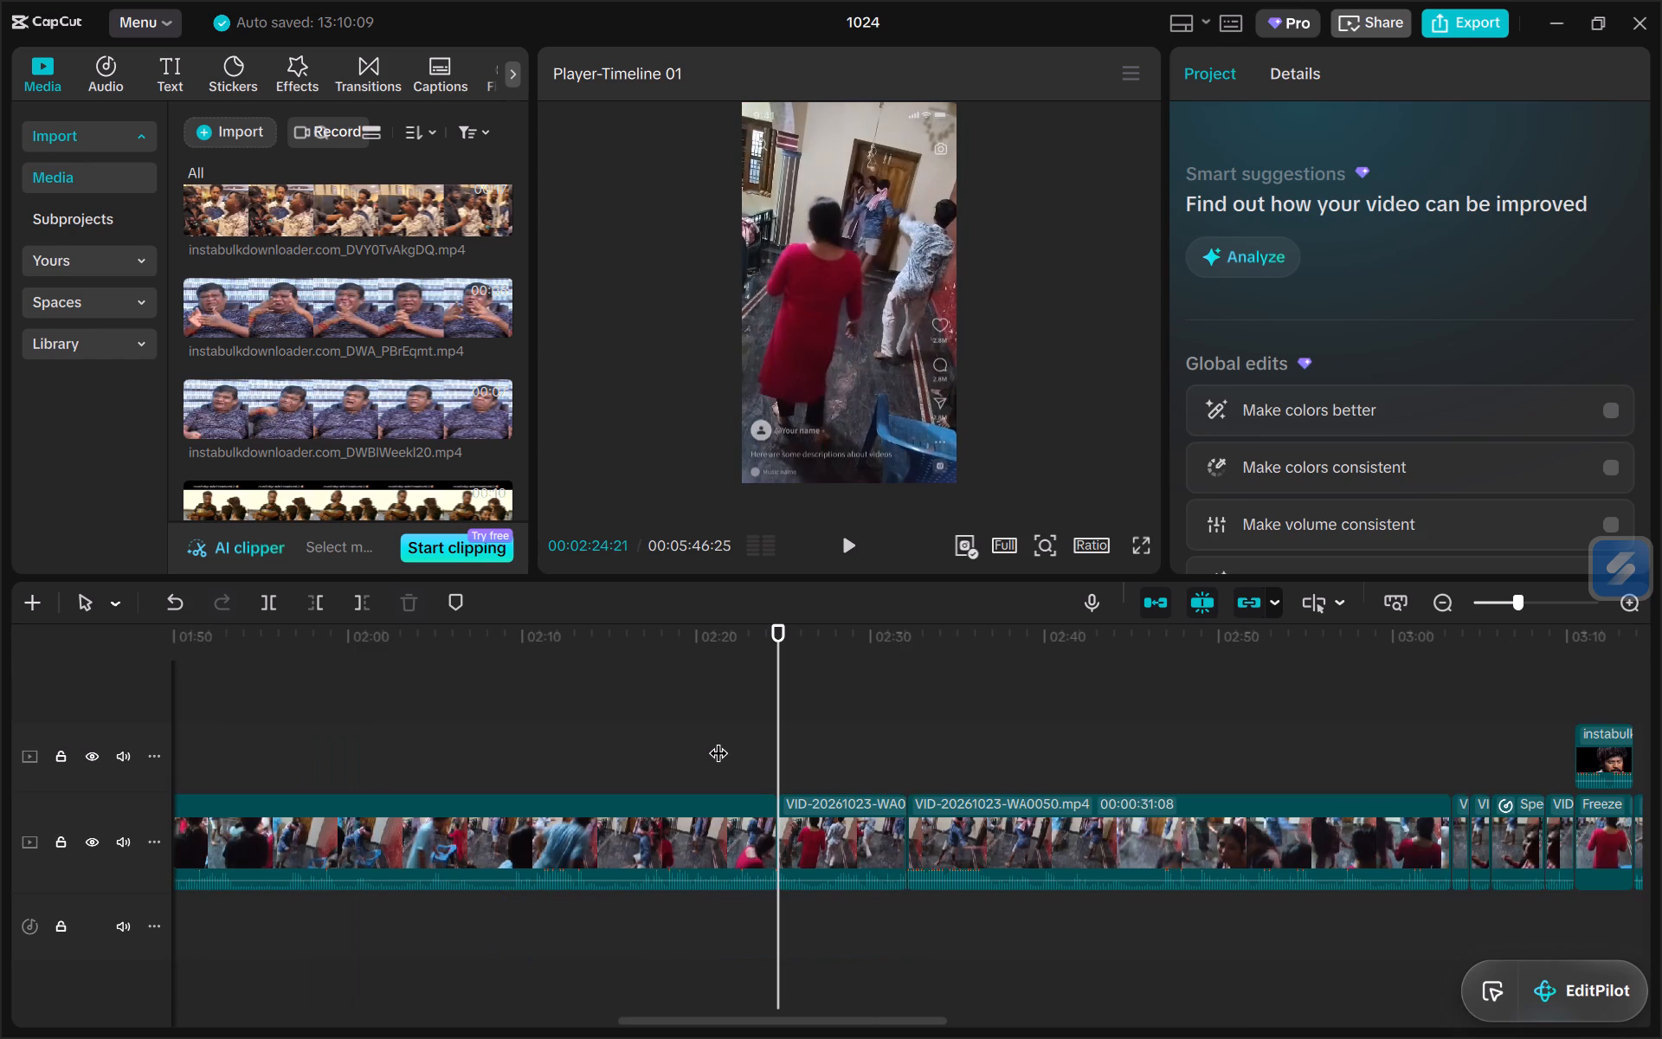
pyautogui.press('Up')
pyautogui.press('Up')
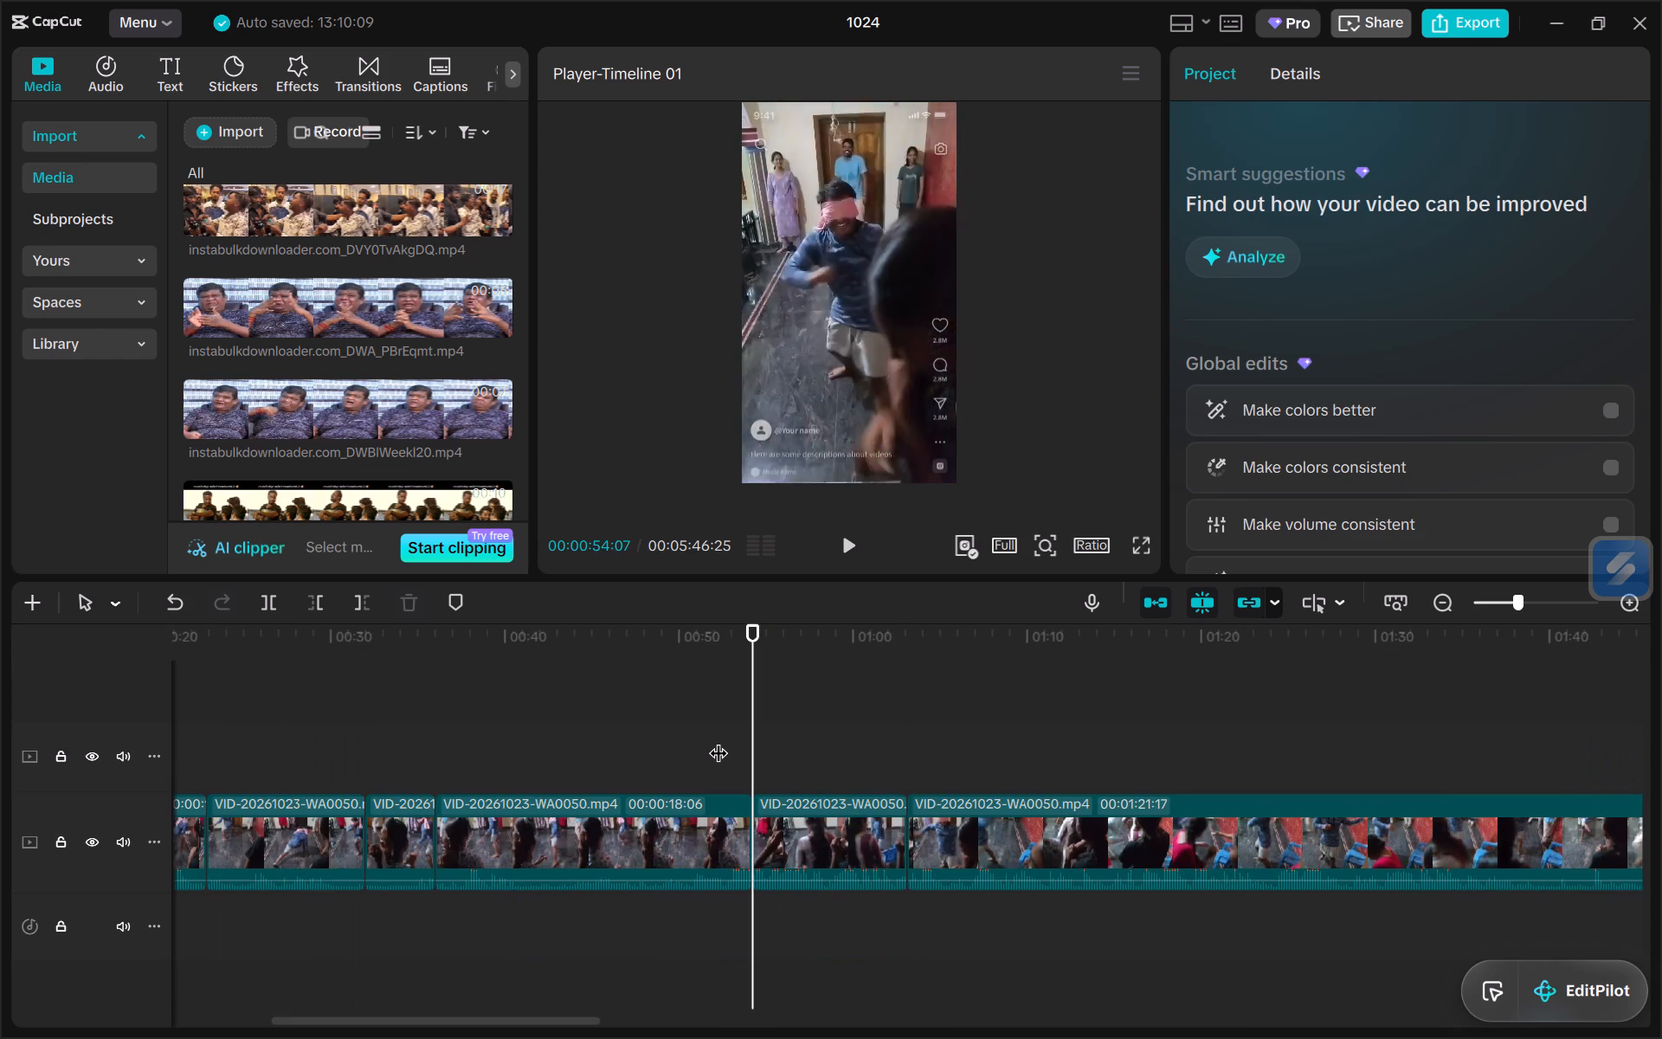
pyautogui.press('Up')
pyautogui.press('space')
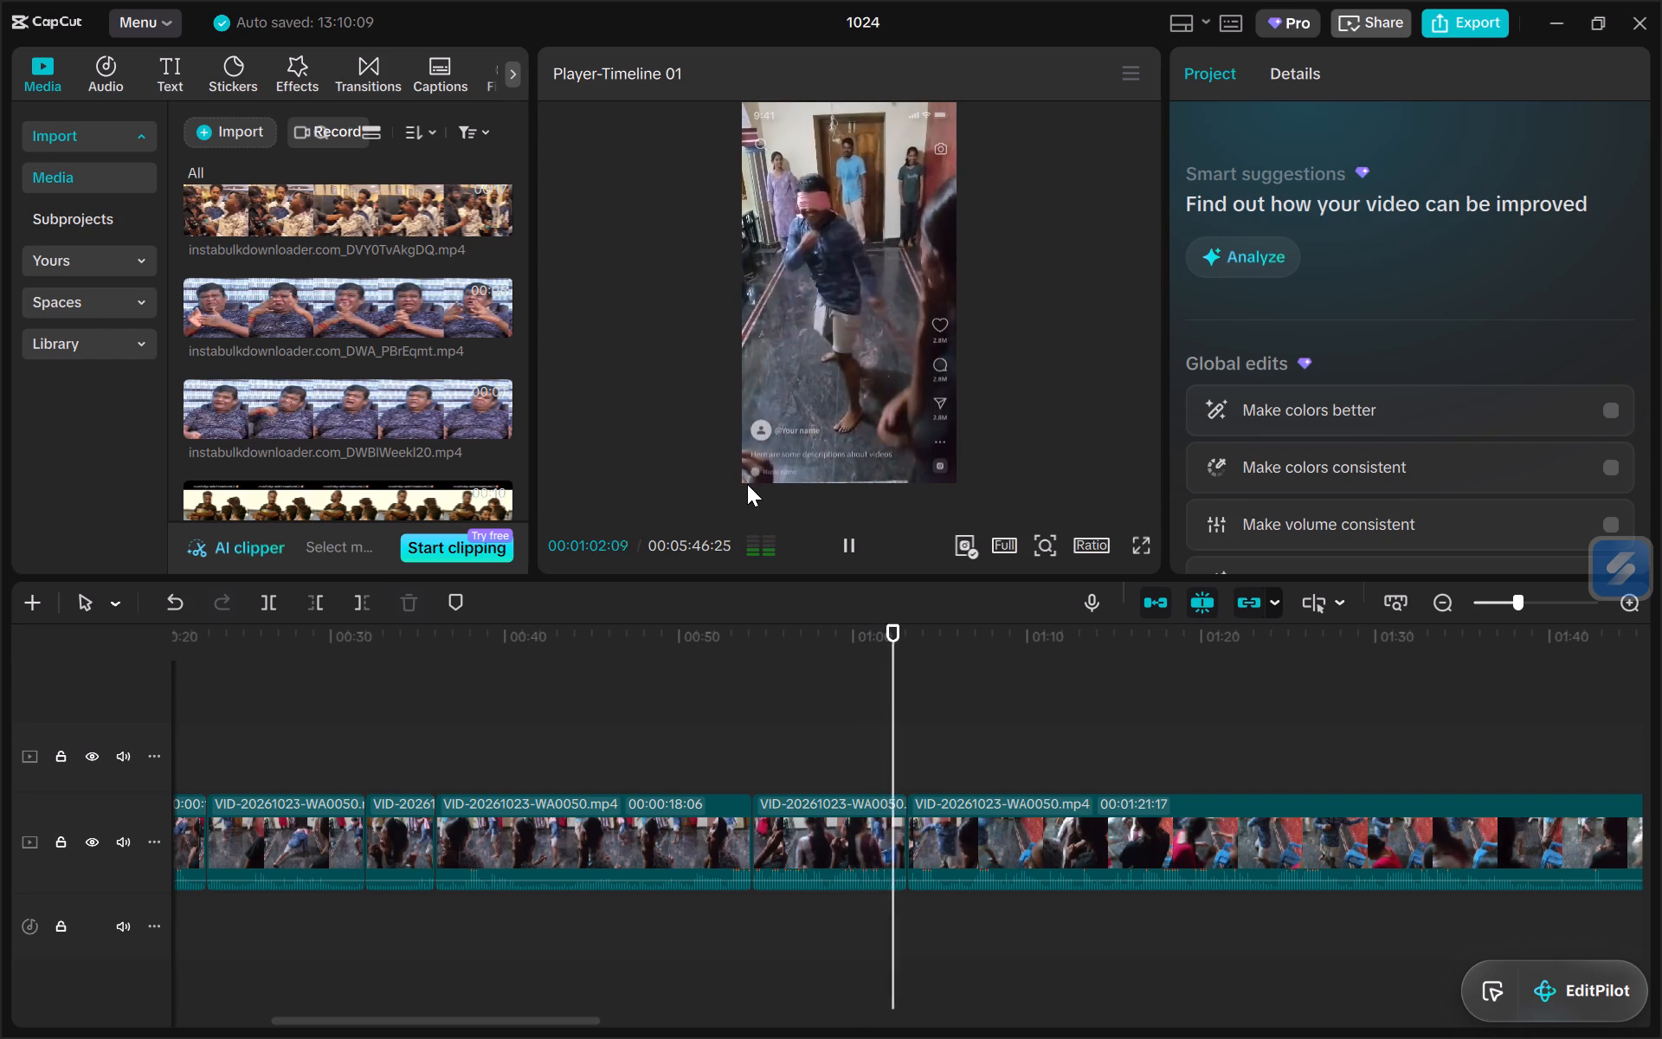
pyautogui.press('space')
pyautogui.press('space')
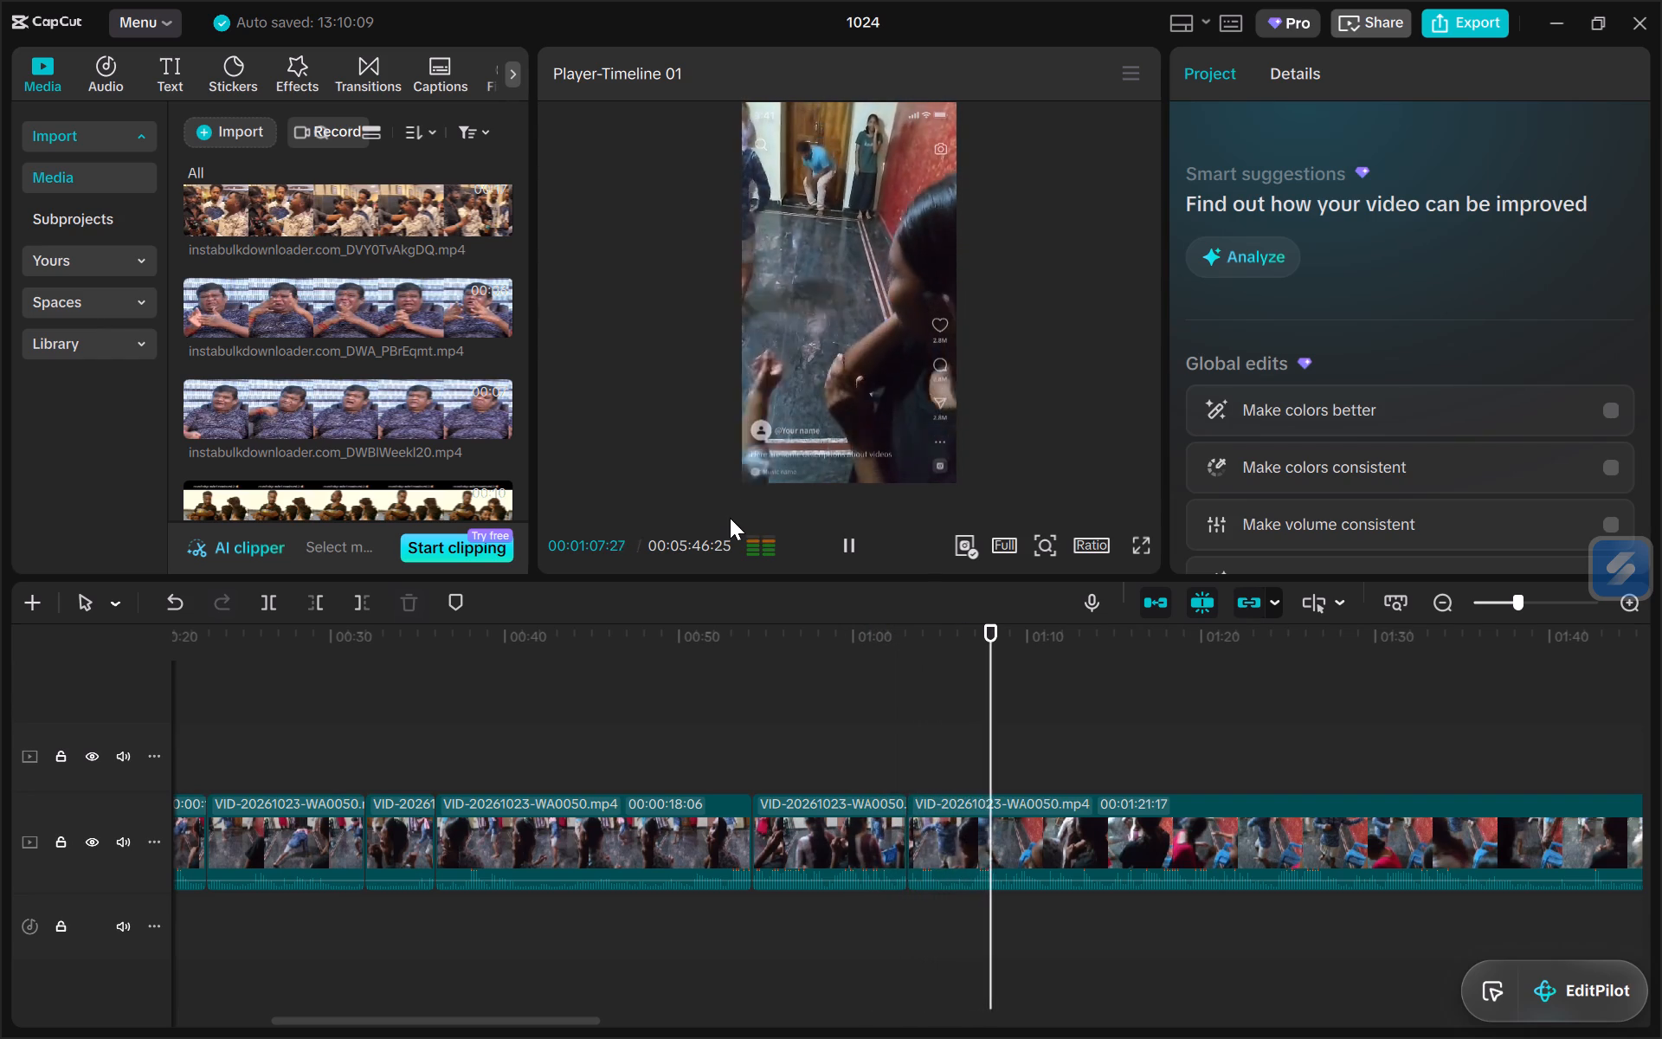
pyautogui.press('space')
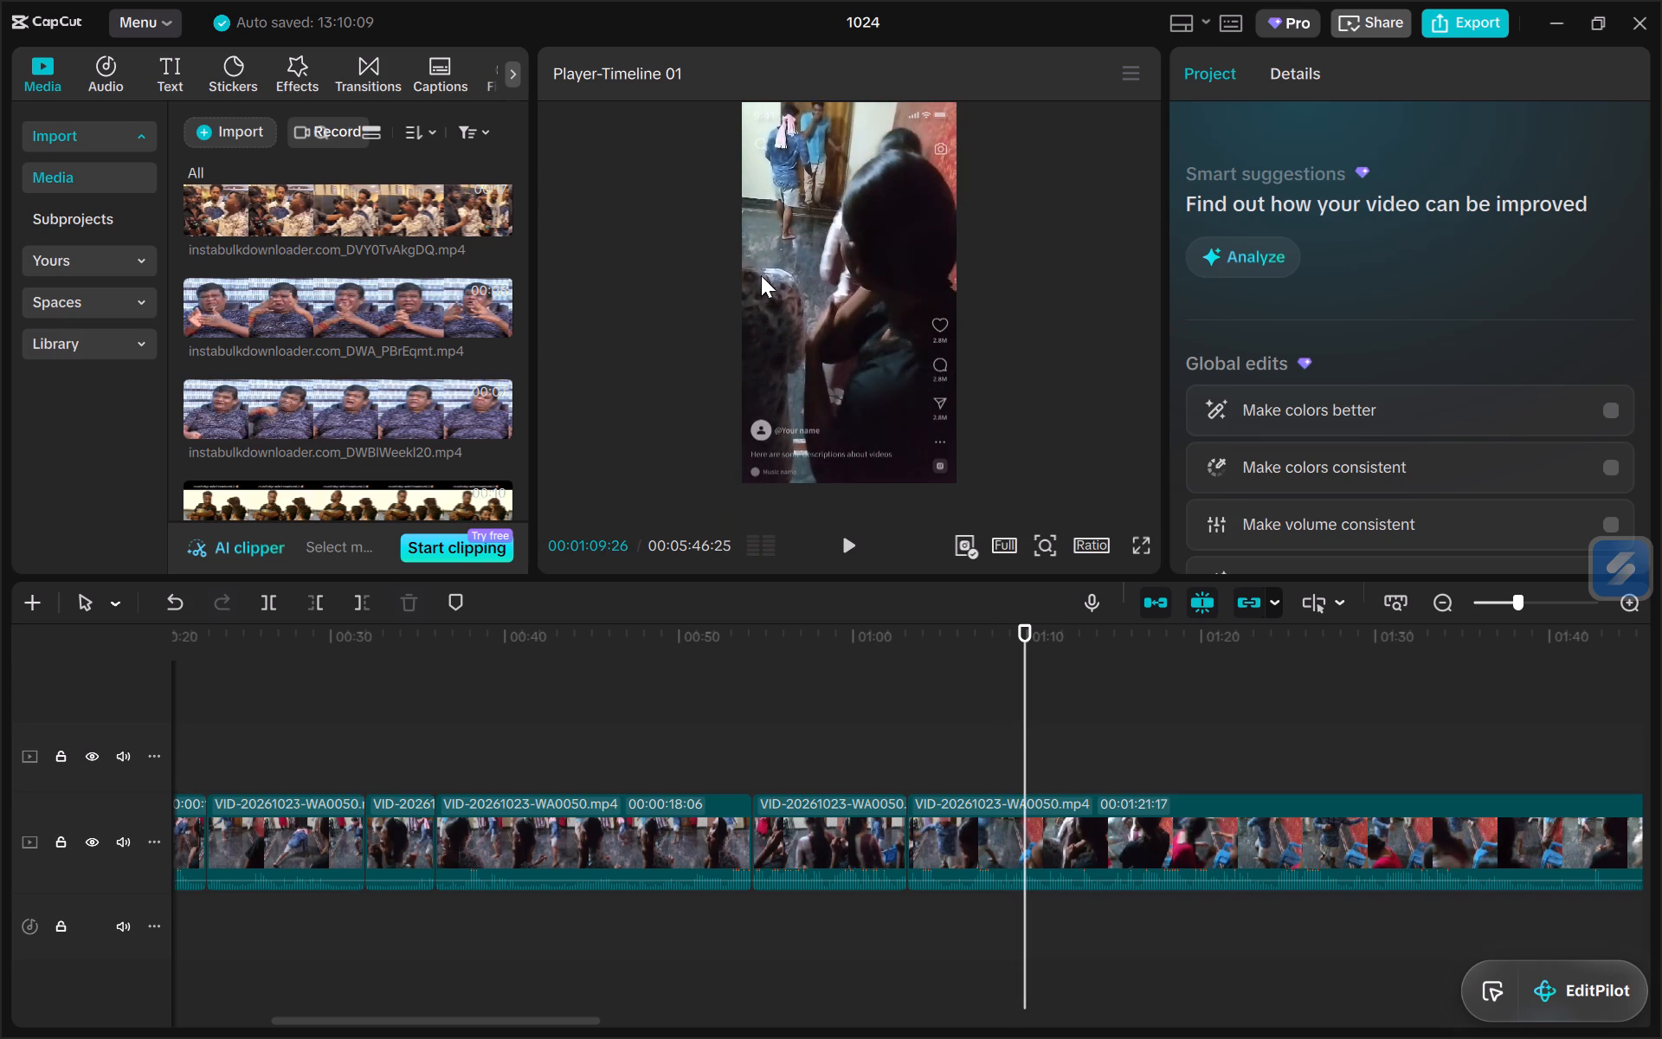
pyautogui.press('space')
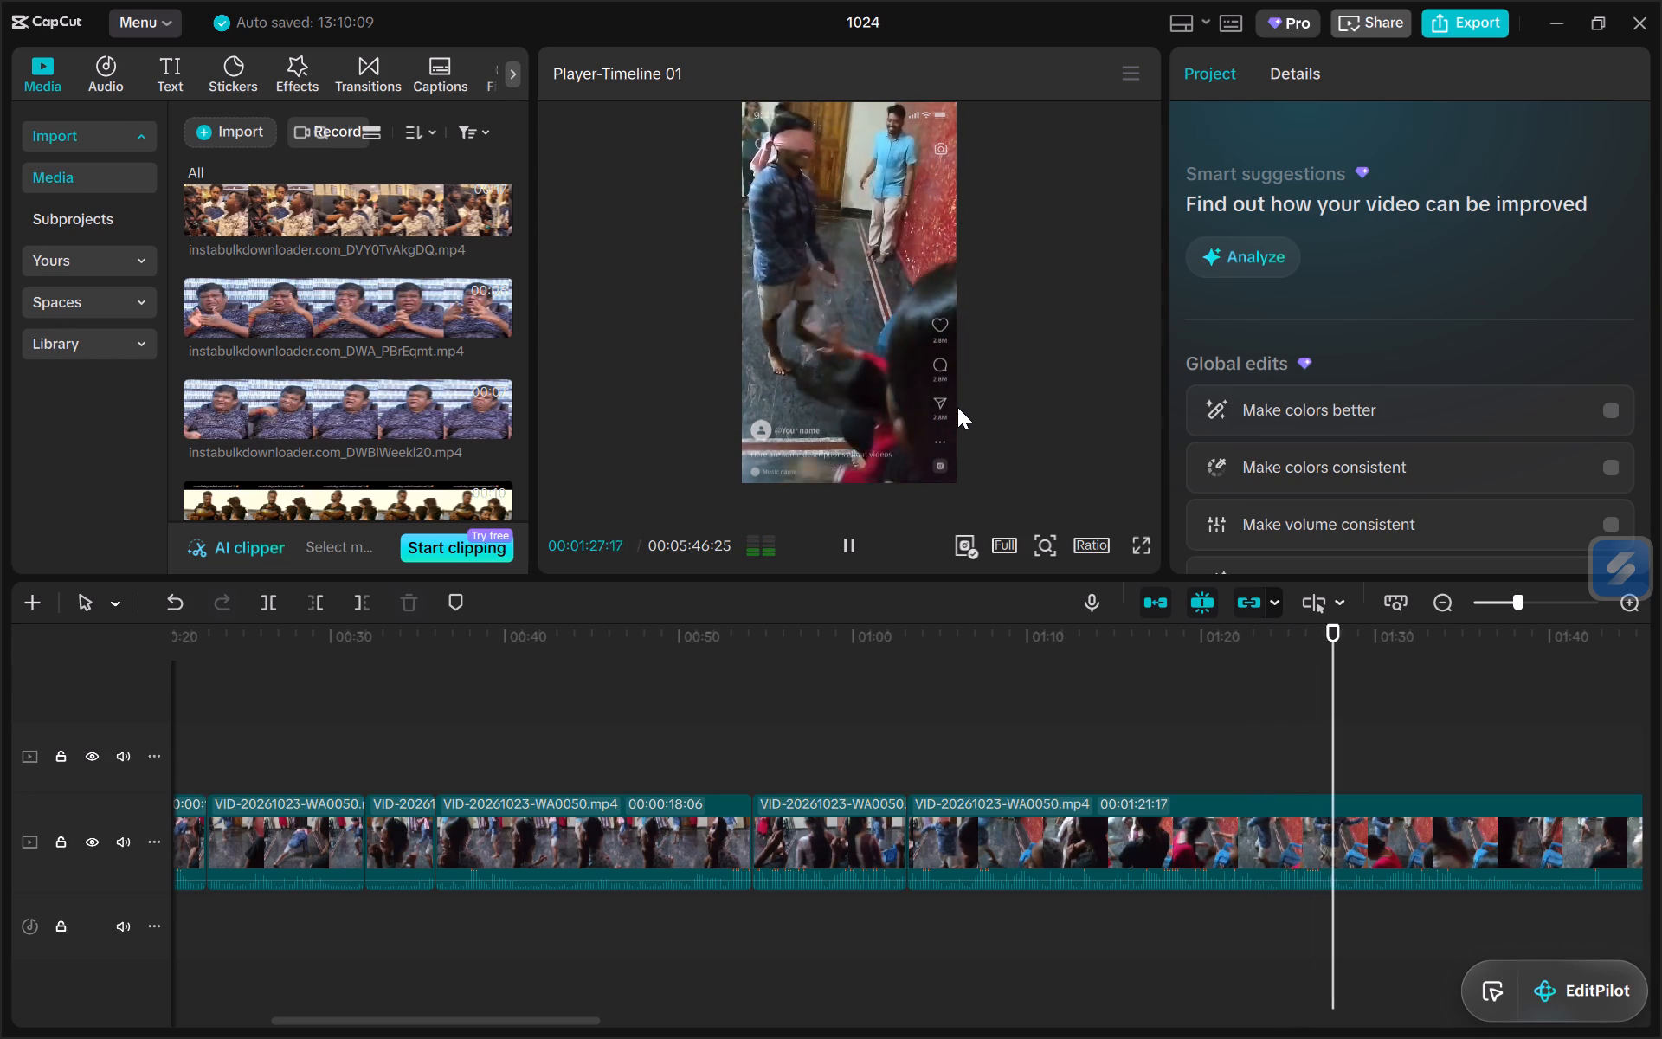
pyautogui.press('space')
pyautogui.press('space')
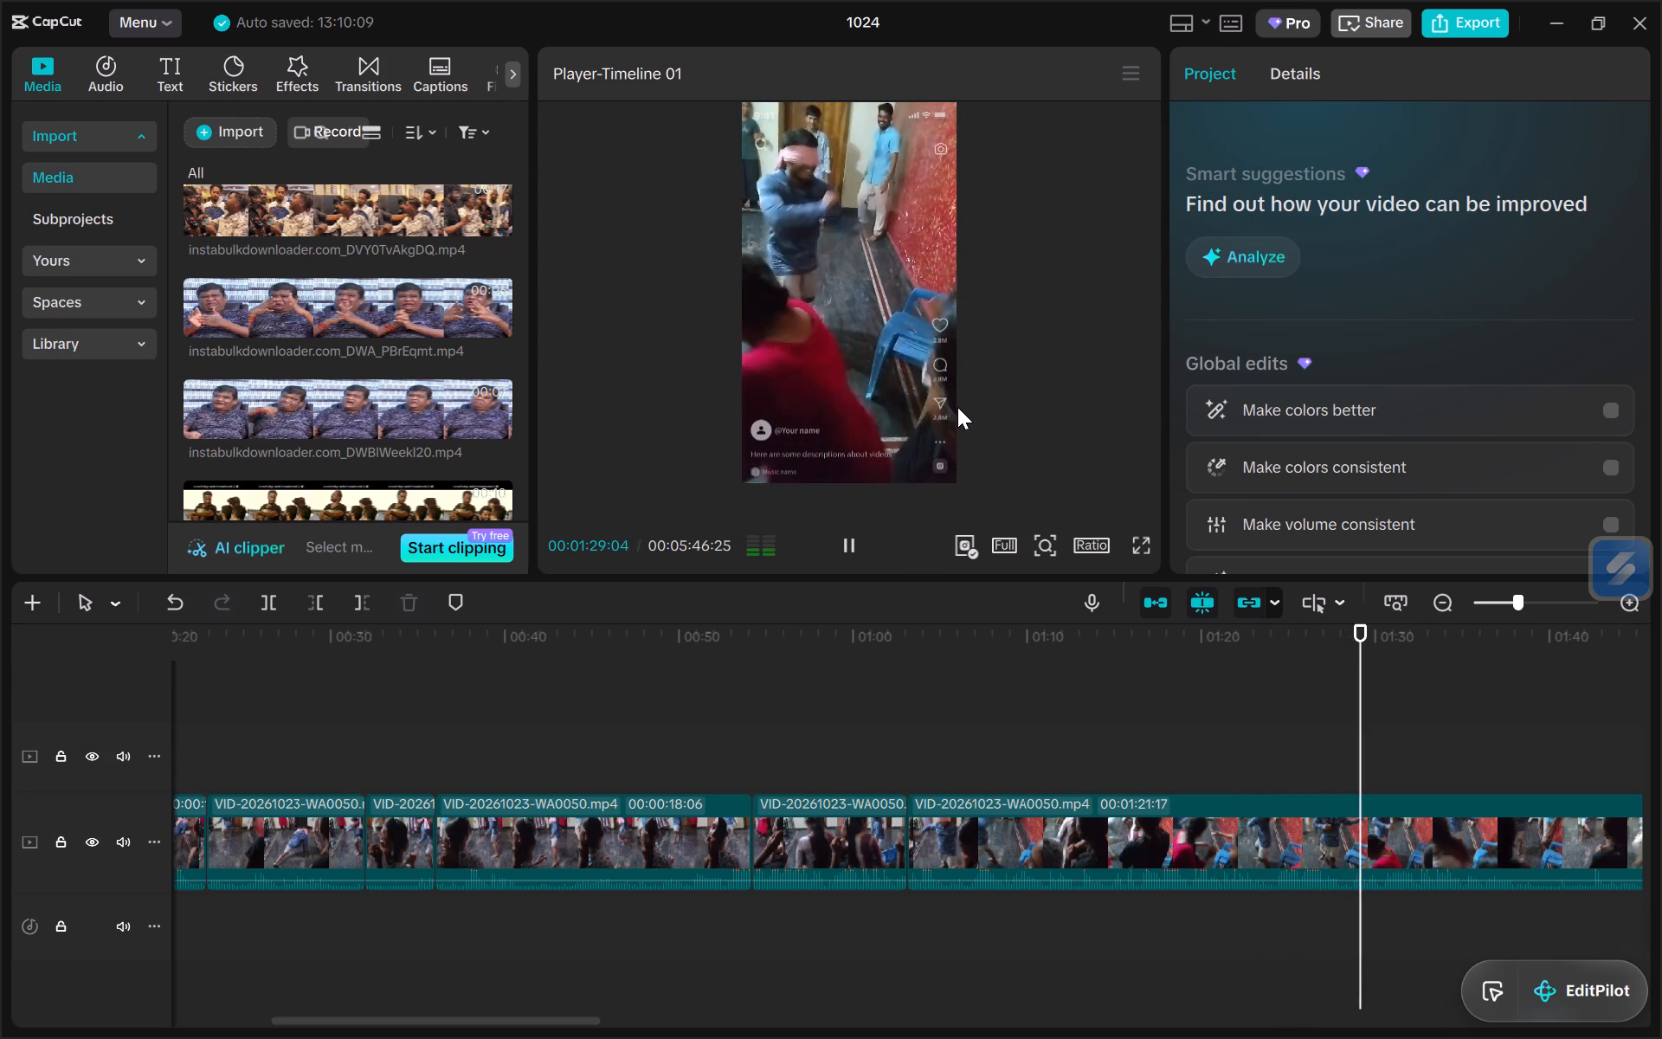
pyautogui.press('space')
pyautogui.press('space')
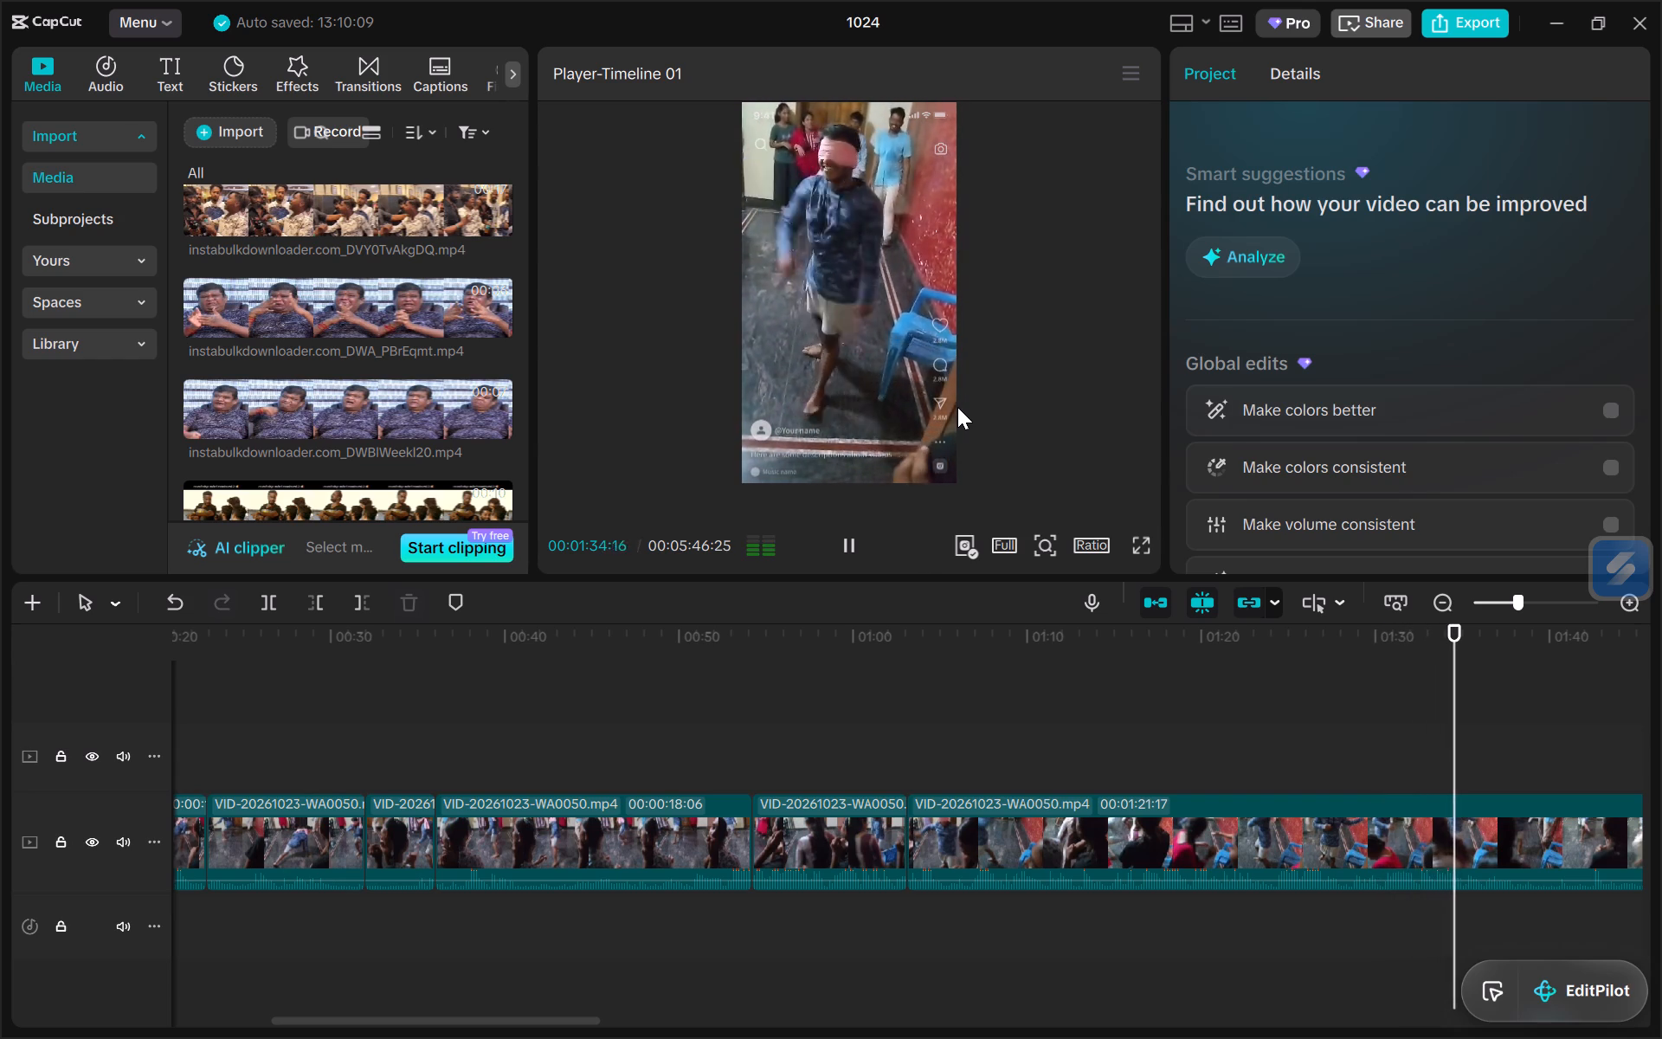
pyautogui.press('space')
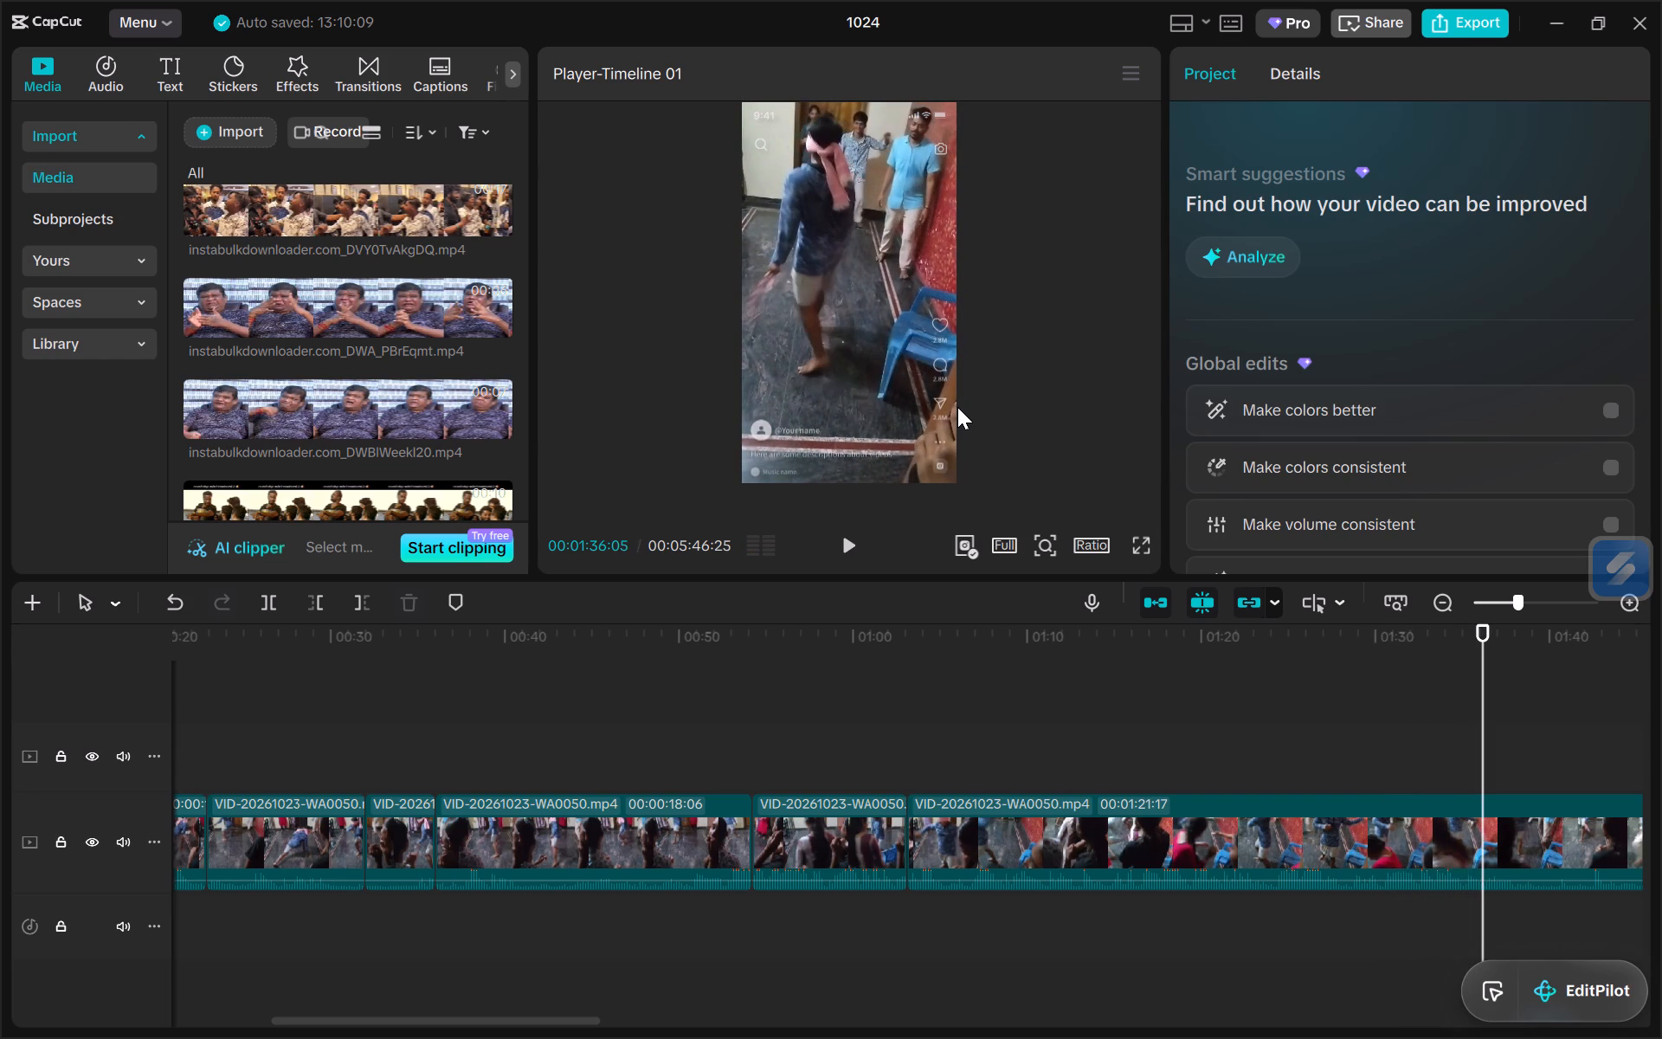
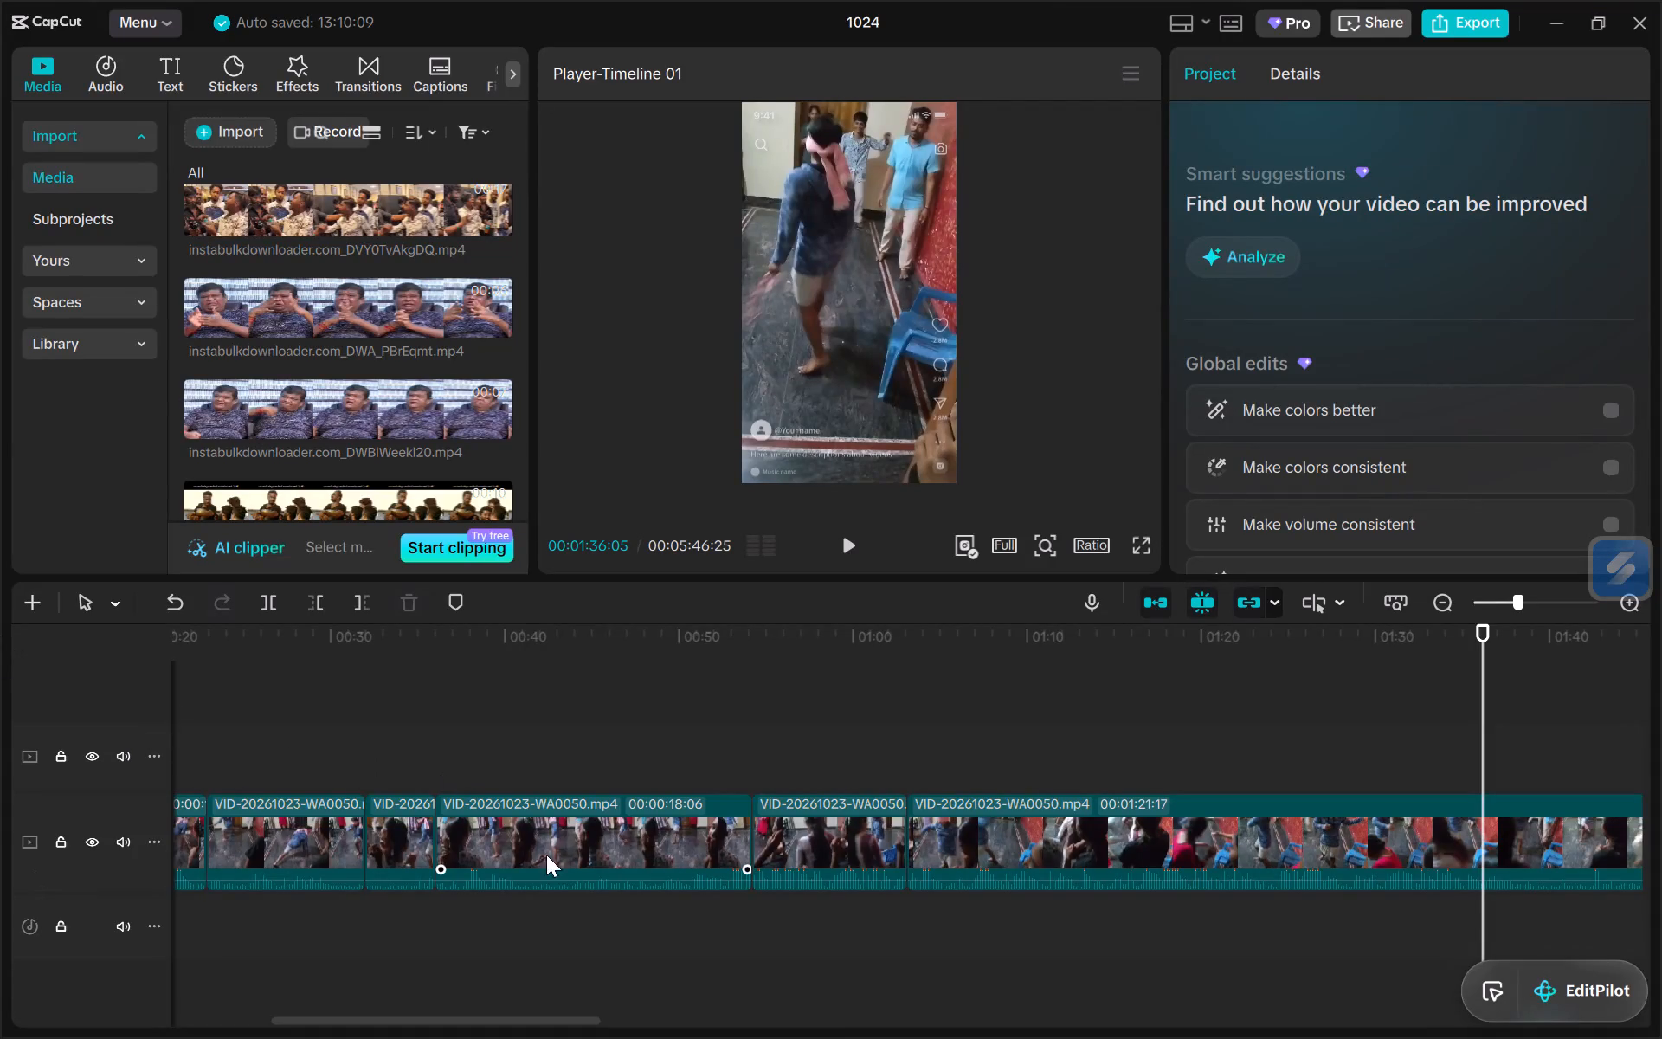
# Go back to the cut at 01:03 and replay the footage up to about 01:46, pausing around 01:22.
pyautogui.press('Up')
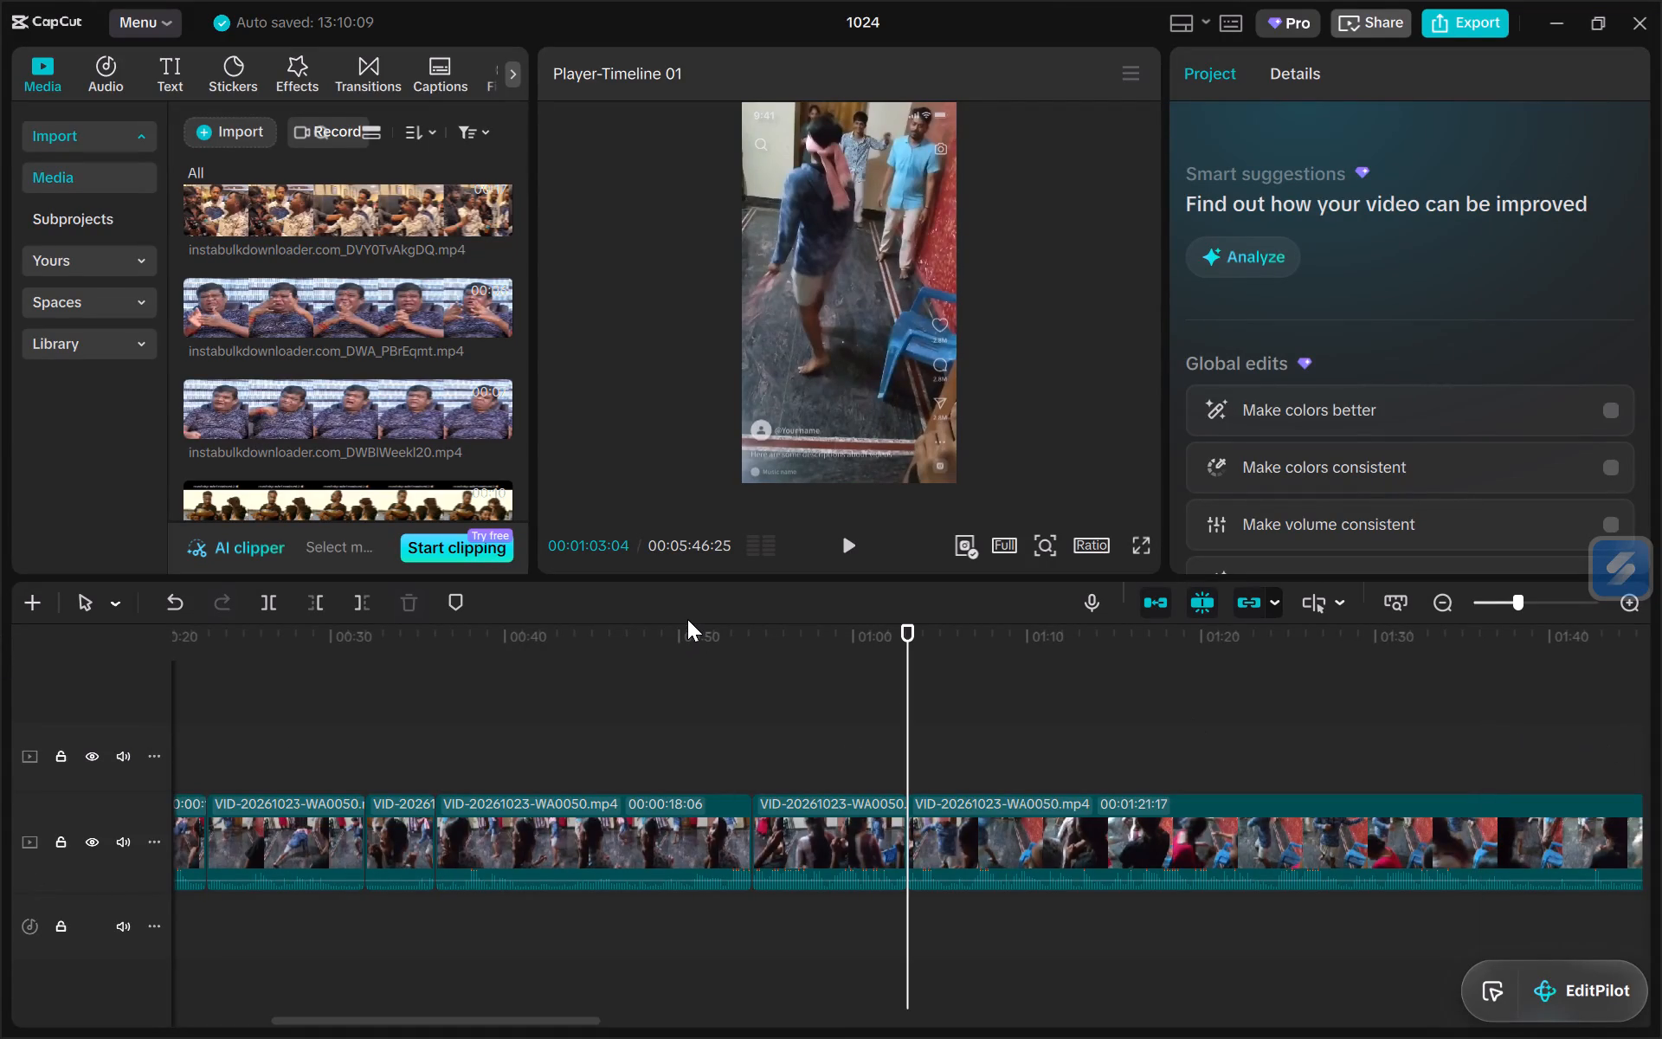
pyautogui.press('space')
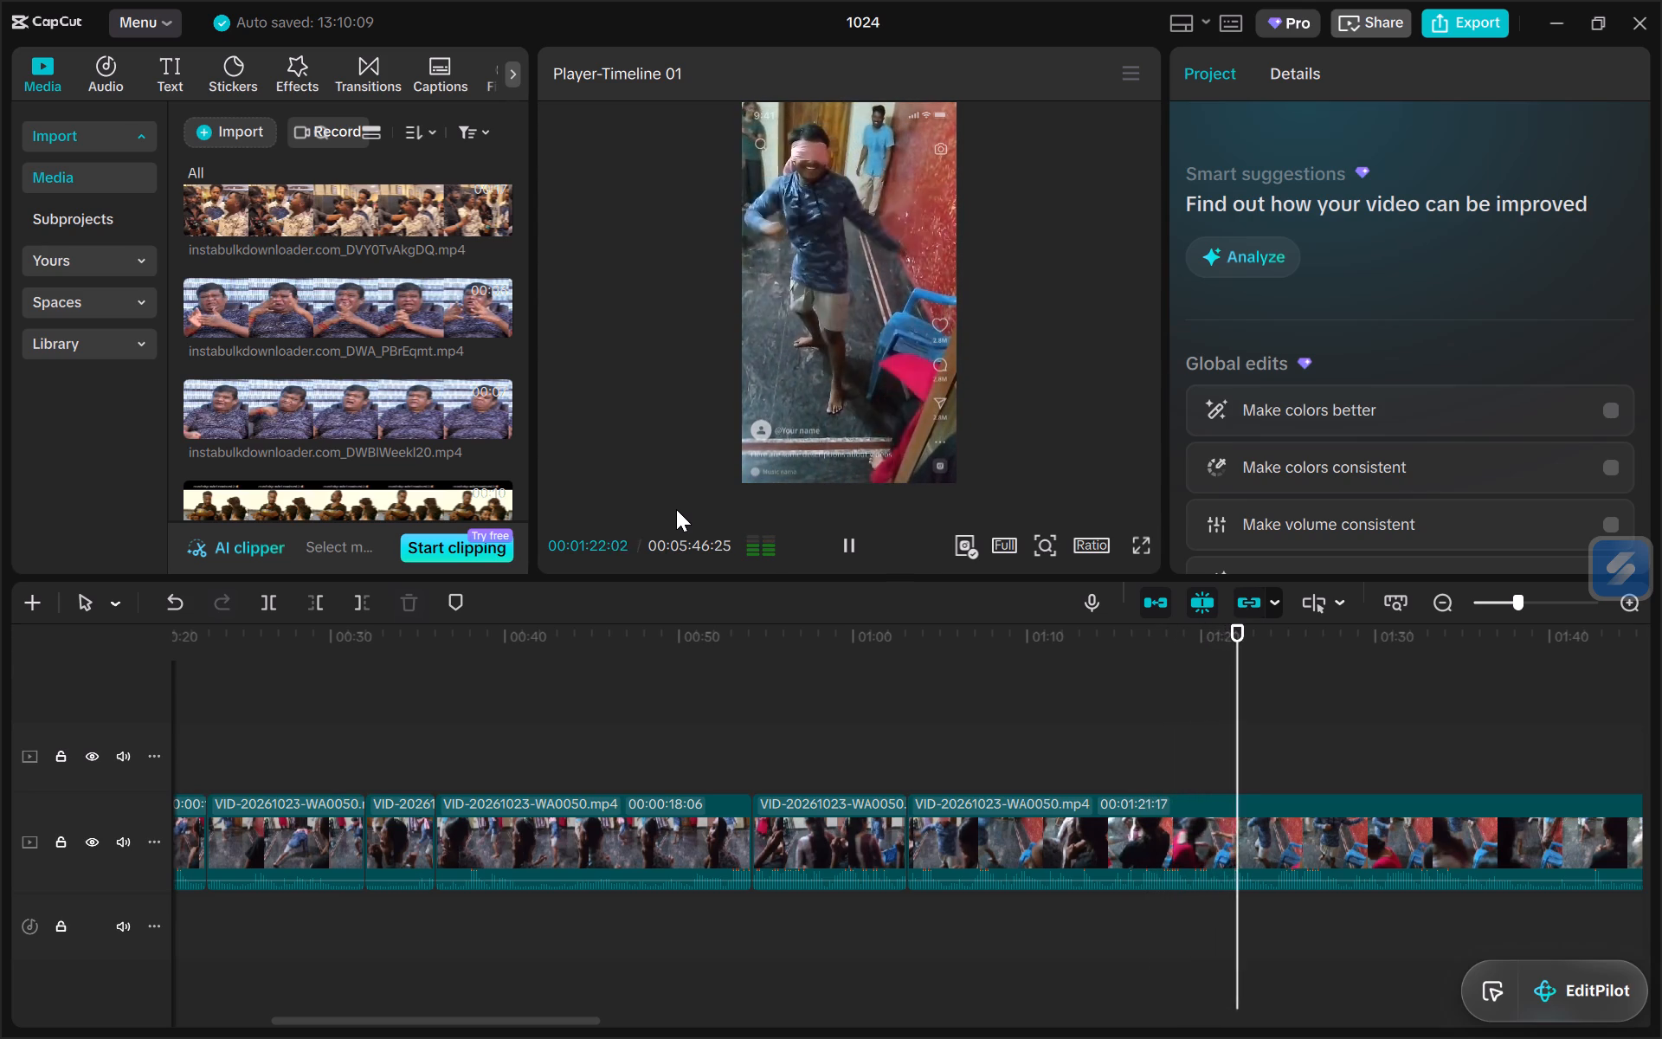
pyautogui.press('space')
pyautogui.press('space')
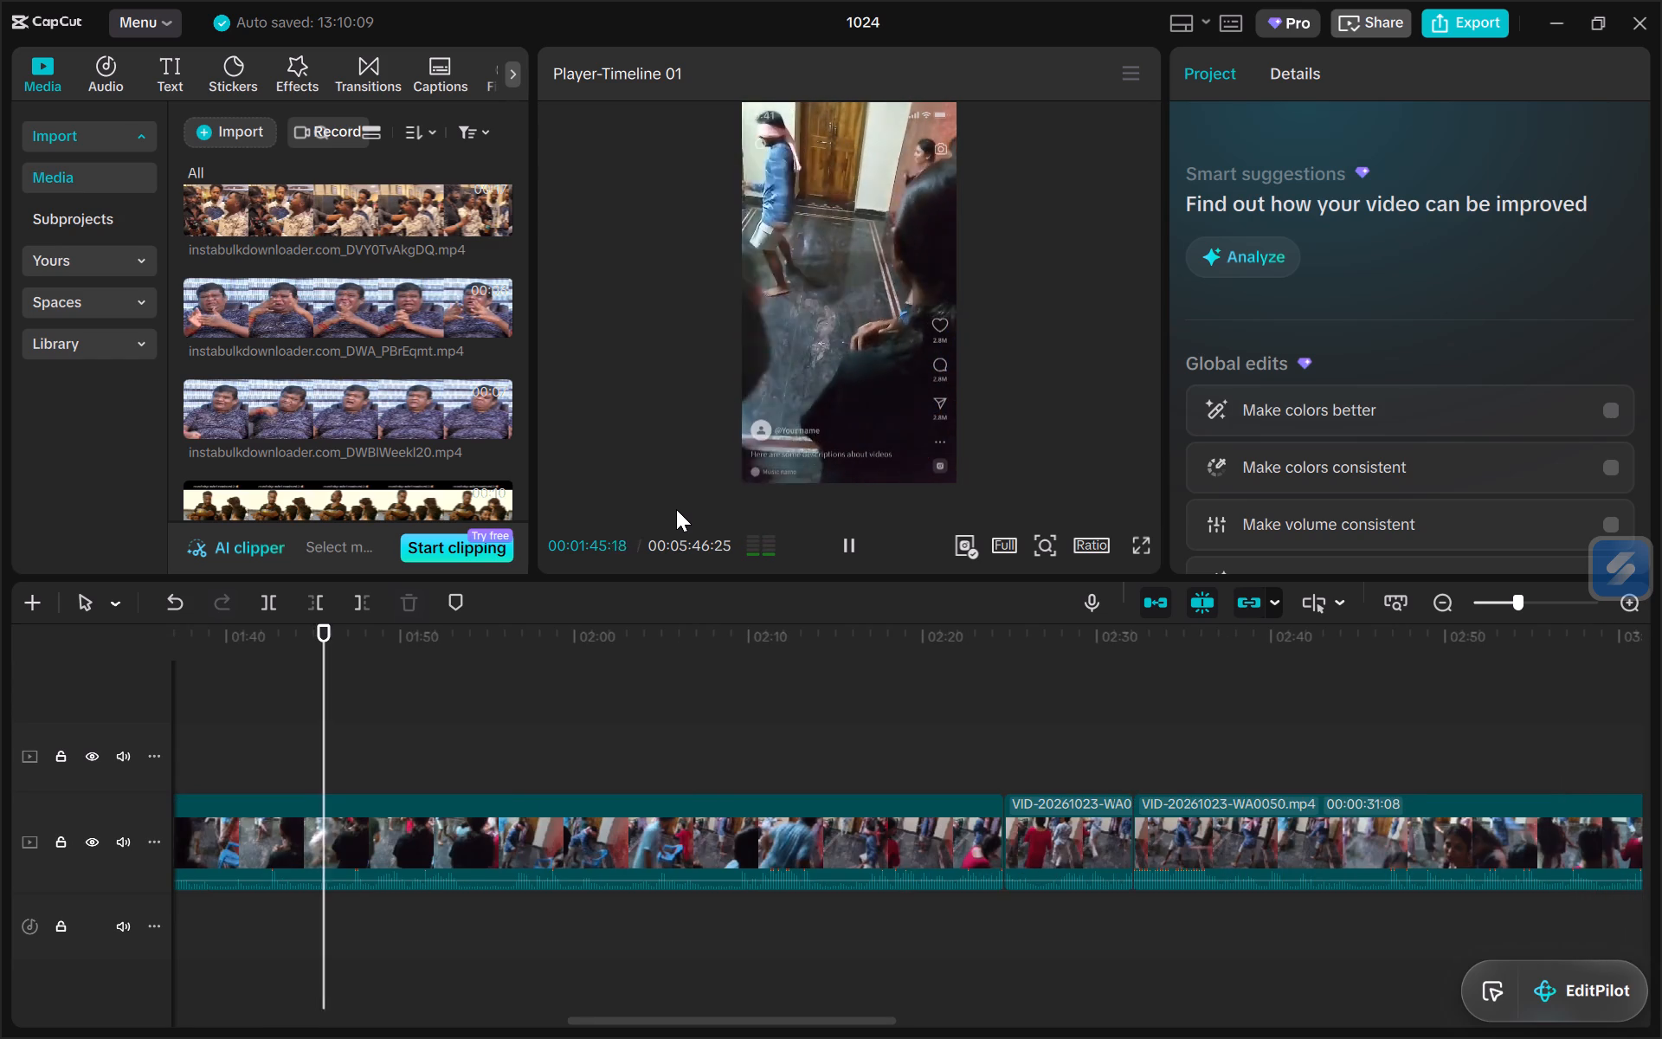
pyautogui.press('space')
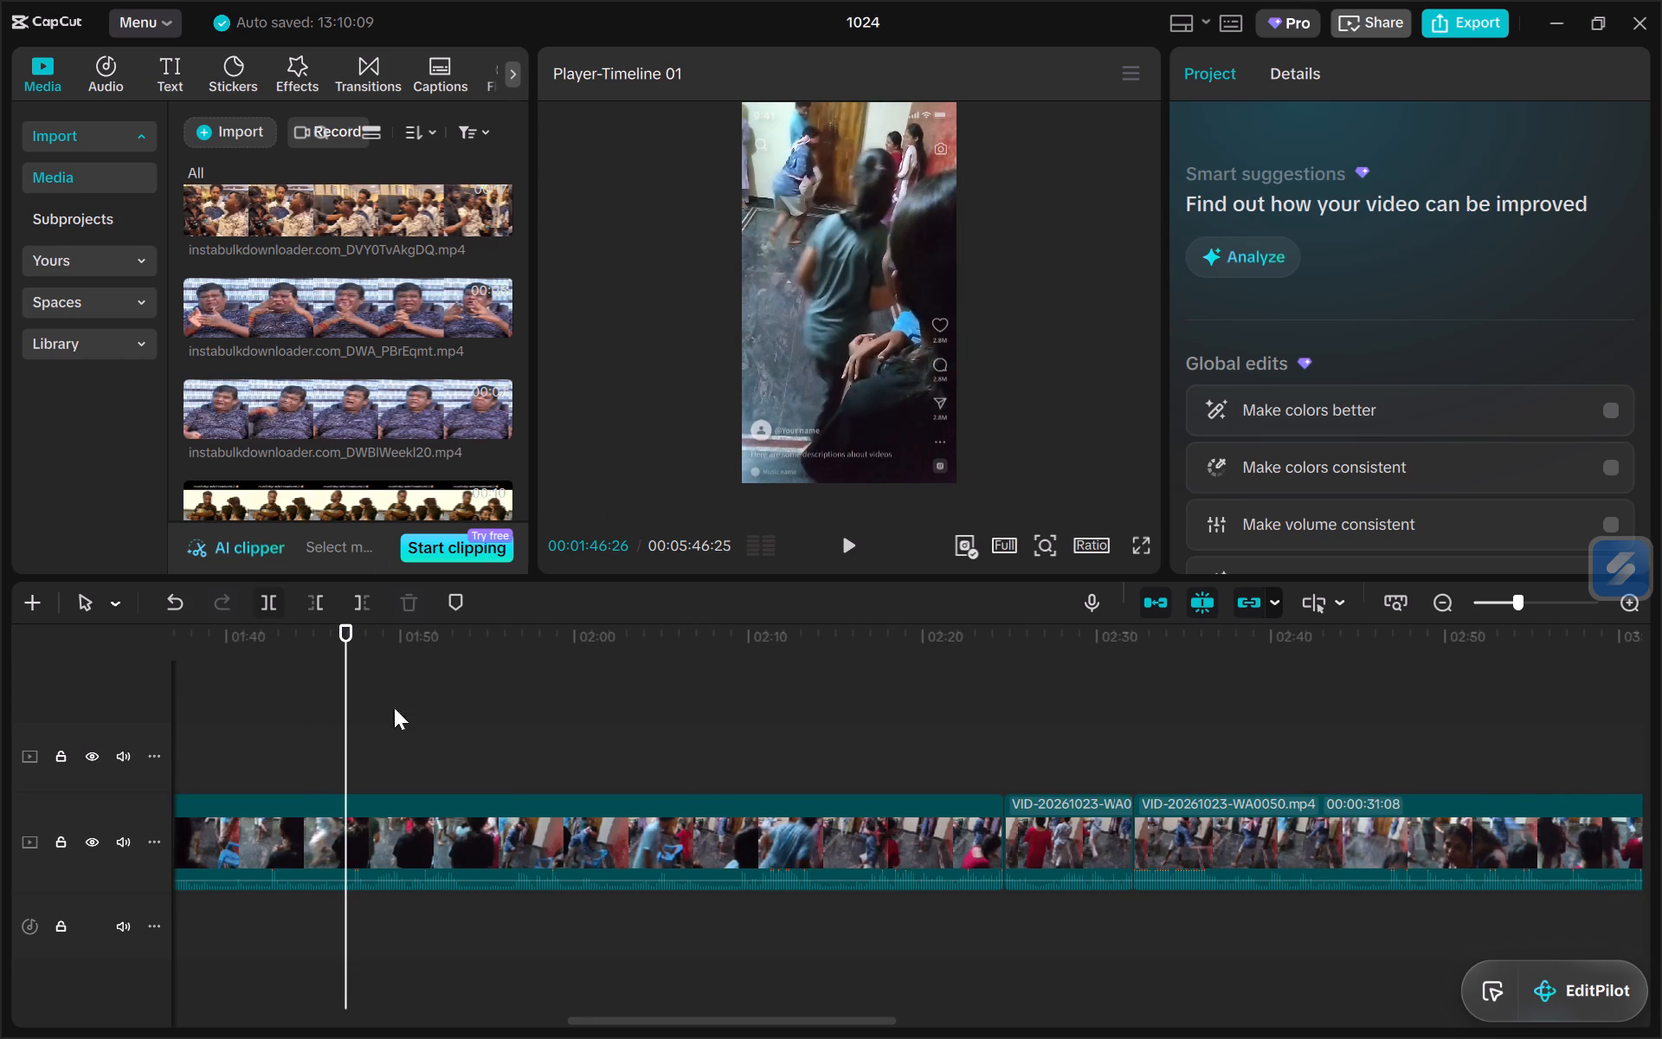
# Compare the frames at the cuts at 01:03 and 02:24, and step back frame by frame to 02:23:22.
pyautogui.press('Up')
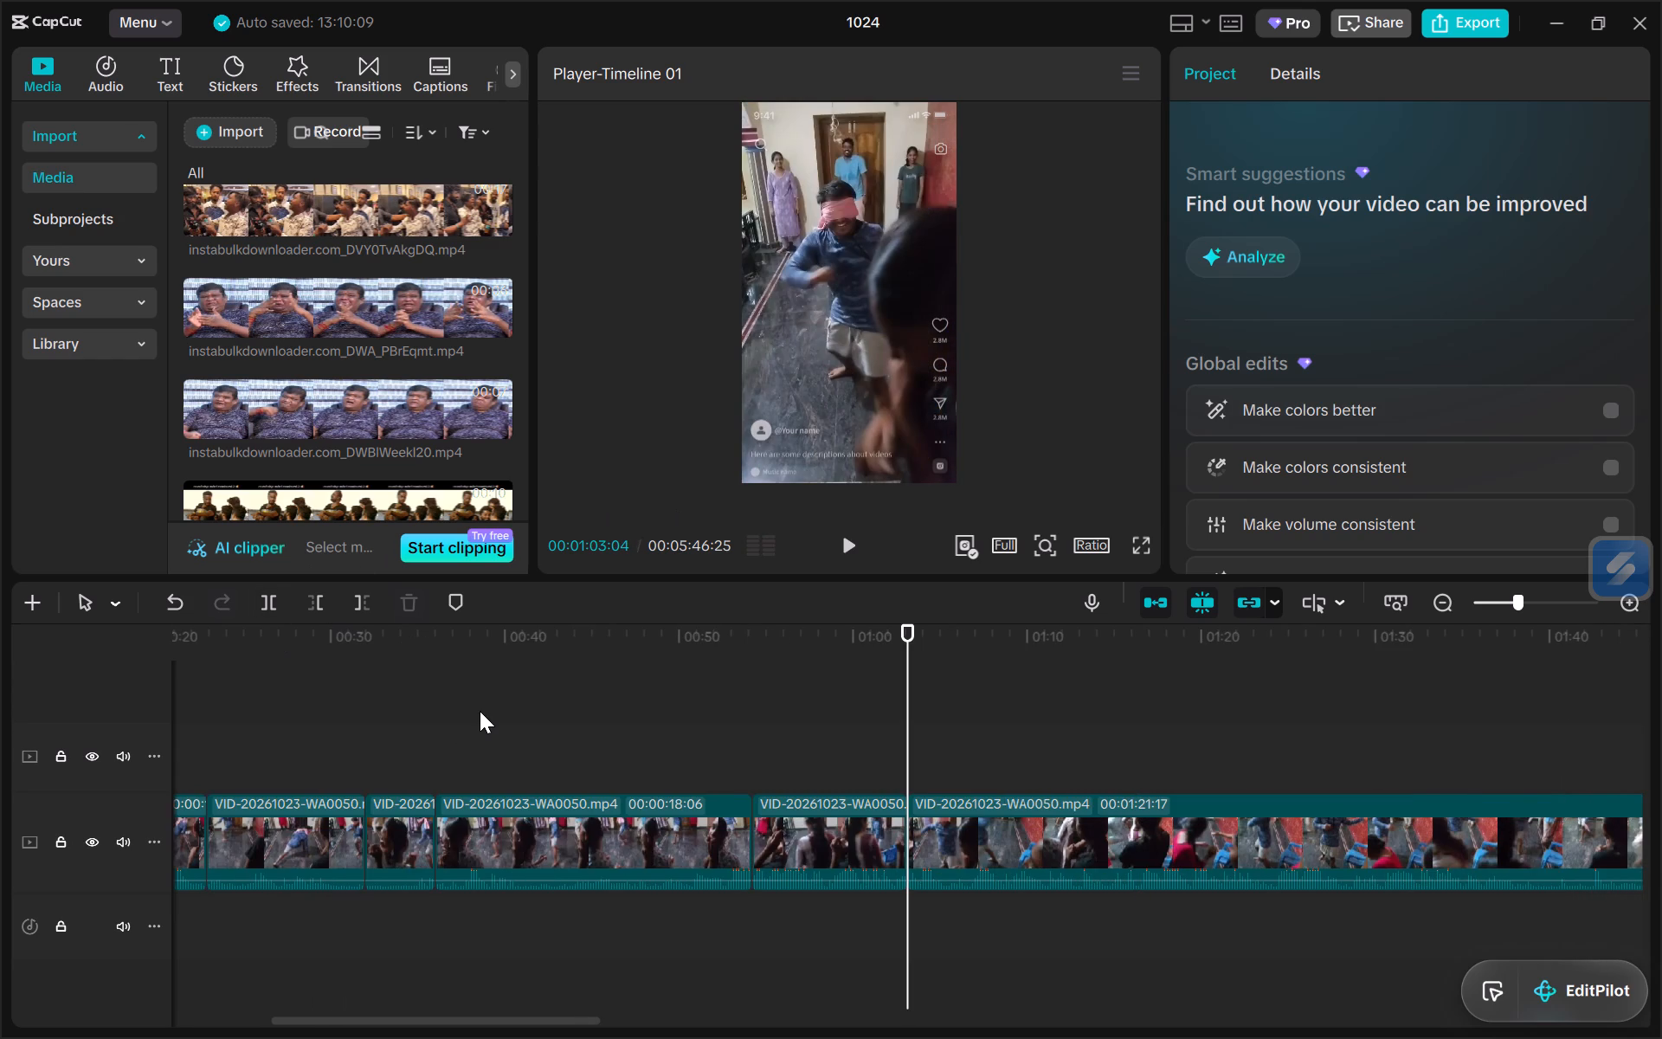
pyautogui.press('Down')
pyautogui.press('Up')
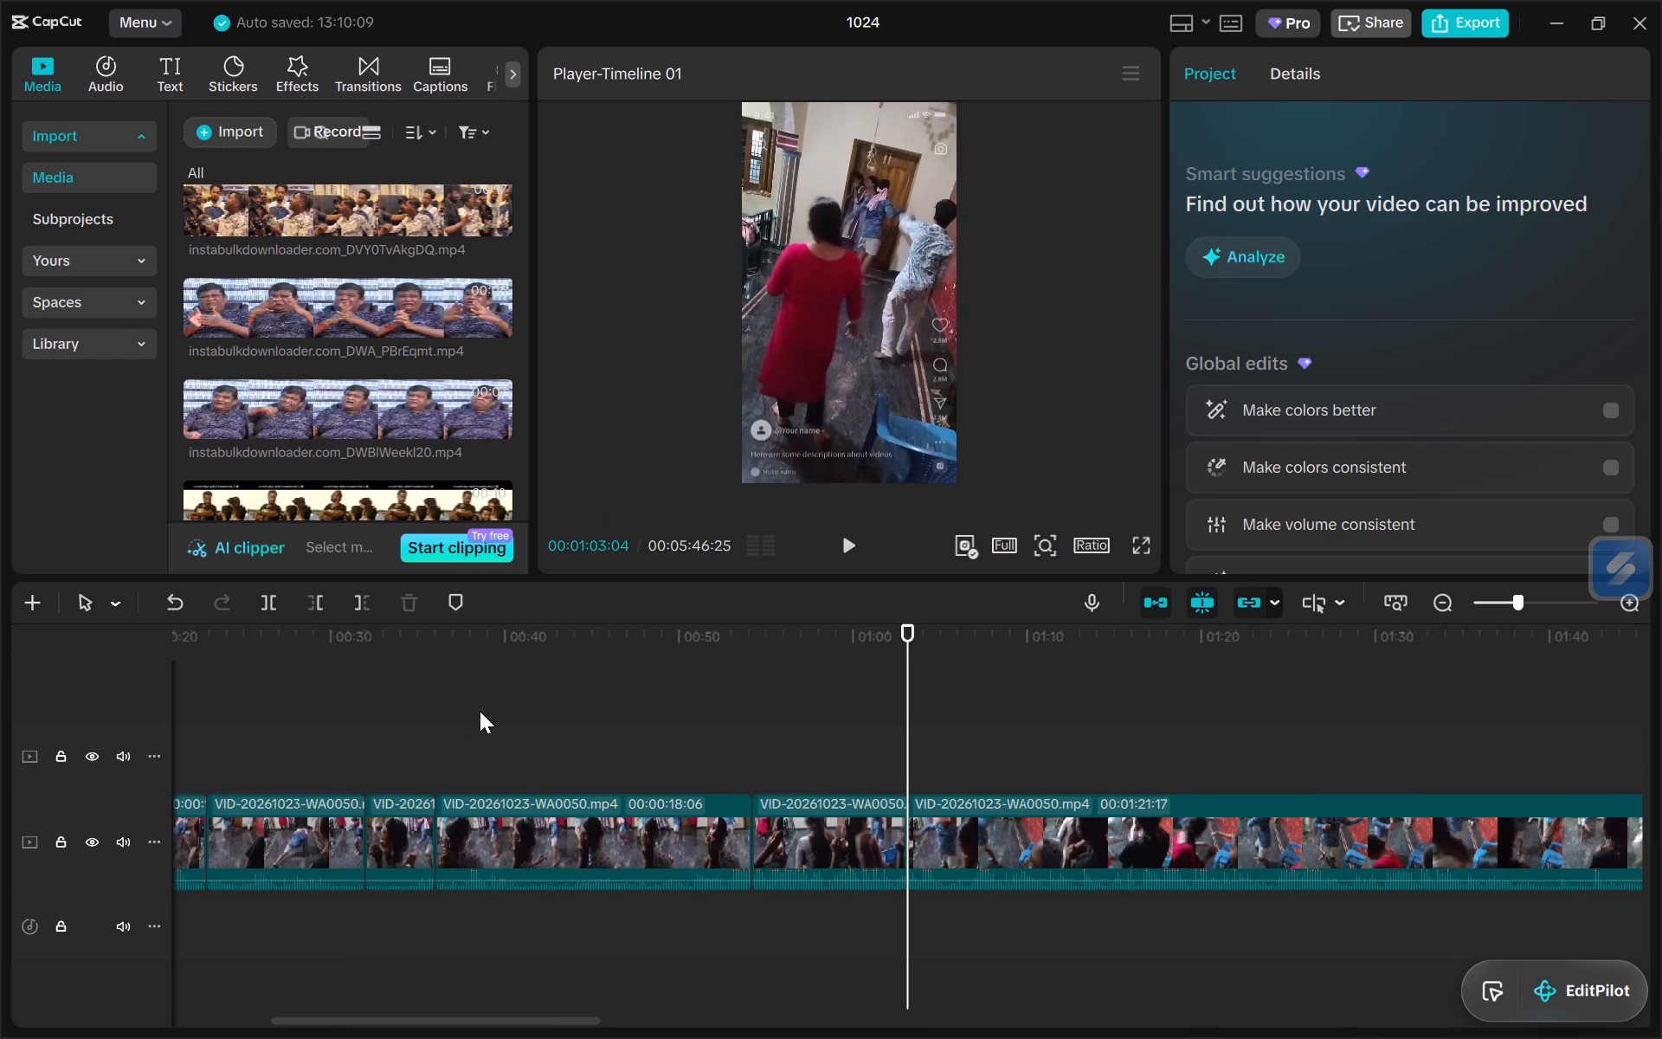
pyautogui.press('Down')
pyautogui.press('Left')
pyautogui.press('Left')
pyautogui.press('Left')
pyautogui.press('Left')
pyautogui.press('Left')
pyautogui.press('Left')
pyautogui.press('Left')
pyautogui.press('Left')
pyautogui.press('Left')
pyautogui.press('Left')
pyautogui.press('Left')
pyautogui.press('Left')
pyautogui.press('Left')
pyautogui.press('Left')
pyautogui.press('Left')
pyautogui.press('Left')
pyautogui.press('Left')
pyautogui.press('Left')
pyautogui.press('Left')
pyautogui.press('Left')
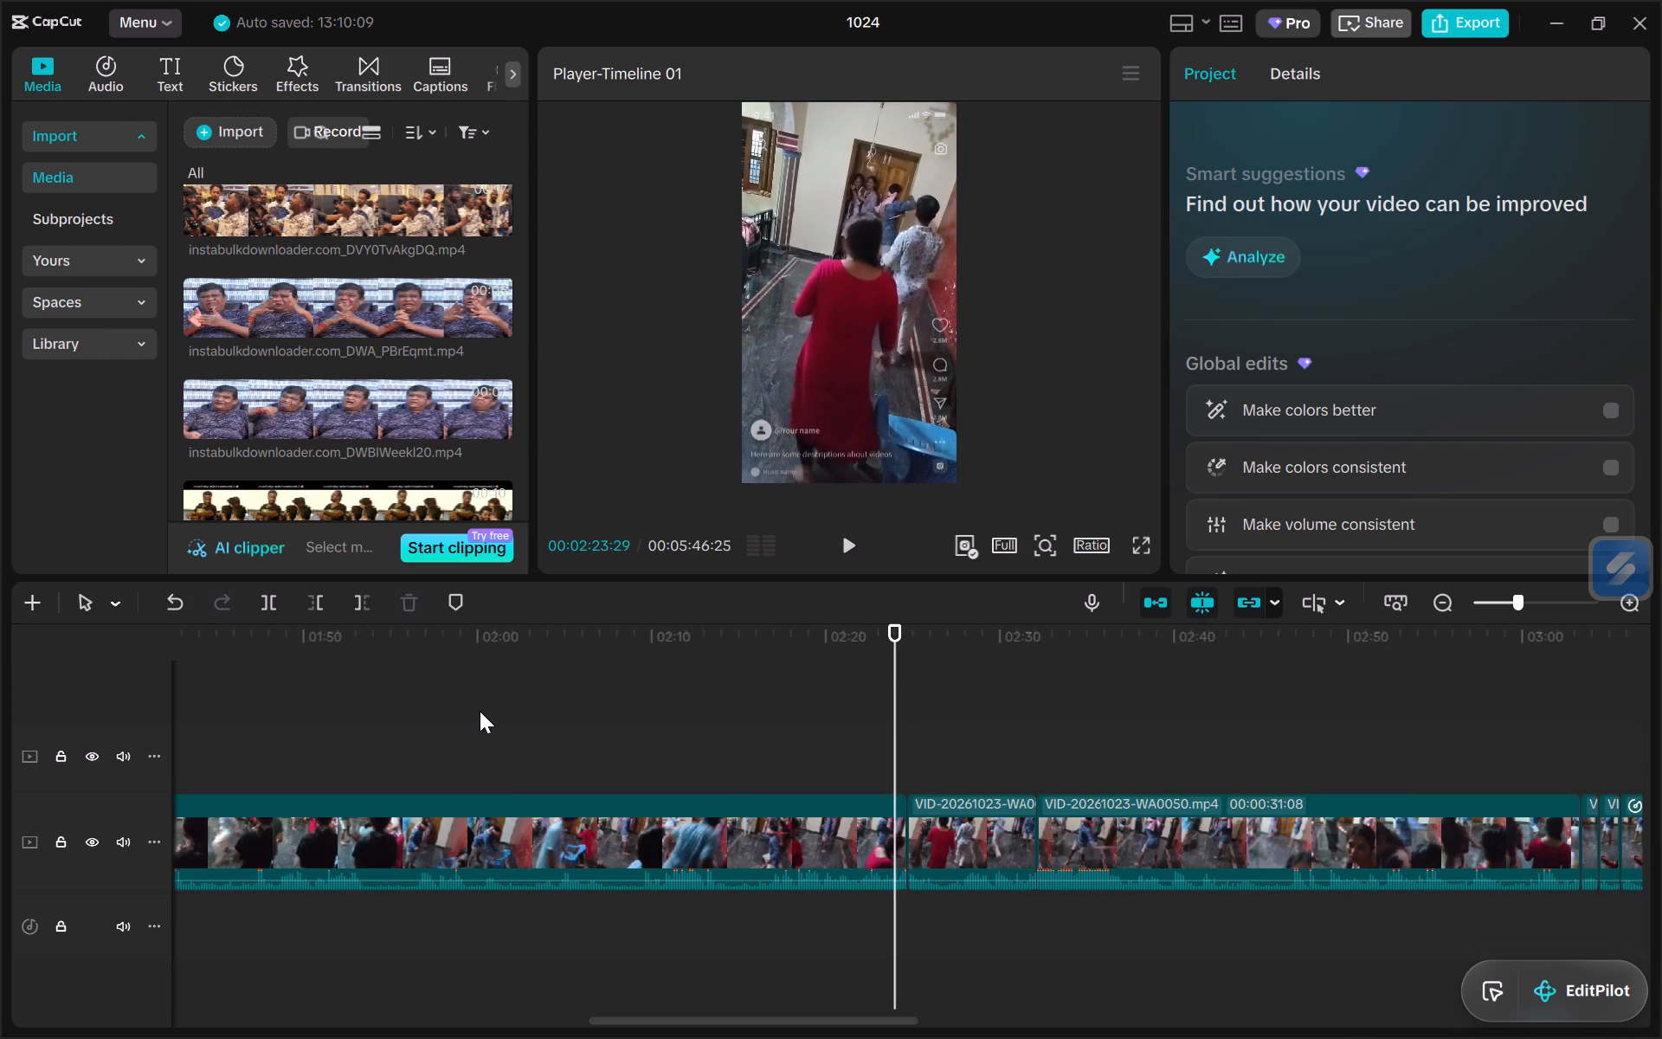
# Play the footage from about 01:50 to 02:11, skipping ahead to around 02:06 and pausing at moments of interest.
pyautogui.click(308, 687)
pyautogui.press('space')
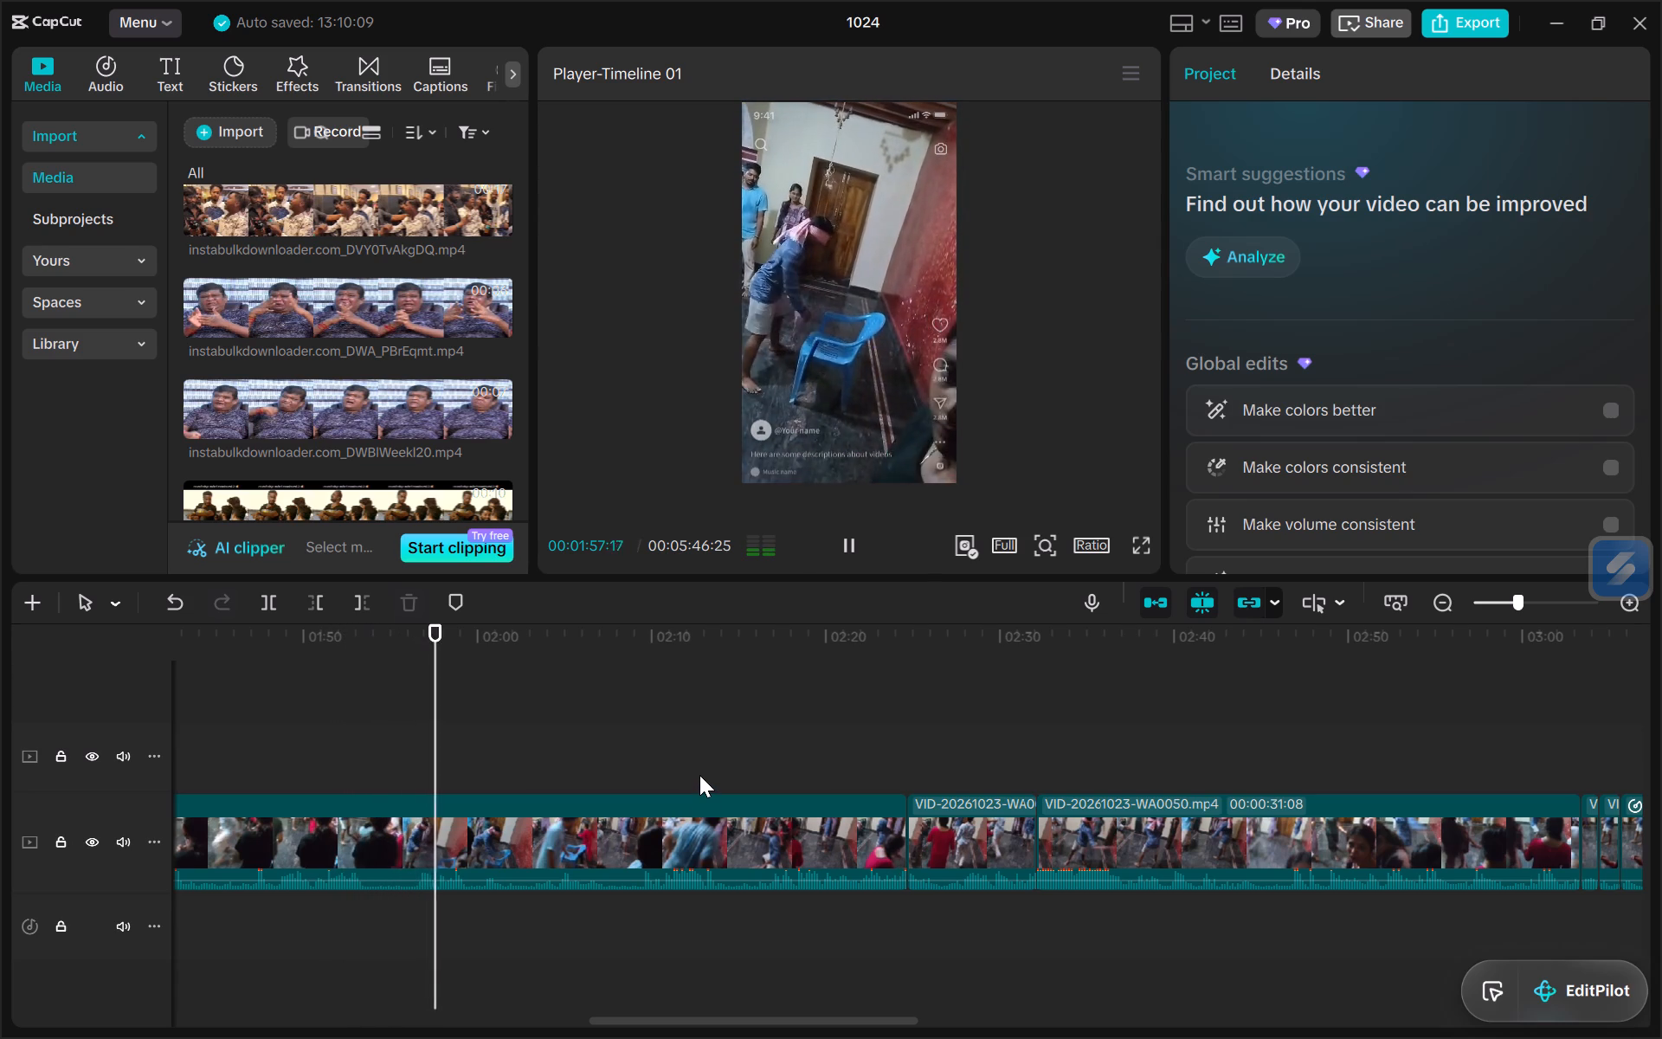
pyautogui.click(594, 725)
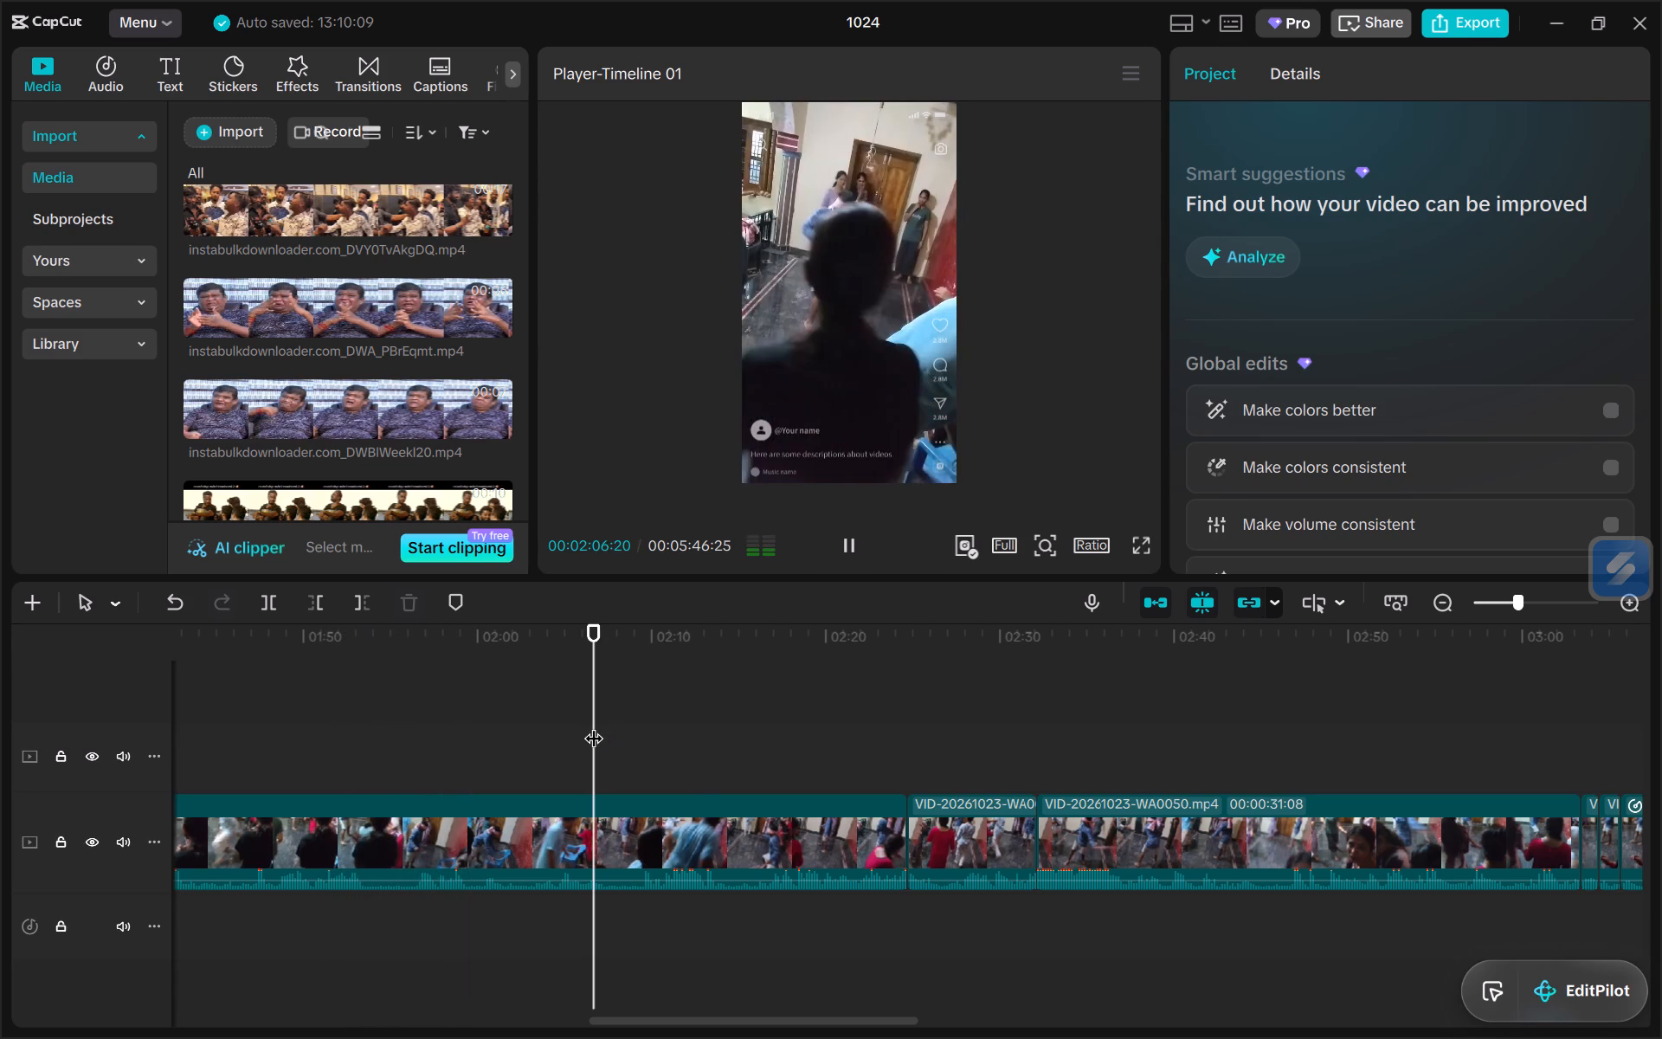
pyautogui.press('space')
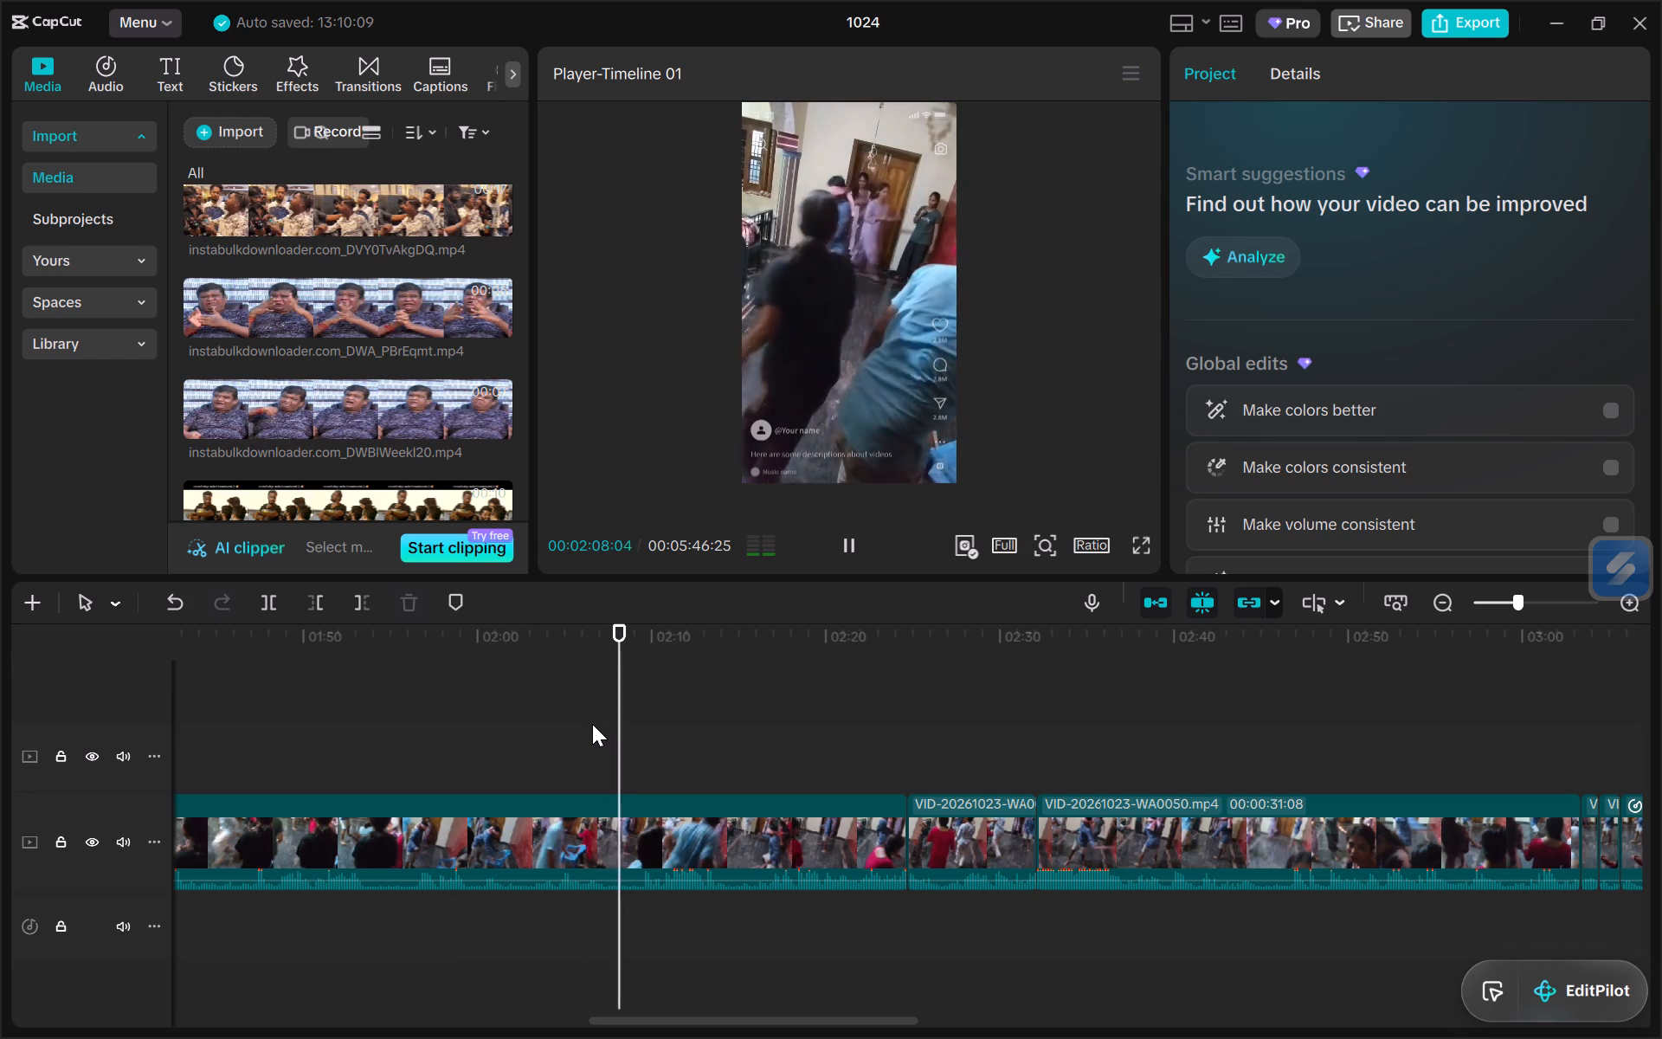
pyautogui.press('space')
pyautogui.press('space')
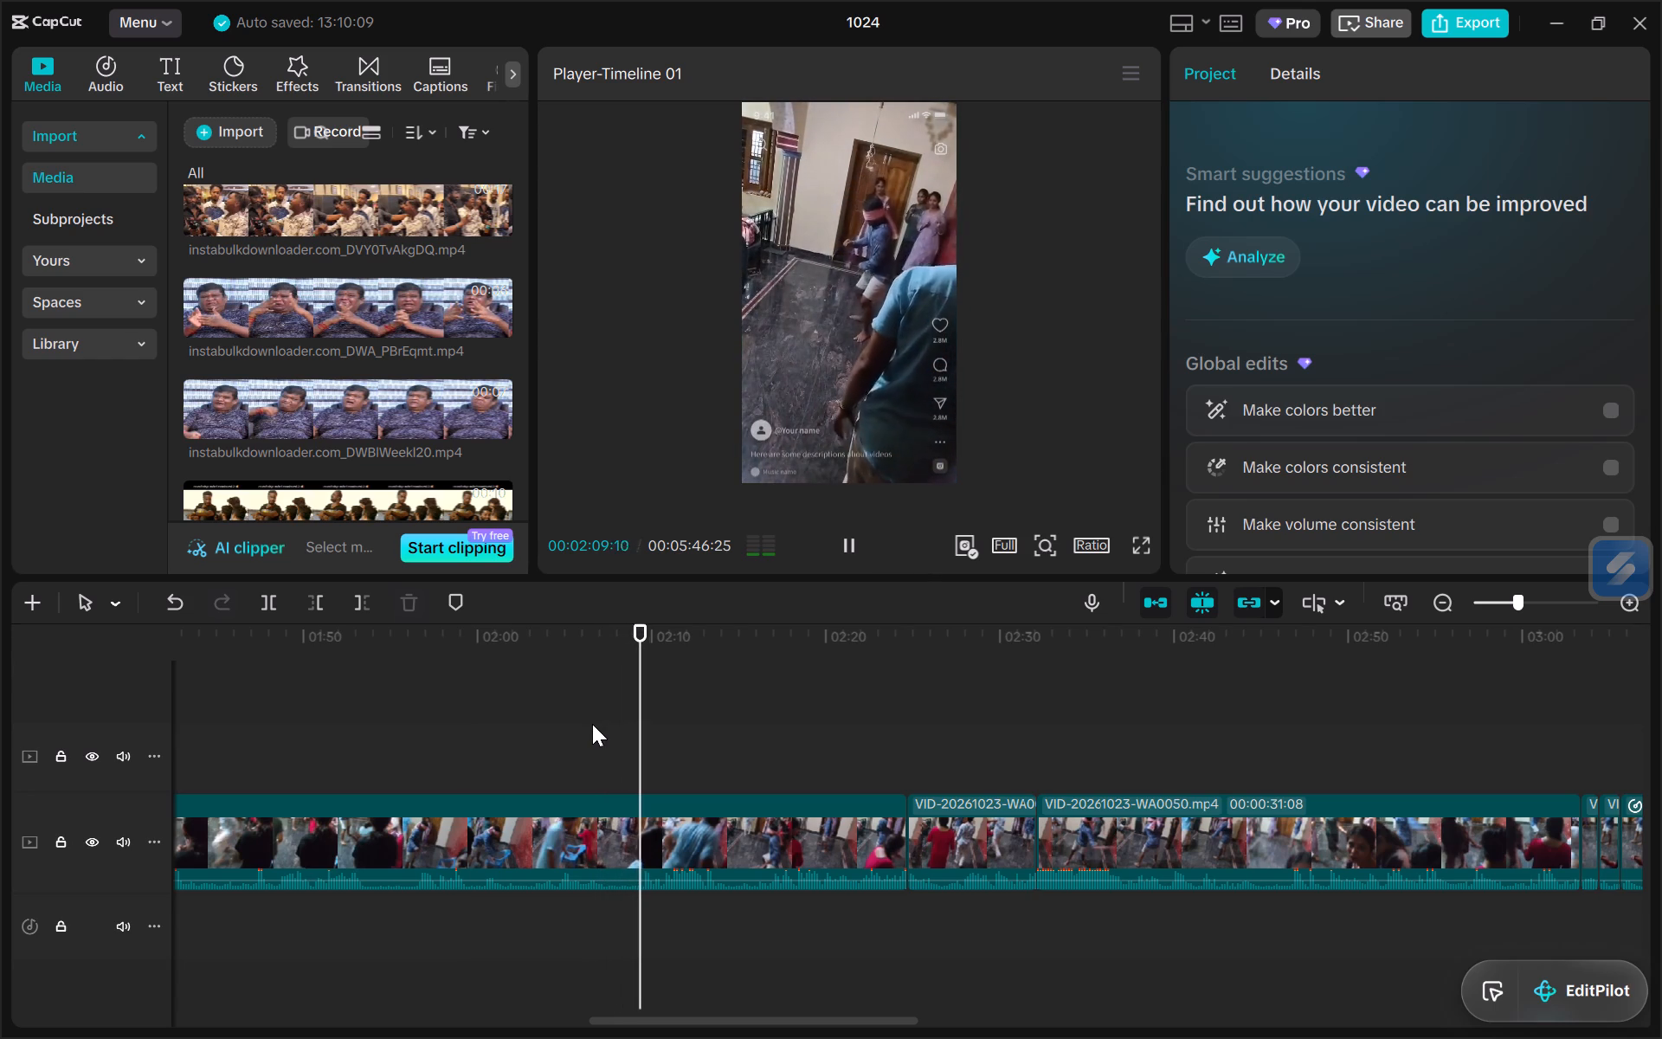
pyautogui.press('space')
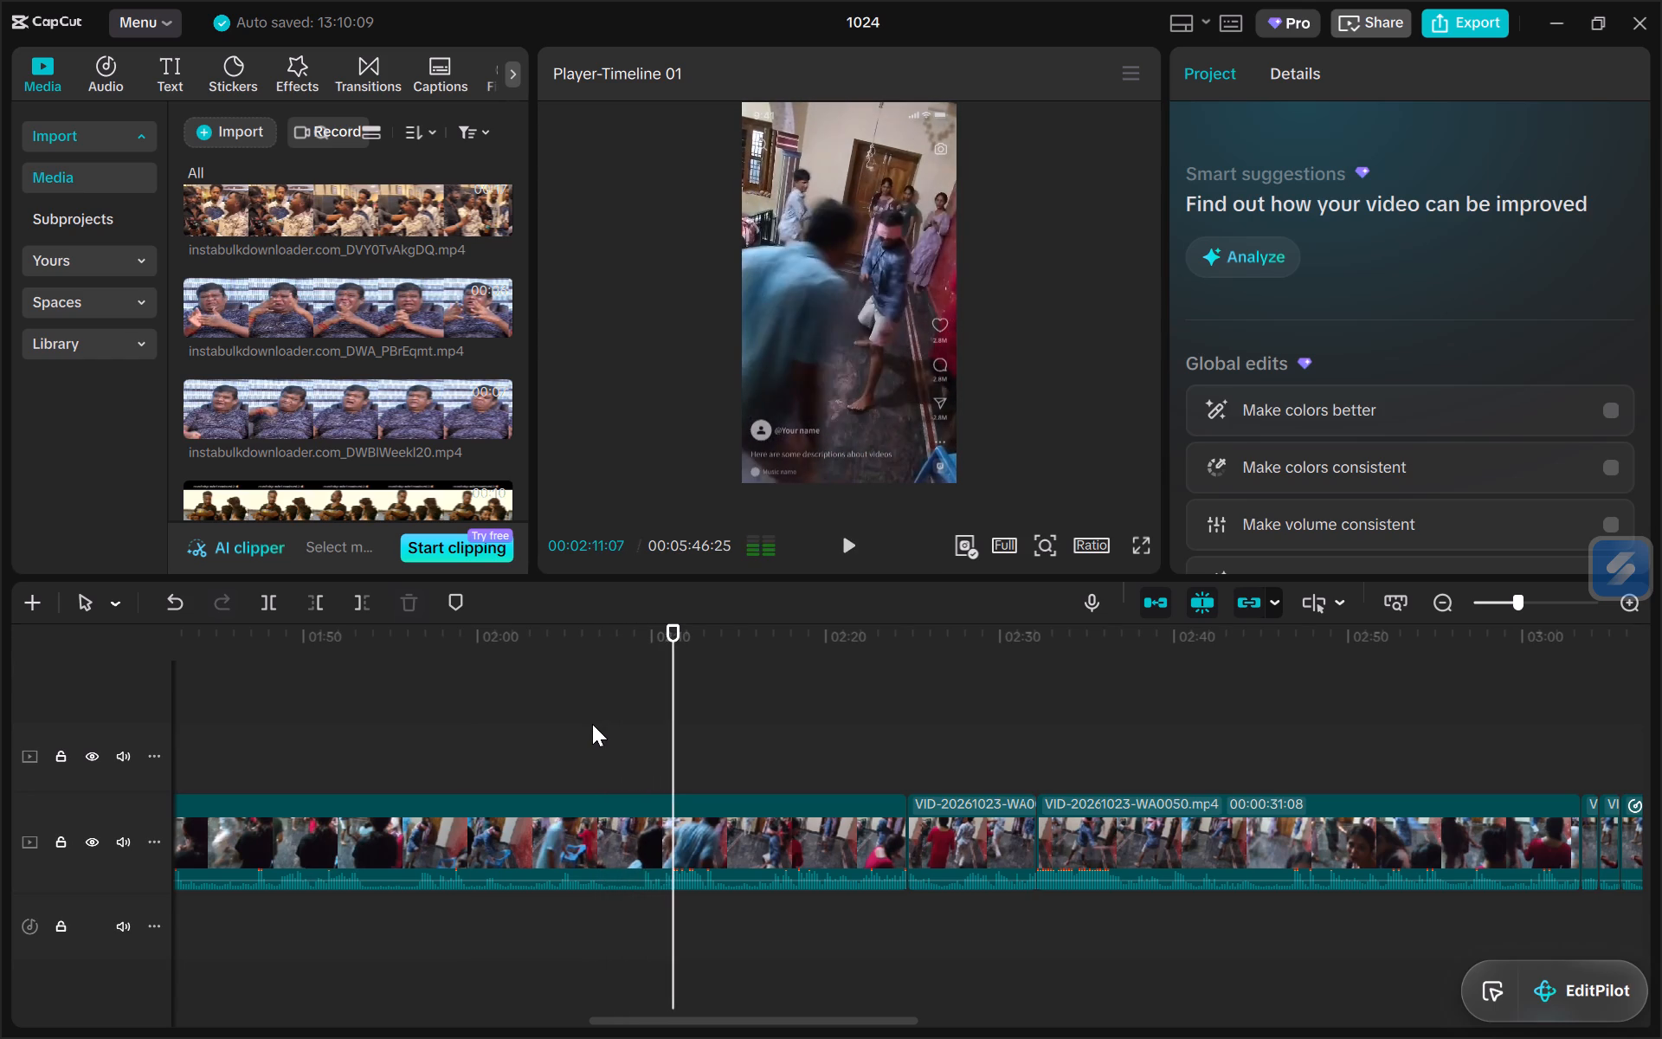
# Review the footage from 02:11 across the cuts to about 02:40, pausing at possible edit spots.
pyautogui.press('space')
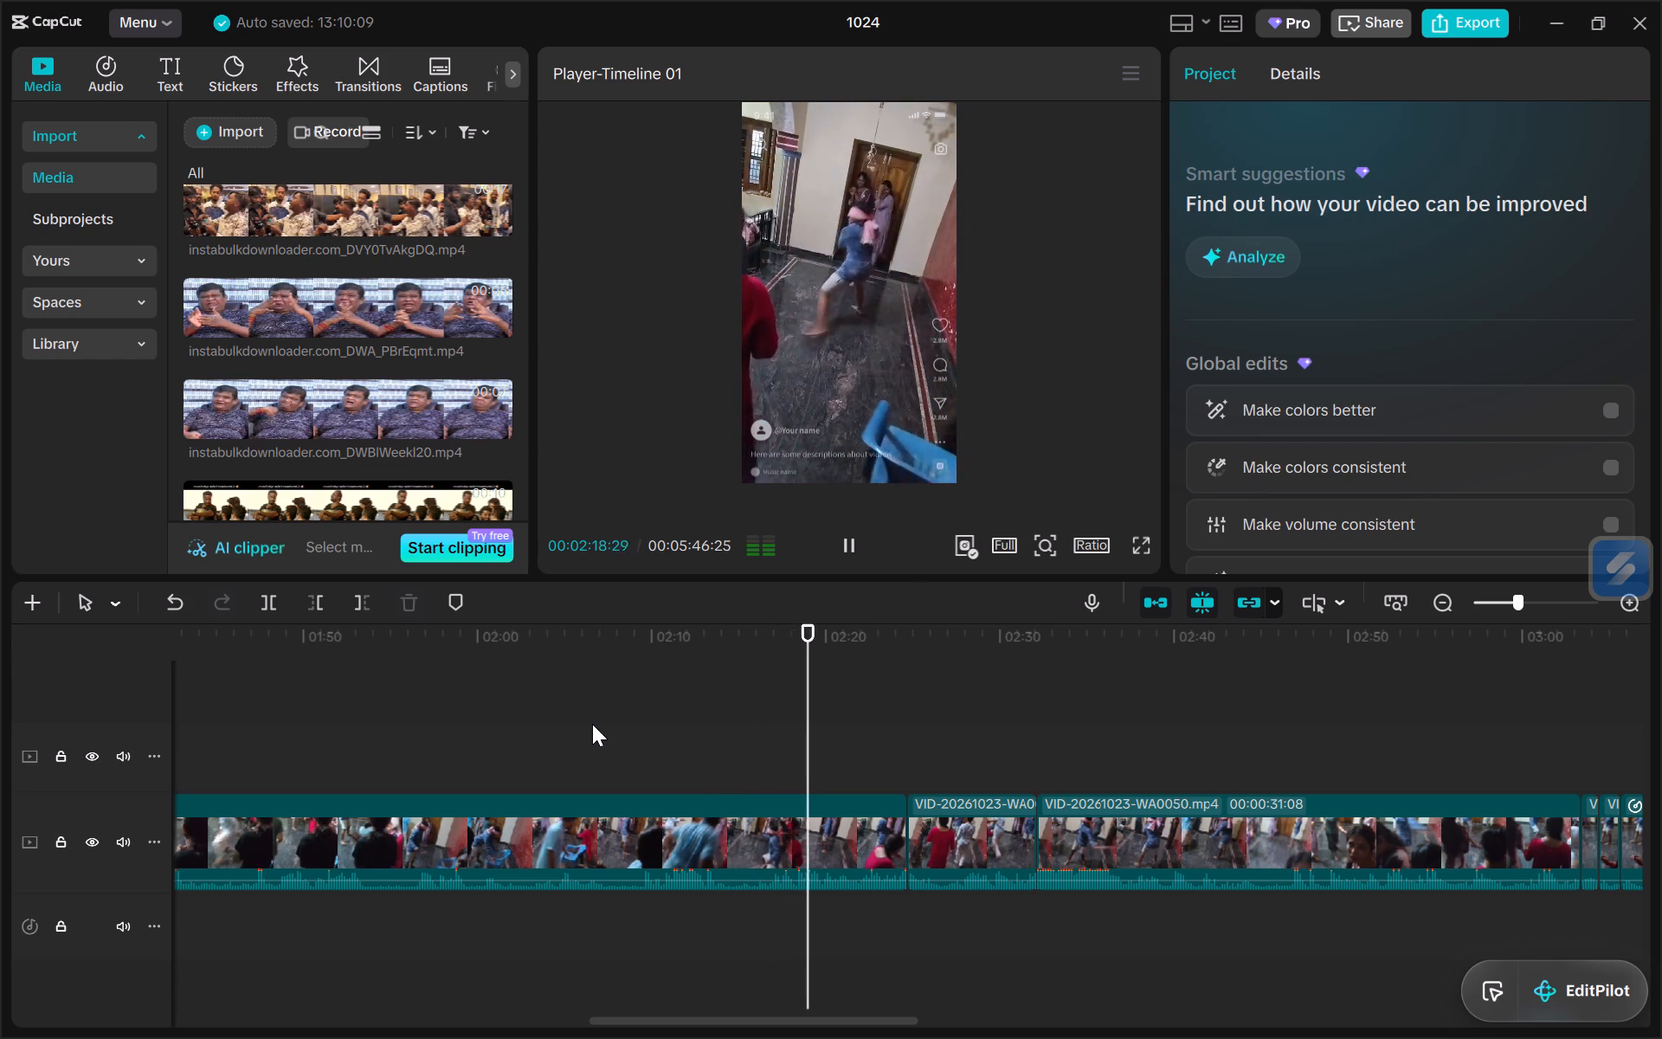
pyautogui.press('space')
pyautogui.press('space')
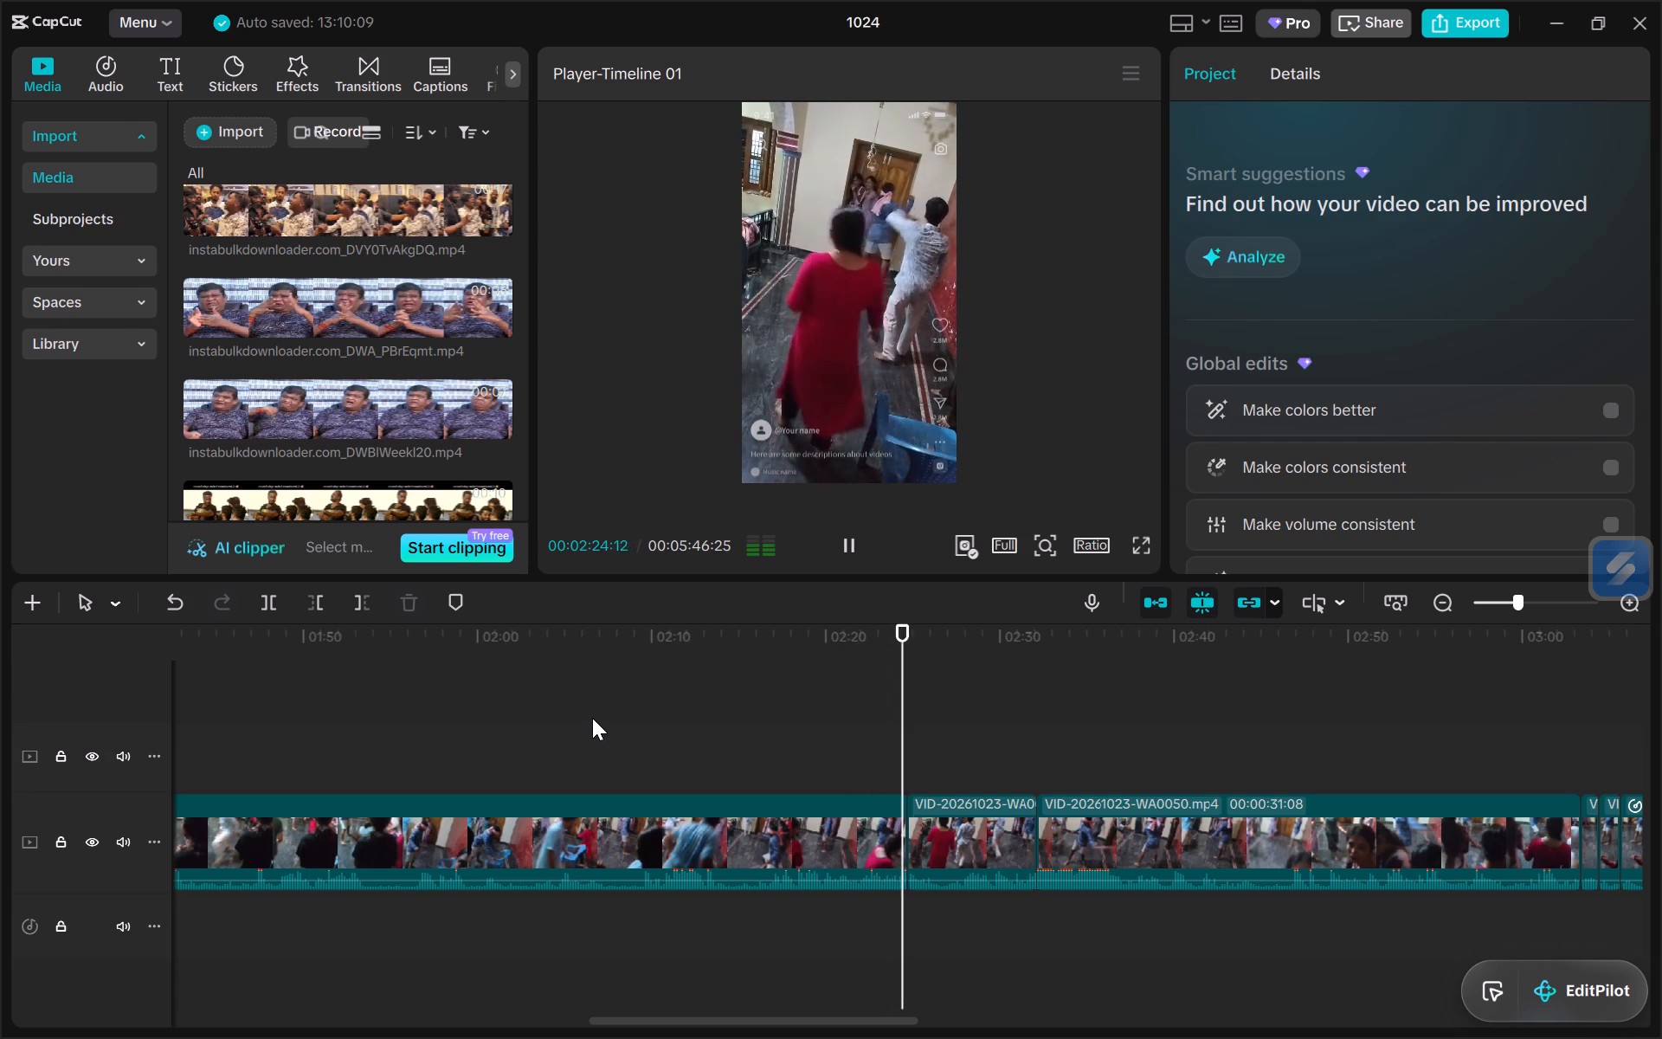
pyautogui.press('space')
pyautogui.press('space')
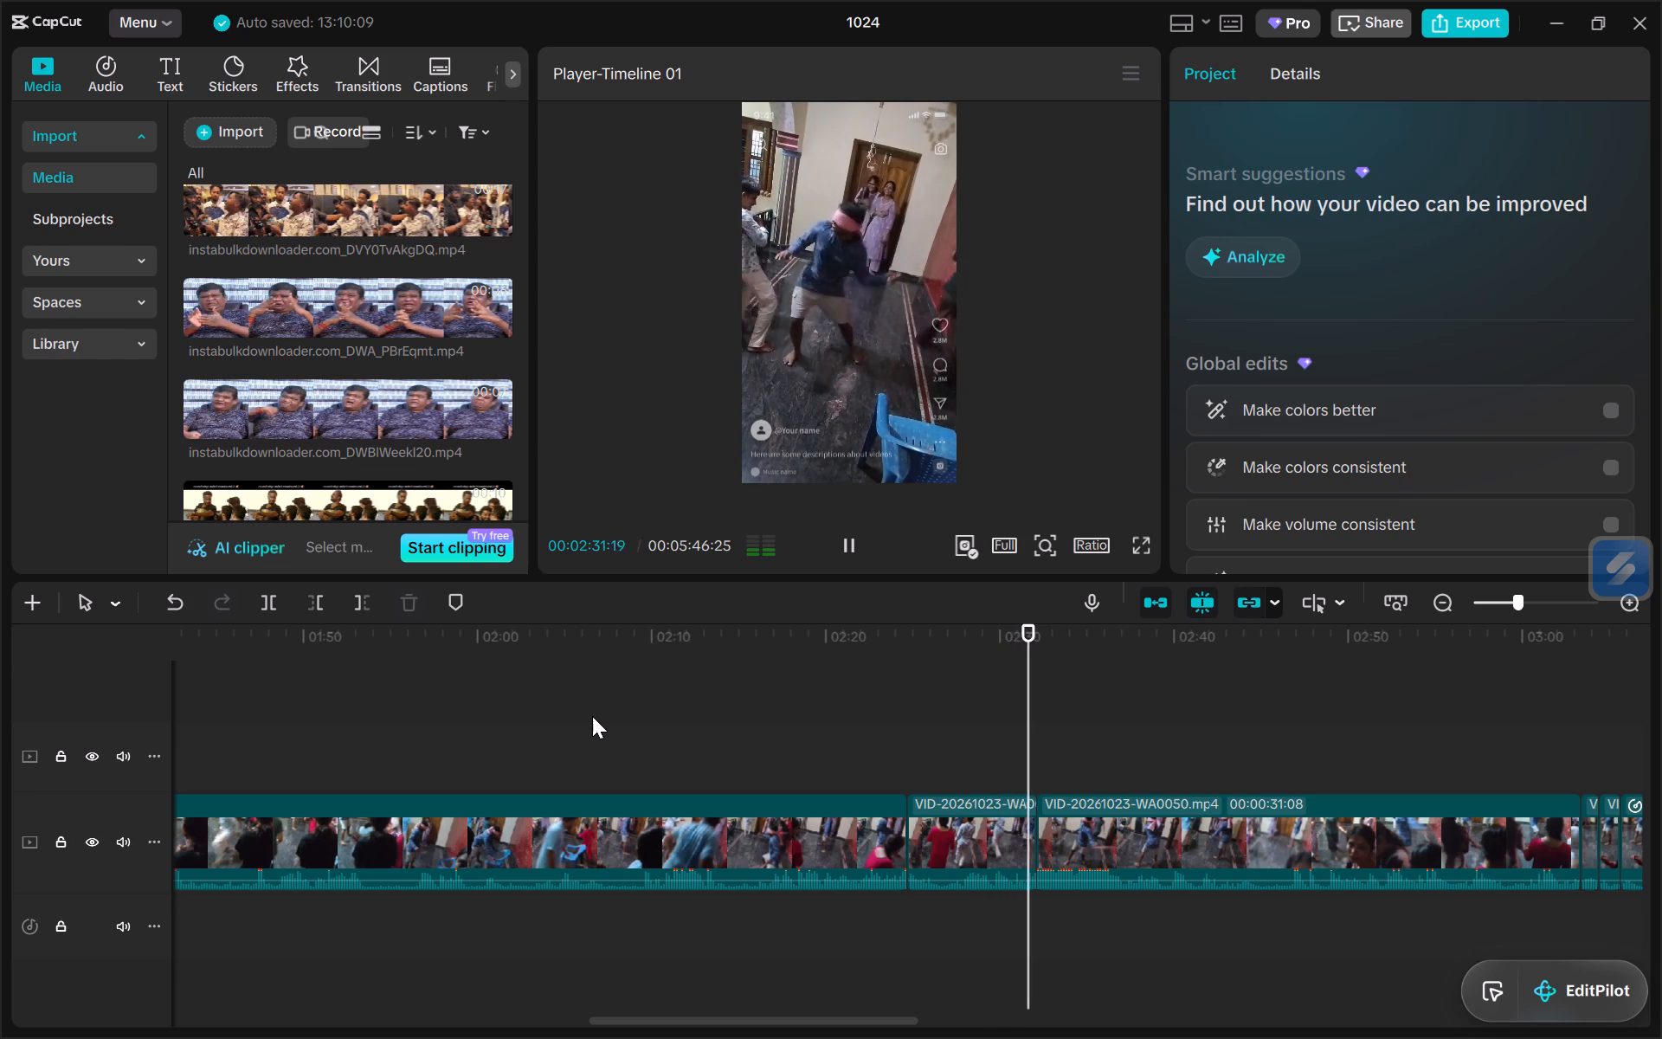
pyautogui.press('space')
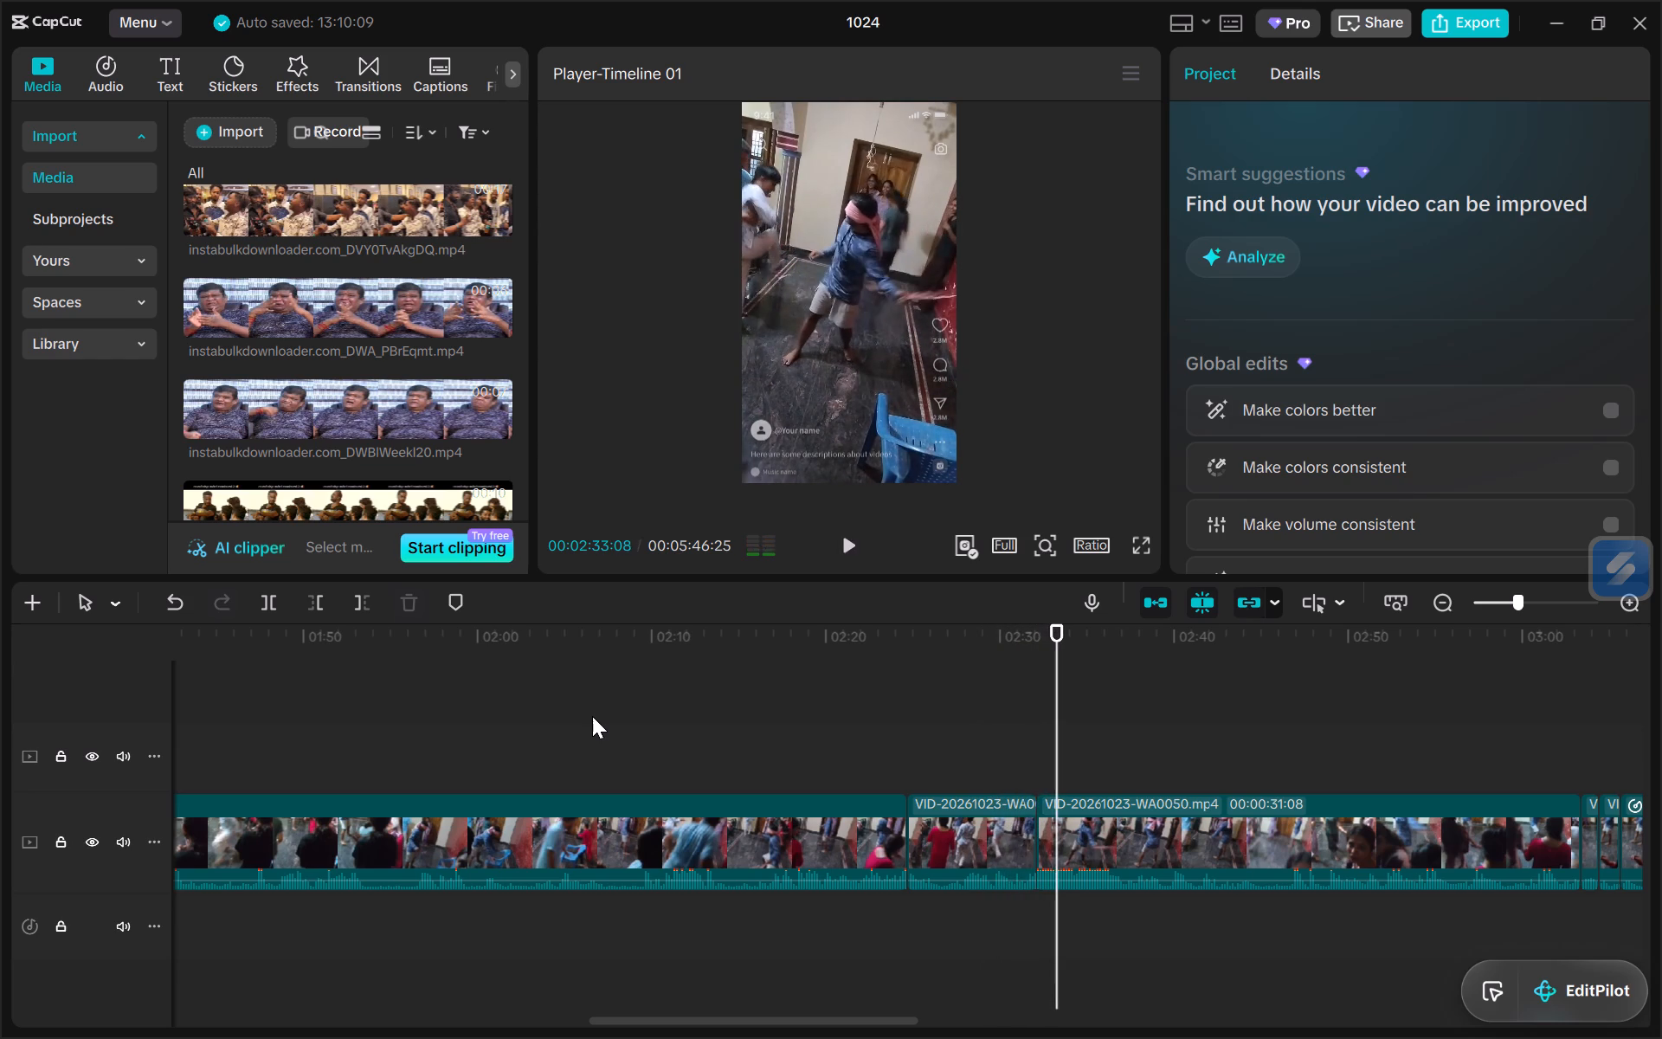
pyautogui.press('space')
pyautogui.press('space')
pyautogui.press('space')
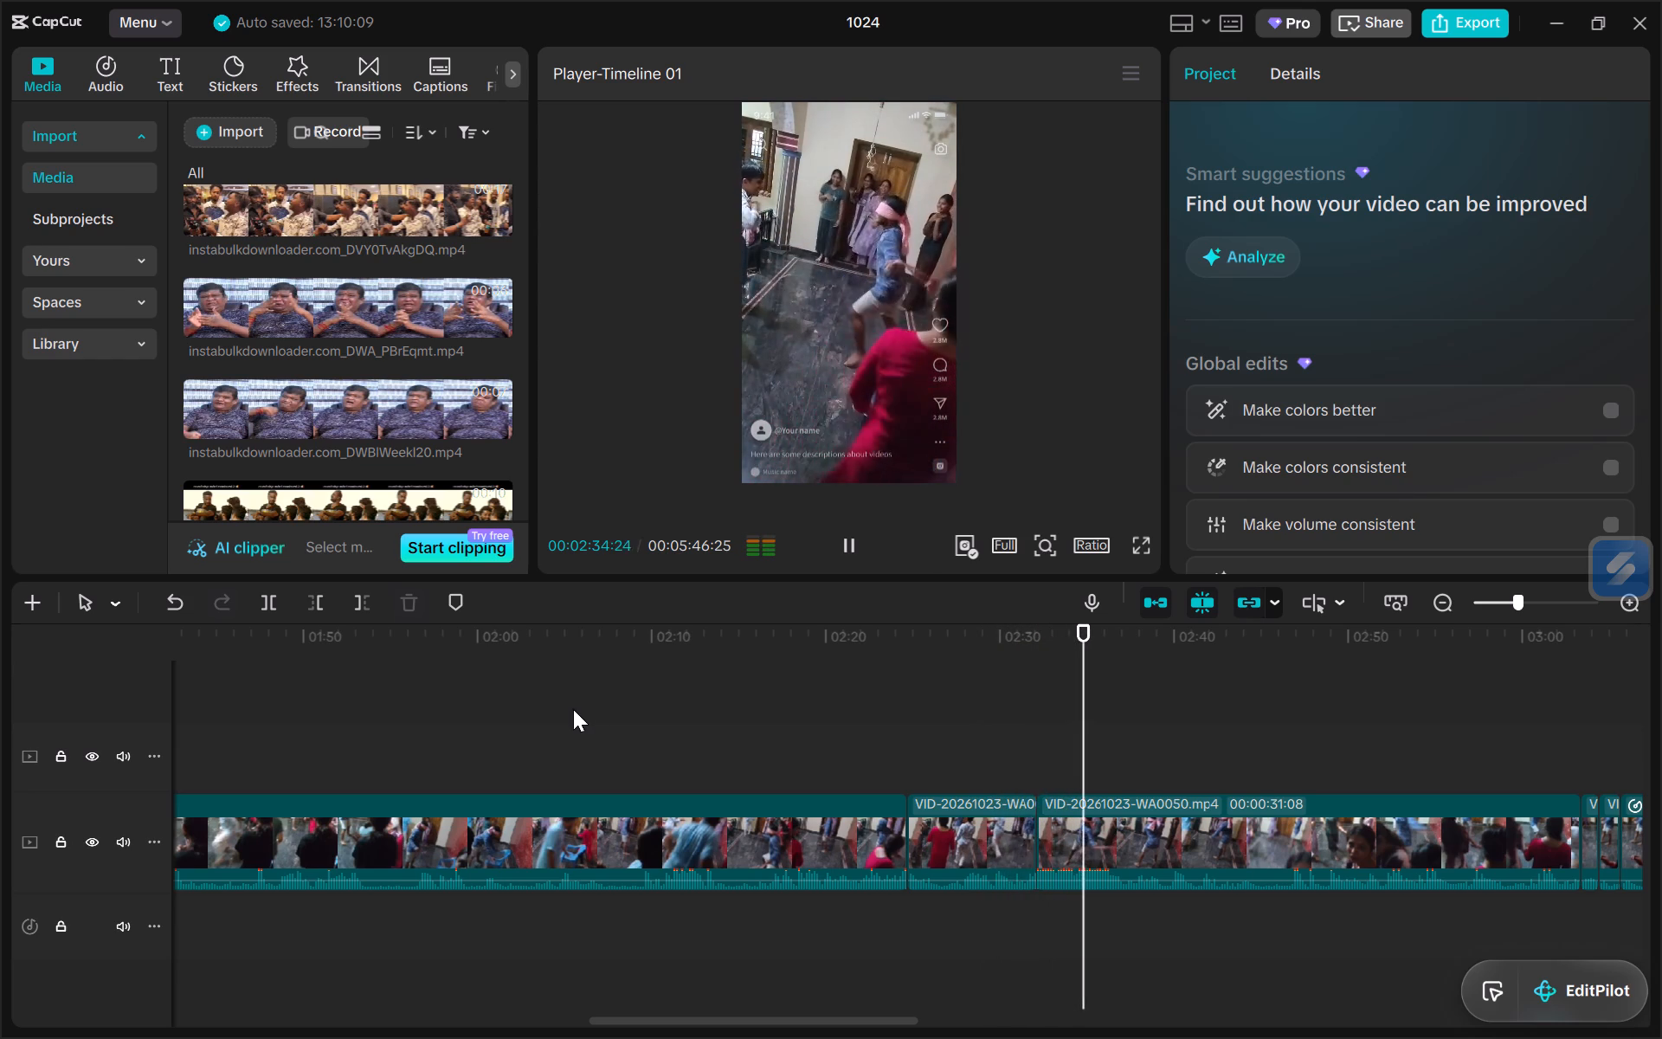
pyautogui.press('space')
pyautogui.press('space')
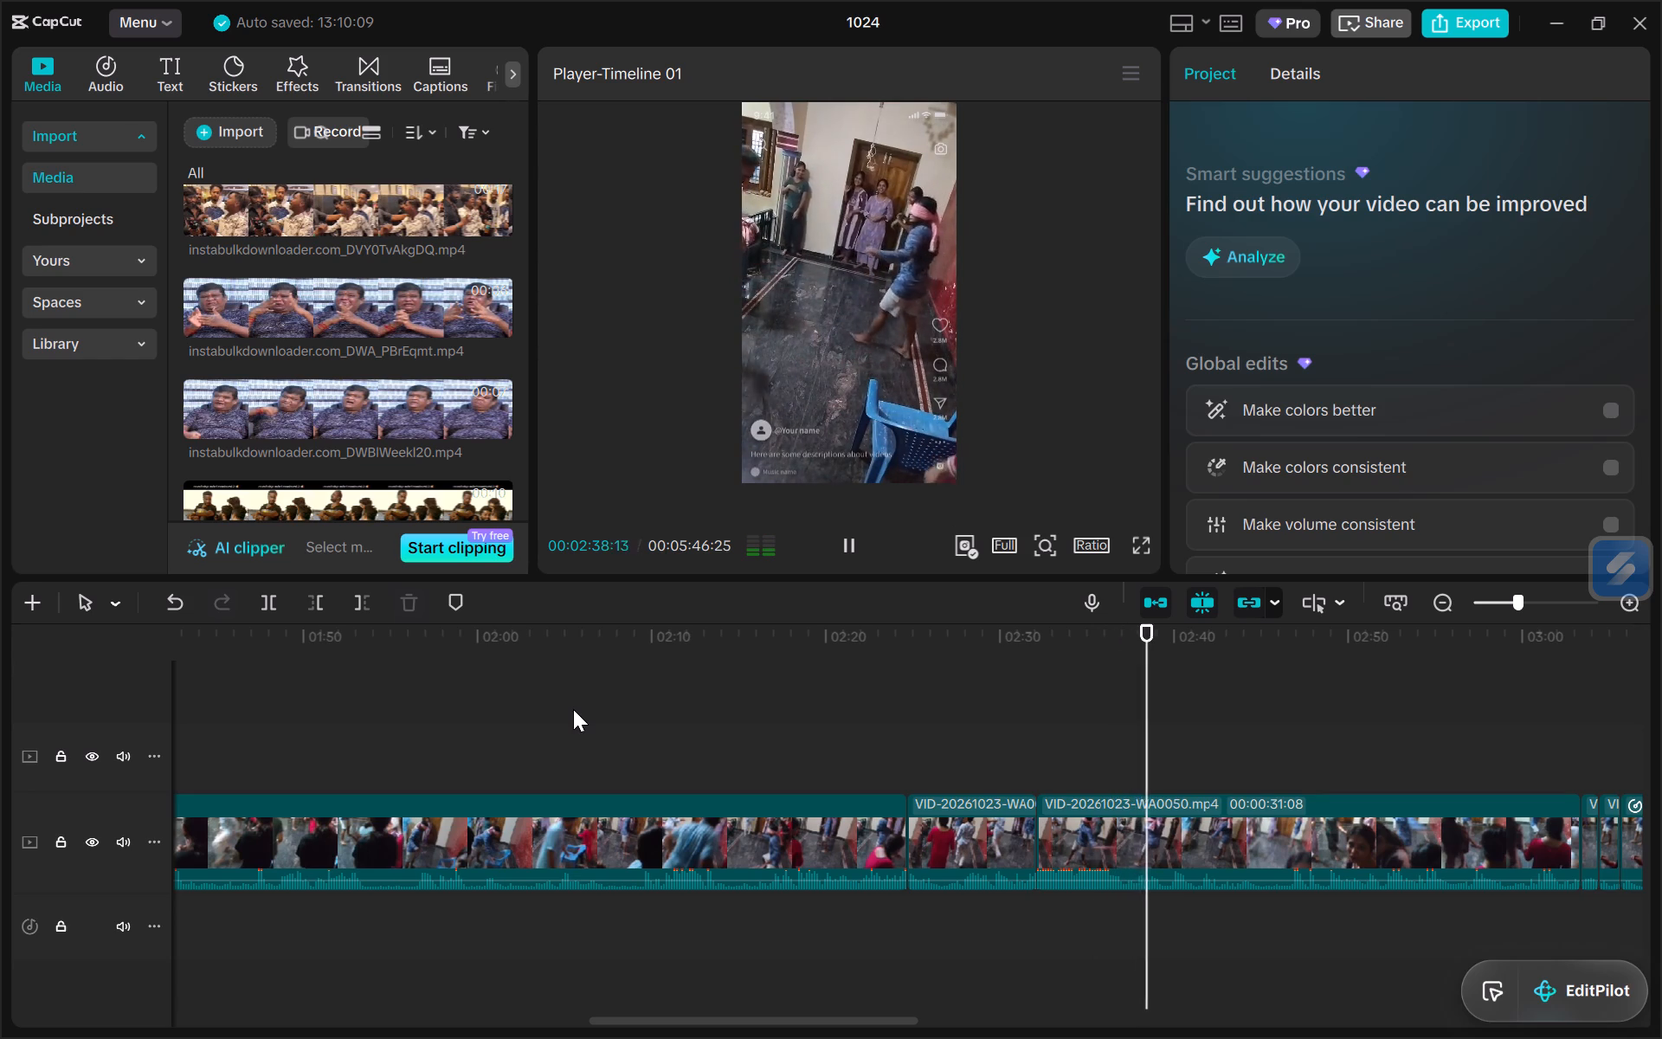
pyautogui.press('space')
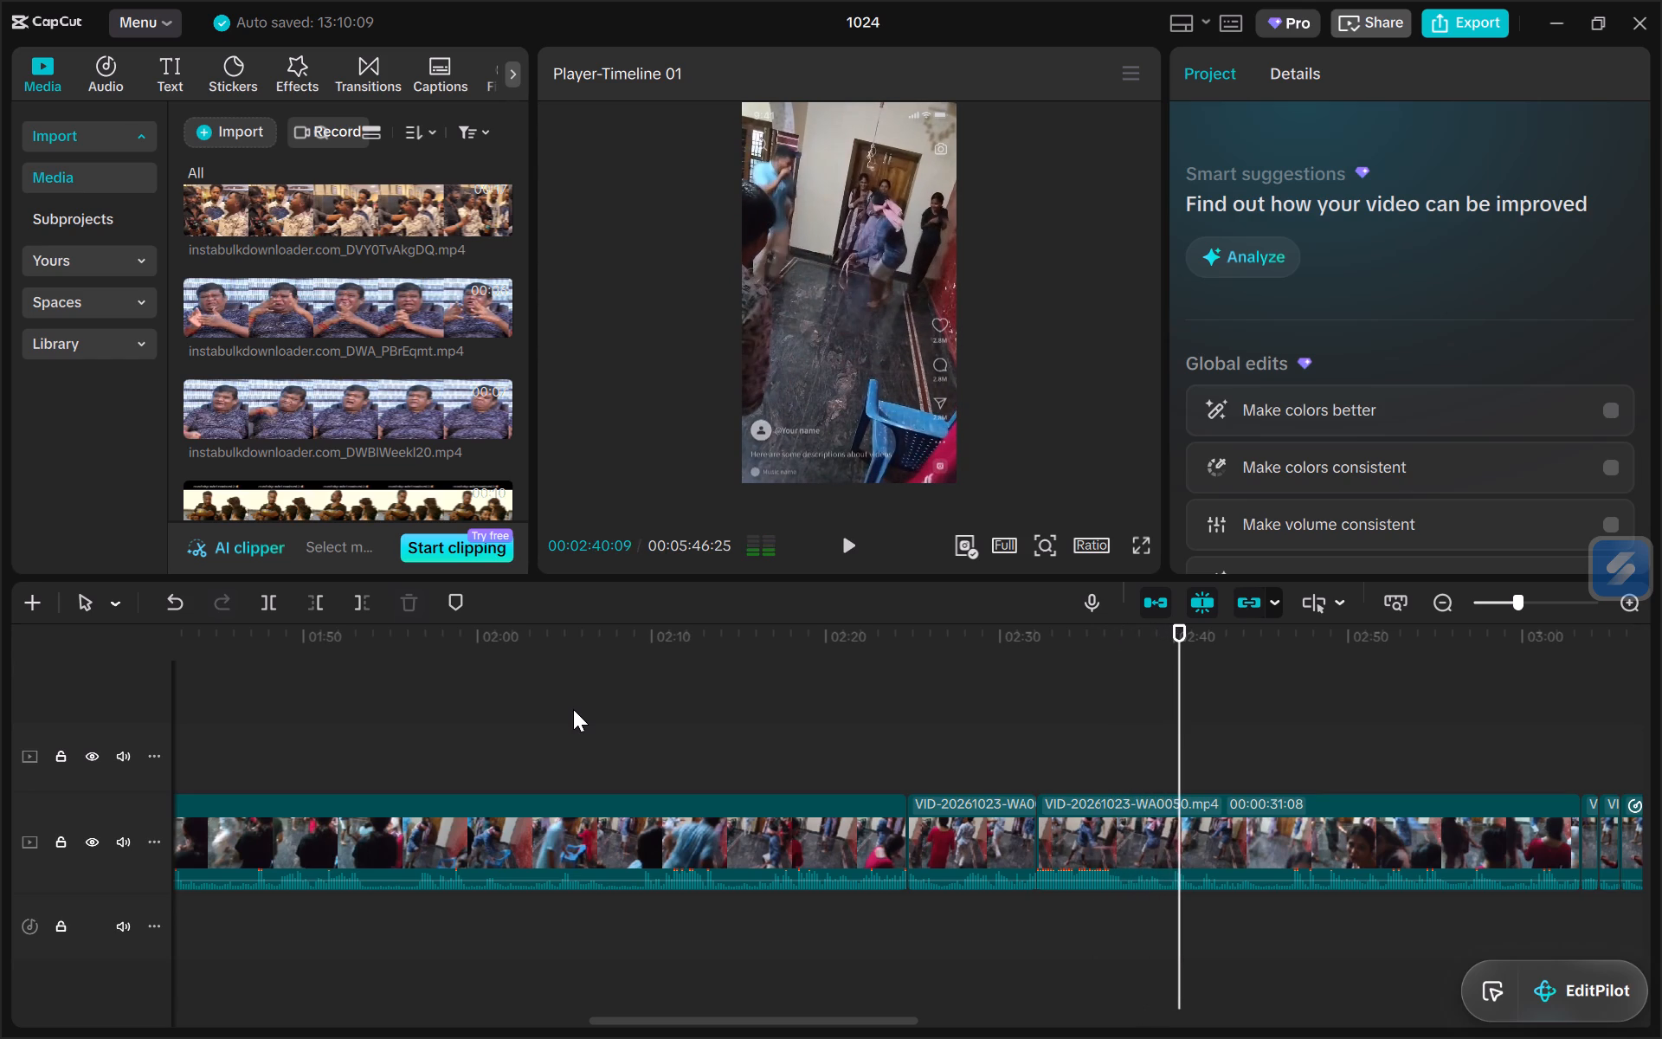
# Preview the imported reaction clips DWA_PBrEqmt and DWBlWeekI20.
pyautogui.click(303, 324)
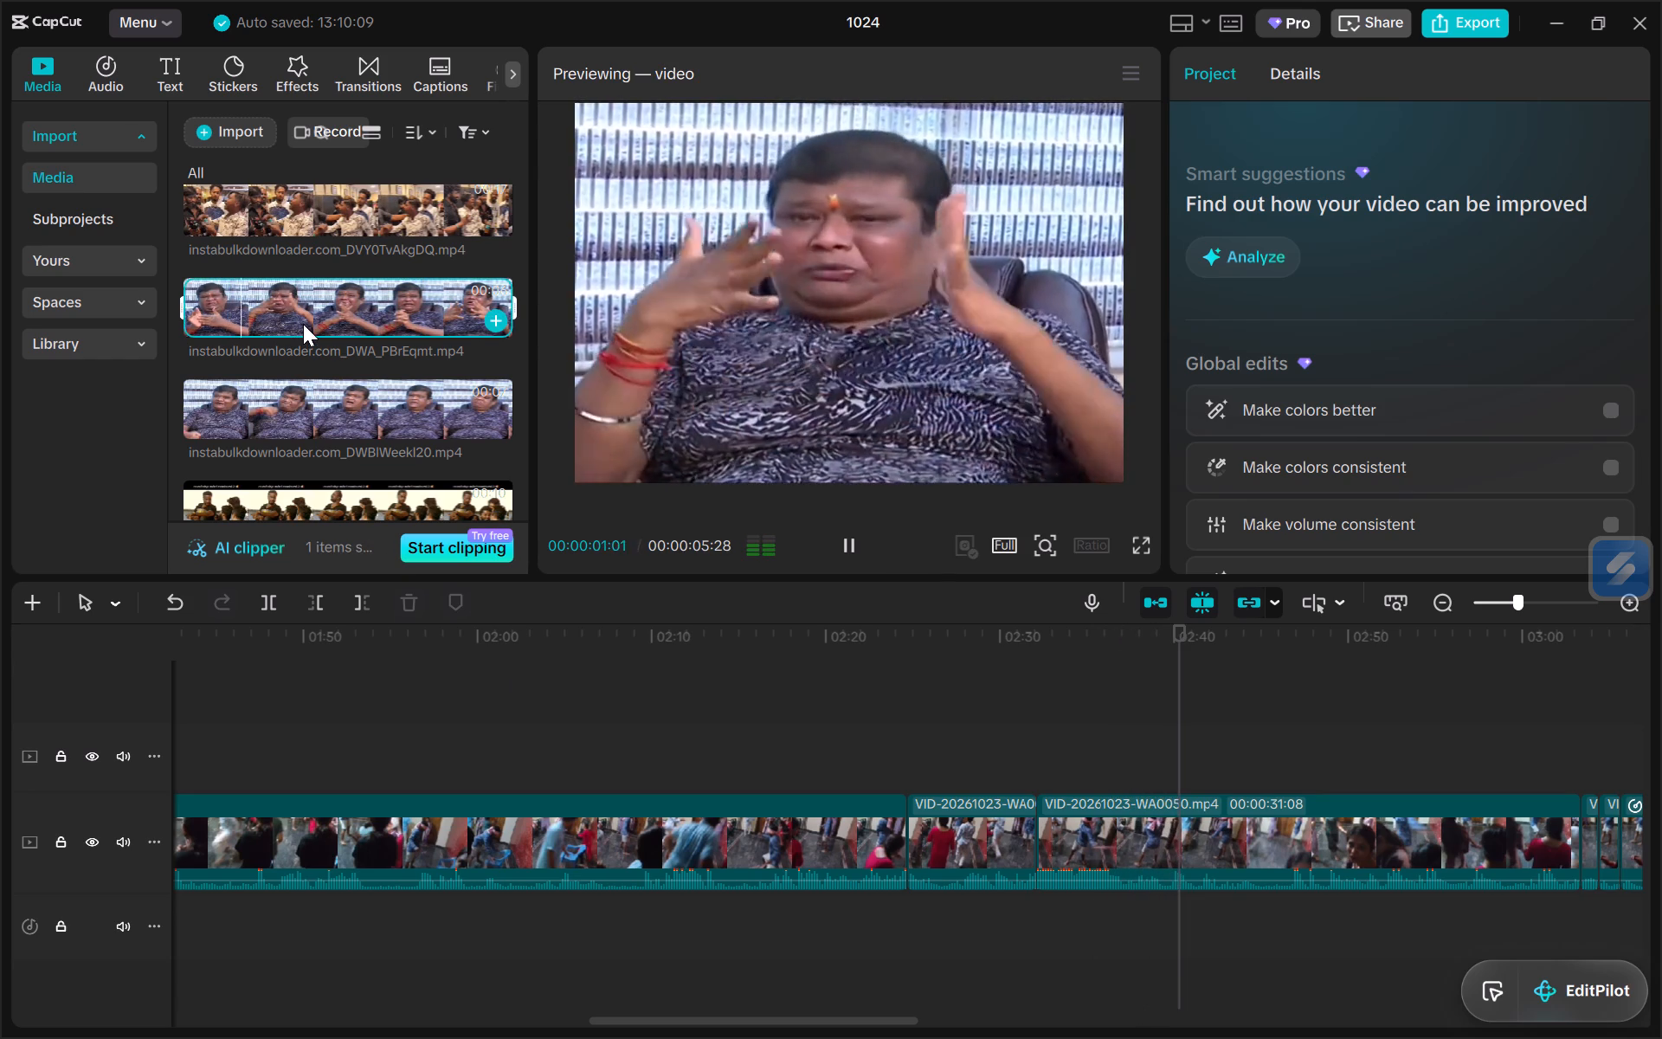
pyautogui.click(346, 408)
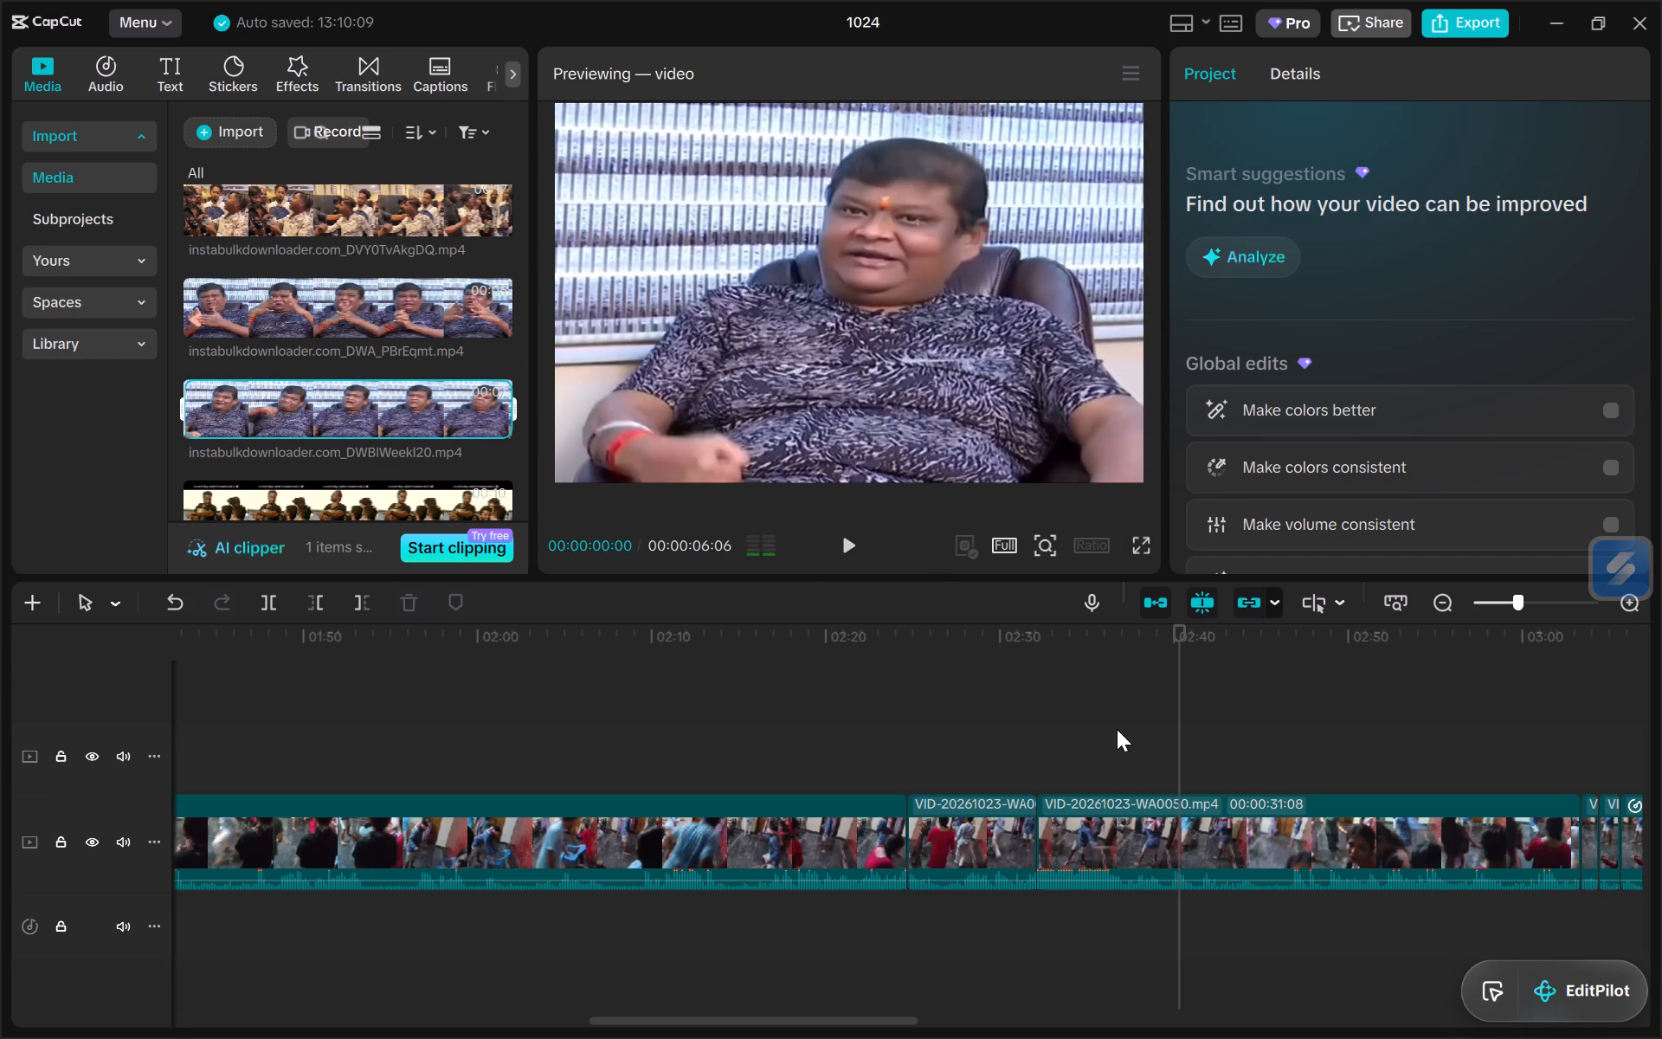
# Play the timeline from just before 02:40 to about 03:27, pausing around 02:49 and 03:04.
pyautogui.click(1169, 716)
pyautogui.press('space')
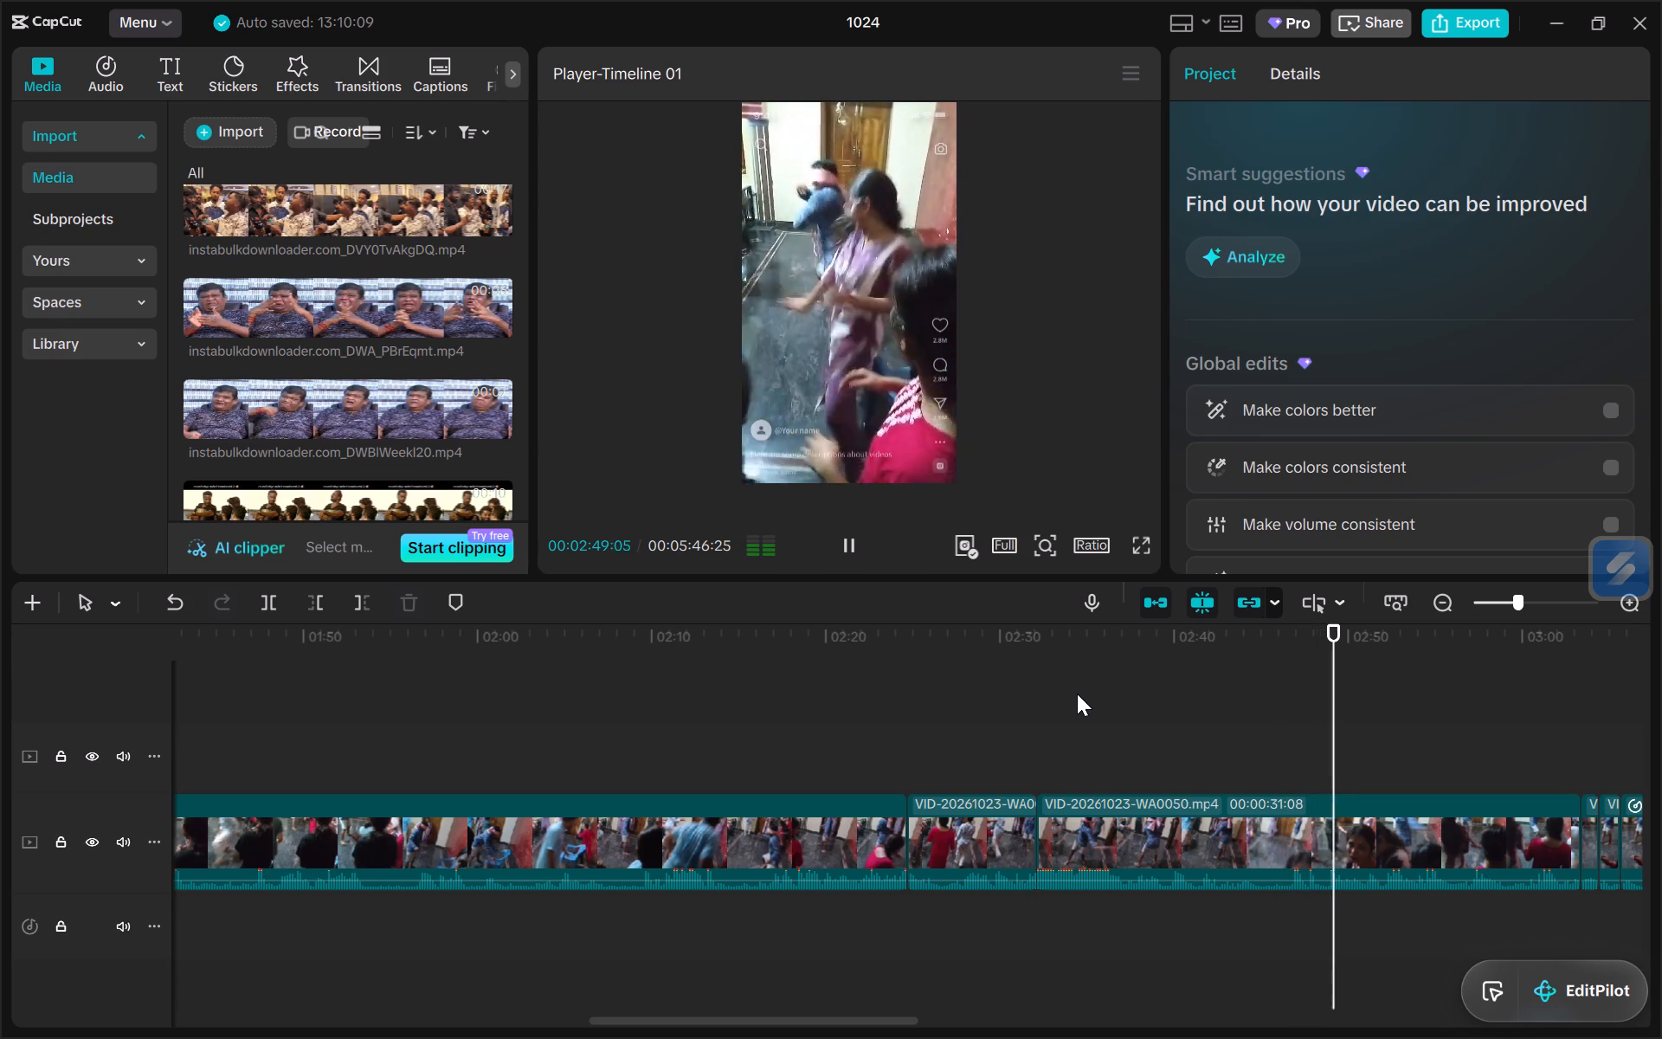
pyautogui.press('space')
pyautogui.press('space')
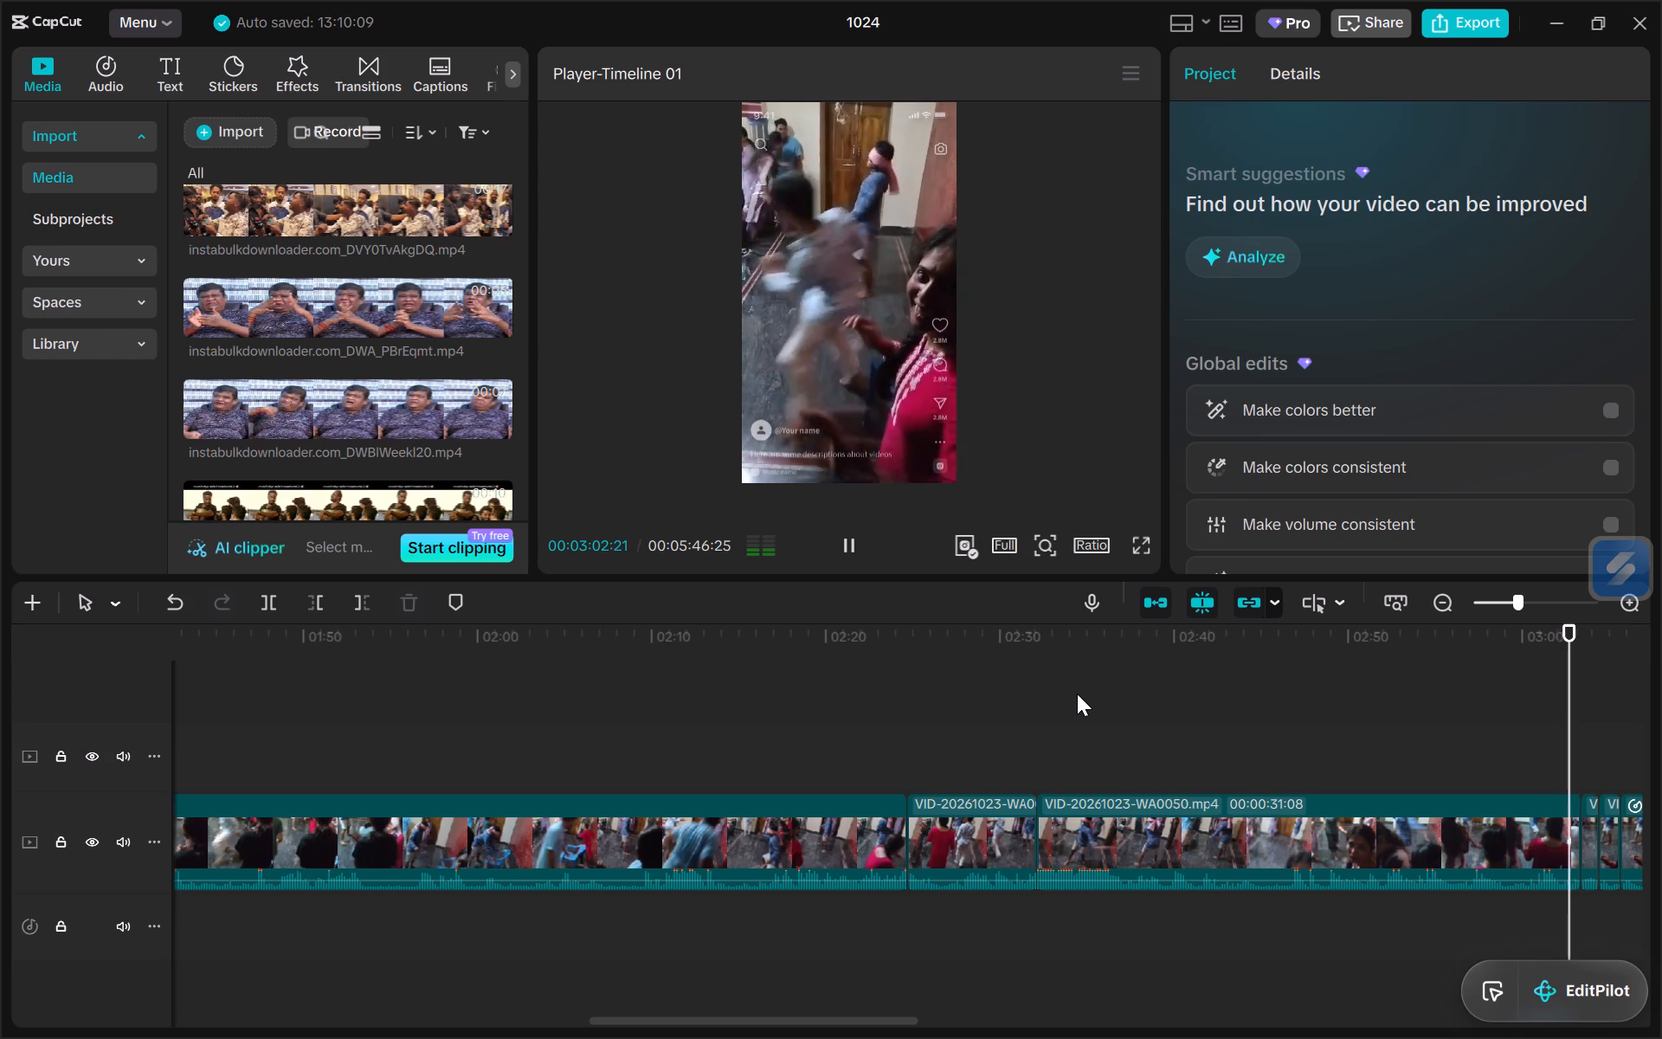
pyautogui.press('space')
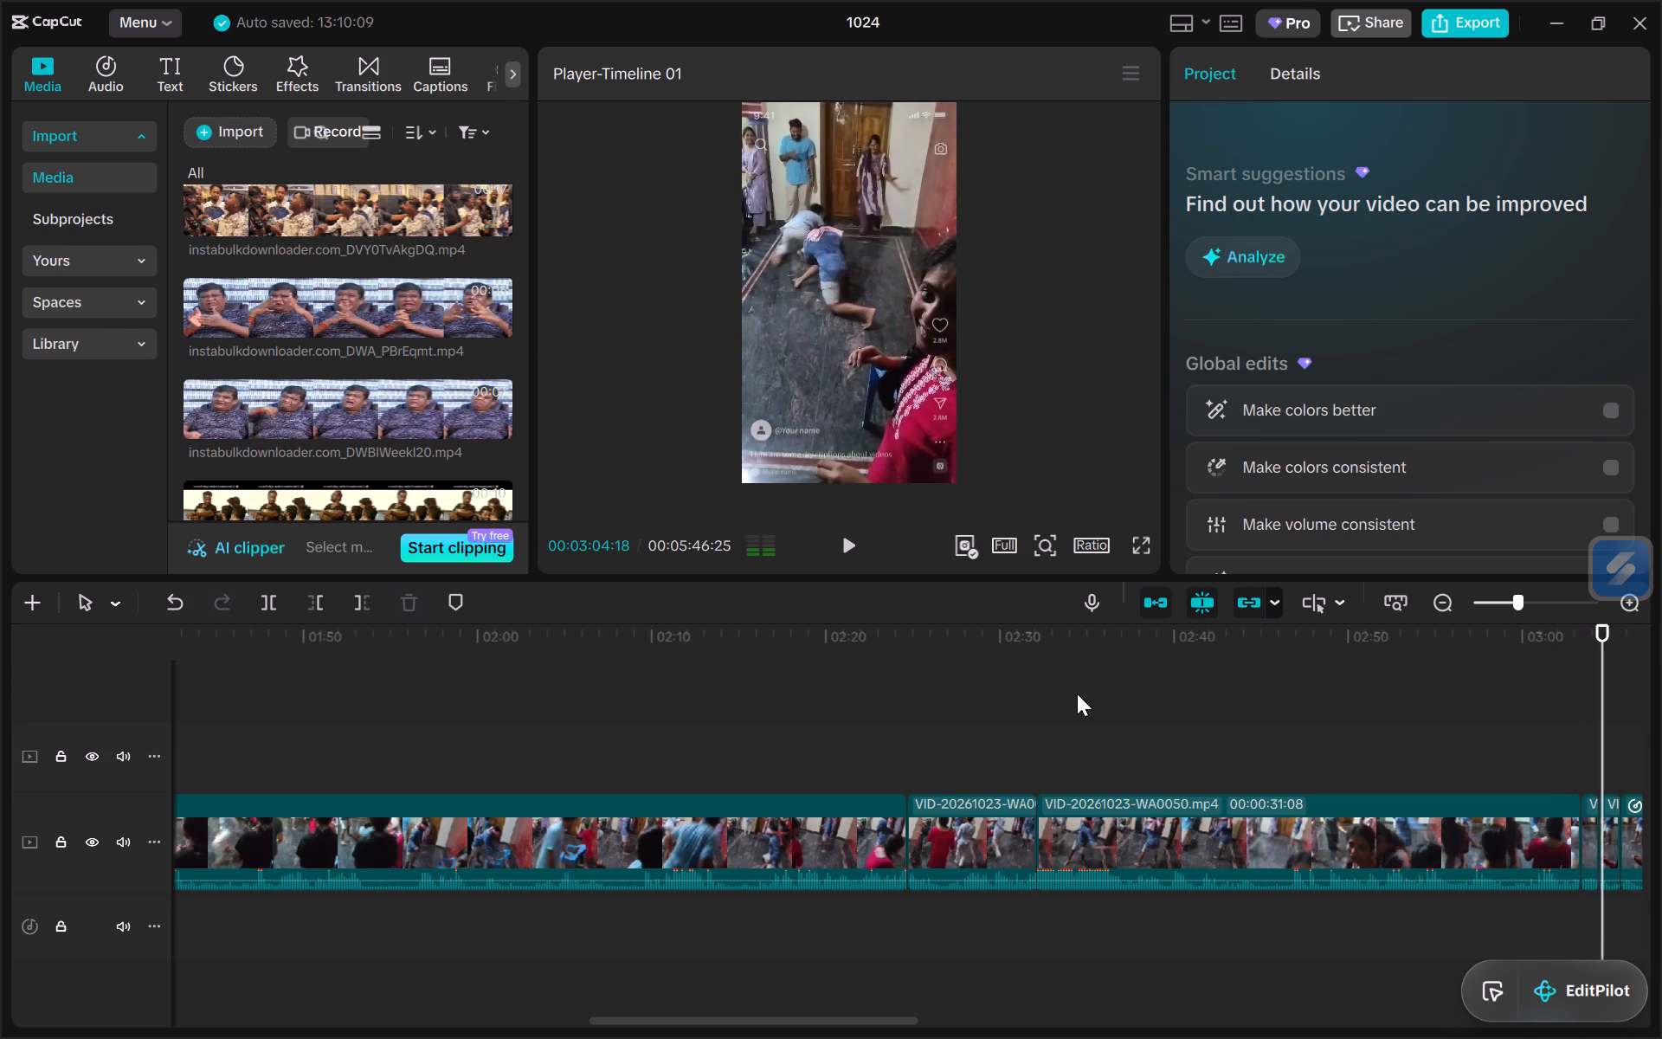
pyautogui.press('space')
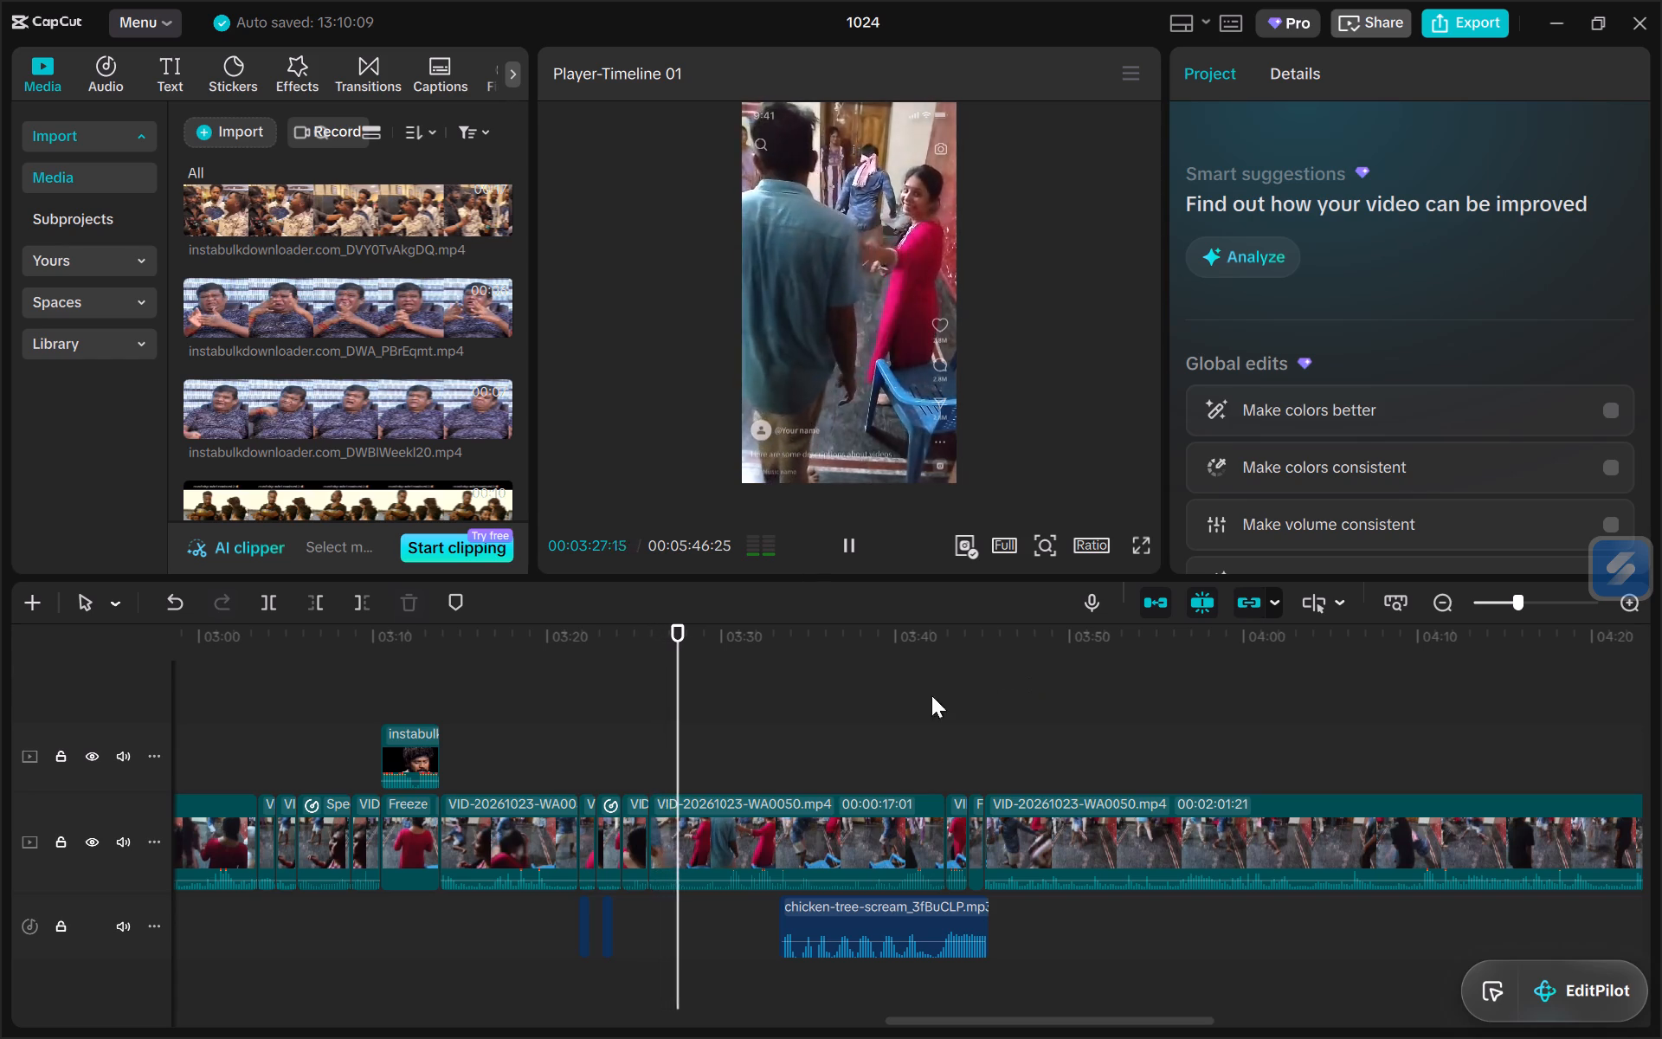
pyautogui.press('space')
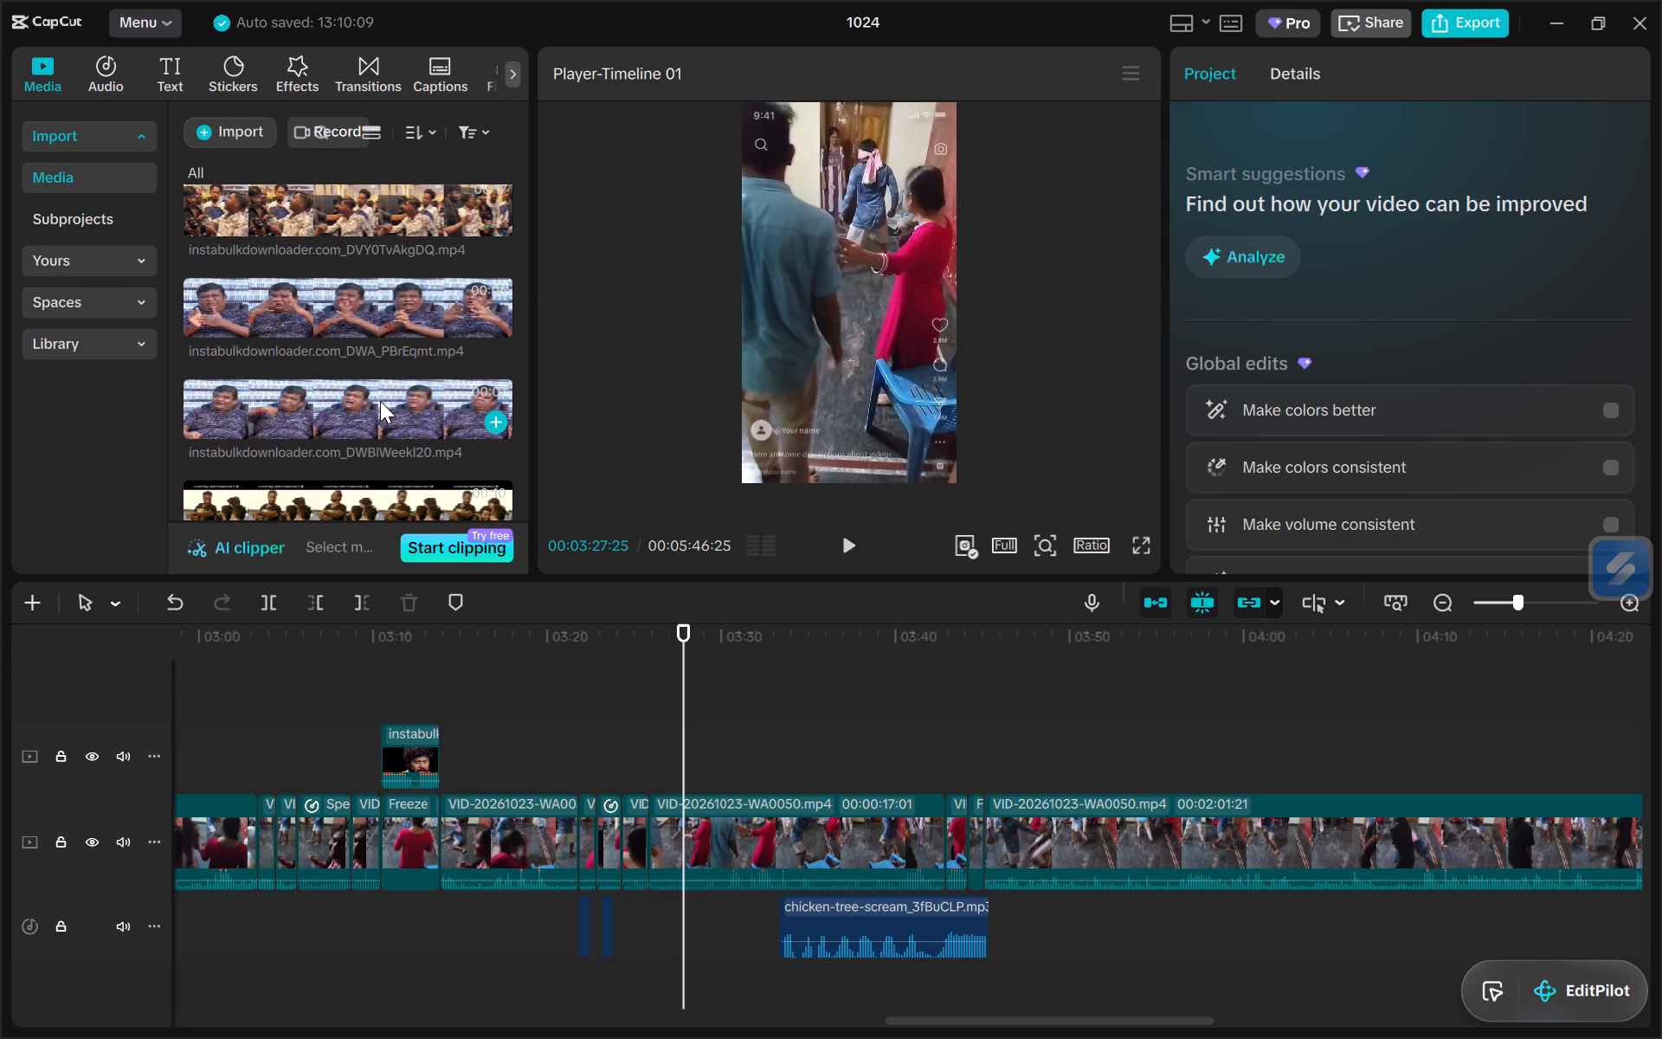
# Review the footage from 03:27 to about 03:33 in short bursts, stopping just before the chicken-tree-scream sound.
pyautogui.press('space')
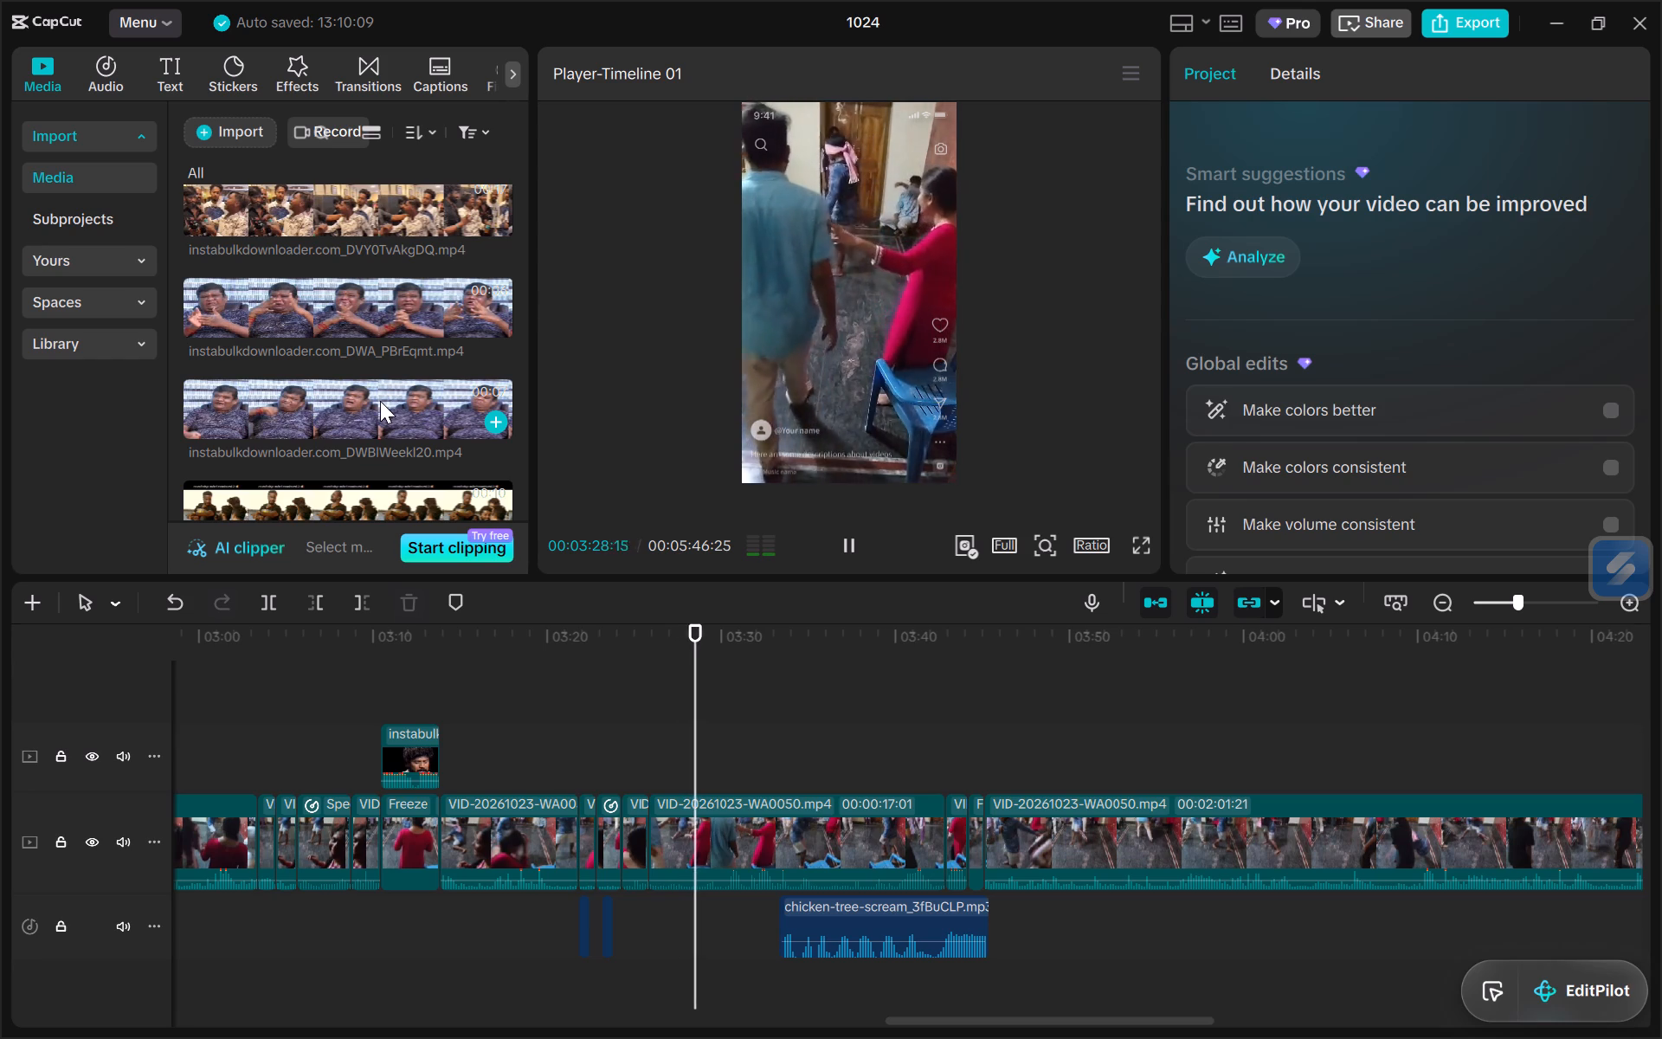
pyautogui.press('space')
pyautogui.press('space')
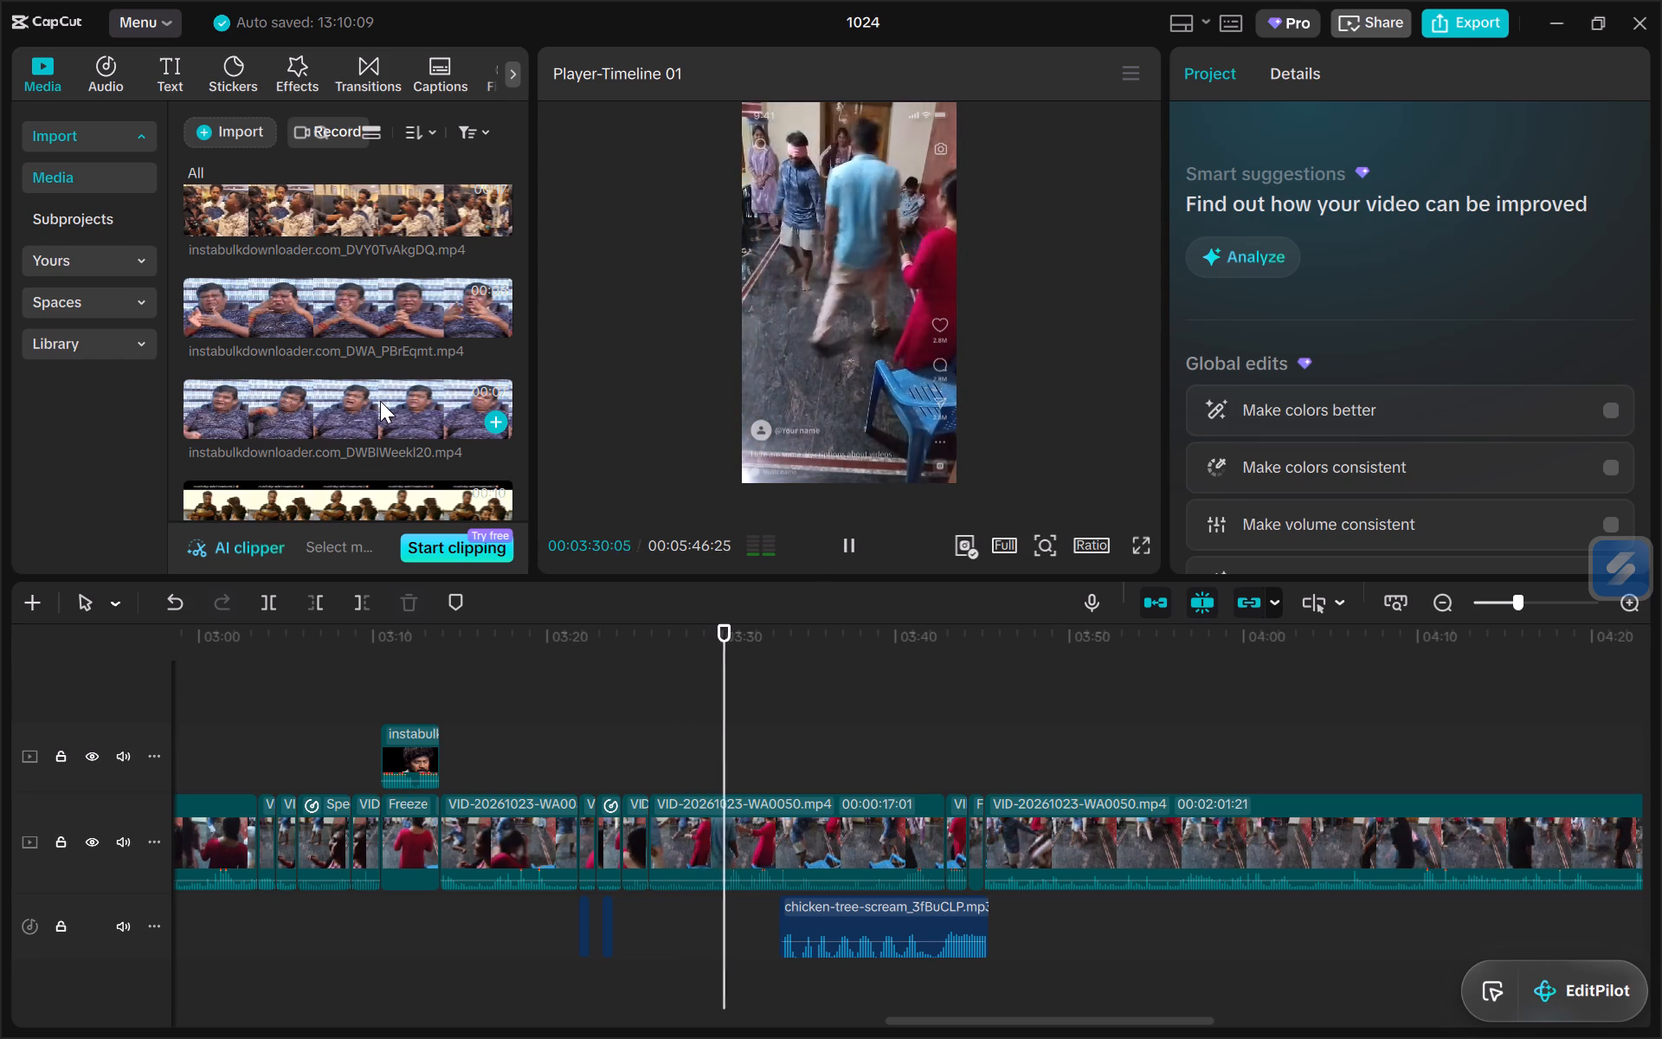
pyautogui.press('space')
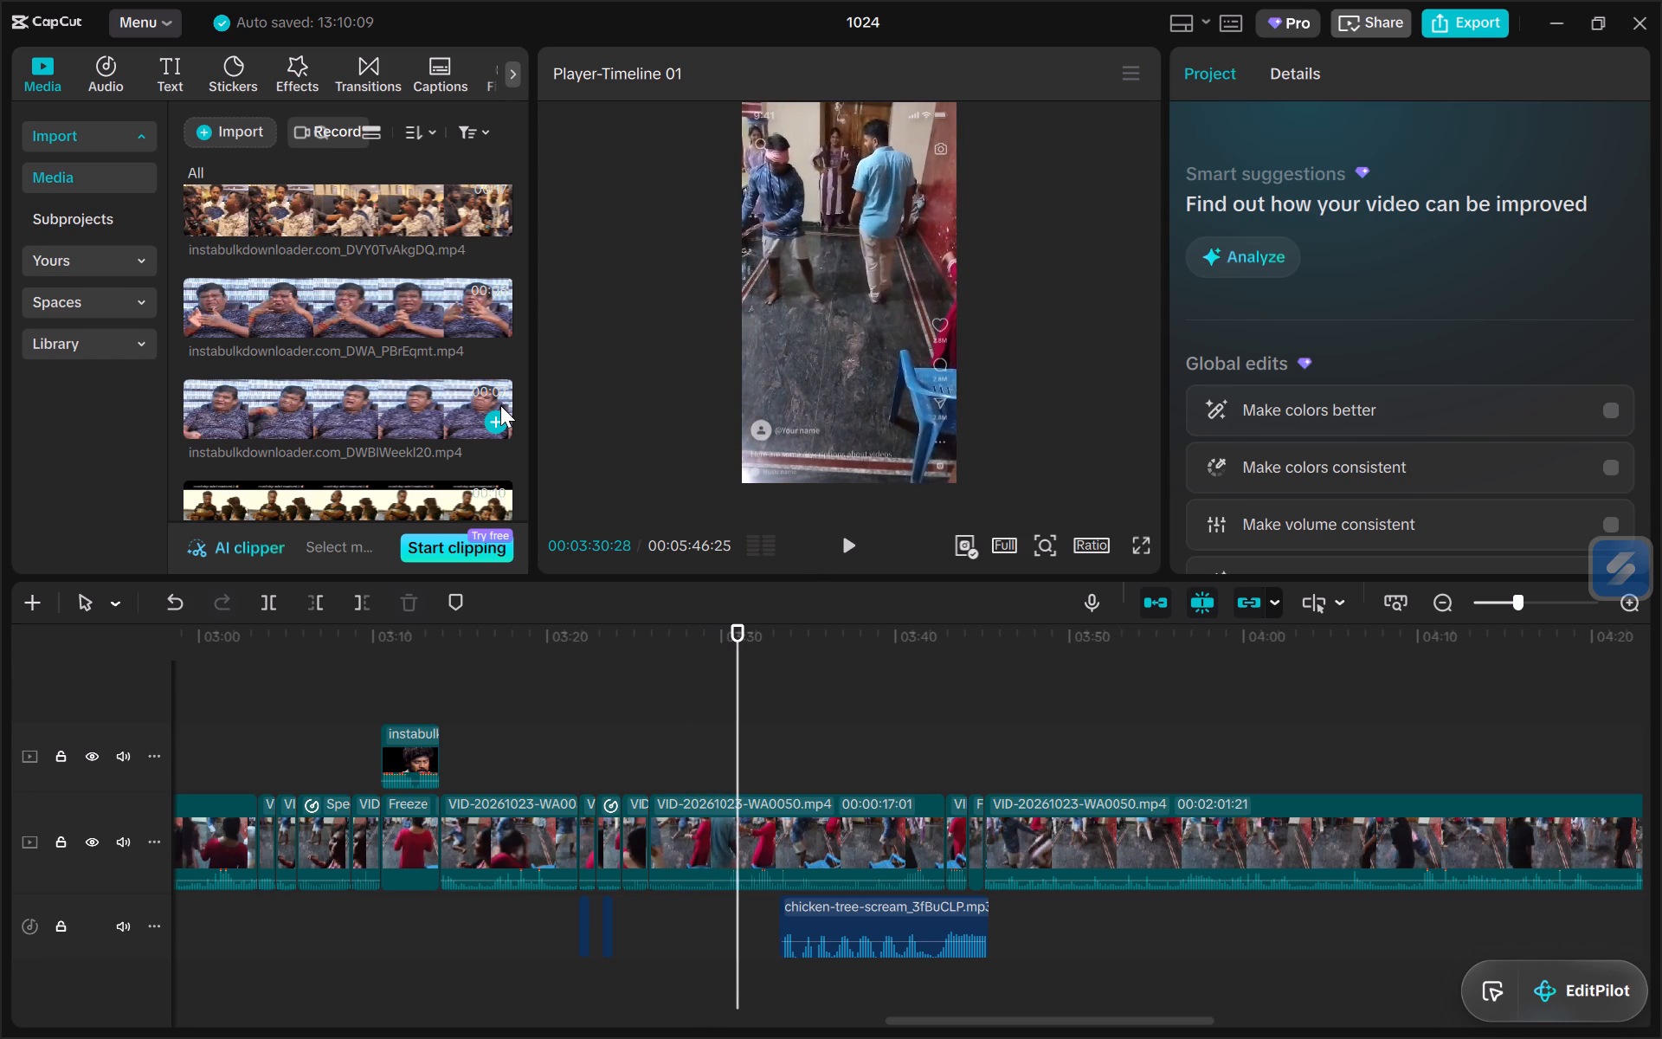
pyautogui.press('space')
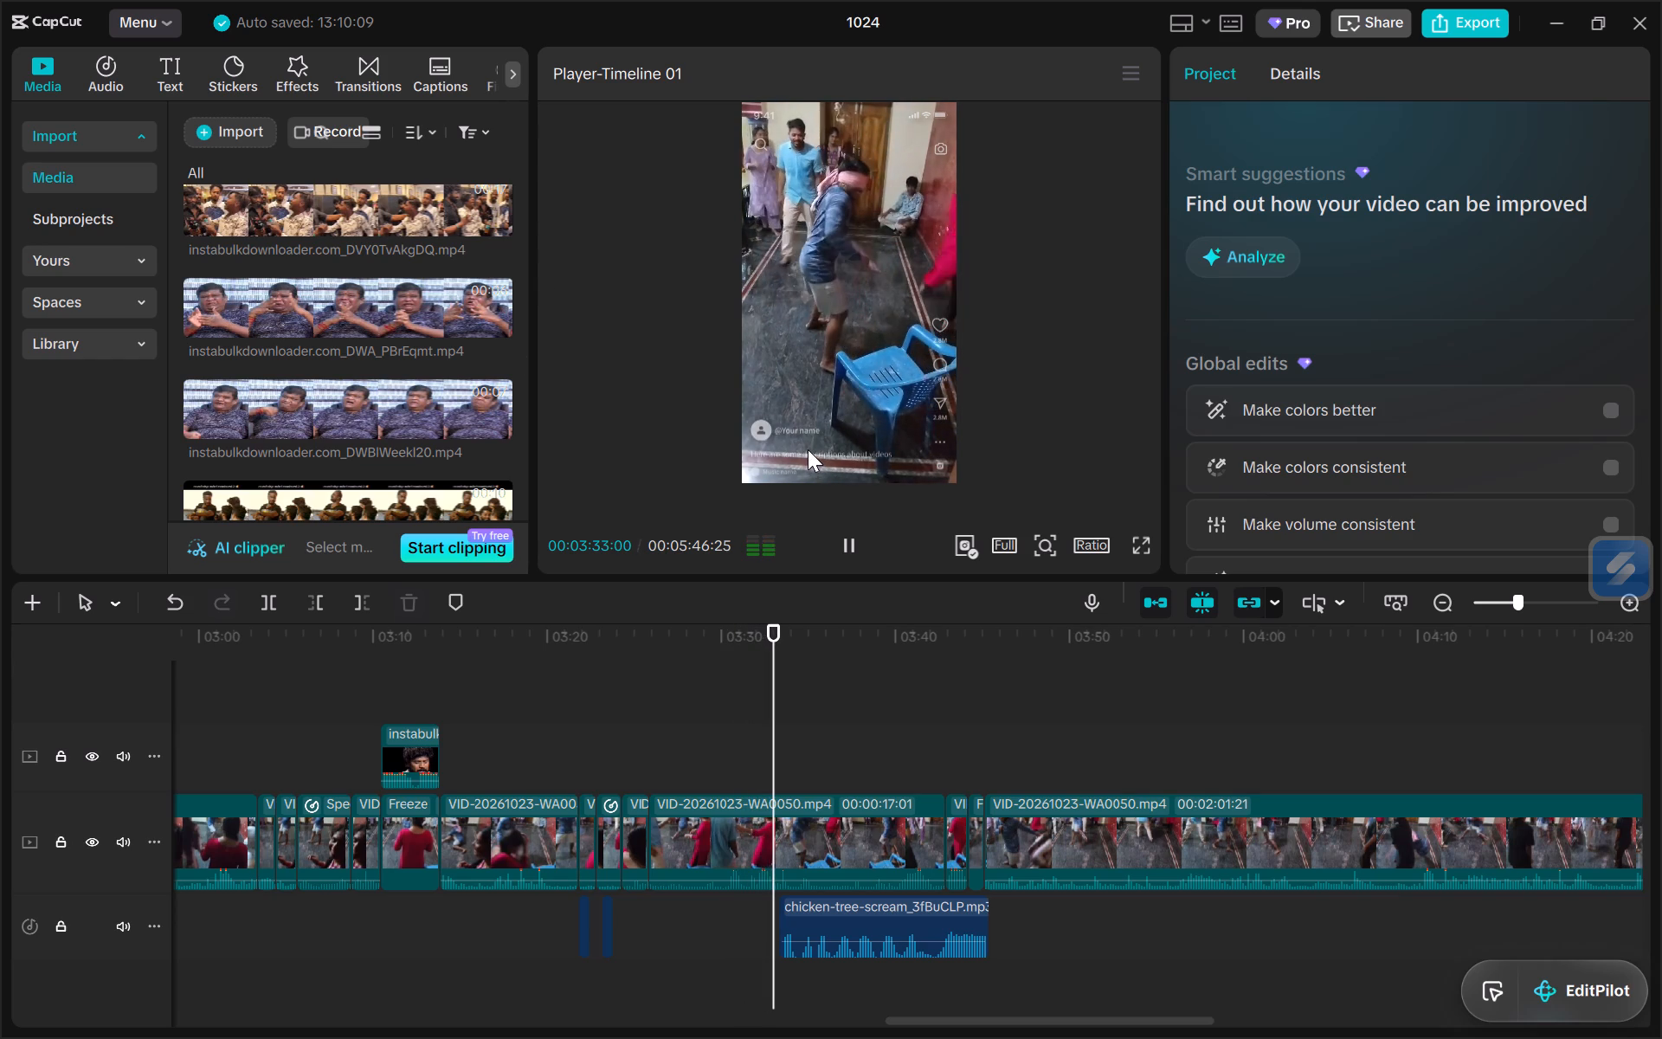
pyautogui.press('space')
# Replay the footage around 03:25 to 03:27 and split the main video clip at 03:27:02.
pyautogui.press('Up')
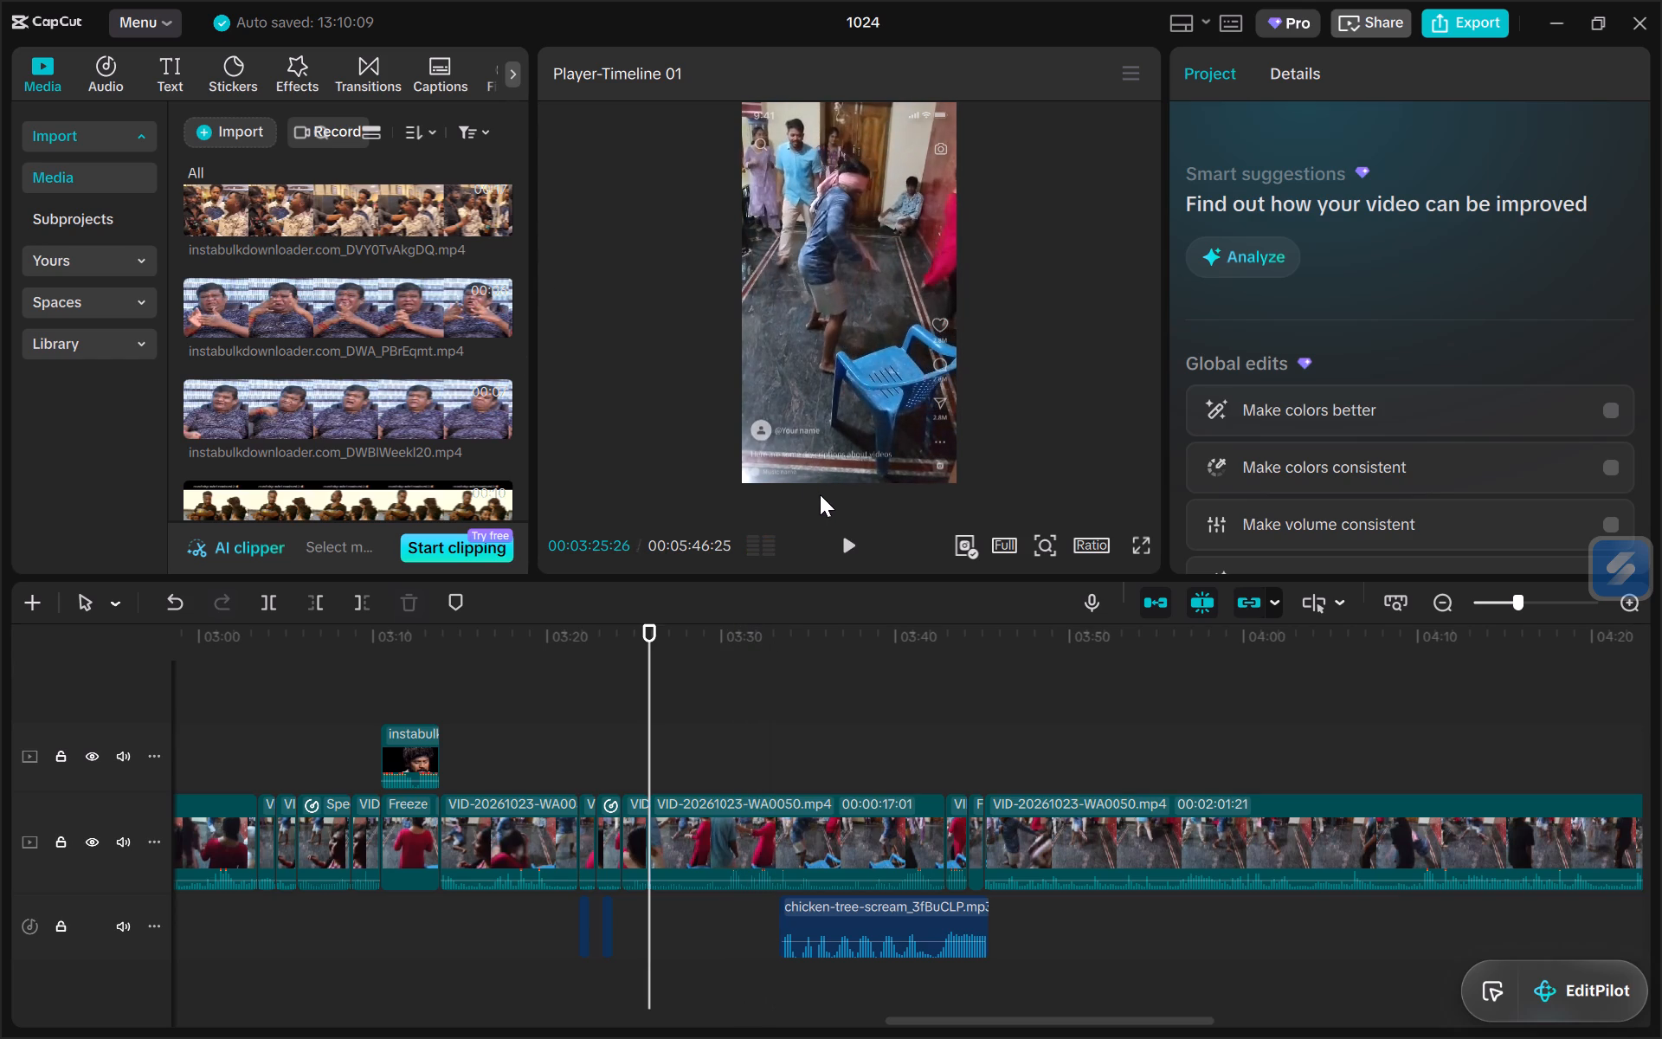
pyautogui.press('Up')
pyautogui.press('space')
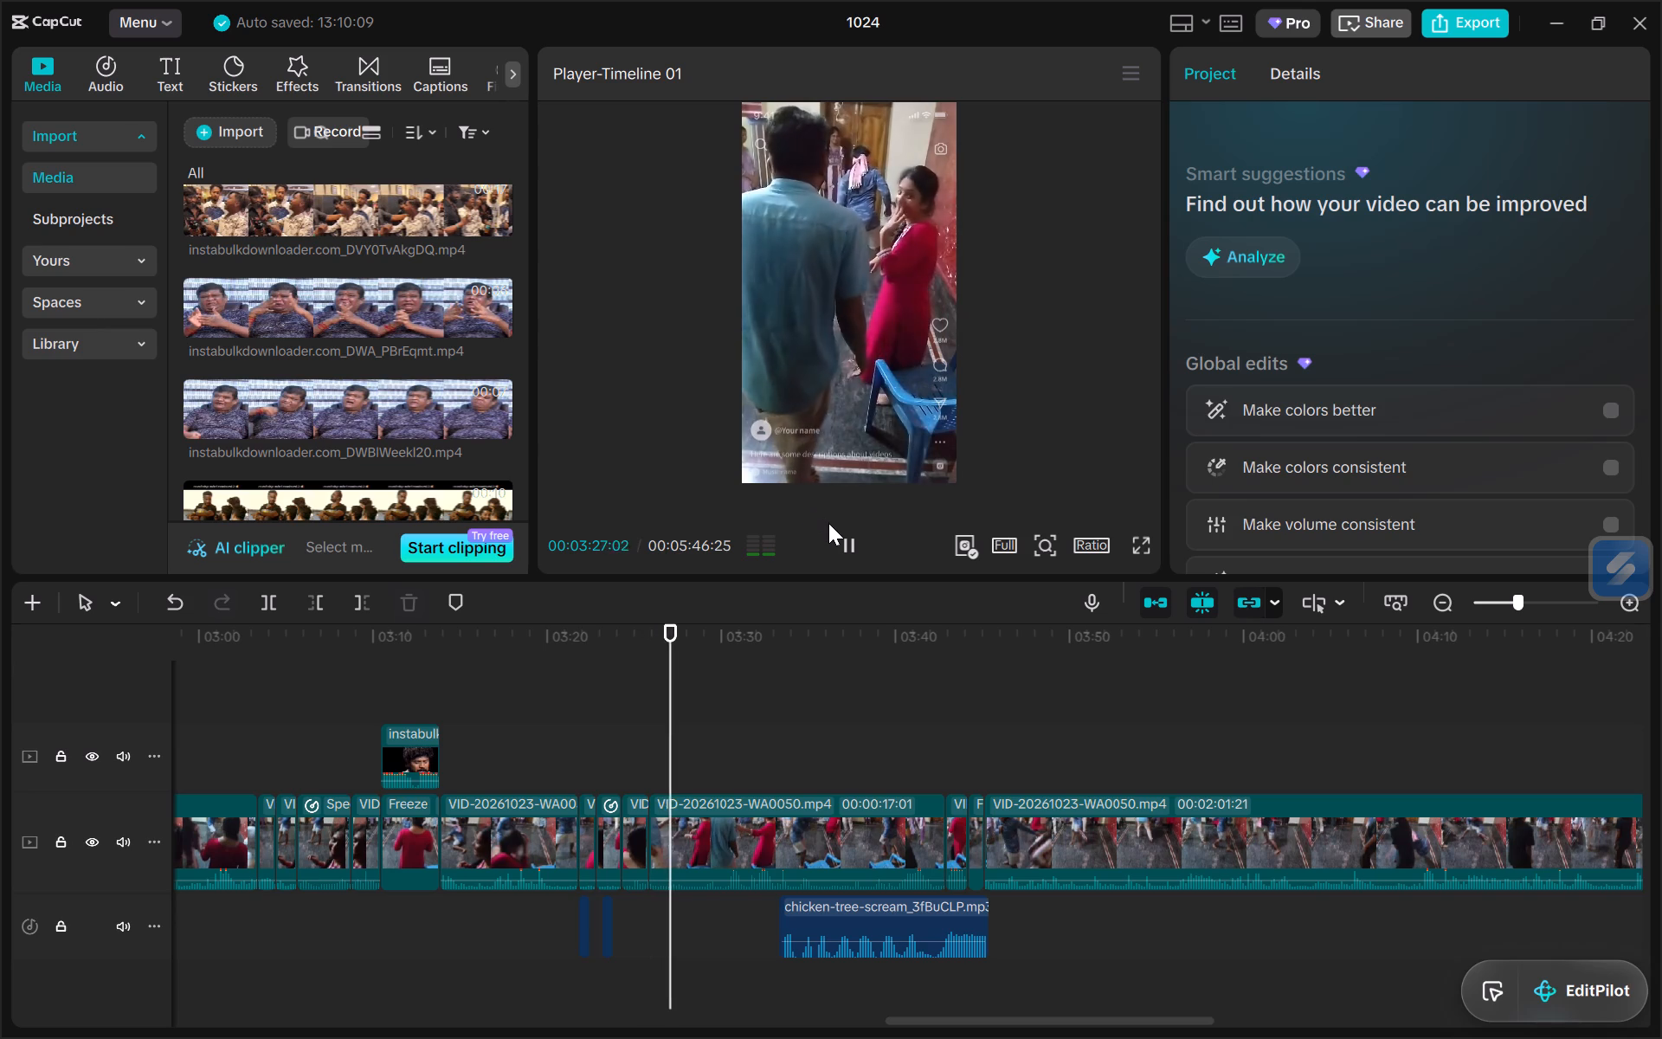
pyautogui.press('space')
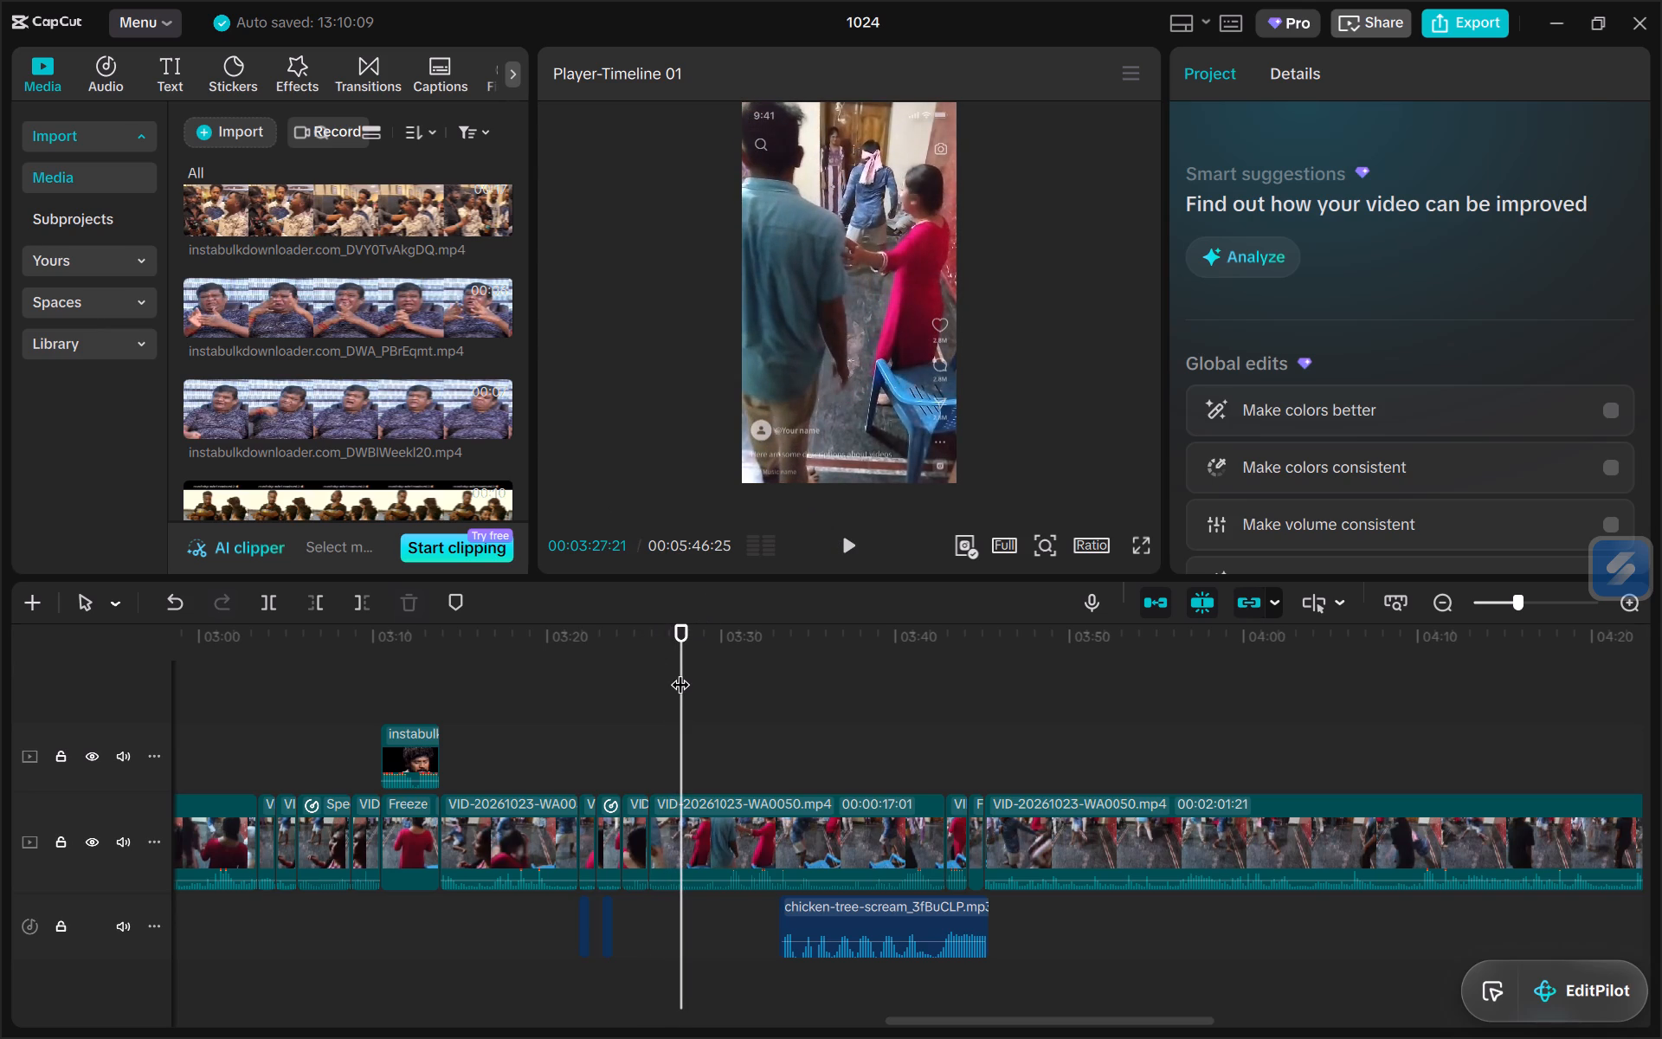
pyautogui.moveTo(680, 671); pyautogui.dragTo(674, 674)
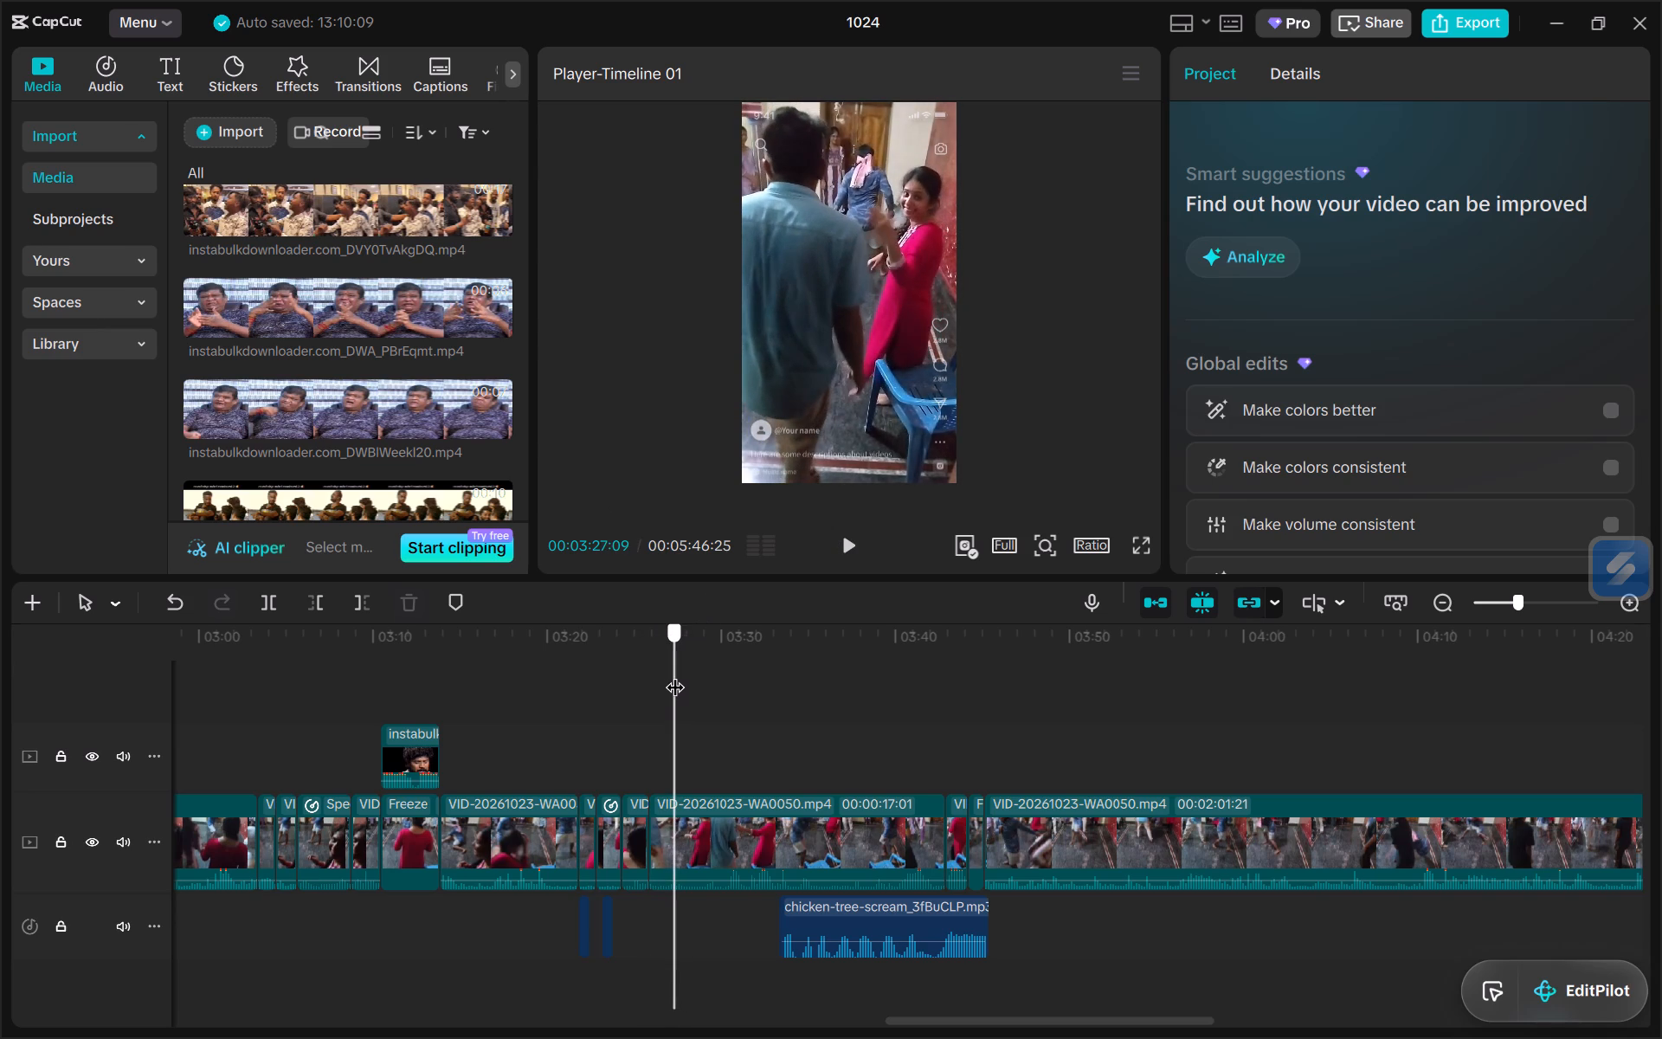
pyautogui.moveTo(674, 674); pyautogui.dragTo(670, 674)
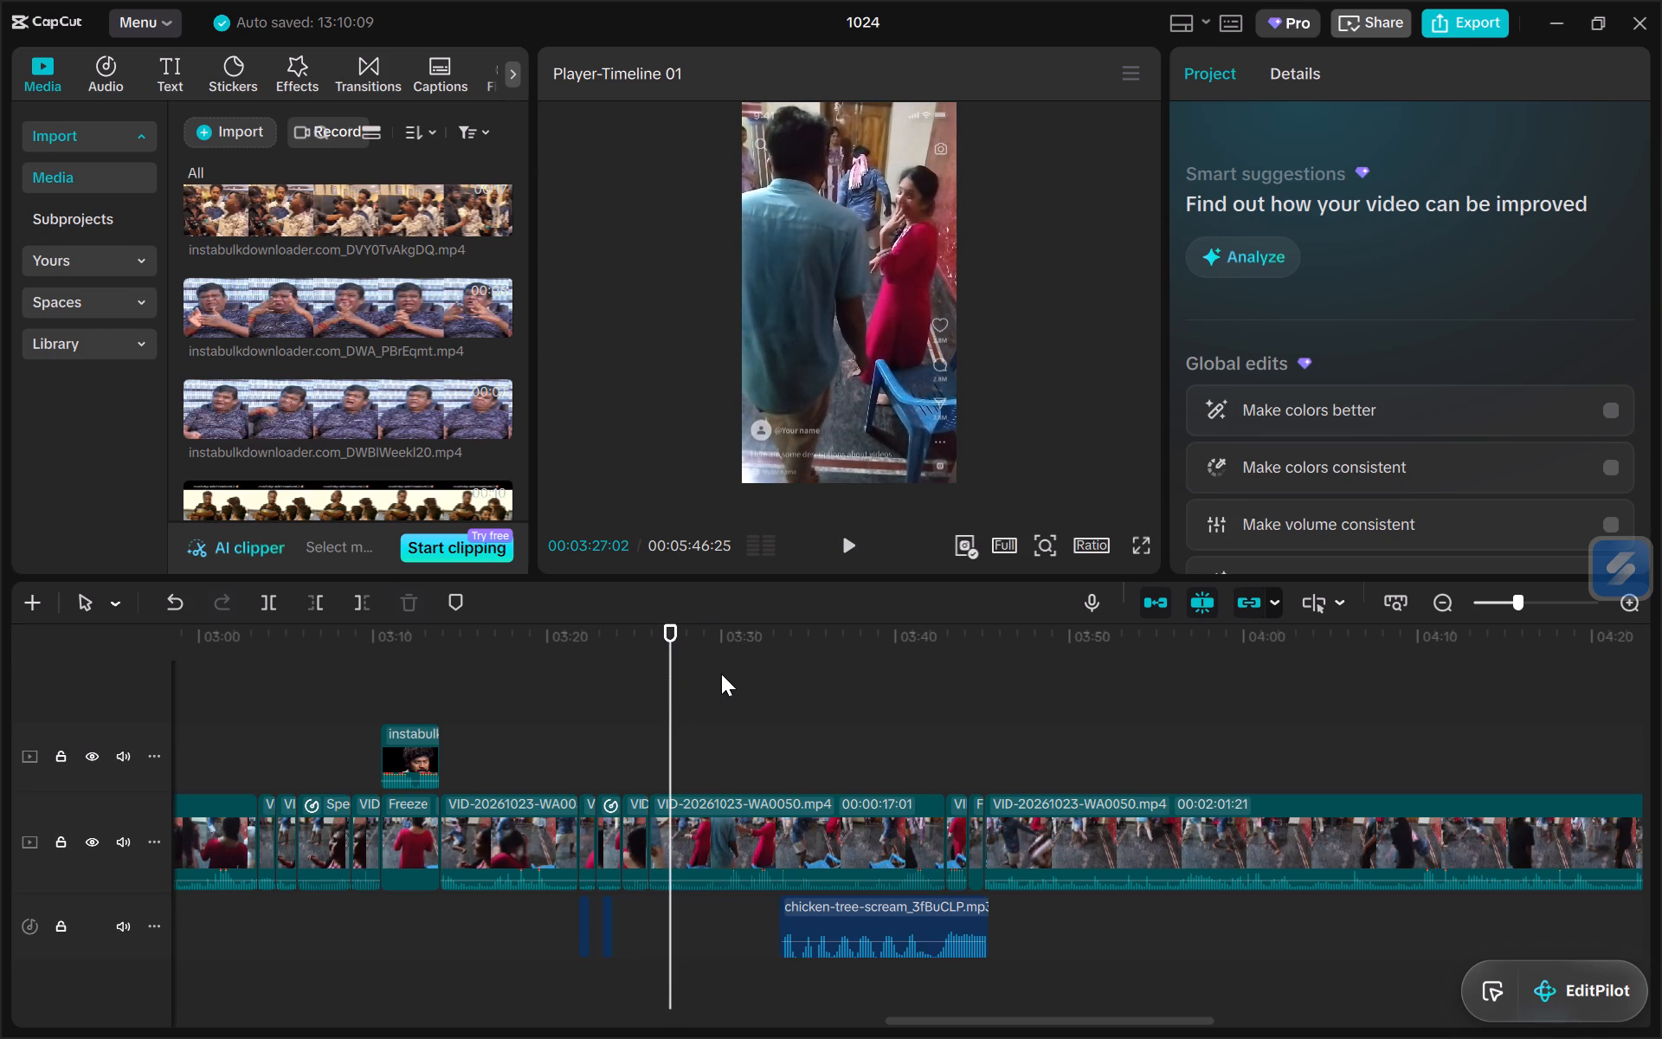
pyautogui.hotkey('ctrl', 'b')
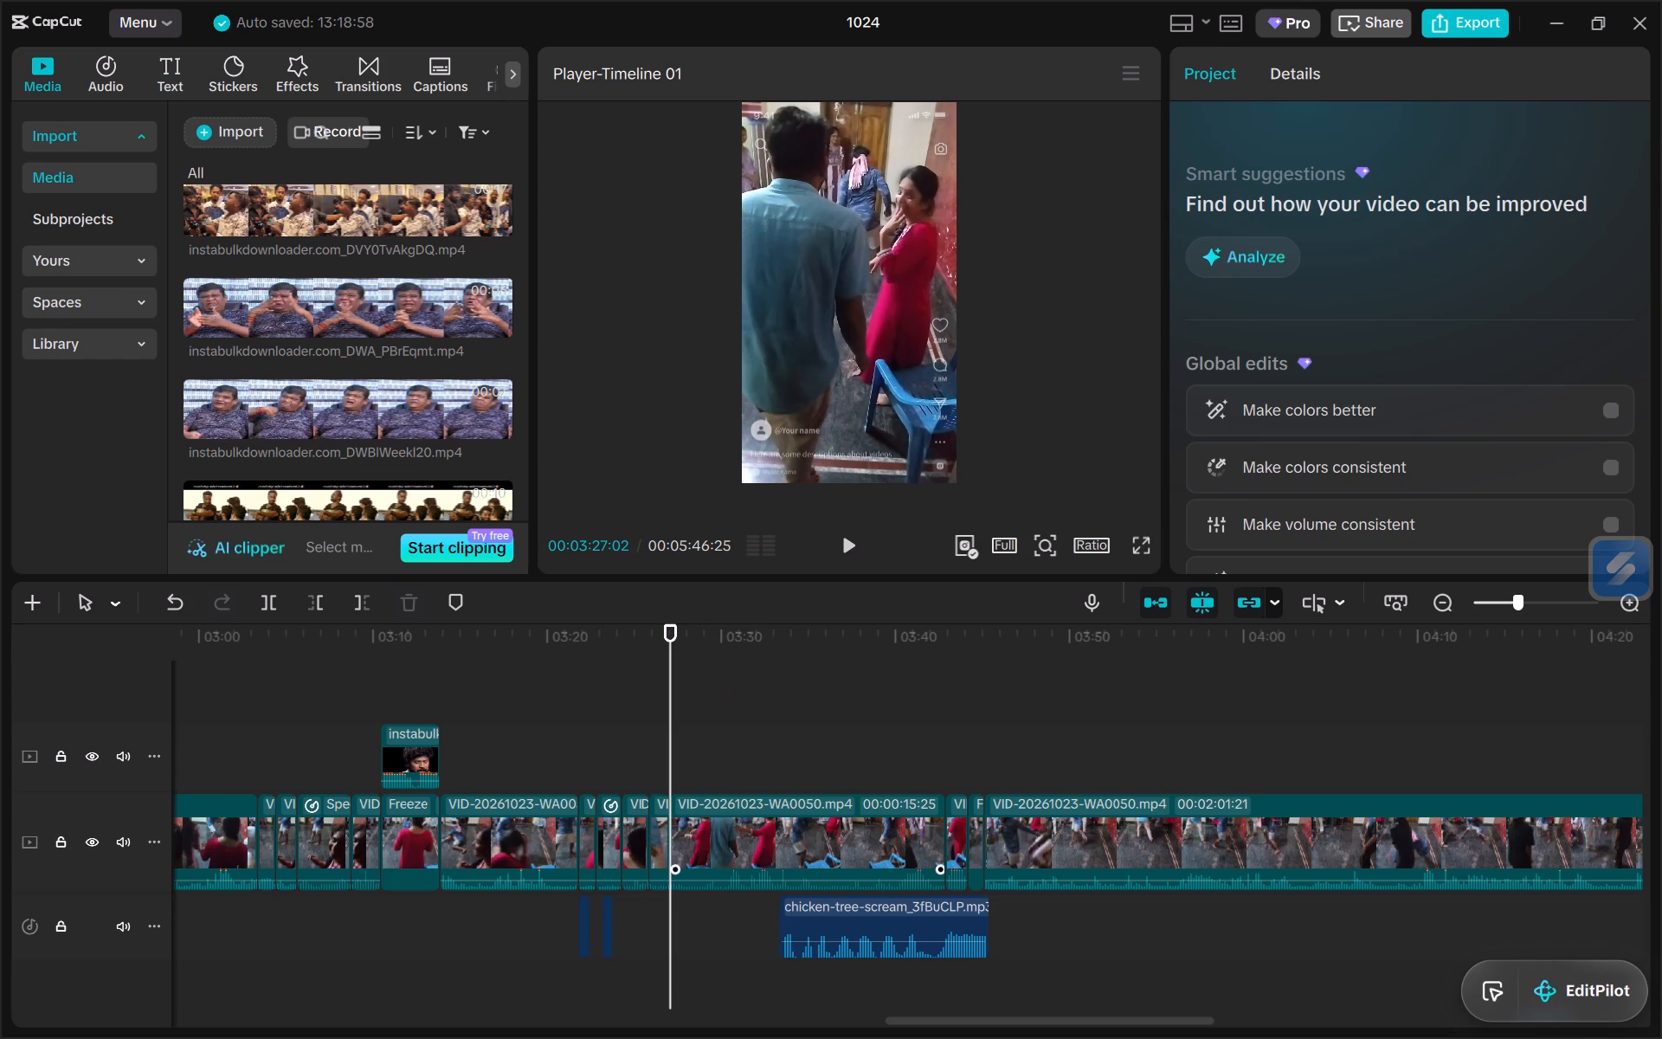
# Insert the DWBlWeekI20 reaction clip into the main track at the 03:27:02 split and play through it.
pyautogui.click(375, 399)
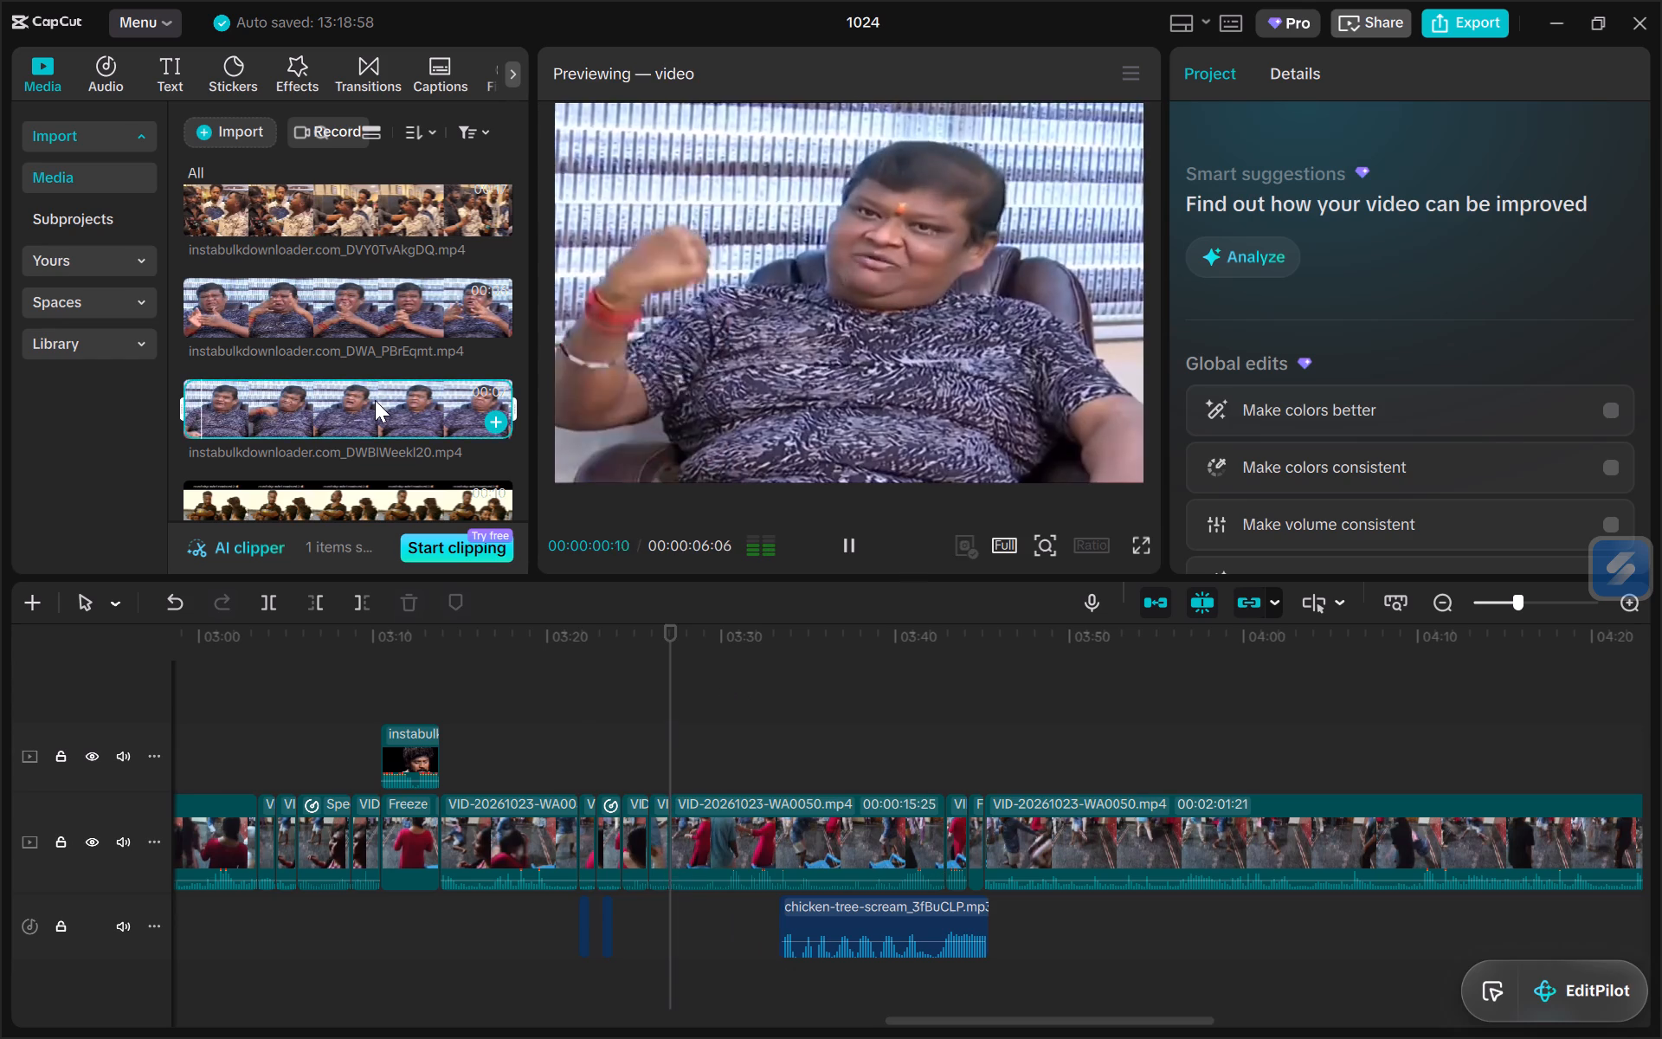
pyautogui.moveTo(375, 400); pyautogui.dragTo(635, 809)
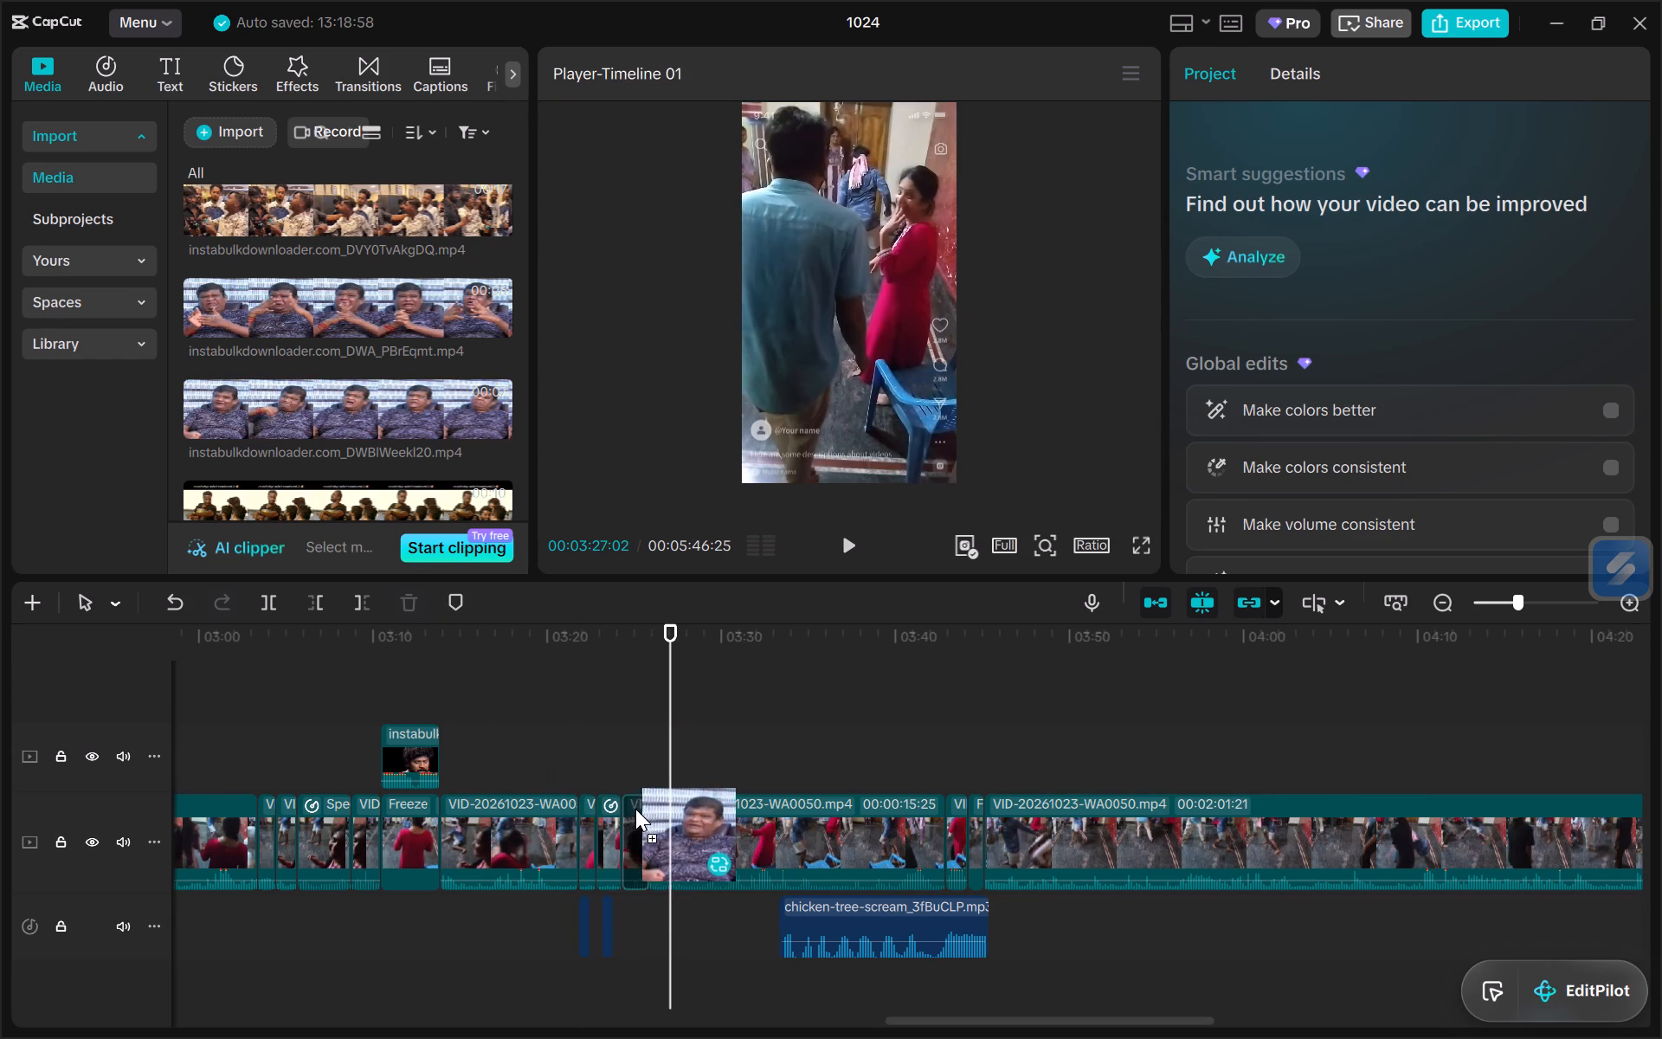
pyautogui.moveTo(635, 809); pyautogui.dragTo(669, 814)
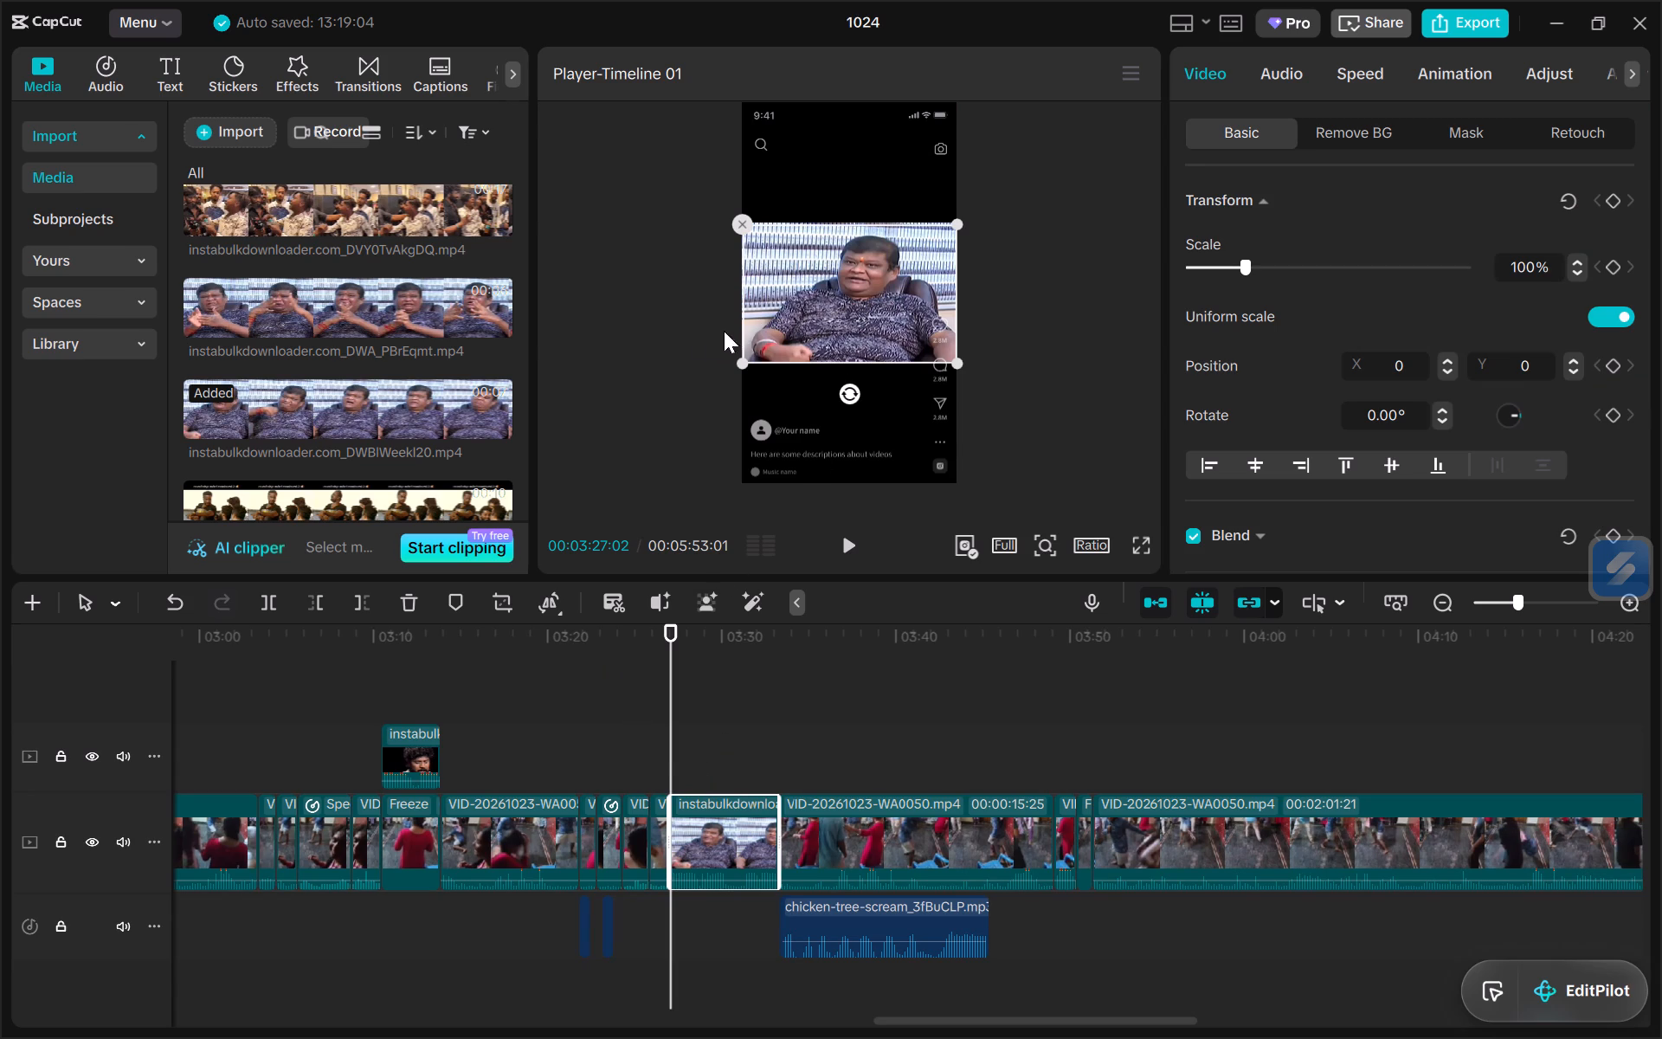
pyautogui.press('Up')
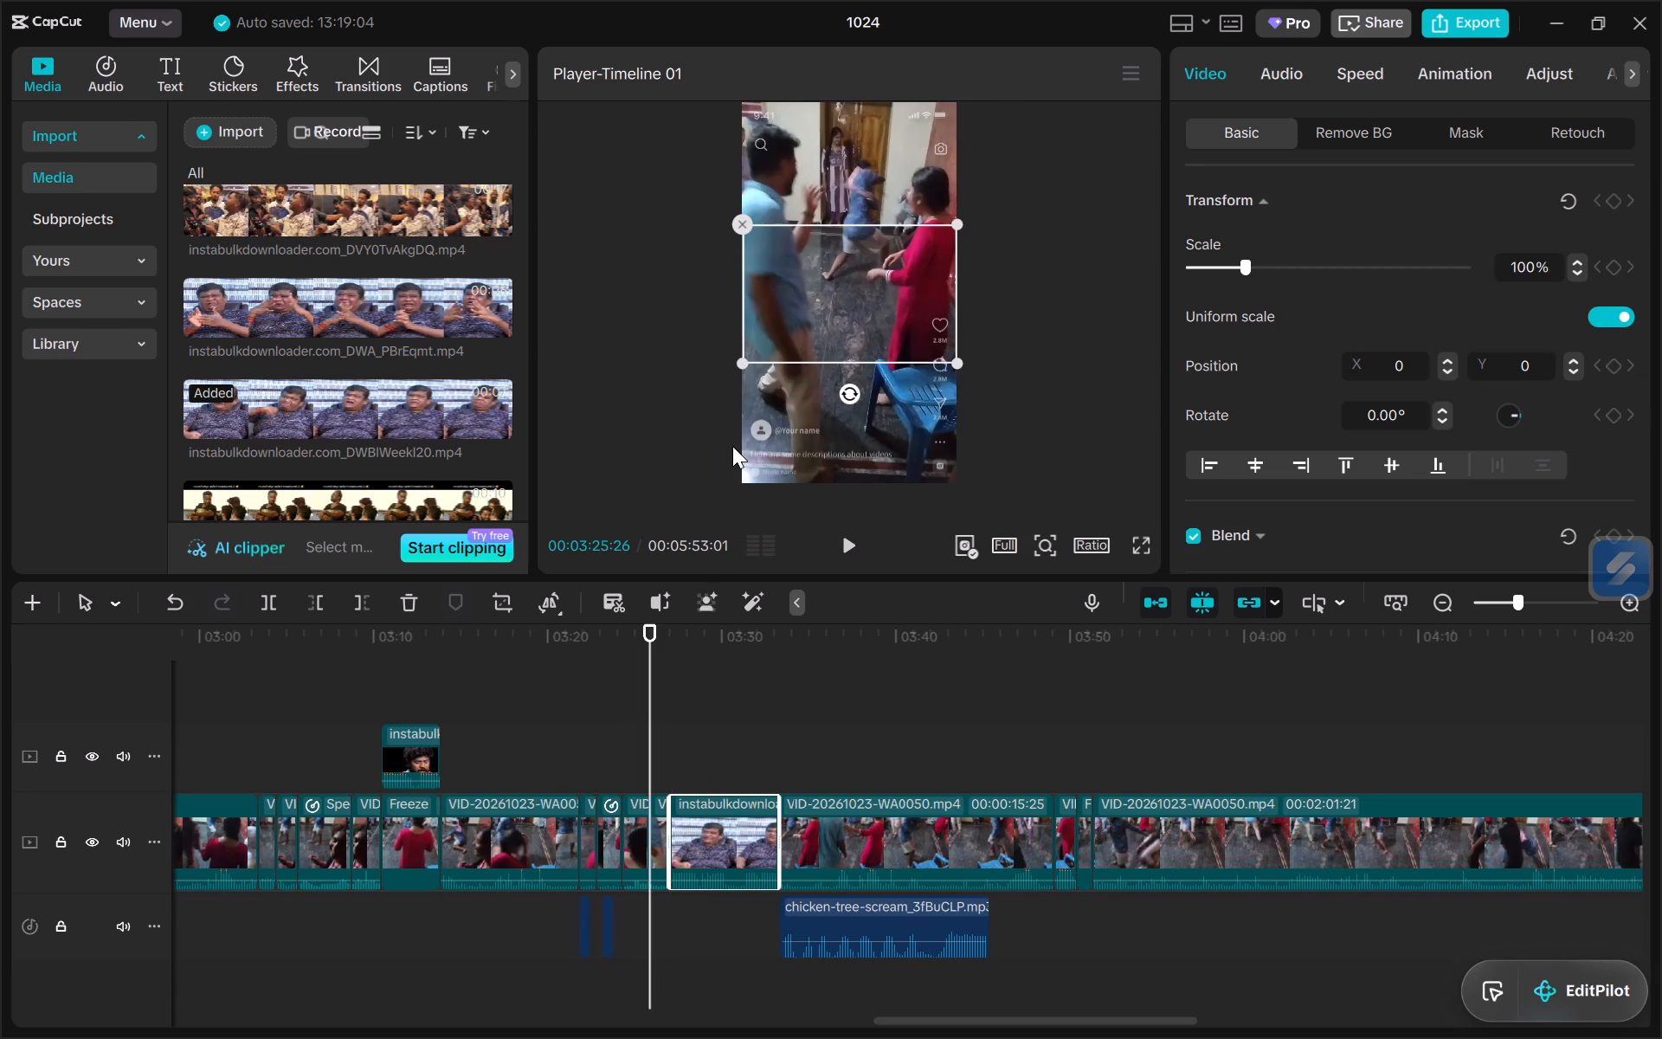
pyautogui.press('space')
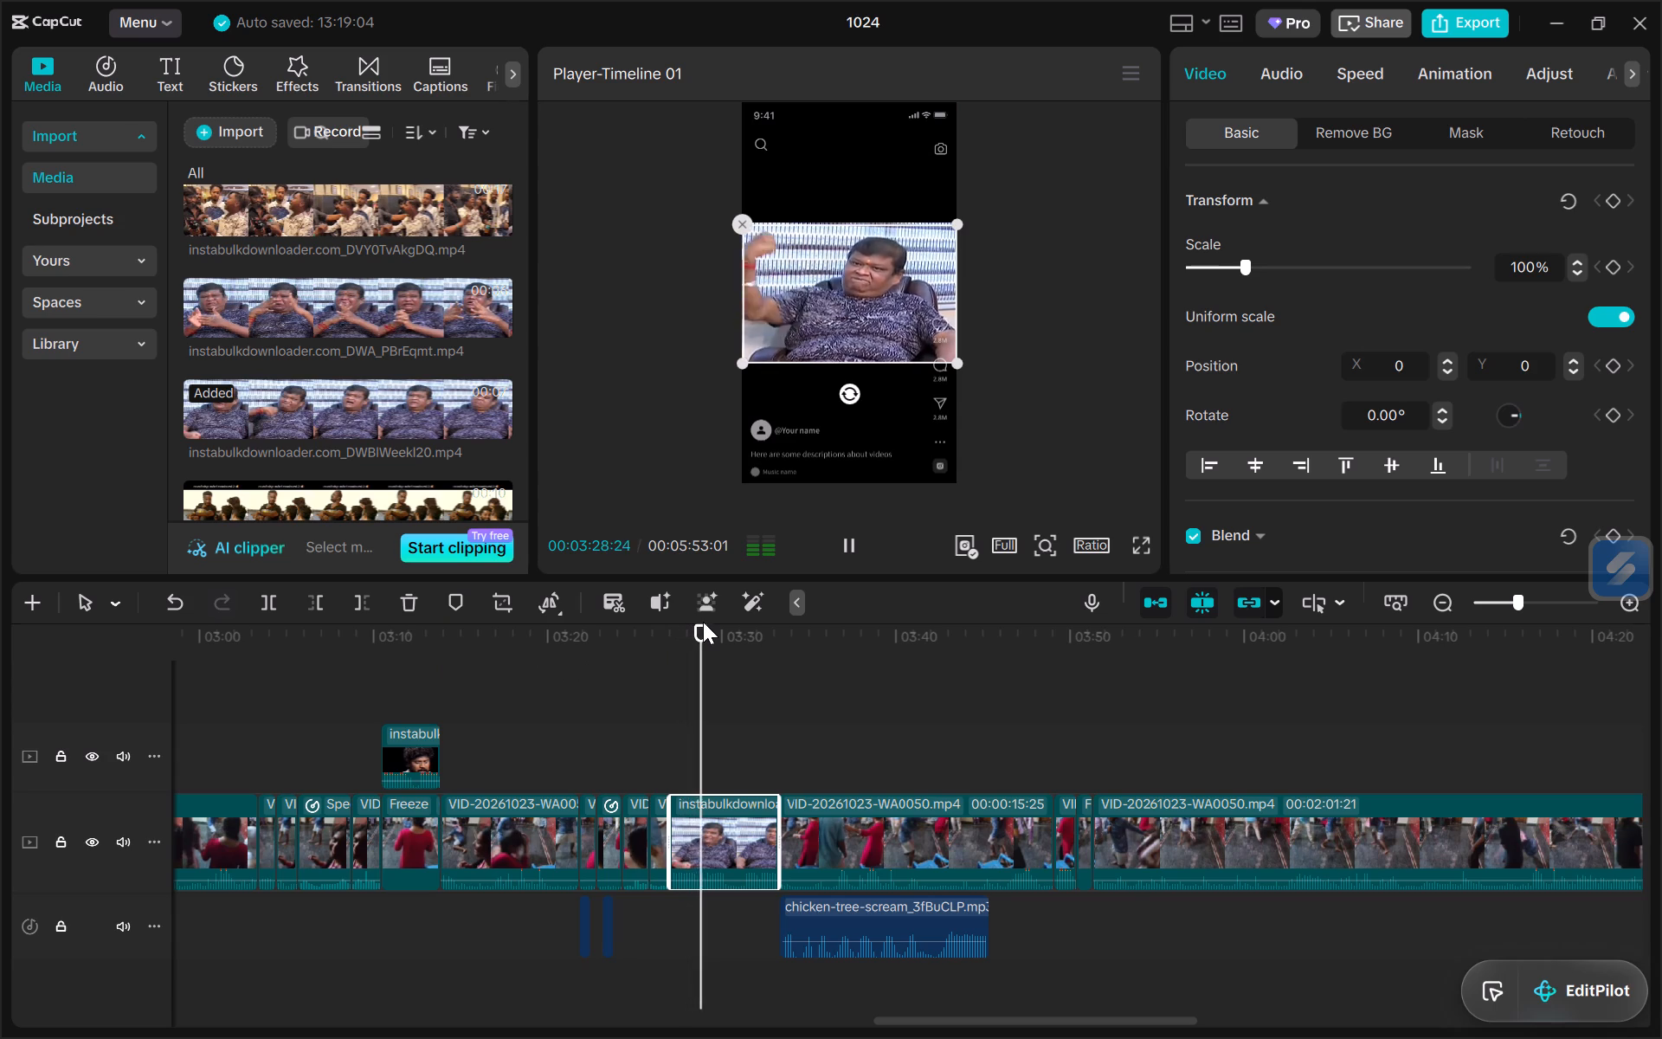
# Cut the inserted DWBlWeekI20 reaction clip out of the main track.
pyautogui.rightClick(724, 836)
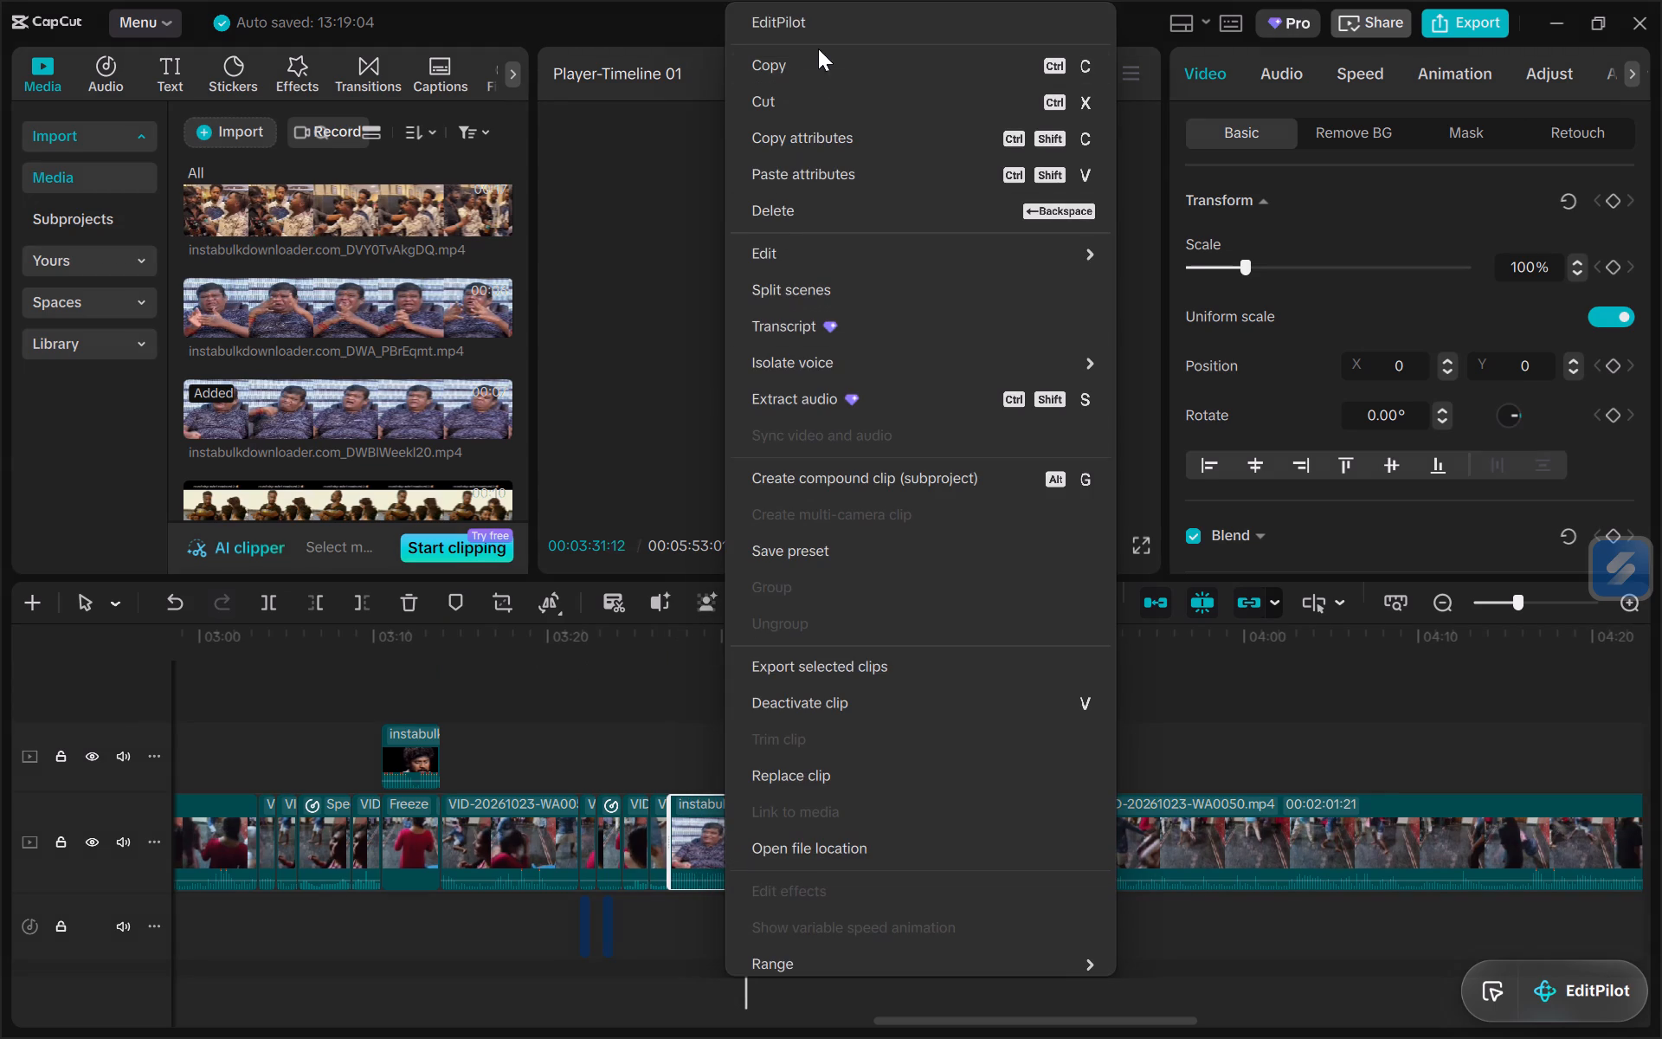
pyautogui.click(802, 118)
# Review the footage up to about 03:49, and add a Transform keyframe at the start of the short freeze frame, at 03:44:06.
pyautogui.press('space')
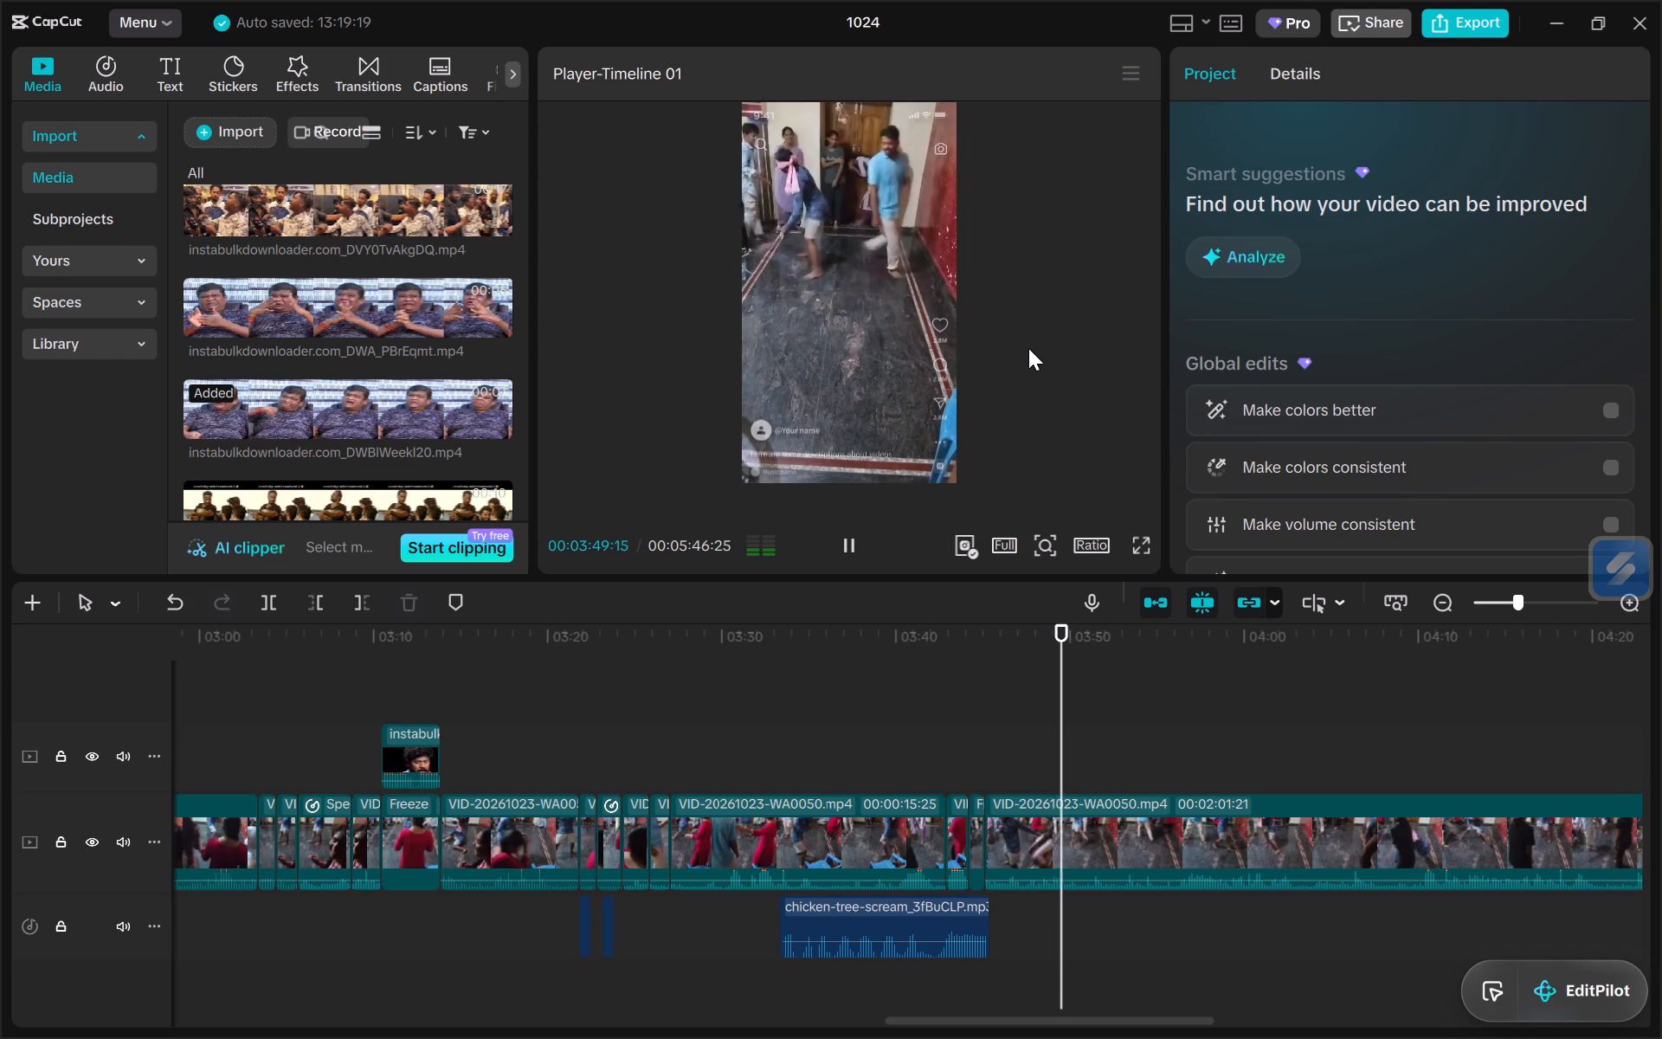
pyautogui.click(1021, 740)
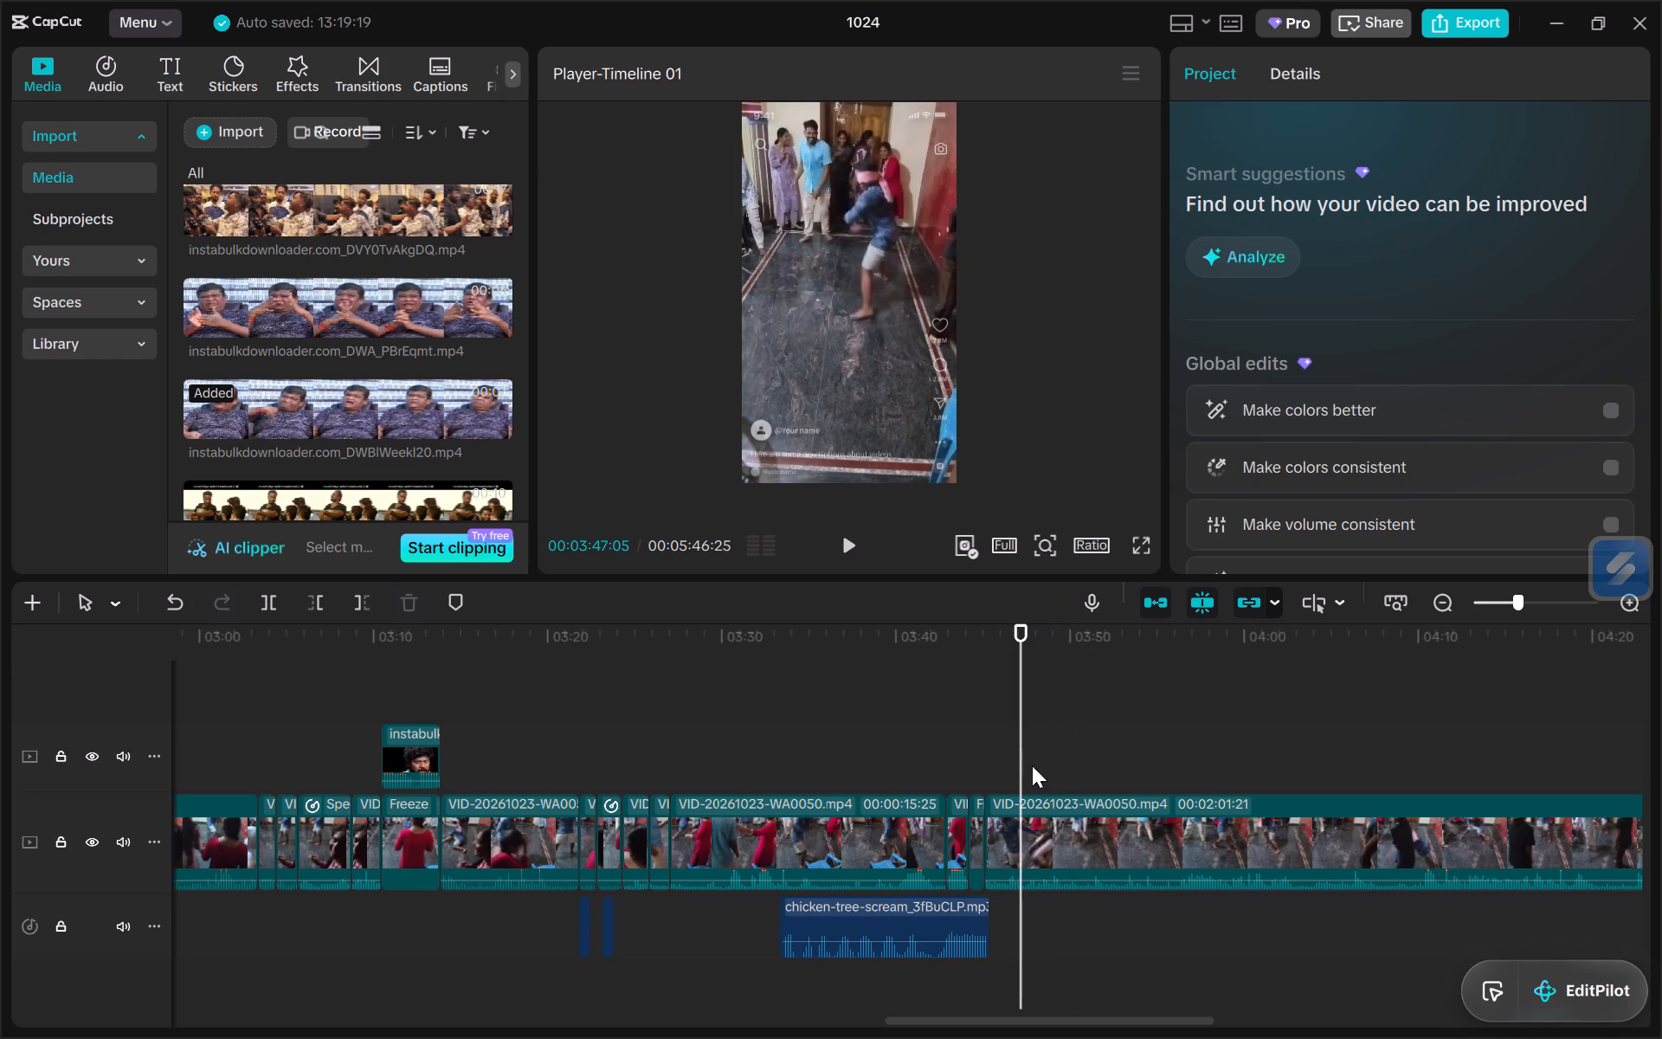
pyautogui.click(980, 841)
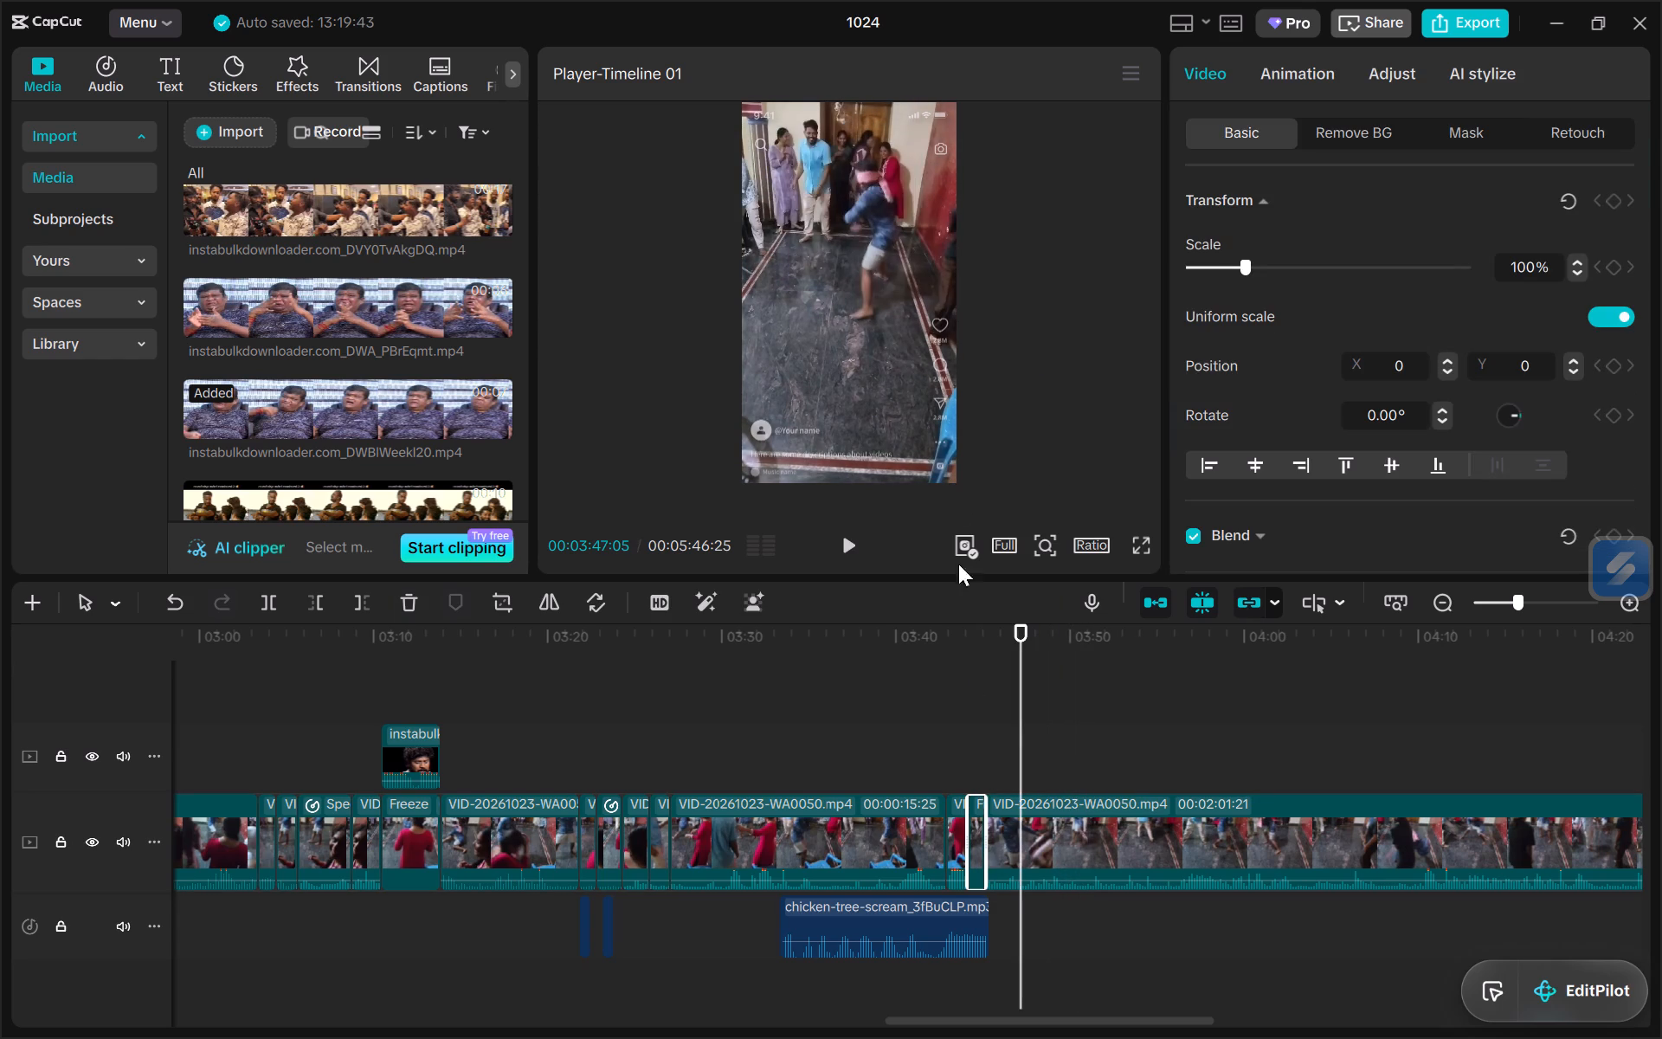
pyautogui.click(979, 722)
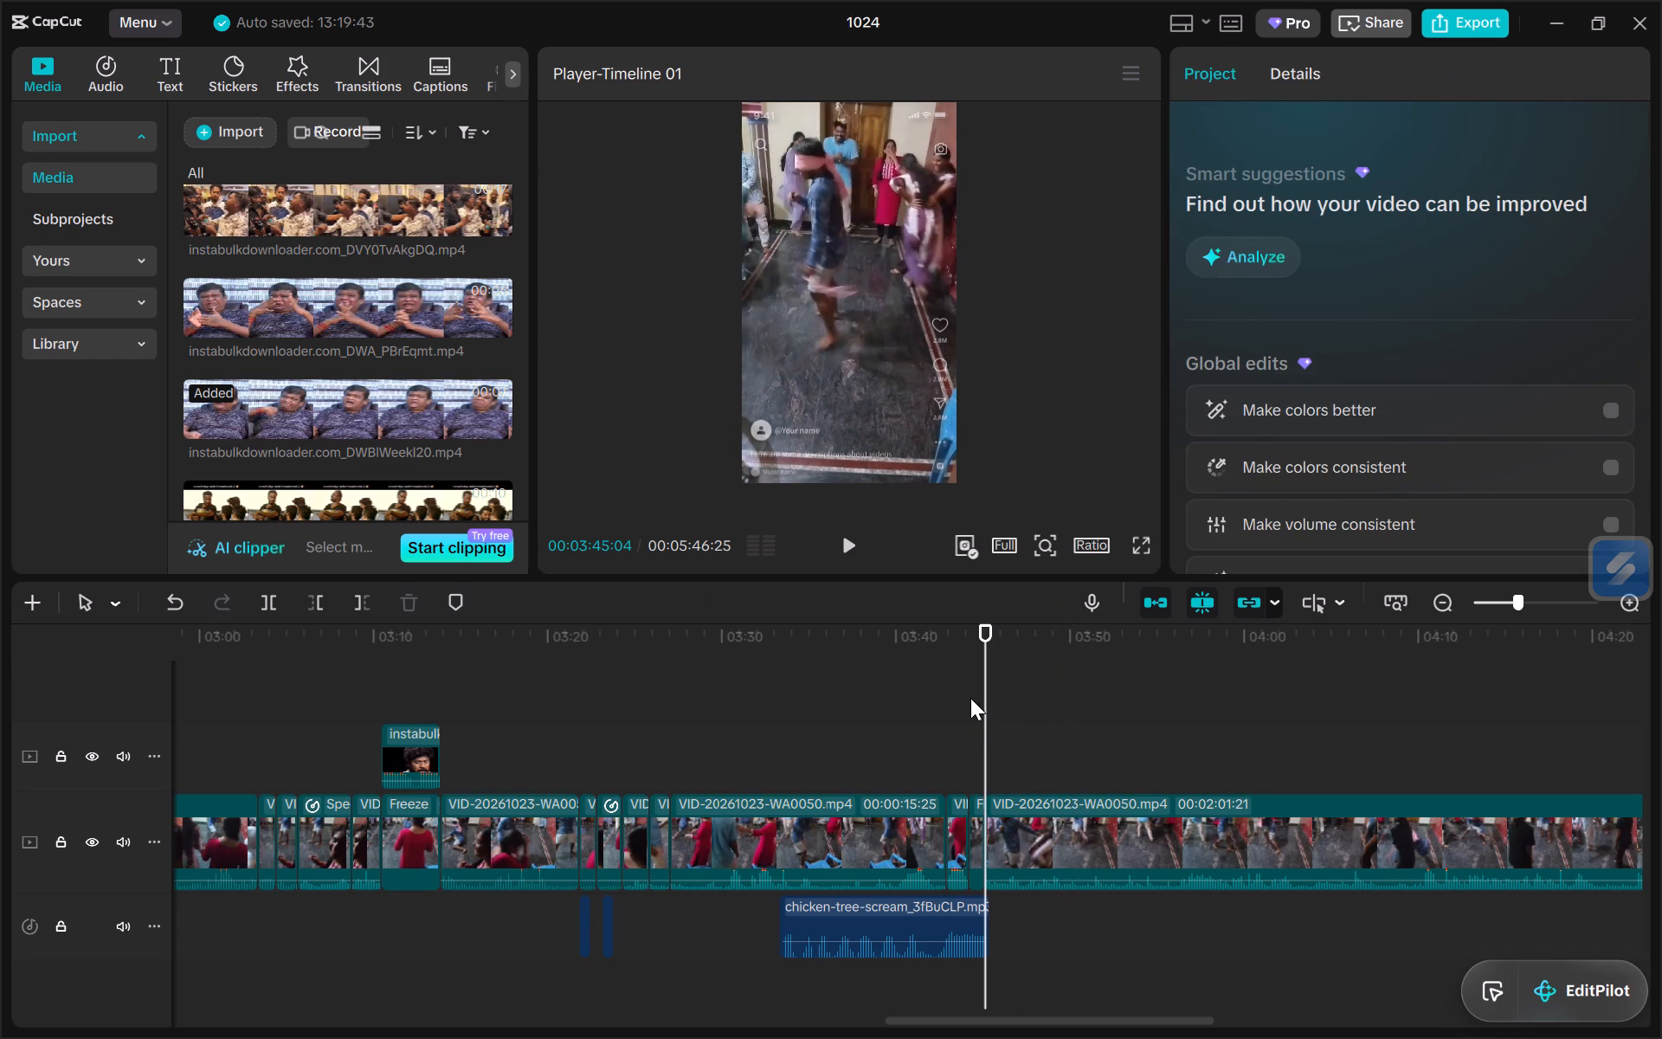
pyautogui.click(972, 694)
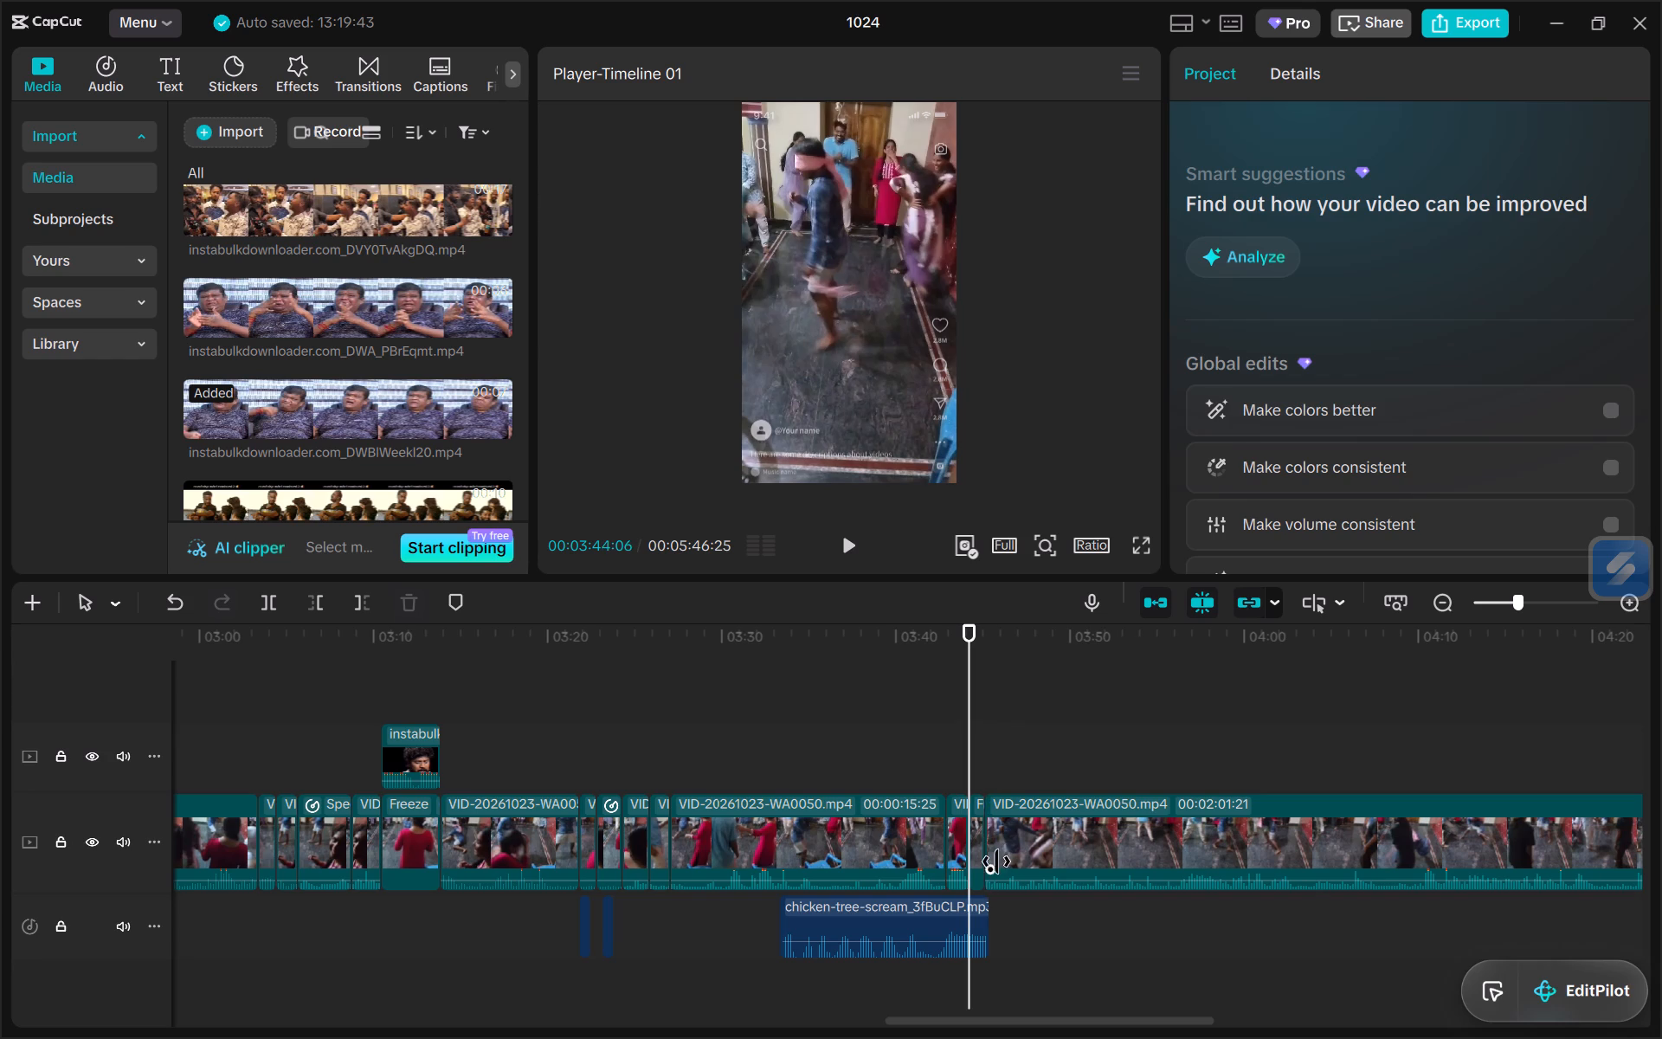
pyautogui.click(973, 836)
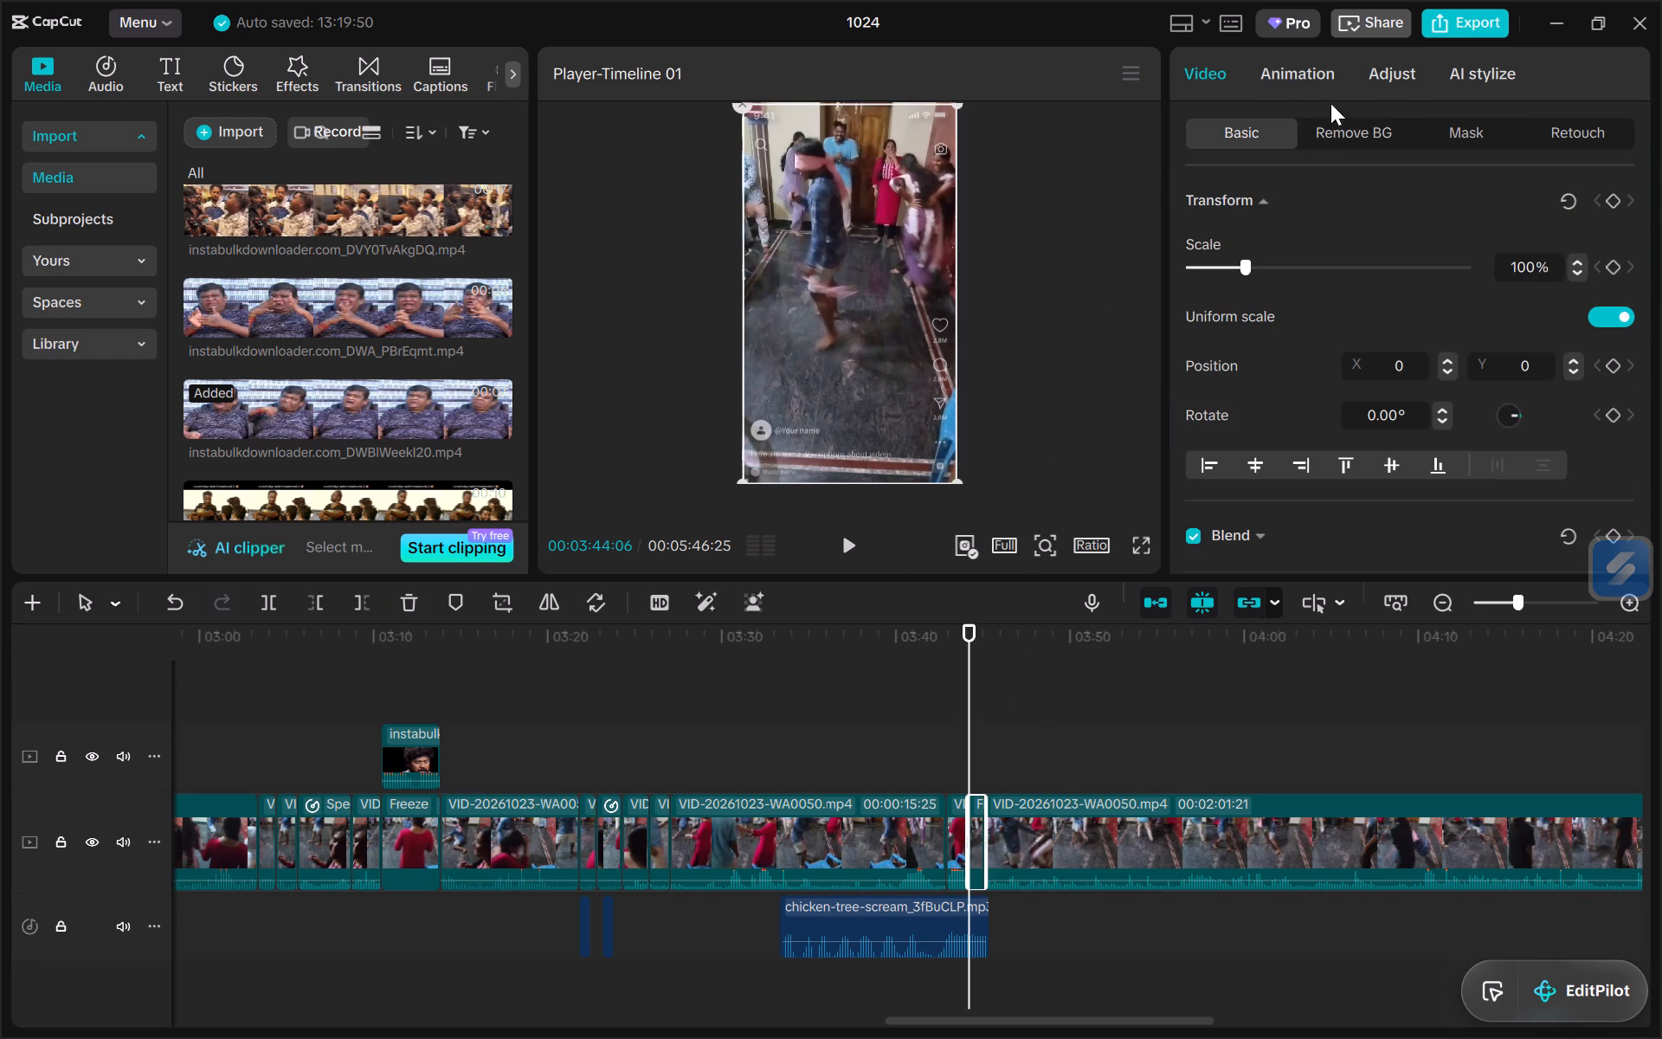
pyautogui.click(1271, 72)
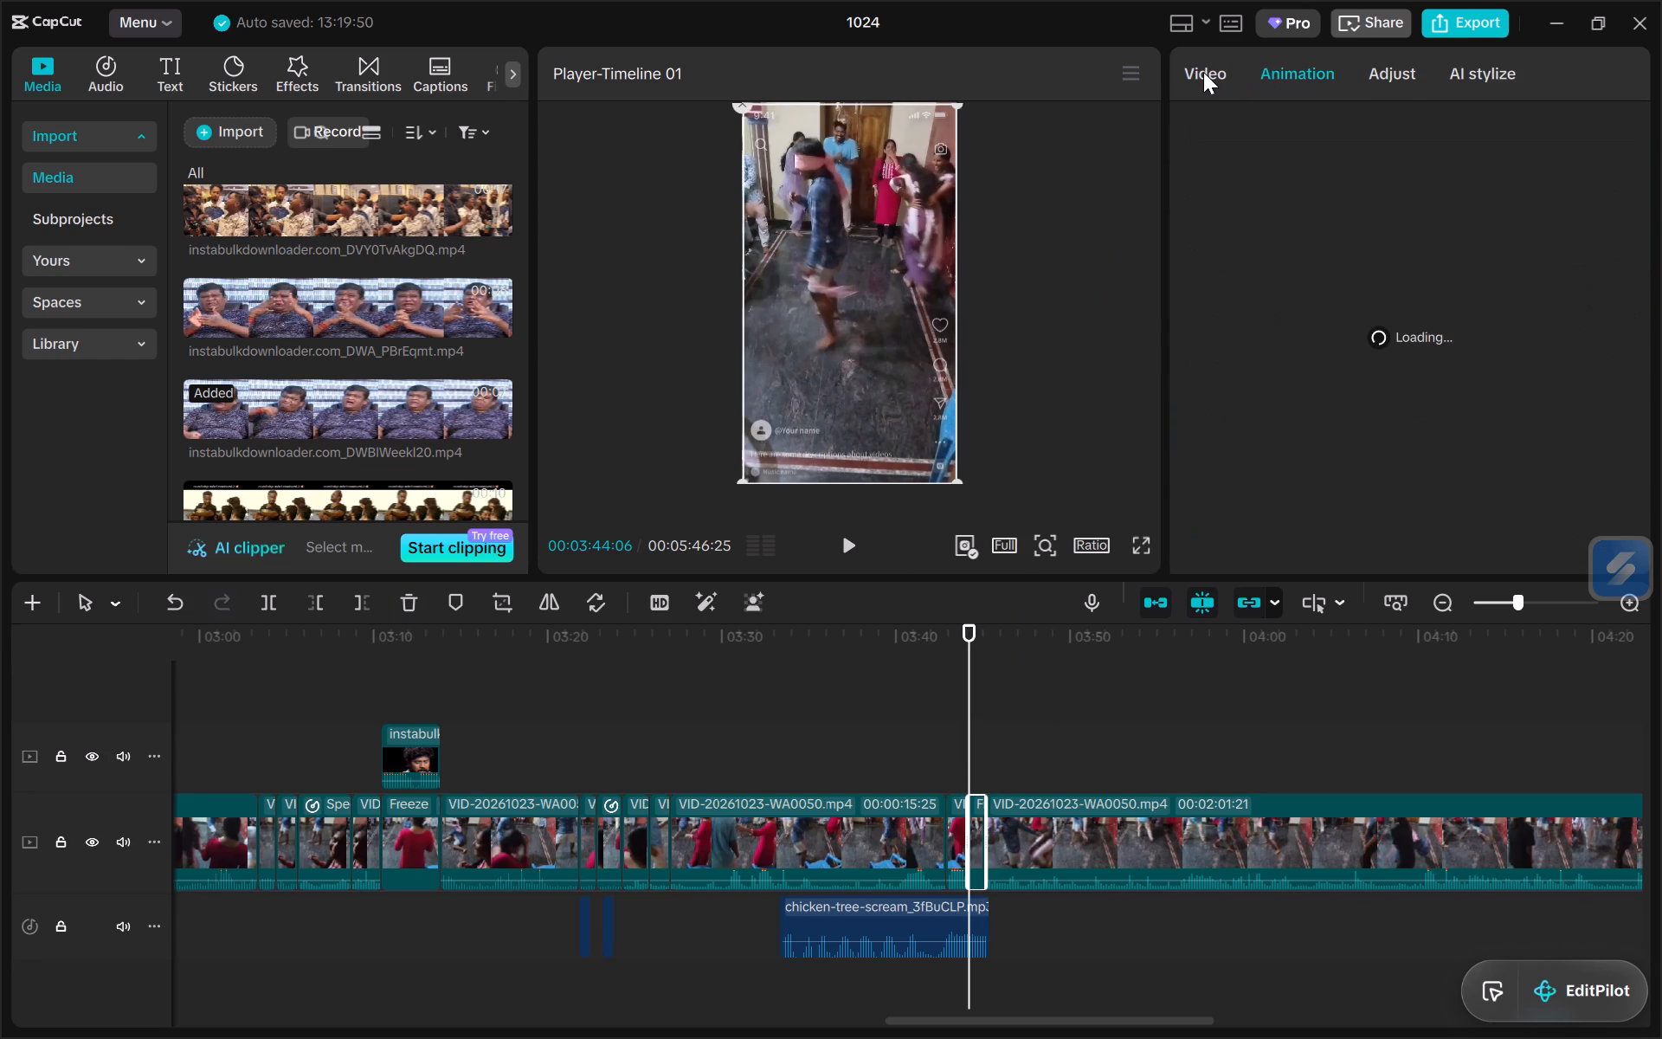
pyautogui.click(1203, 72)
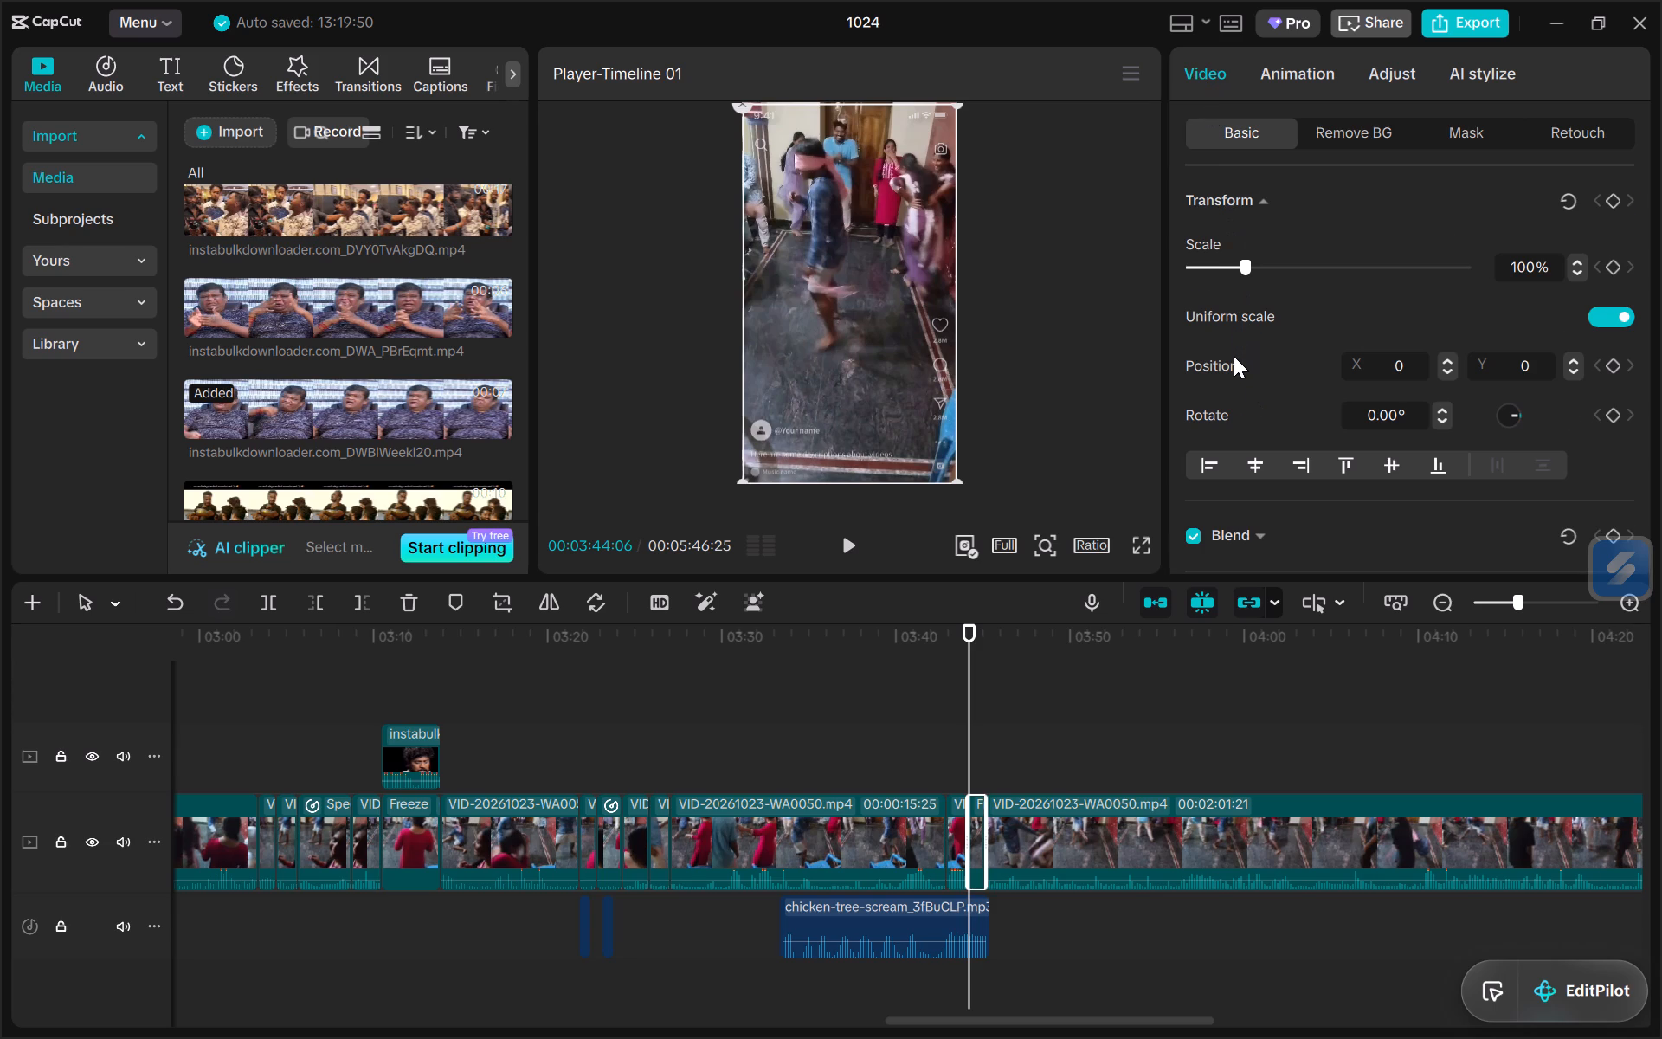
pyautogui.scroll(-3, 1234, 356)
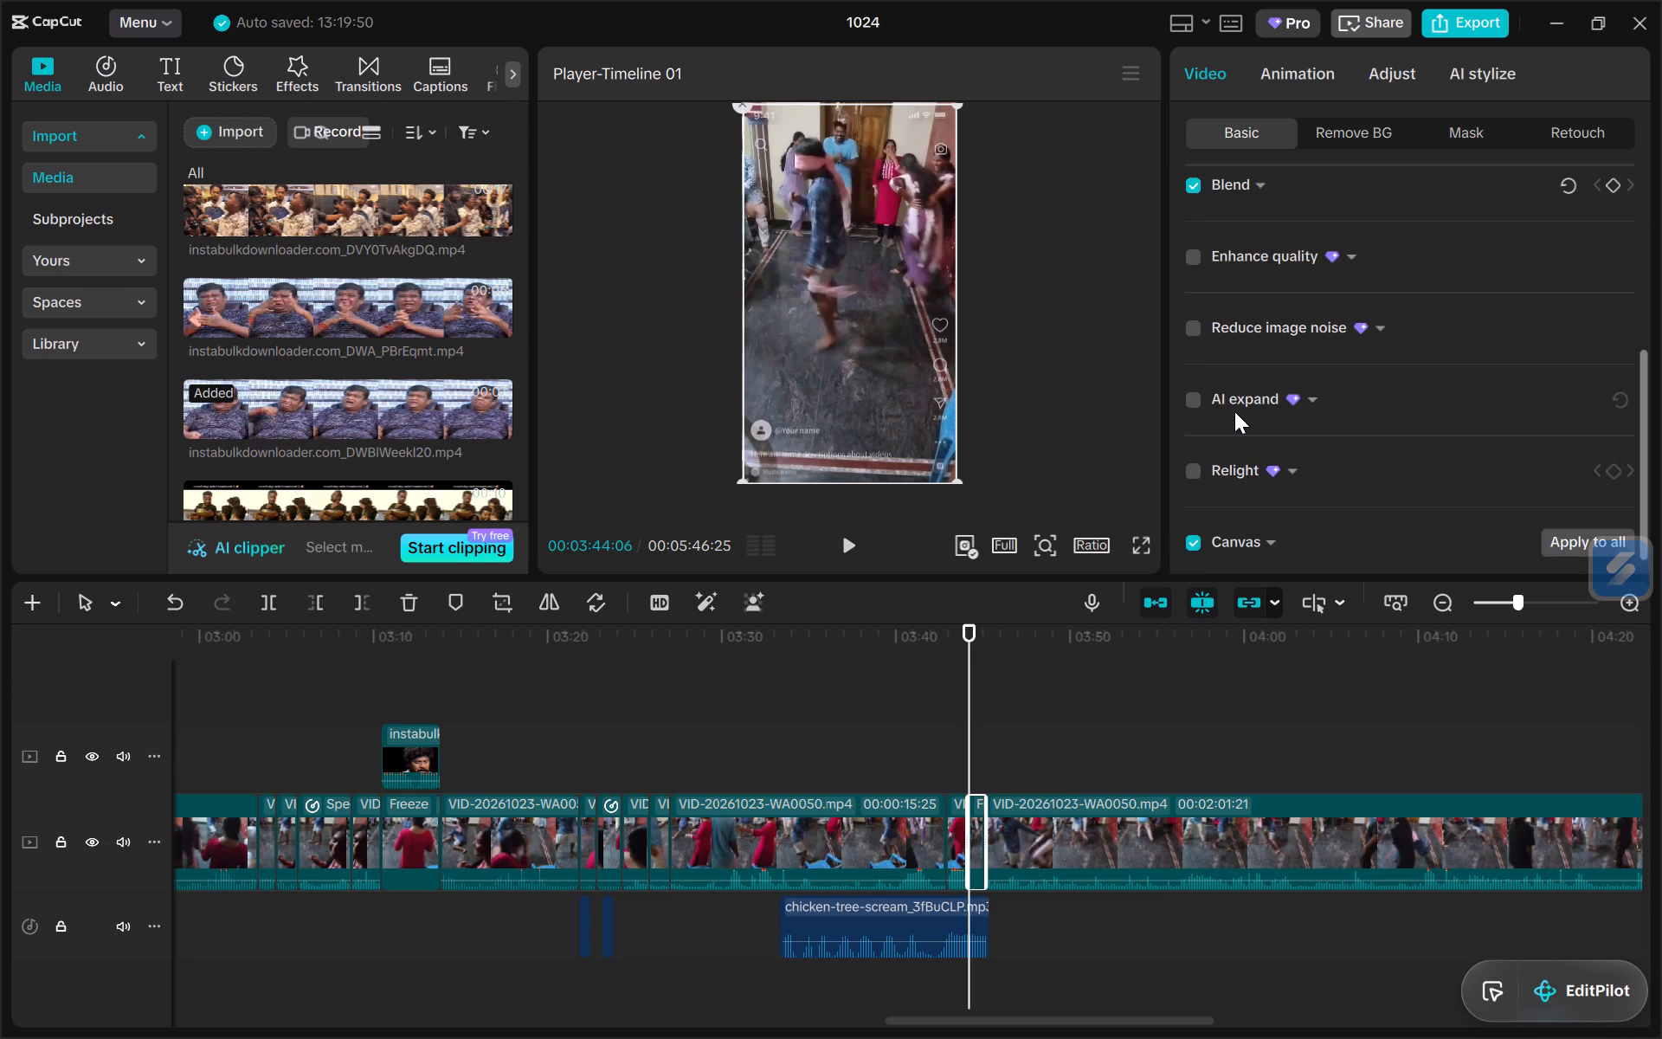
pyautogui.scroll(5, 1234, 412)
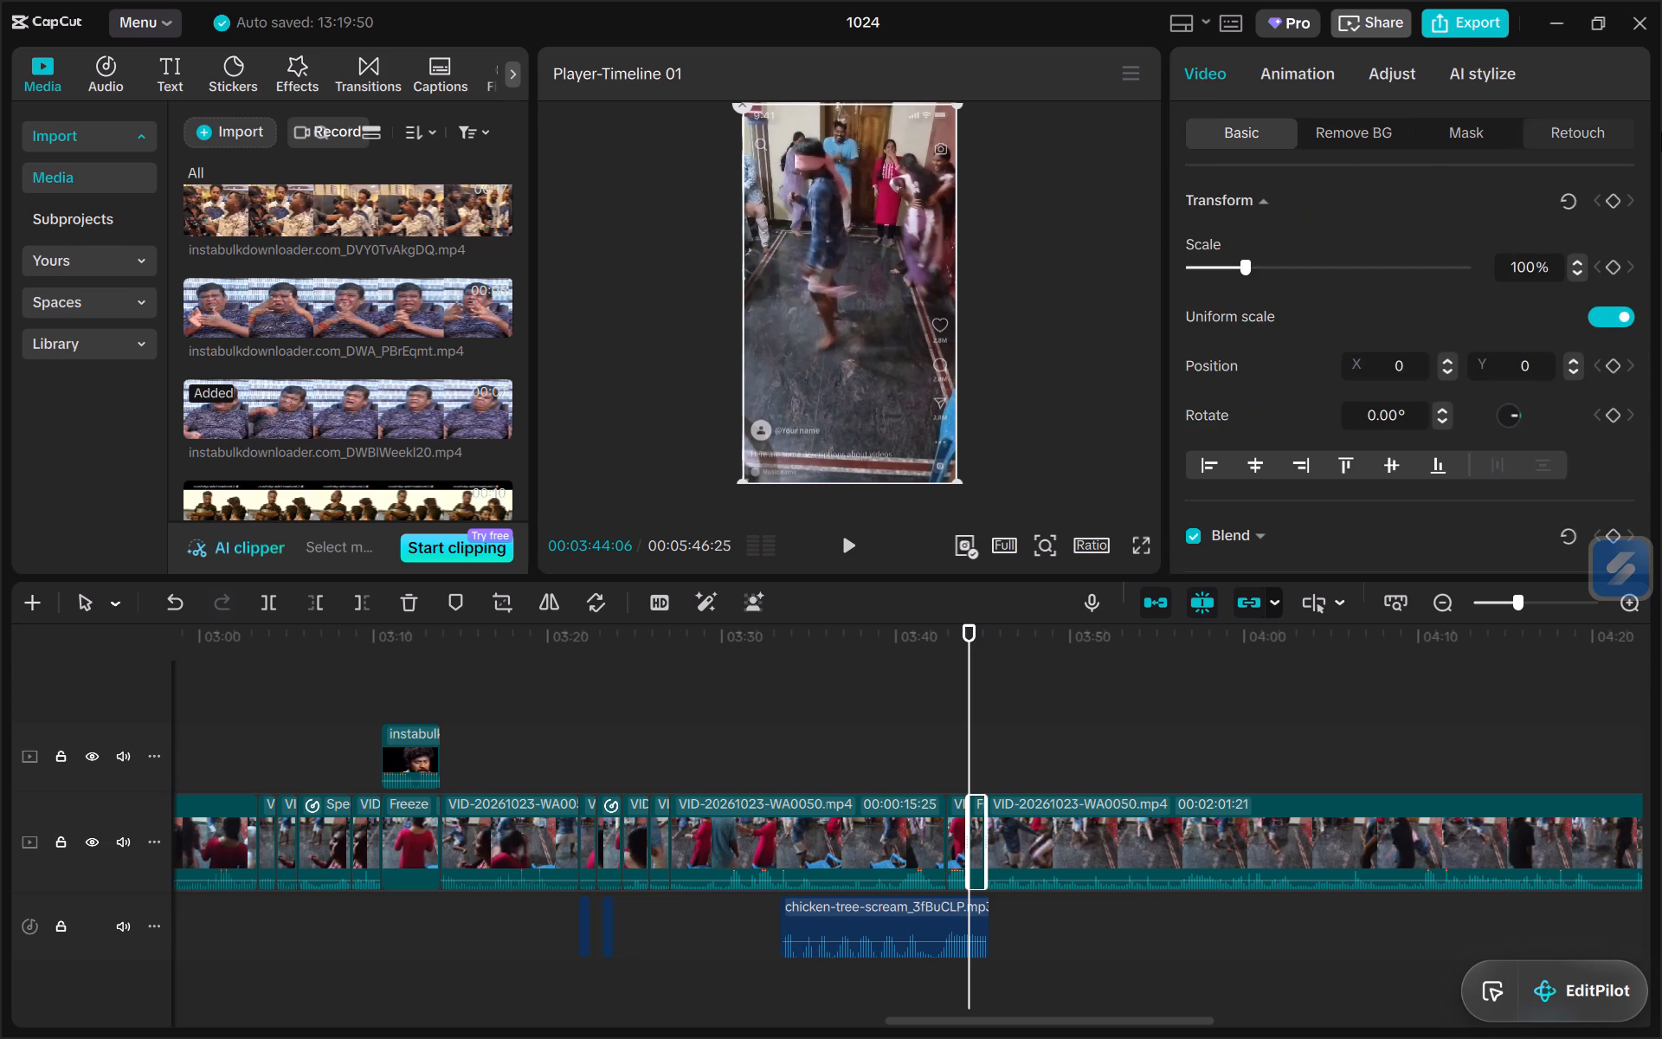
pyautogui.click(1249, 203)
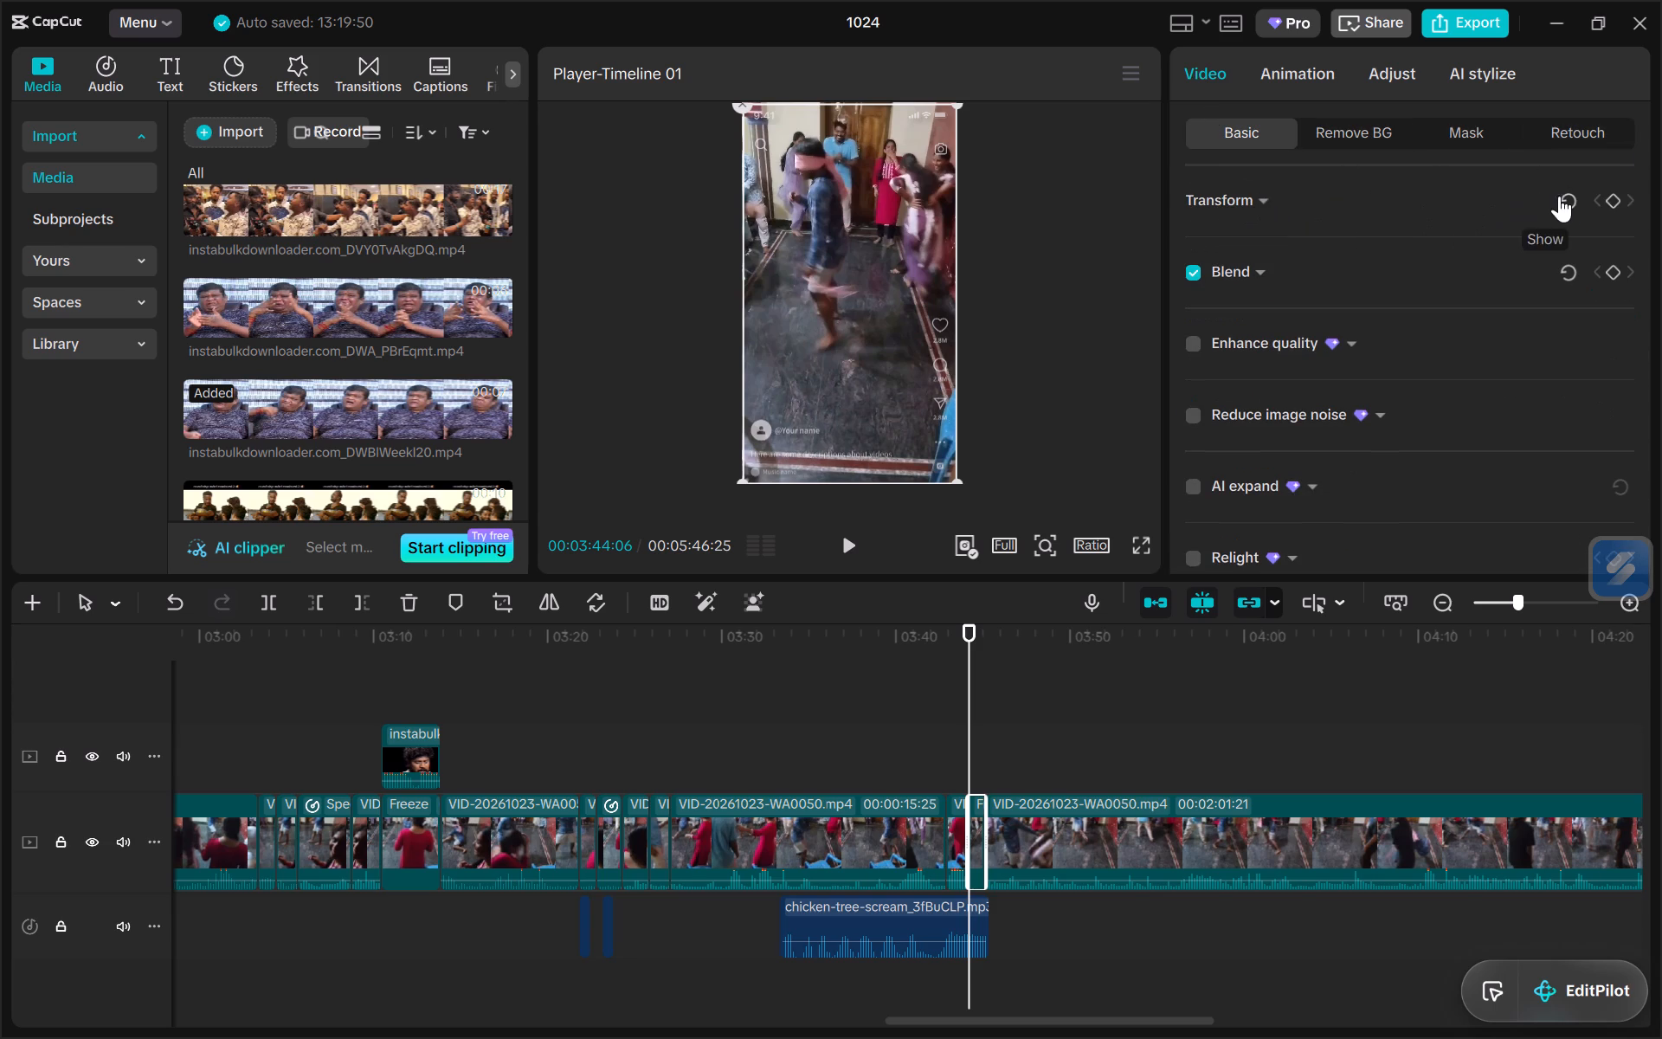
pyautogui.click(1595, 198)
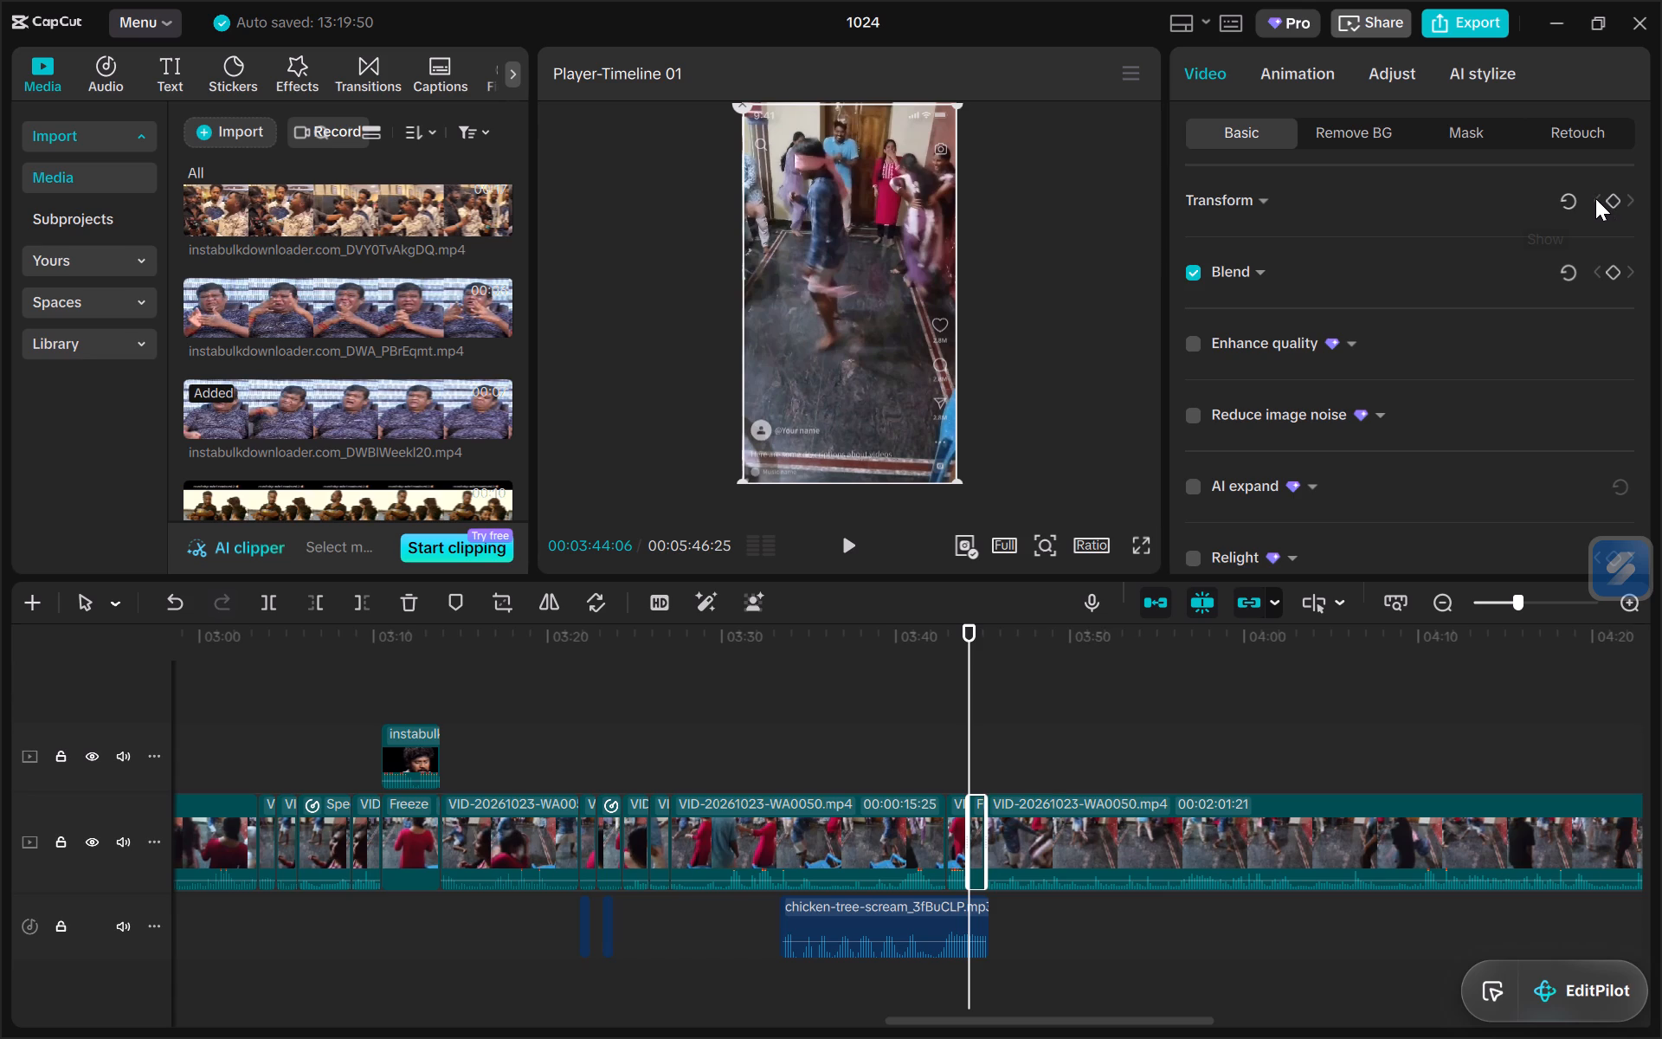
pyautogui.click(1610, 201)
# Rotate the short freeze frame twice with the playhead at its end, at 03:45:04.
pyautogui.click(986, 711)
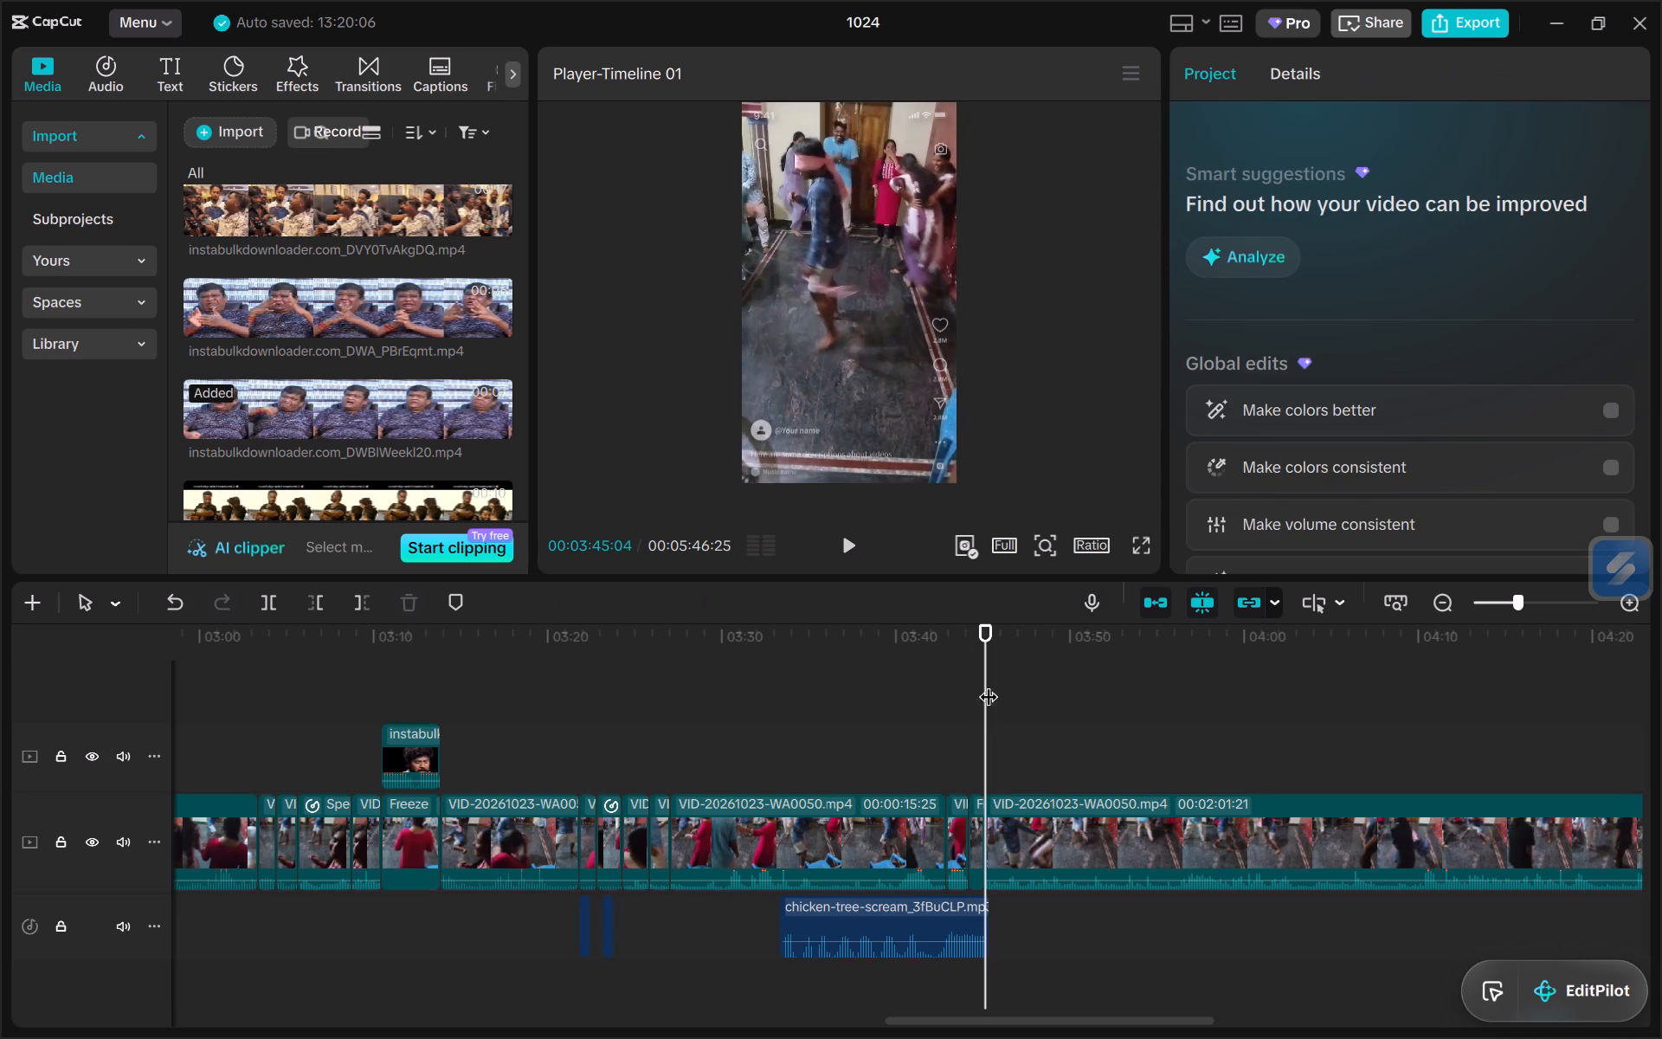
pyautogui.click(977, 825)
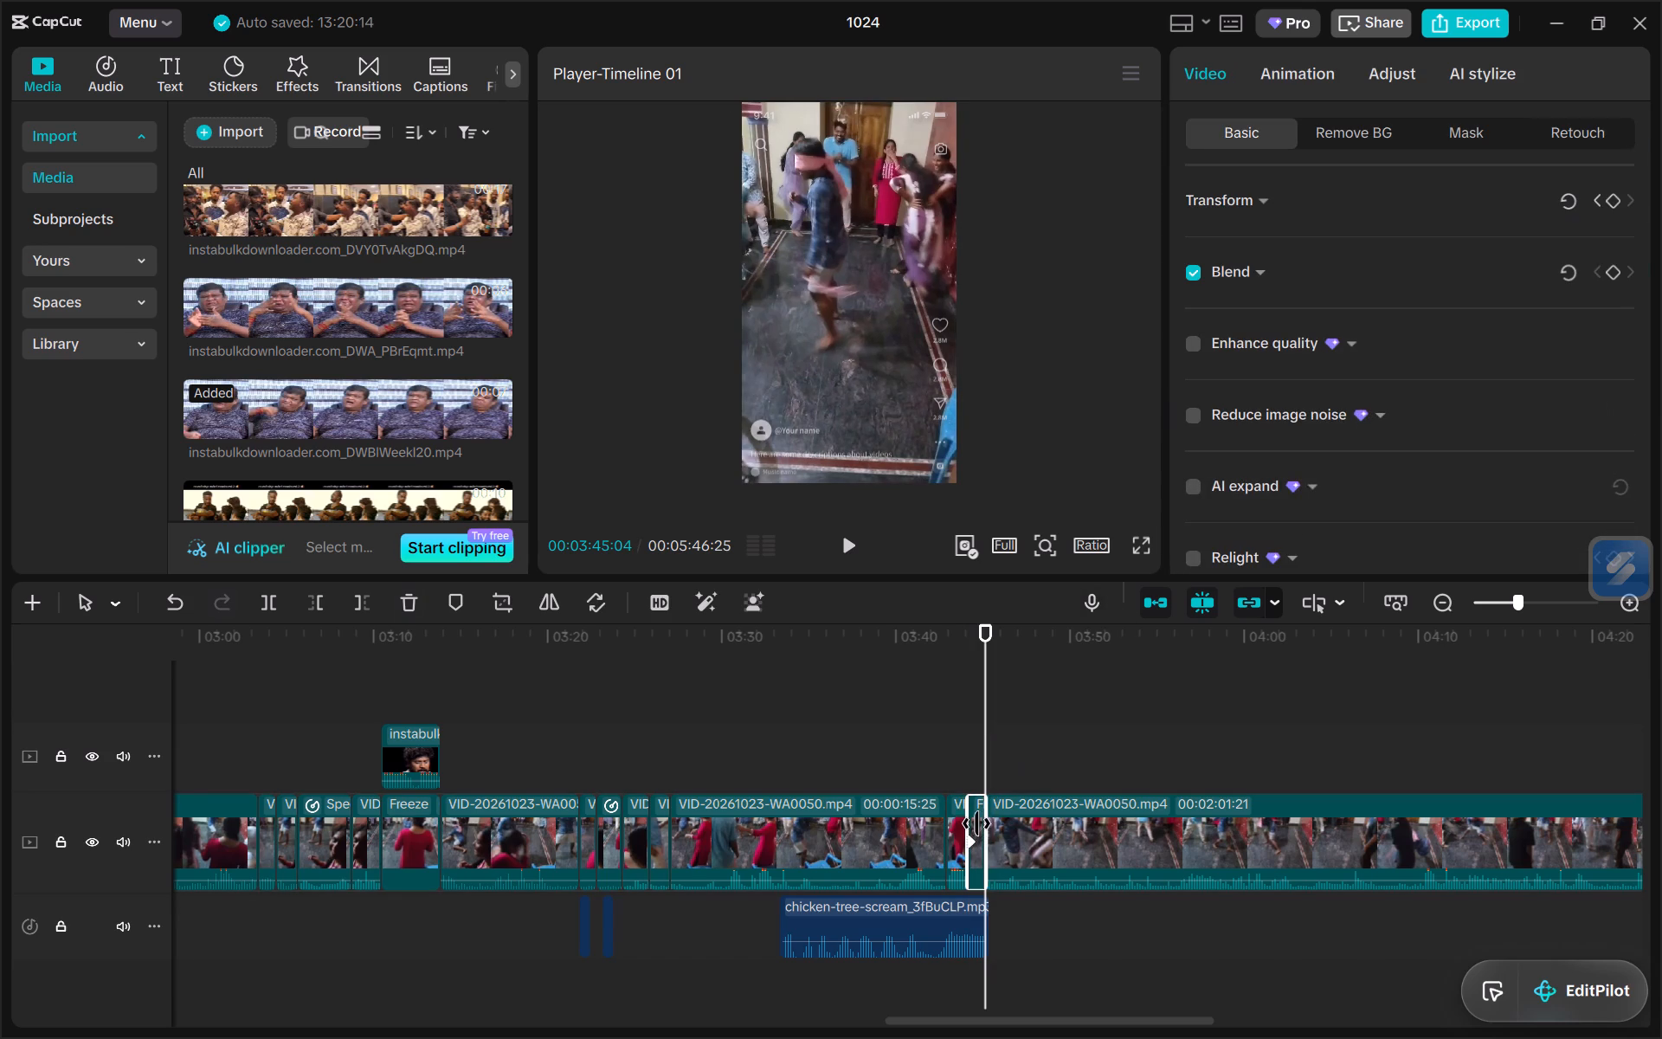
pyautogui.scroll(1, 1296, 286)
pyautogui.click(901, 434)
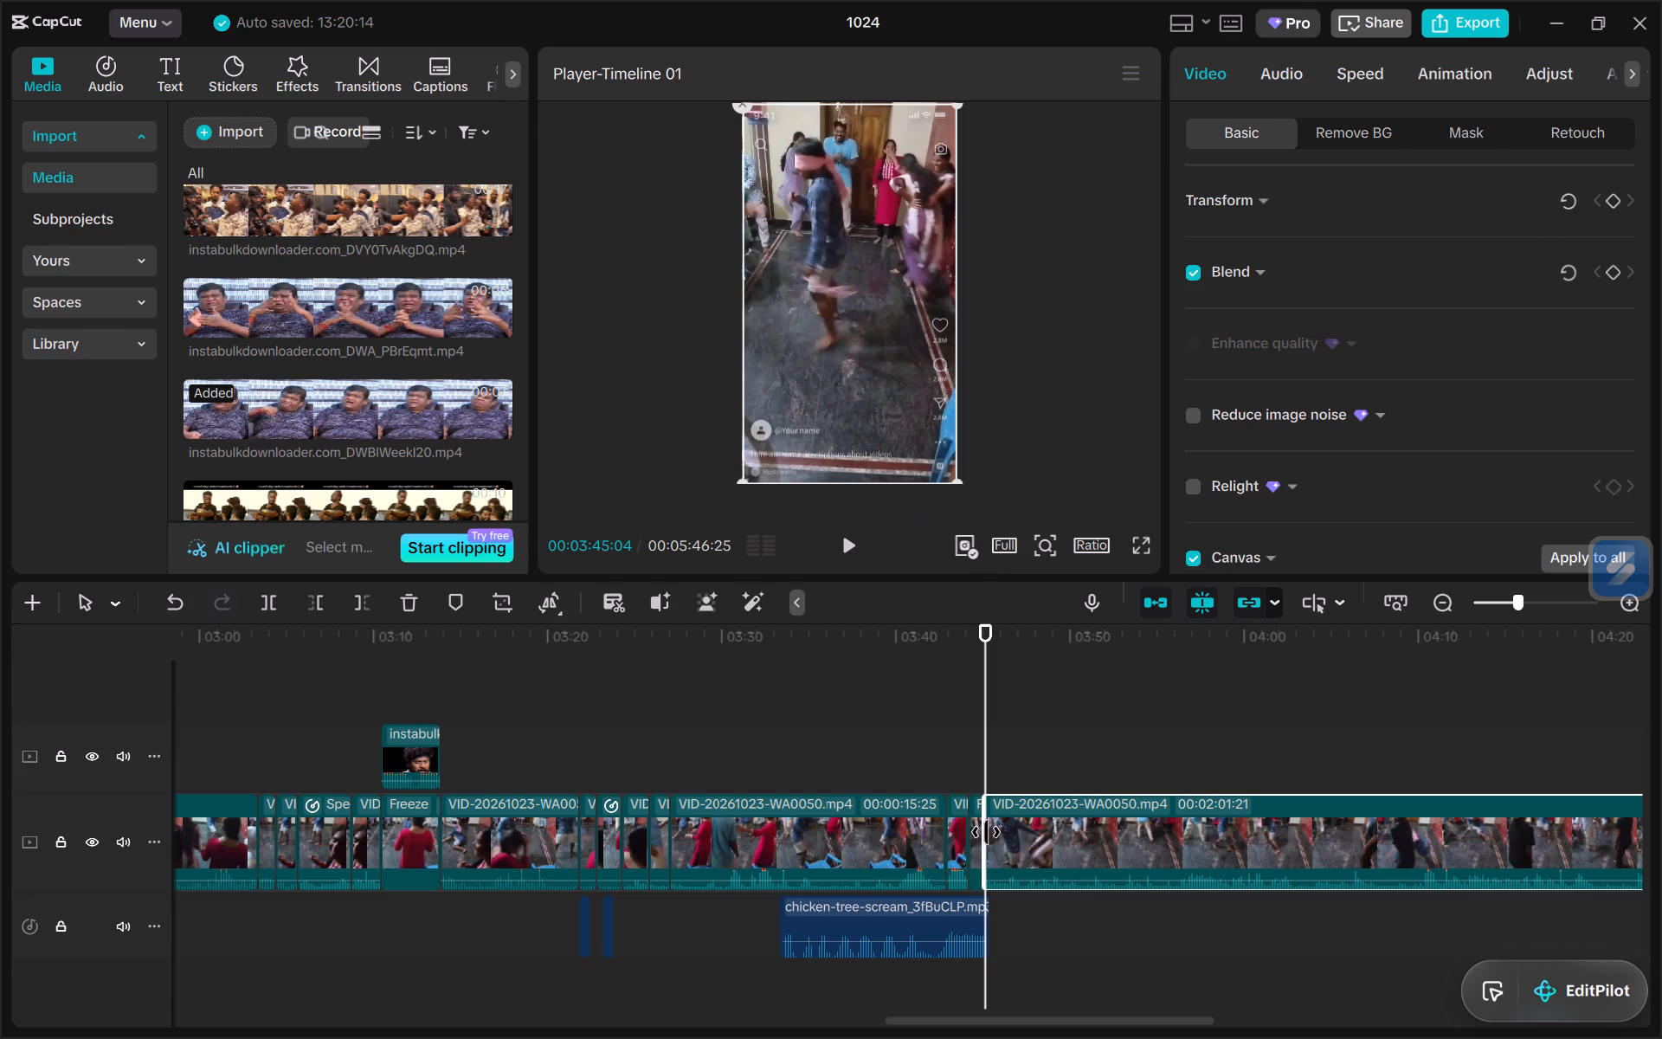
pyautogui.click(976, 830)
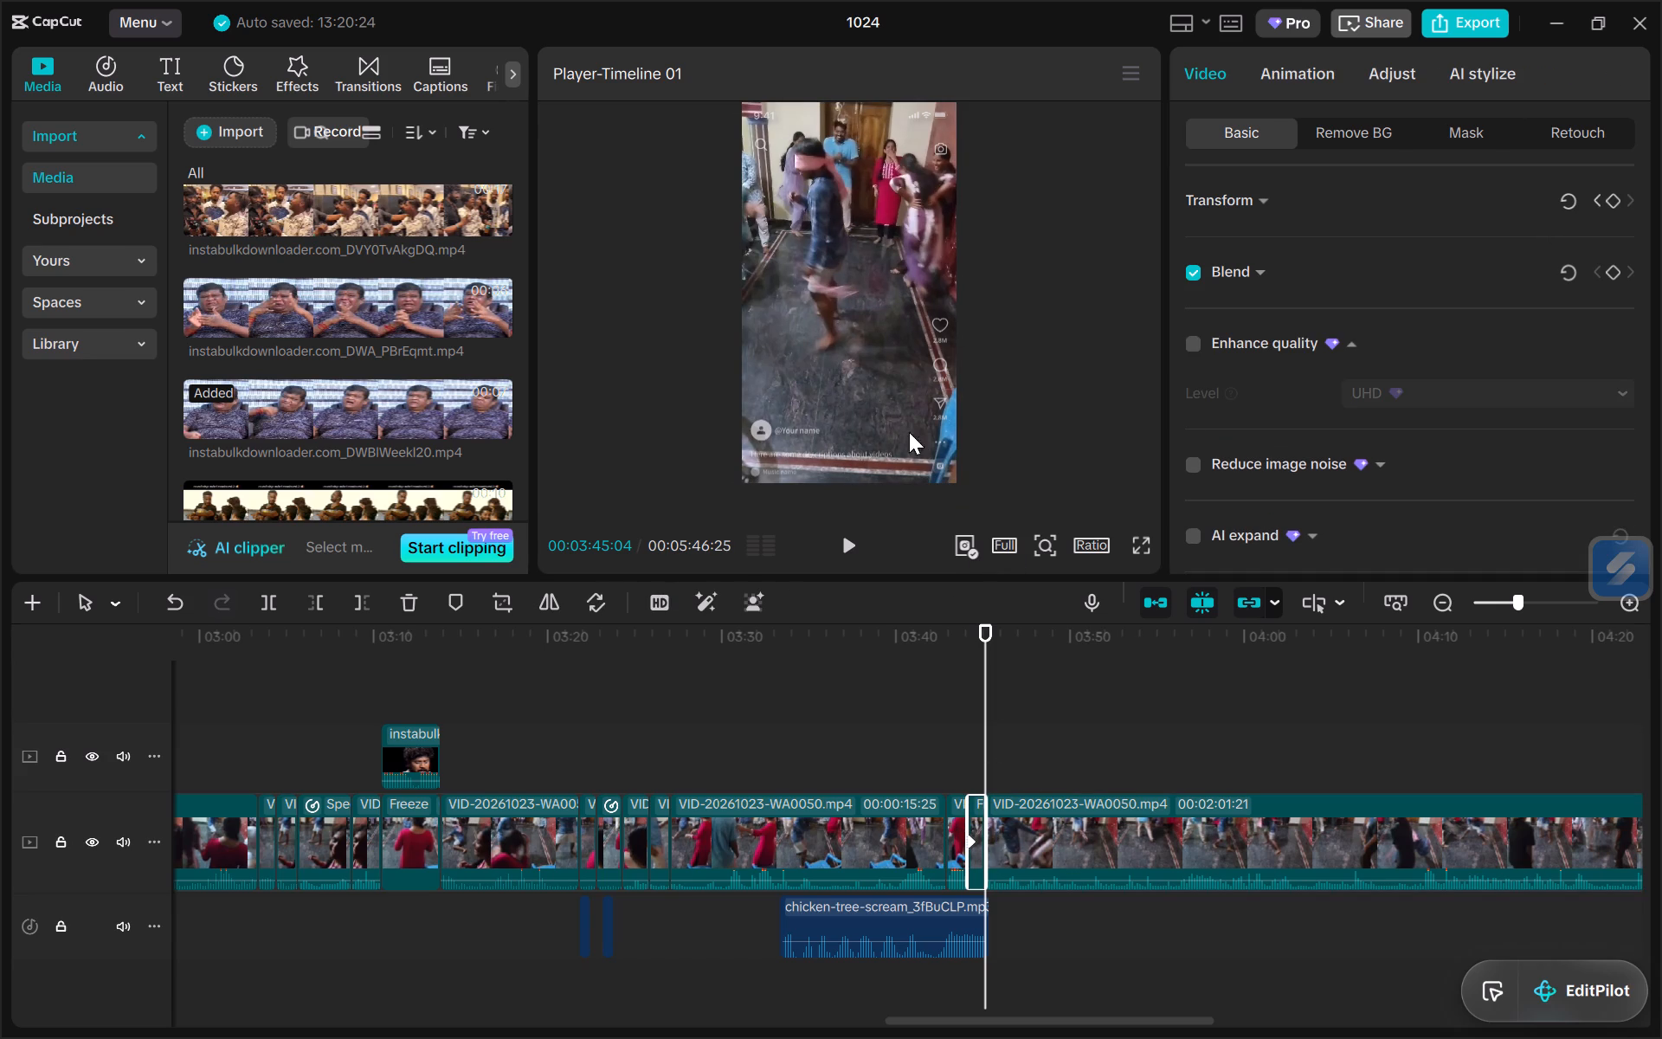
pyautogui.click(594, 606)
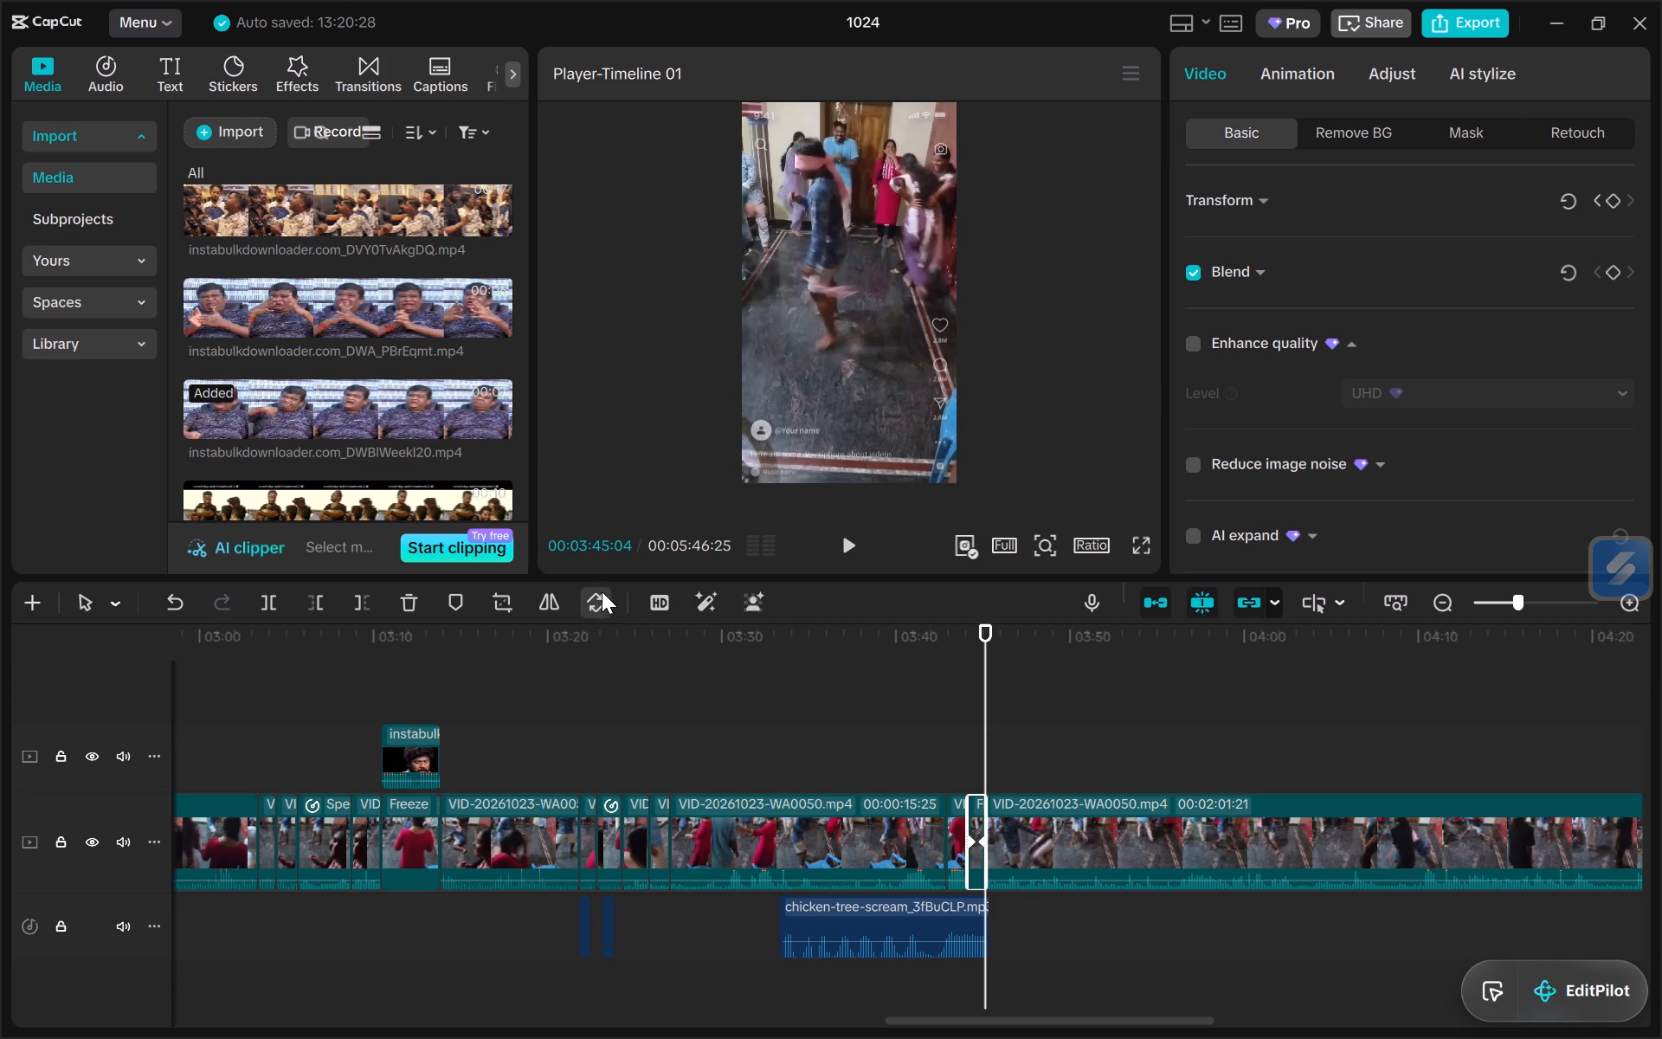
pyautogui.click(592, 596)
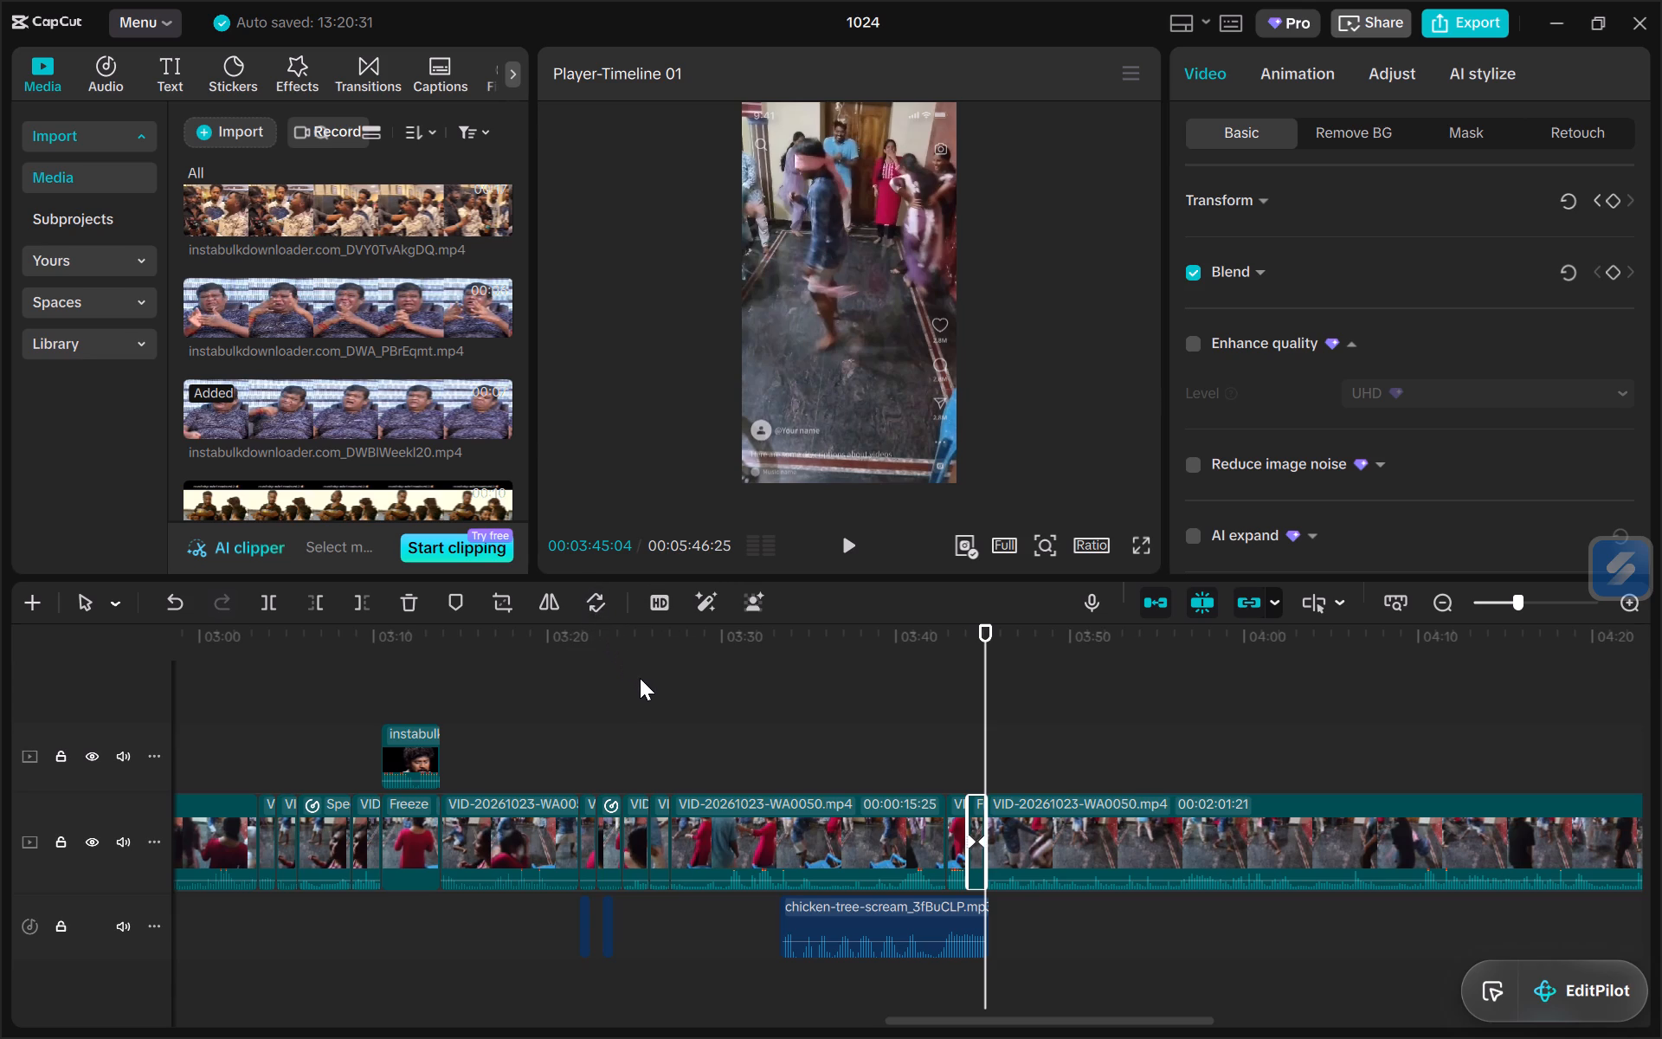
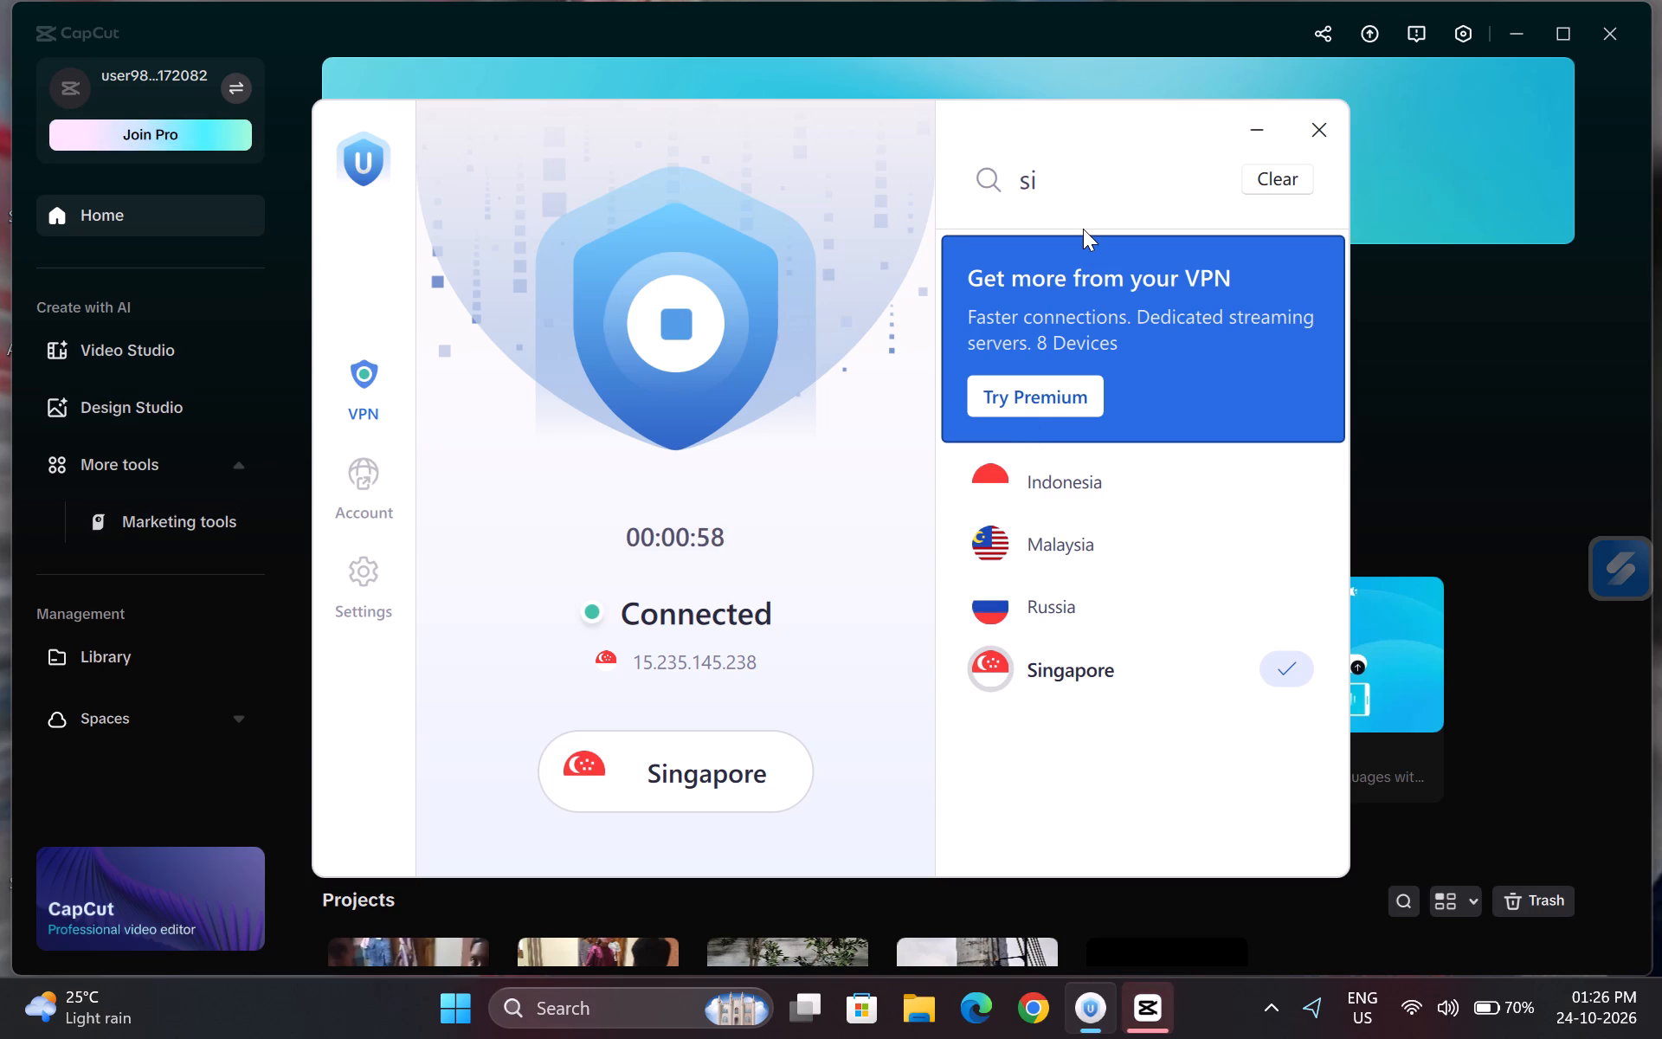
# Switch to CapCut and open the existing project 1024 from the saved projects.
pyautogui.click(1479, 204)
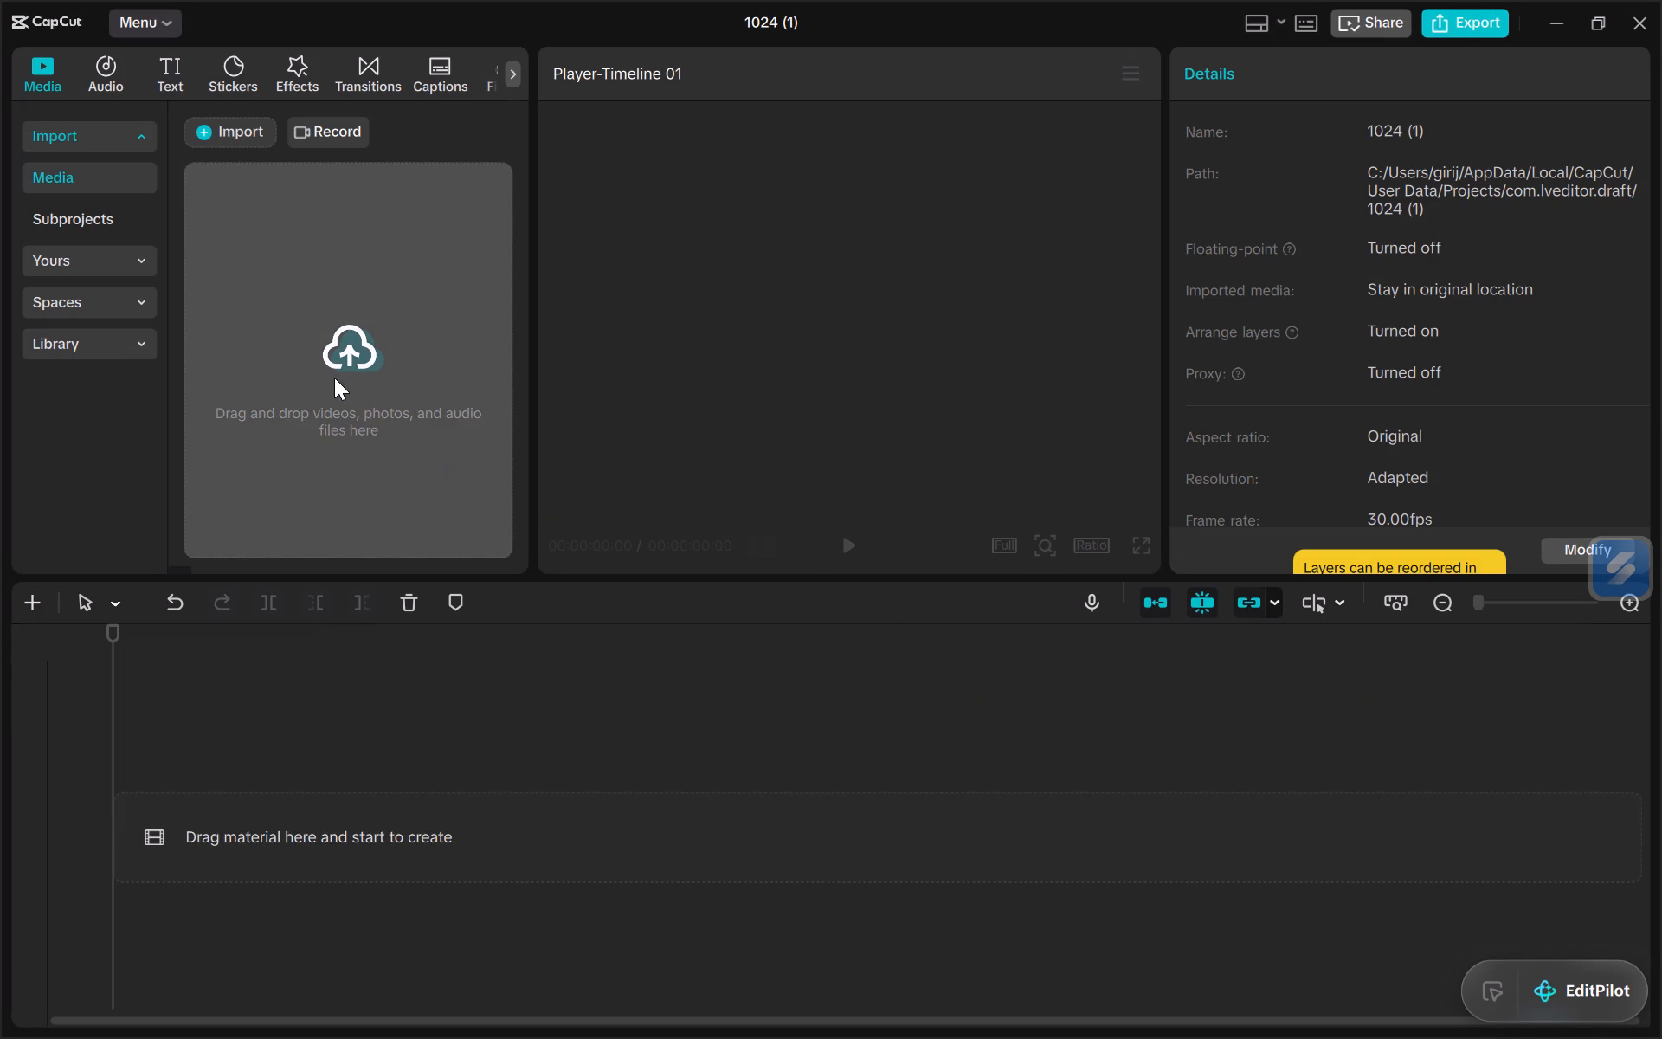
pyautogui.click(1624, 16)
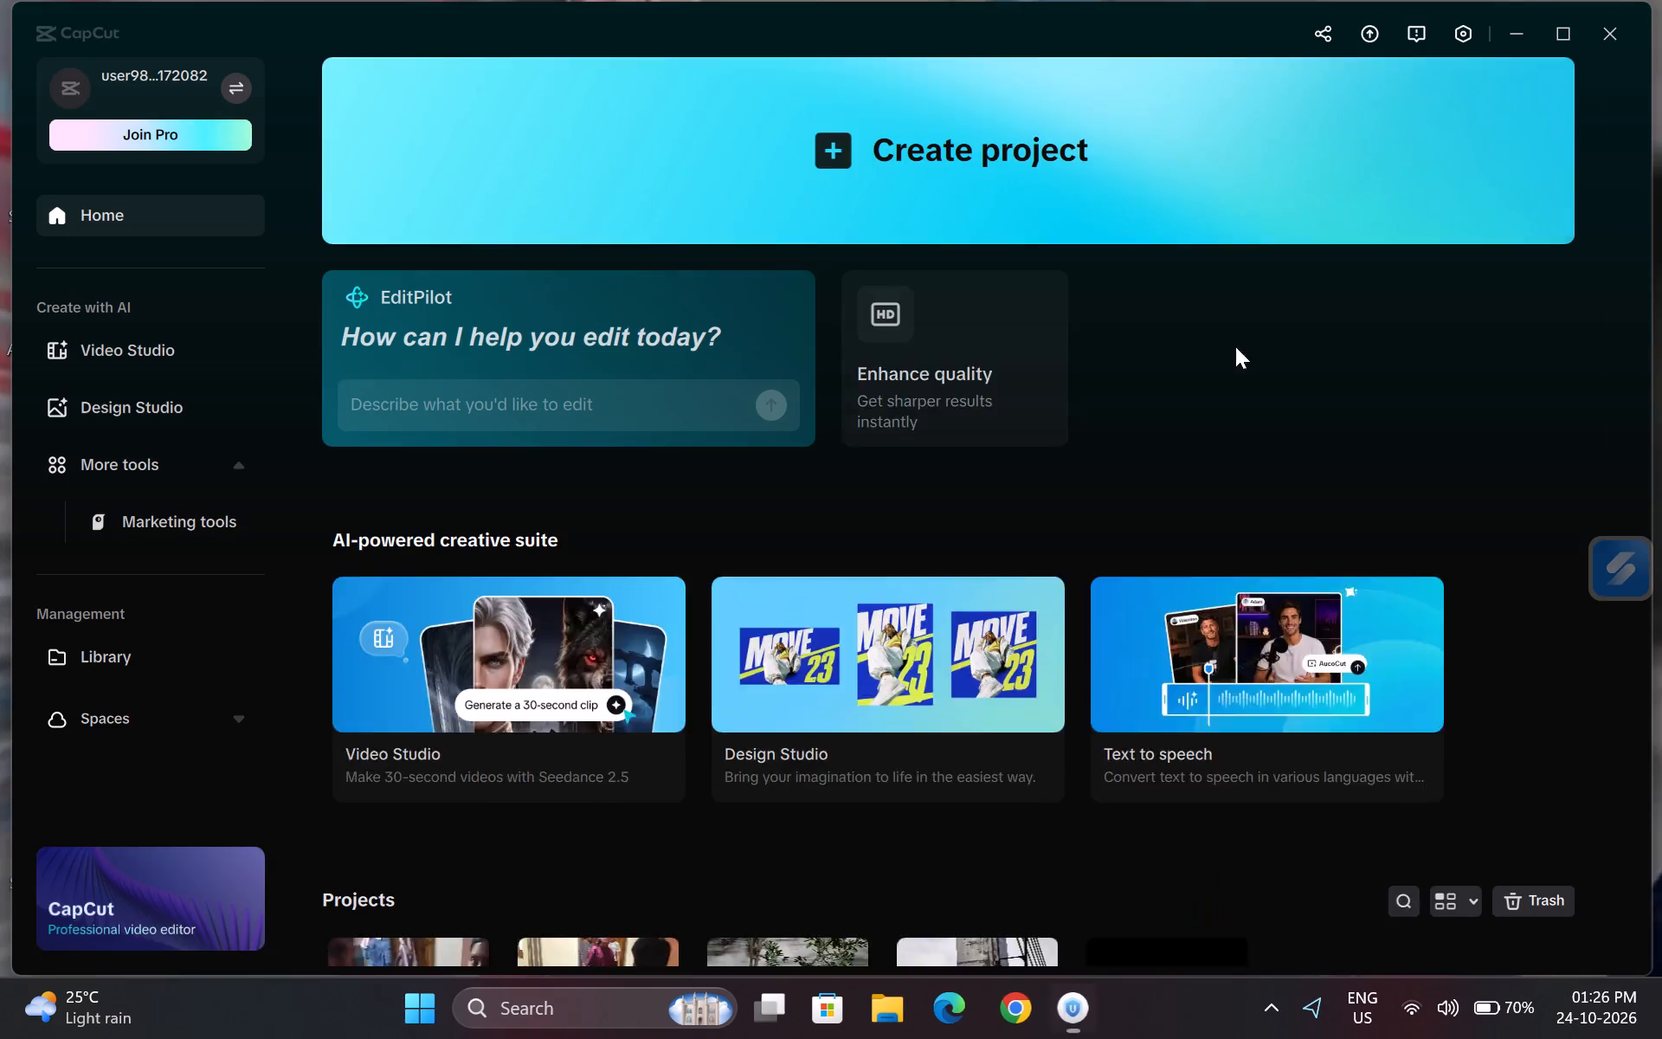
pyautogui.scroll(-10, 660, 690)
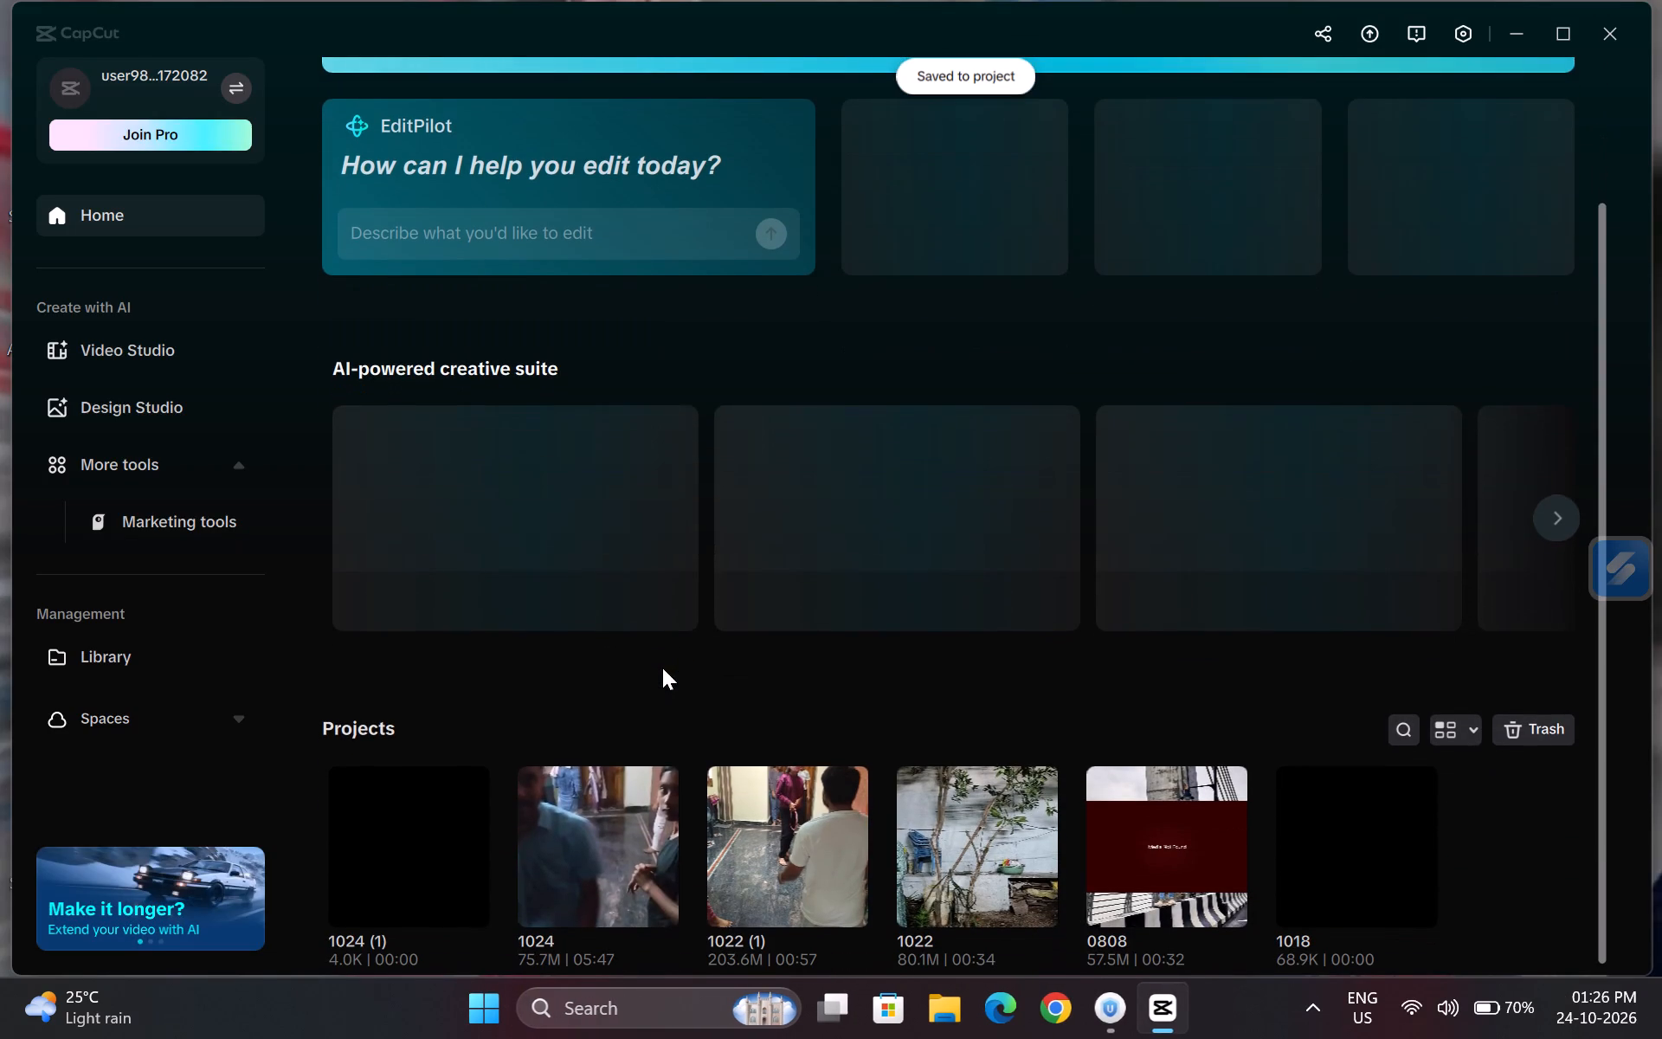
pyautogui.click(573, 887)
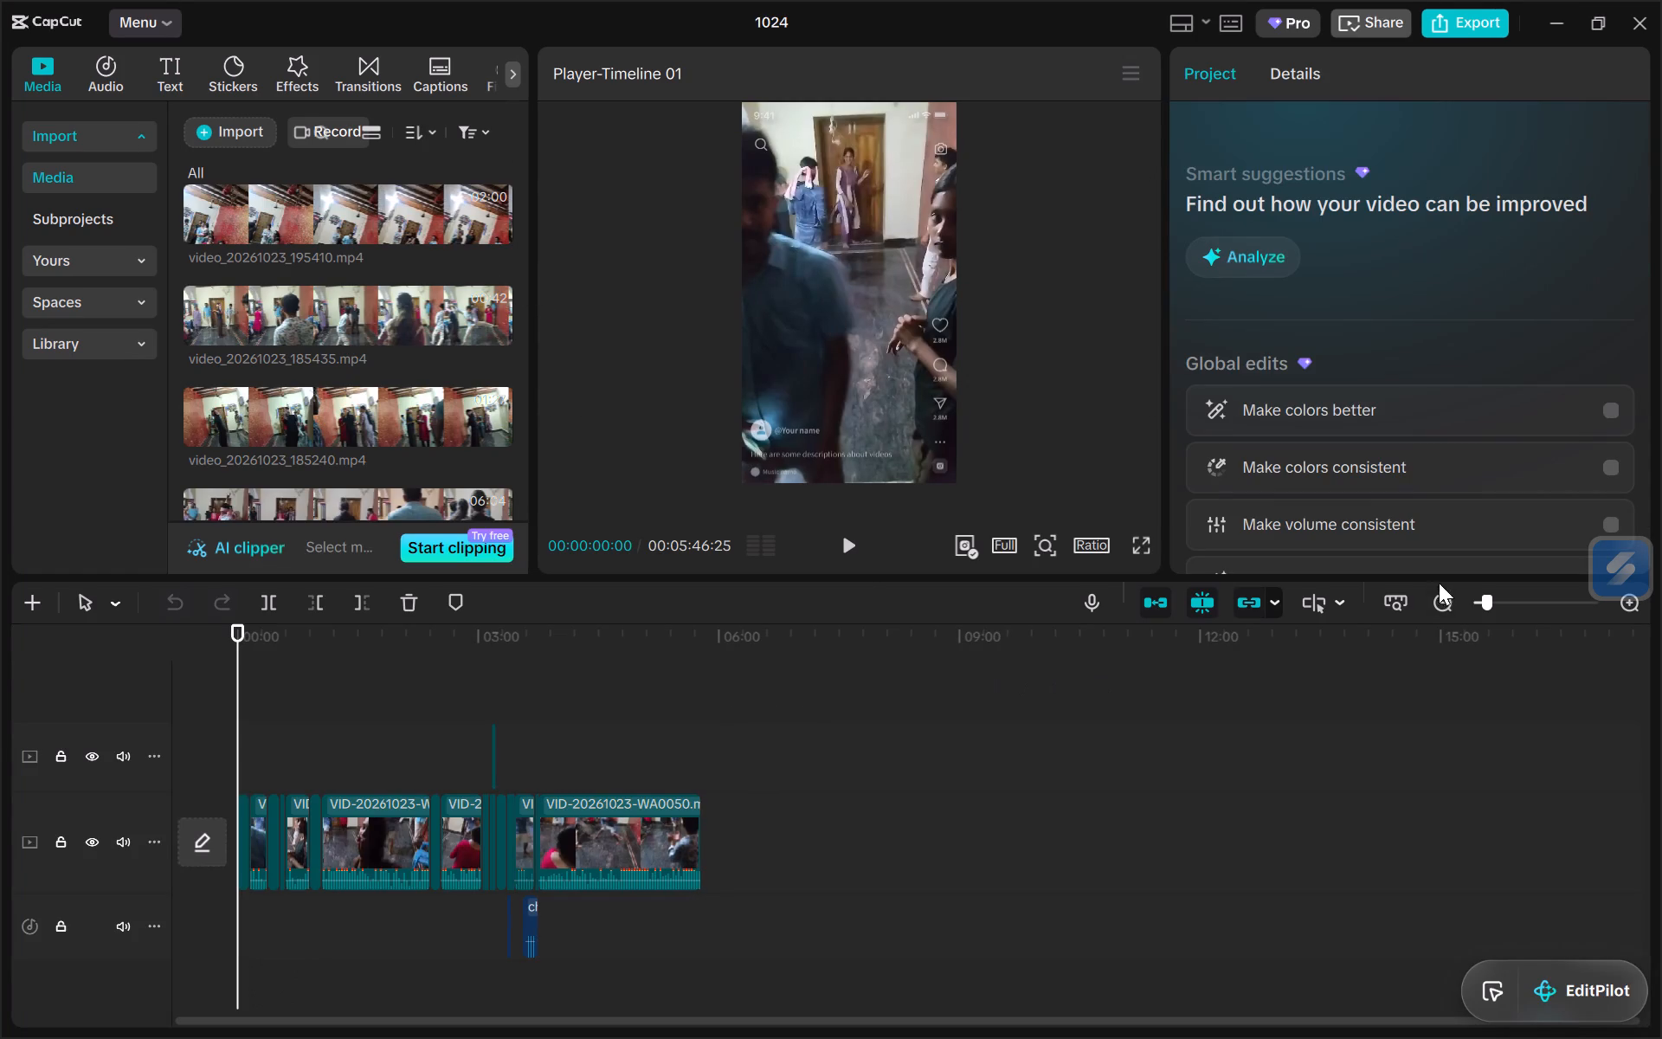
# Play the timeline from the beginning at a closer zoom to review the opening footage.
pyautogui.click(1511, 601)
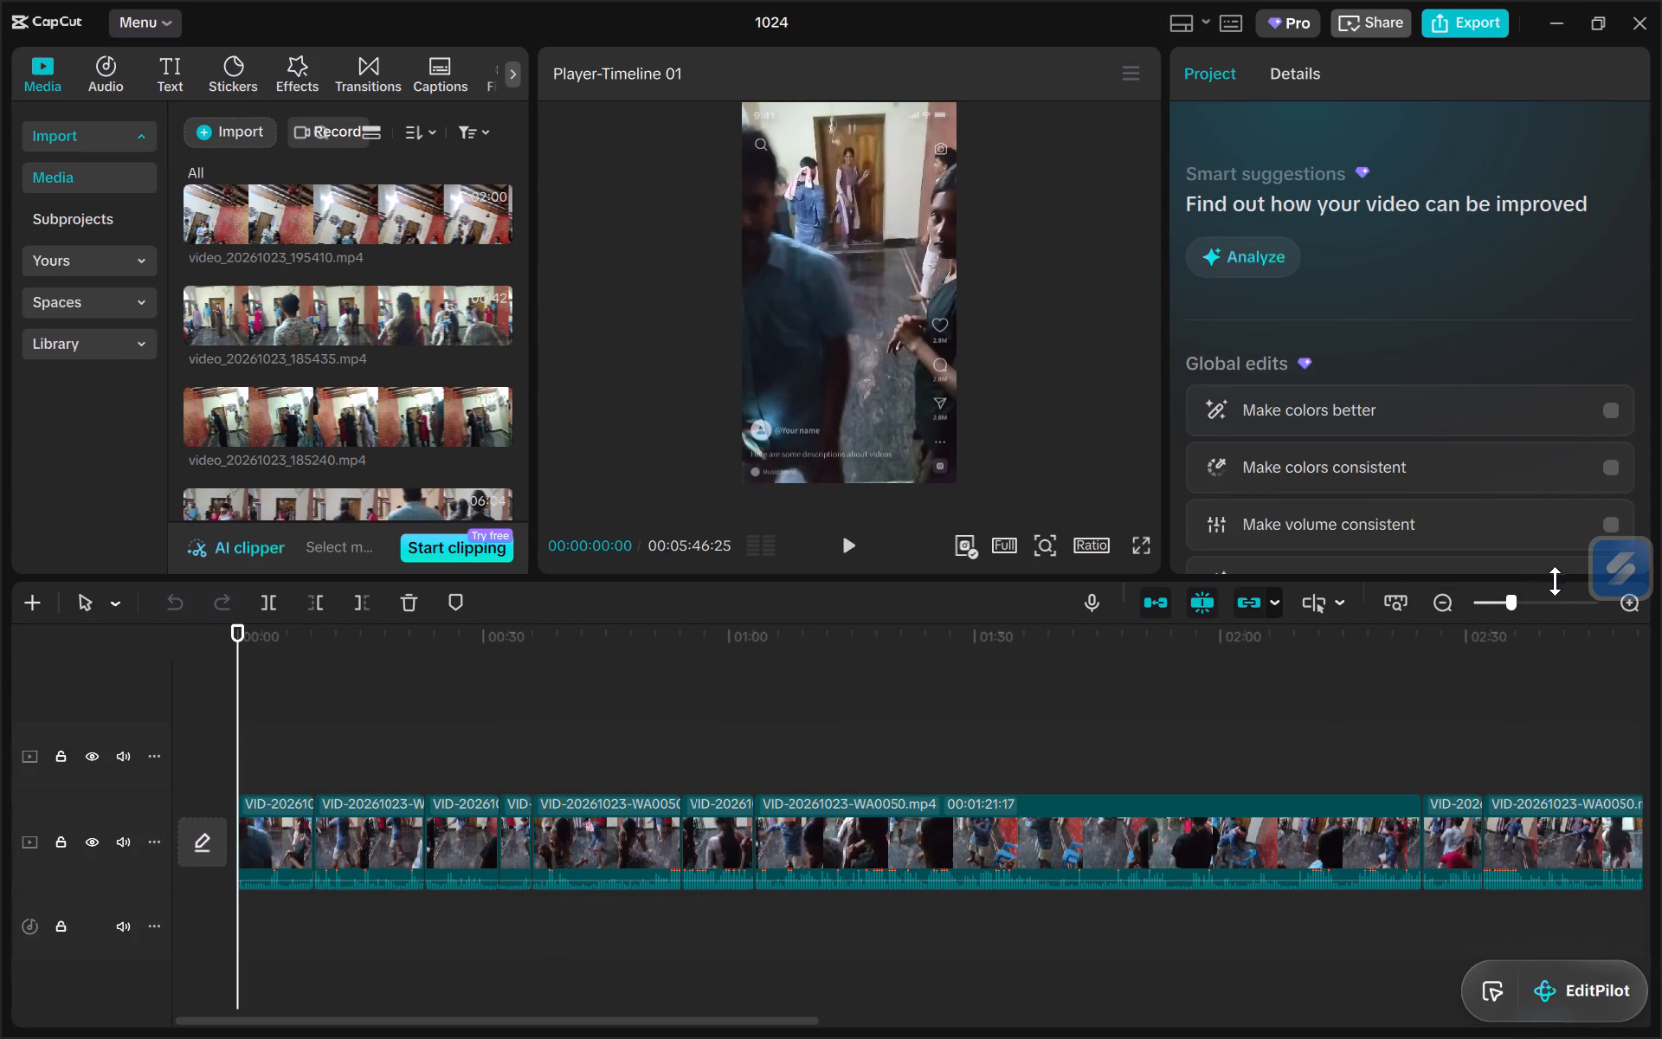
pyautogui.click(1550, 600)
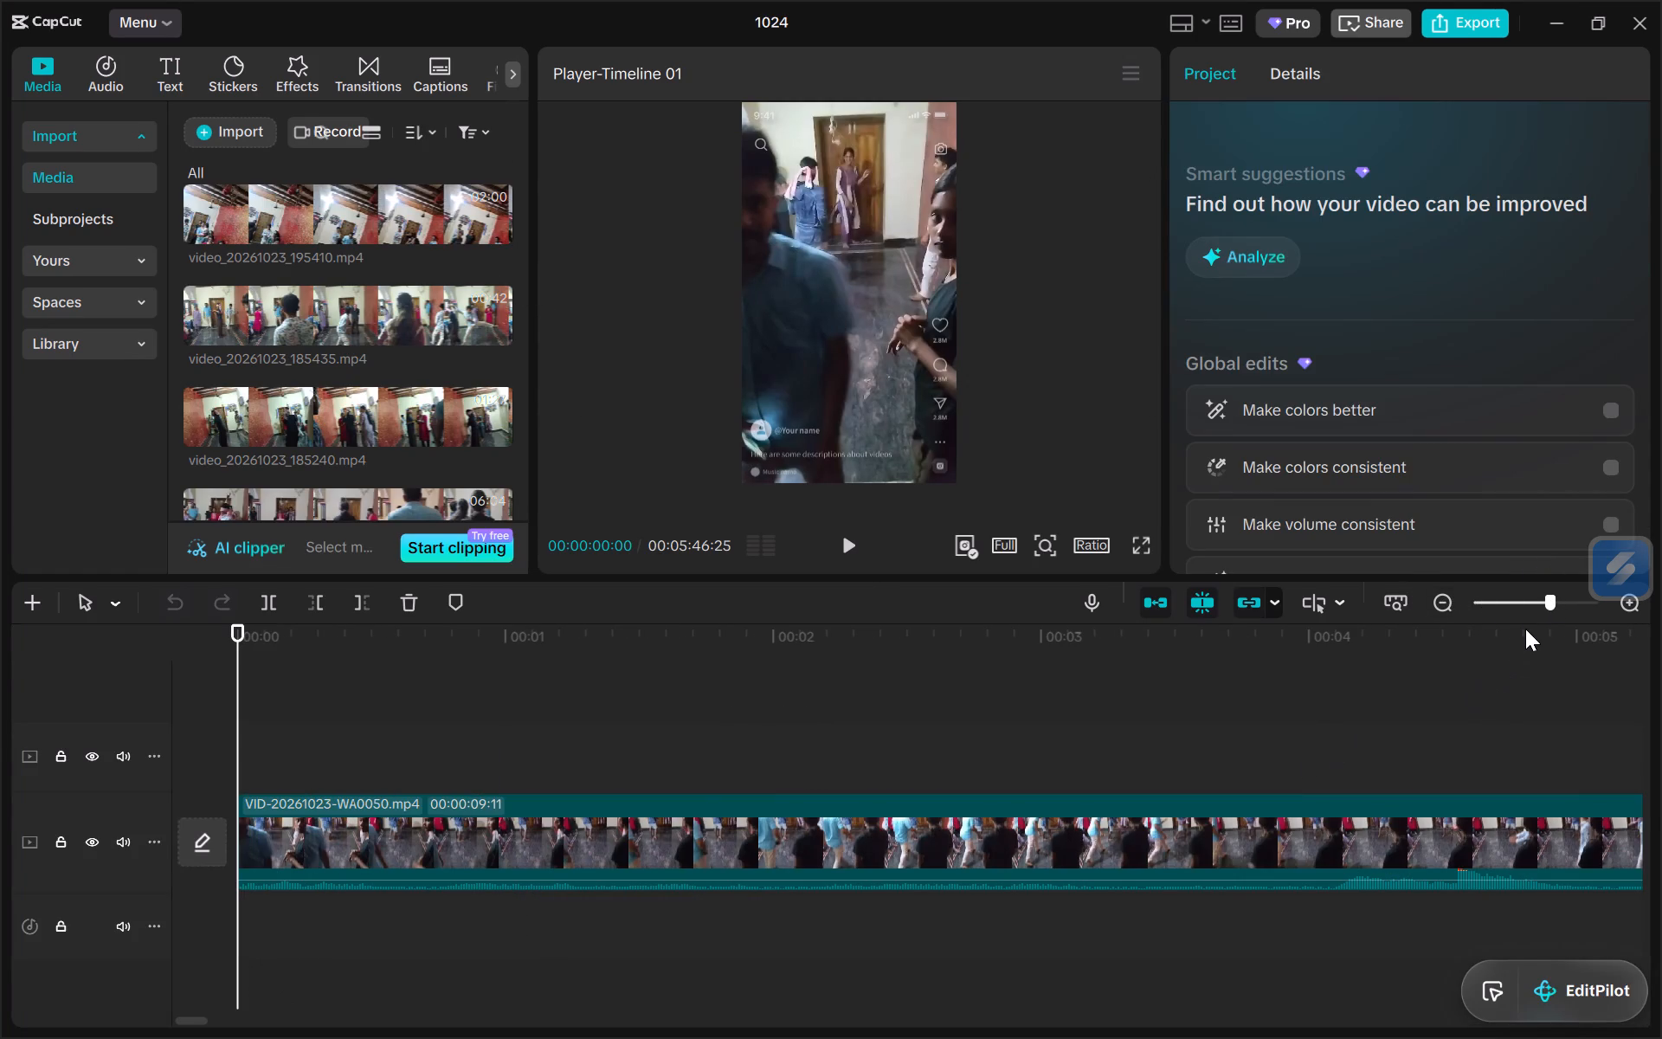
pyautogui.click(1527, 608)
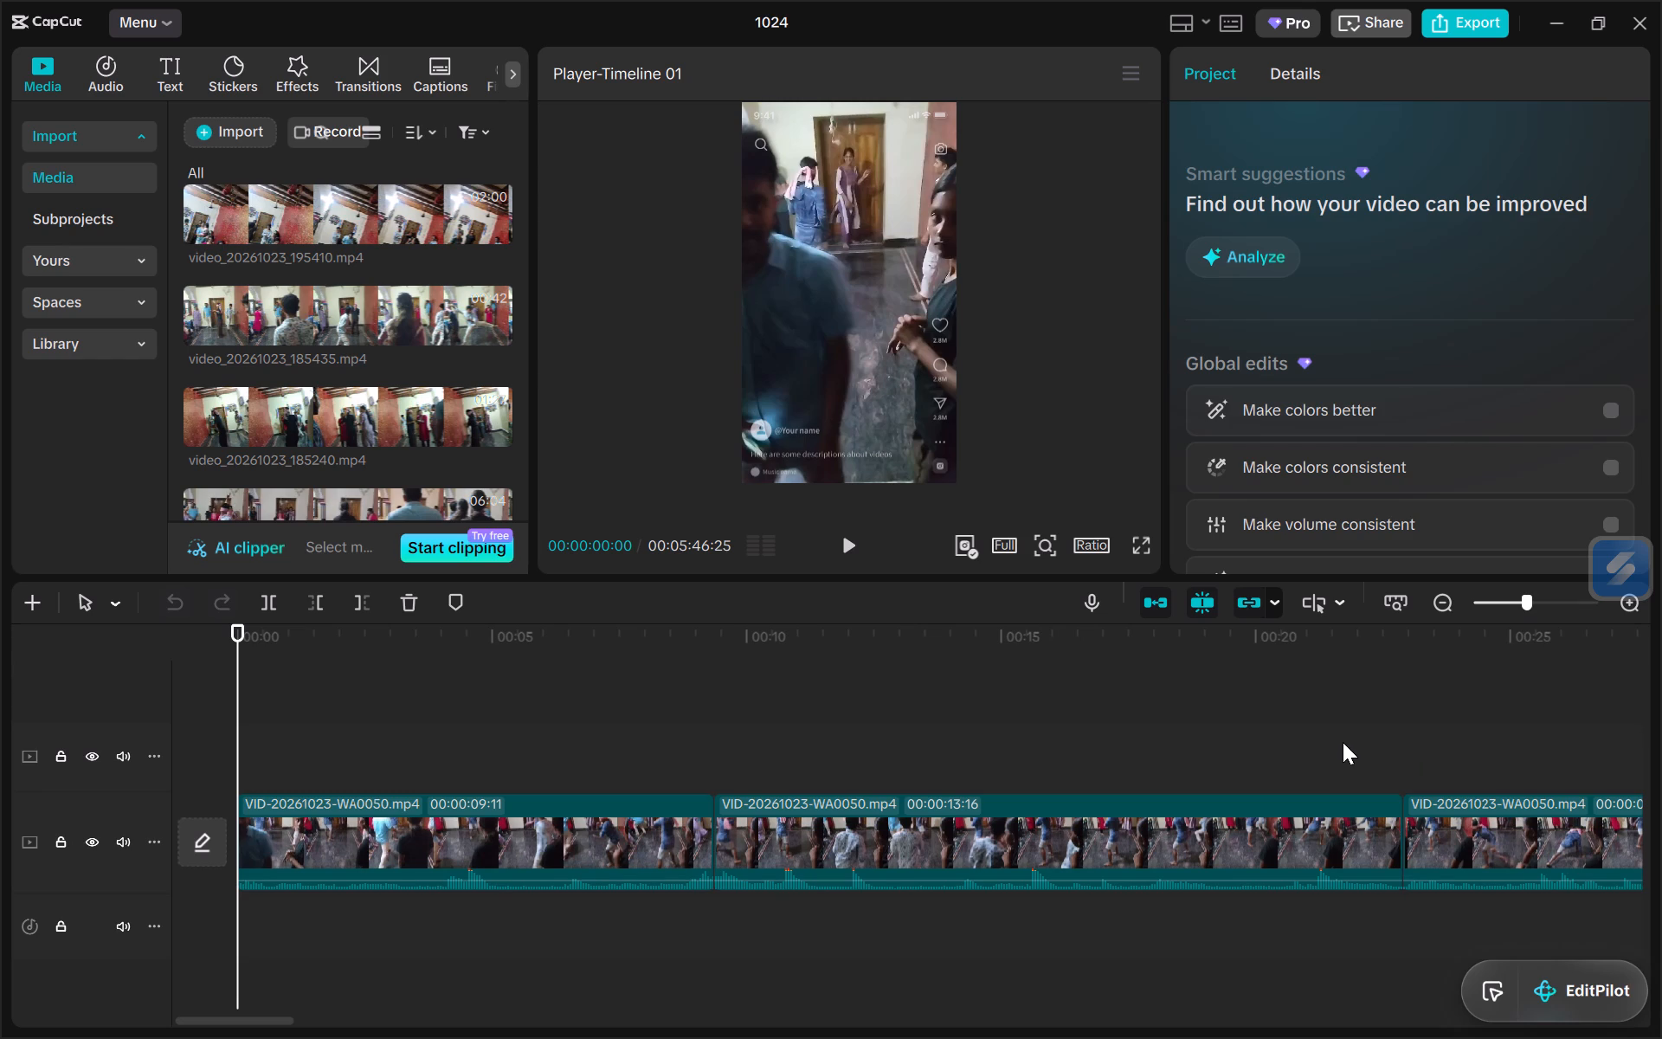
pyautogui.press('space')
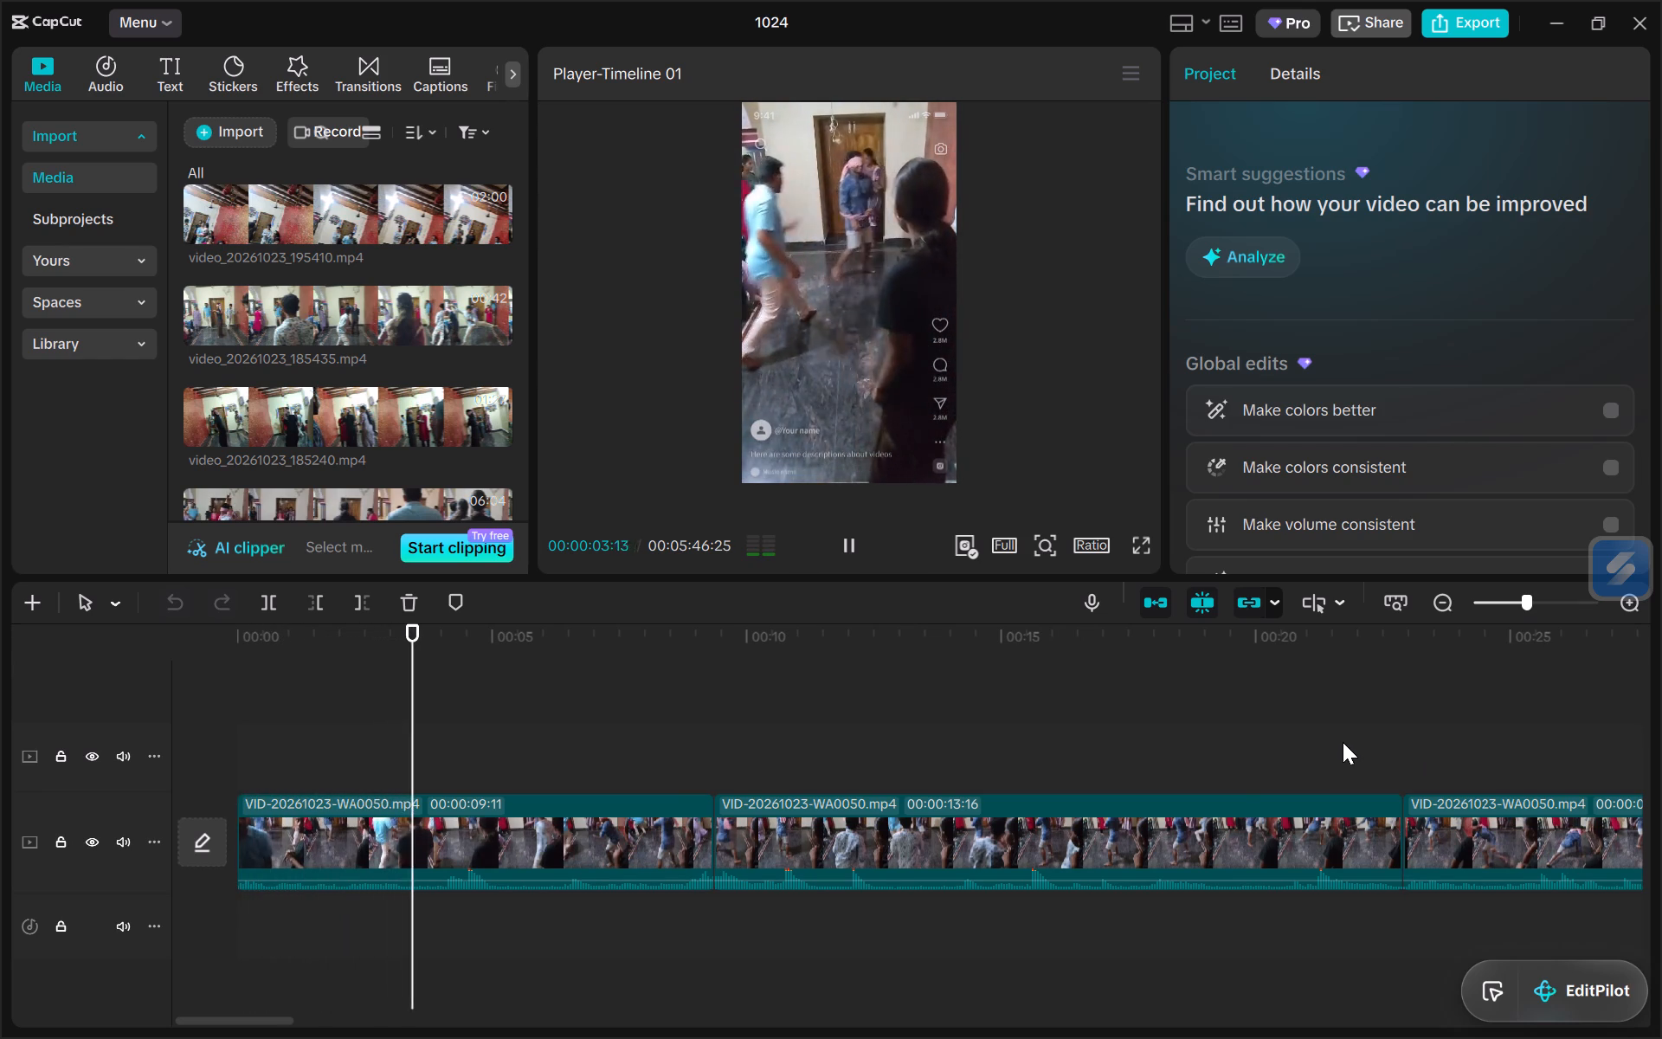
# Preview the imported sound effects movie_1, gunshotjbudden, faaah and dexter-meme in the project media.
pyautogui.scroll(-3, 335, 326)
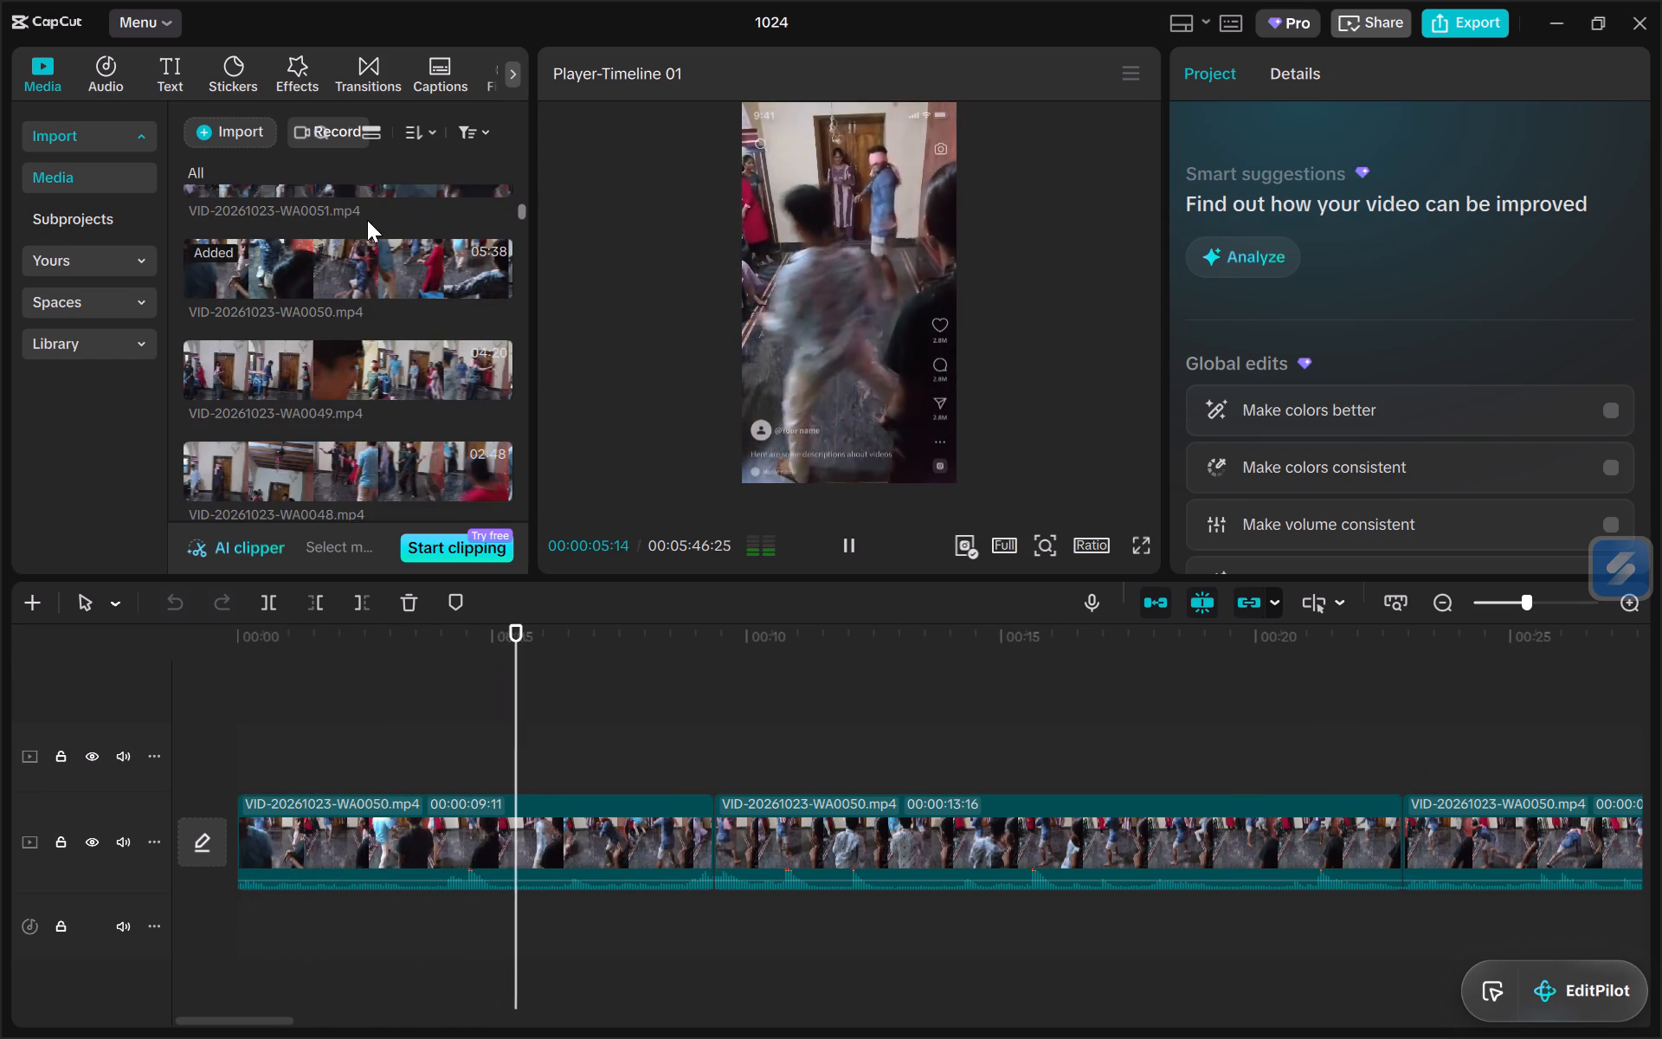
pyautogui.scroll(-5, 367, 220)
pyautogui.click(359, 198)
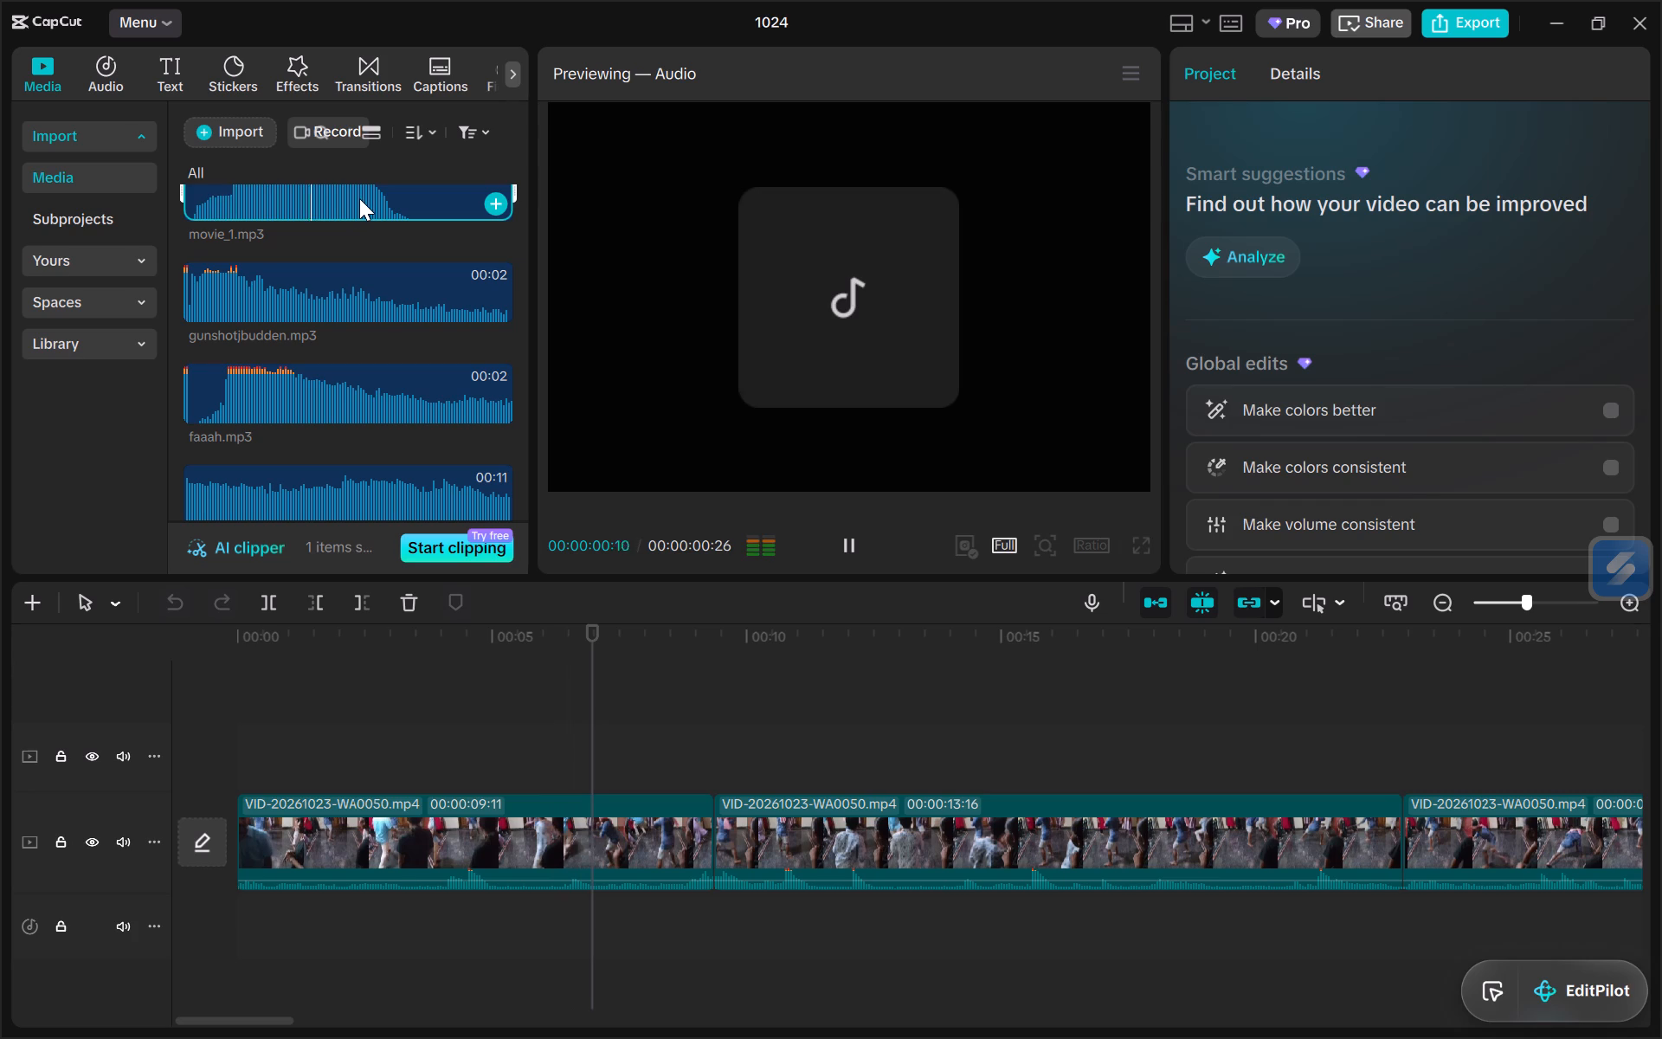
pyautogui.click(380, 307)
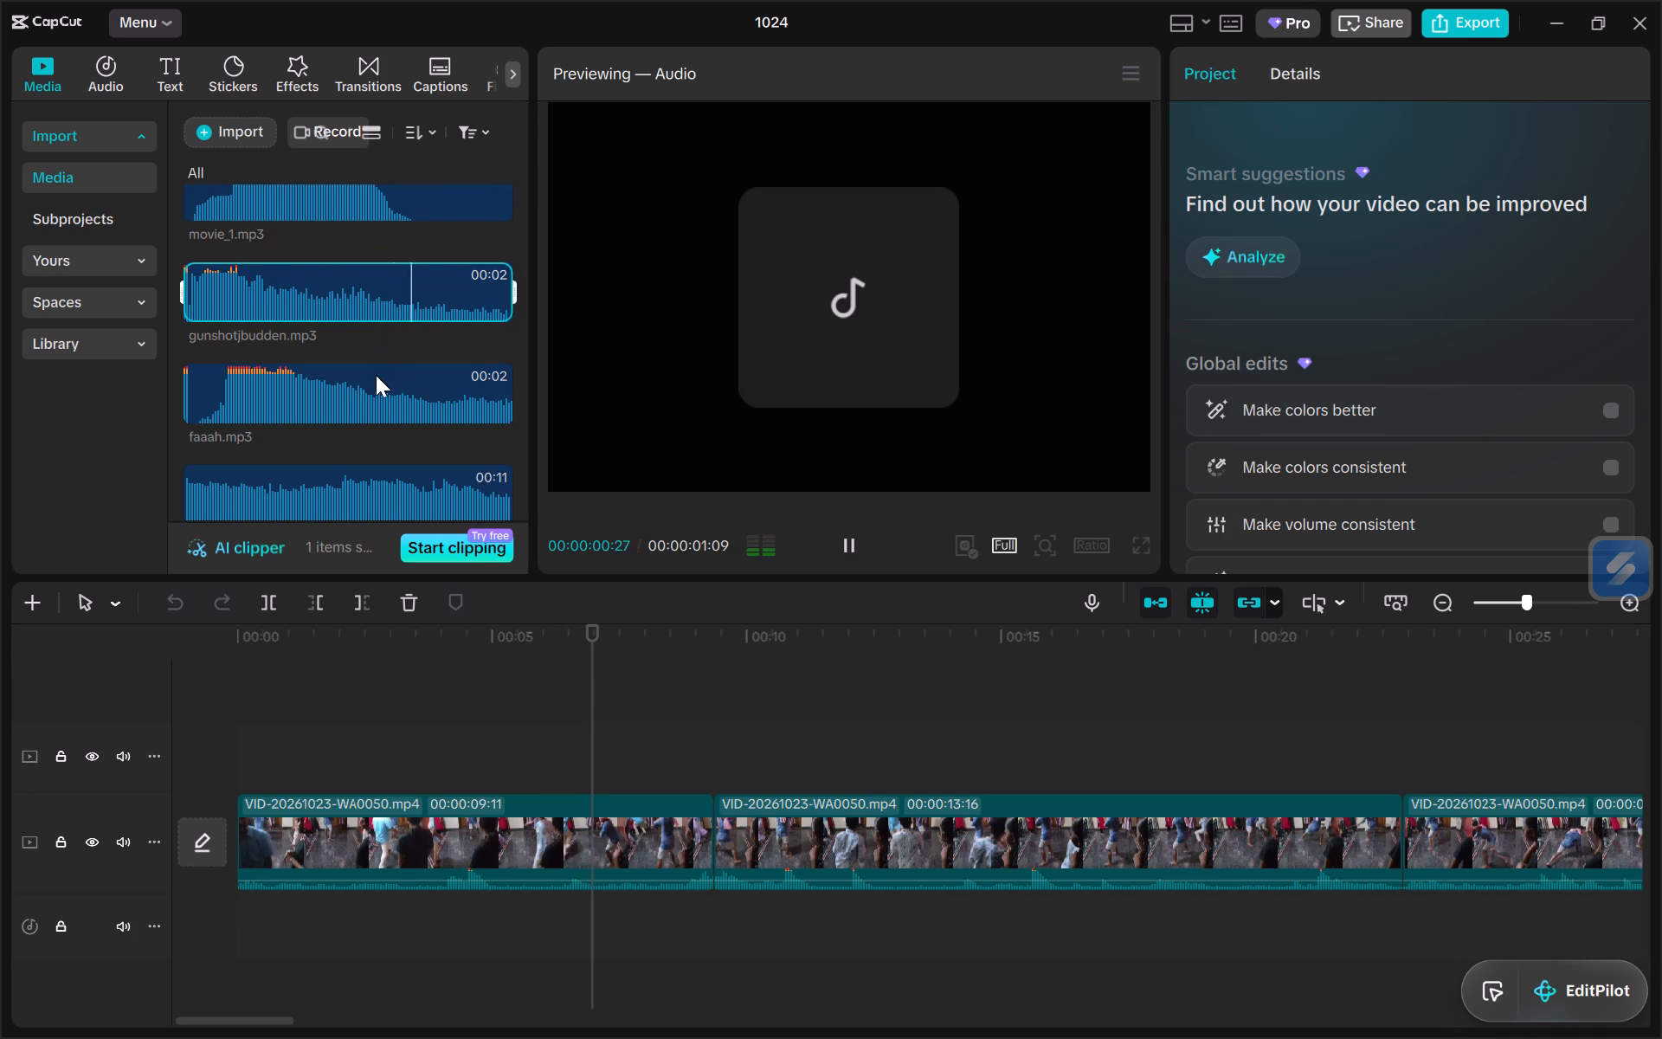
pyautogui.click(375, 389)
pyautogui.scroll(-1, 374, 382)
pyautogui.click(374, 382)
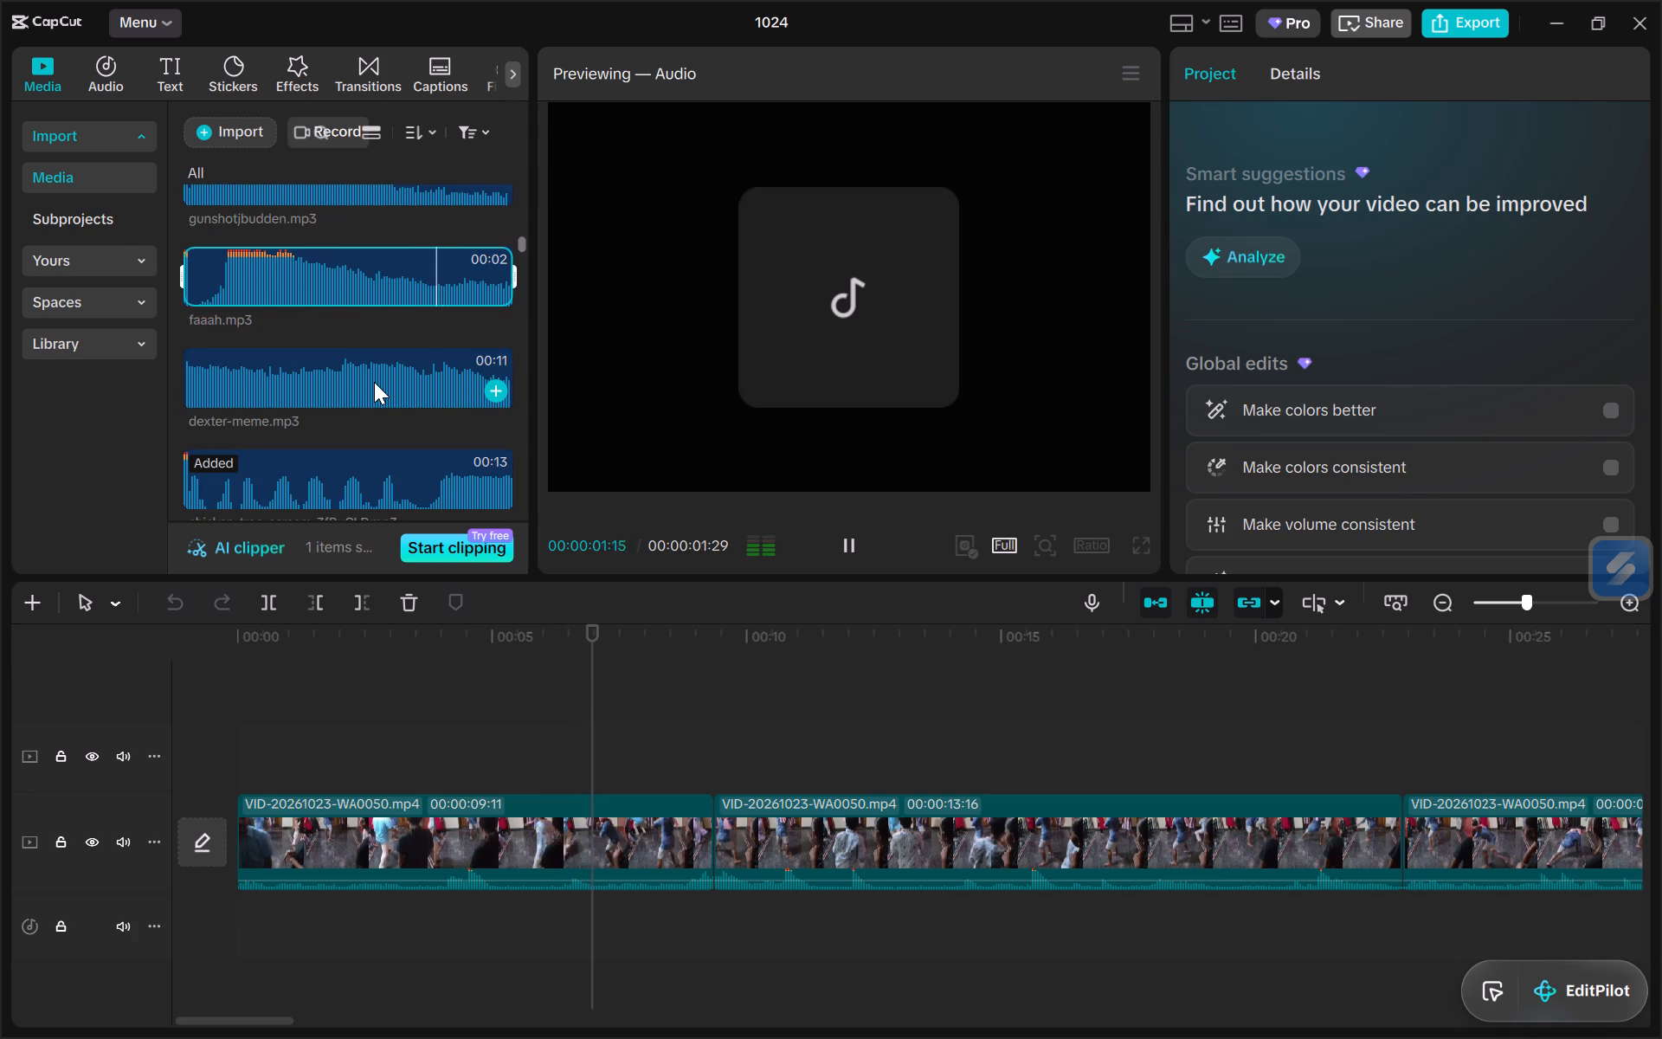
pyautogui.scroll(-4, 374, 374)
pyautogui.scroll(2, 374, 374)
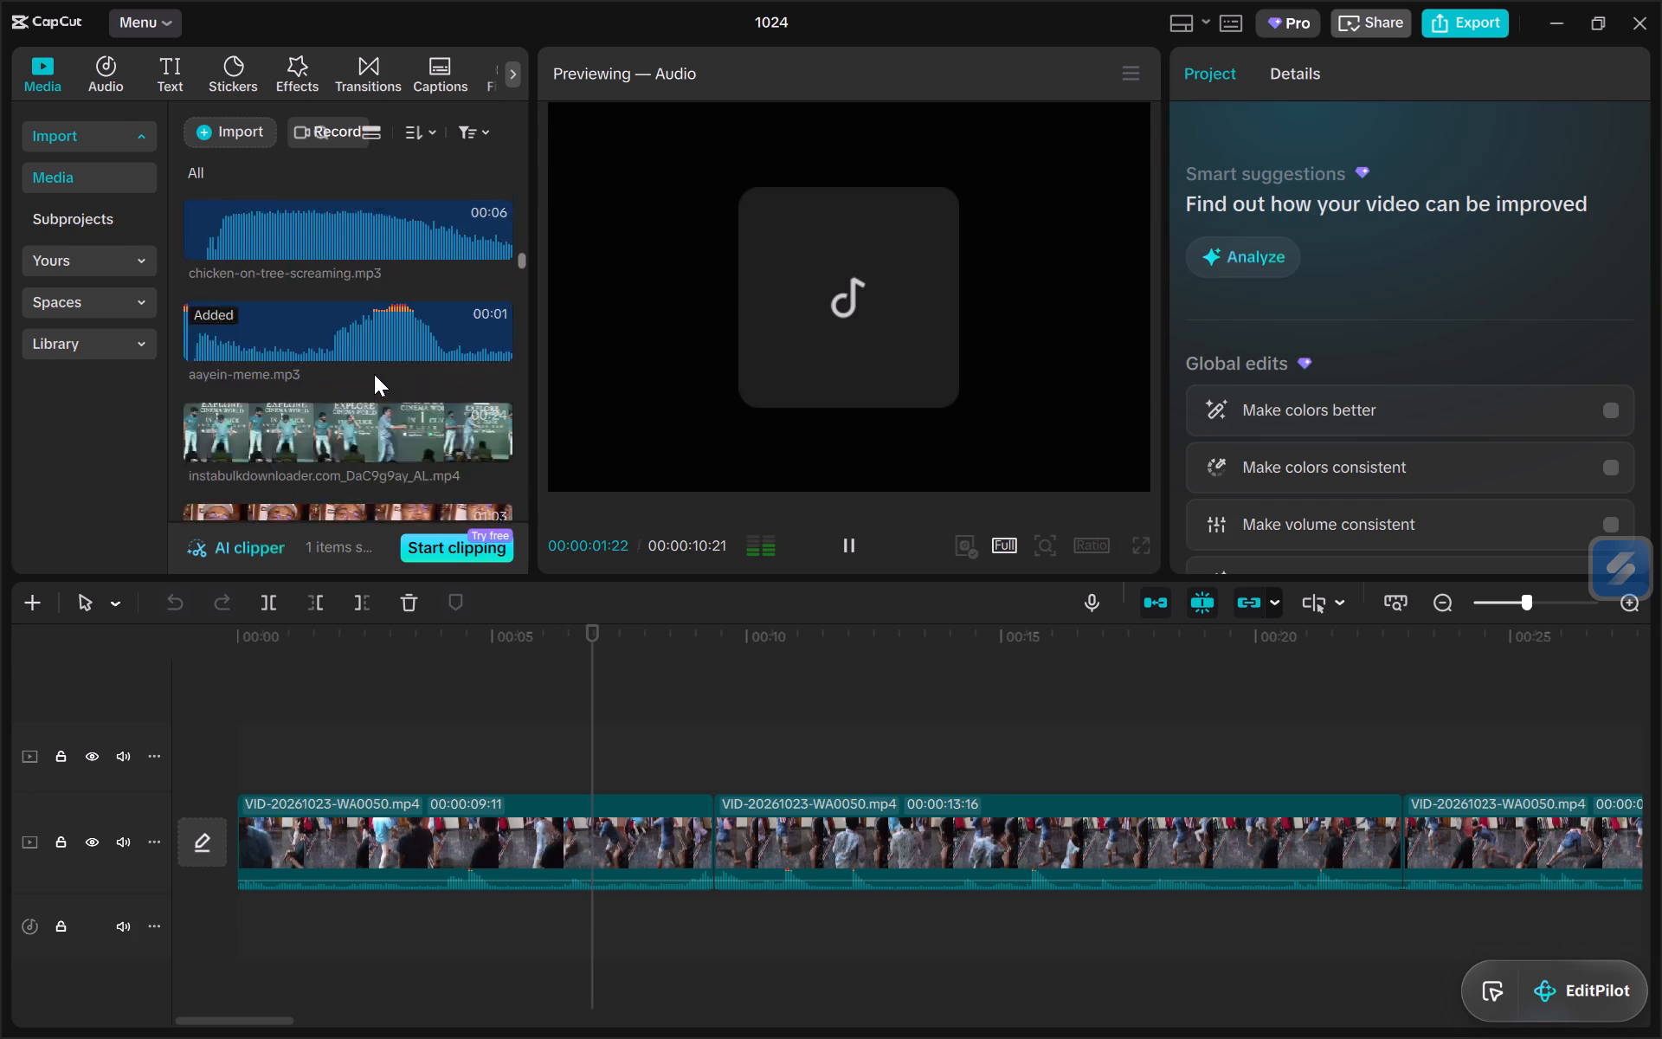
pyautogui.scroll(1, 374, 374)
pyautogui.press('space')
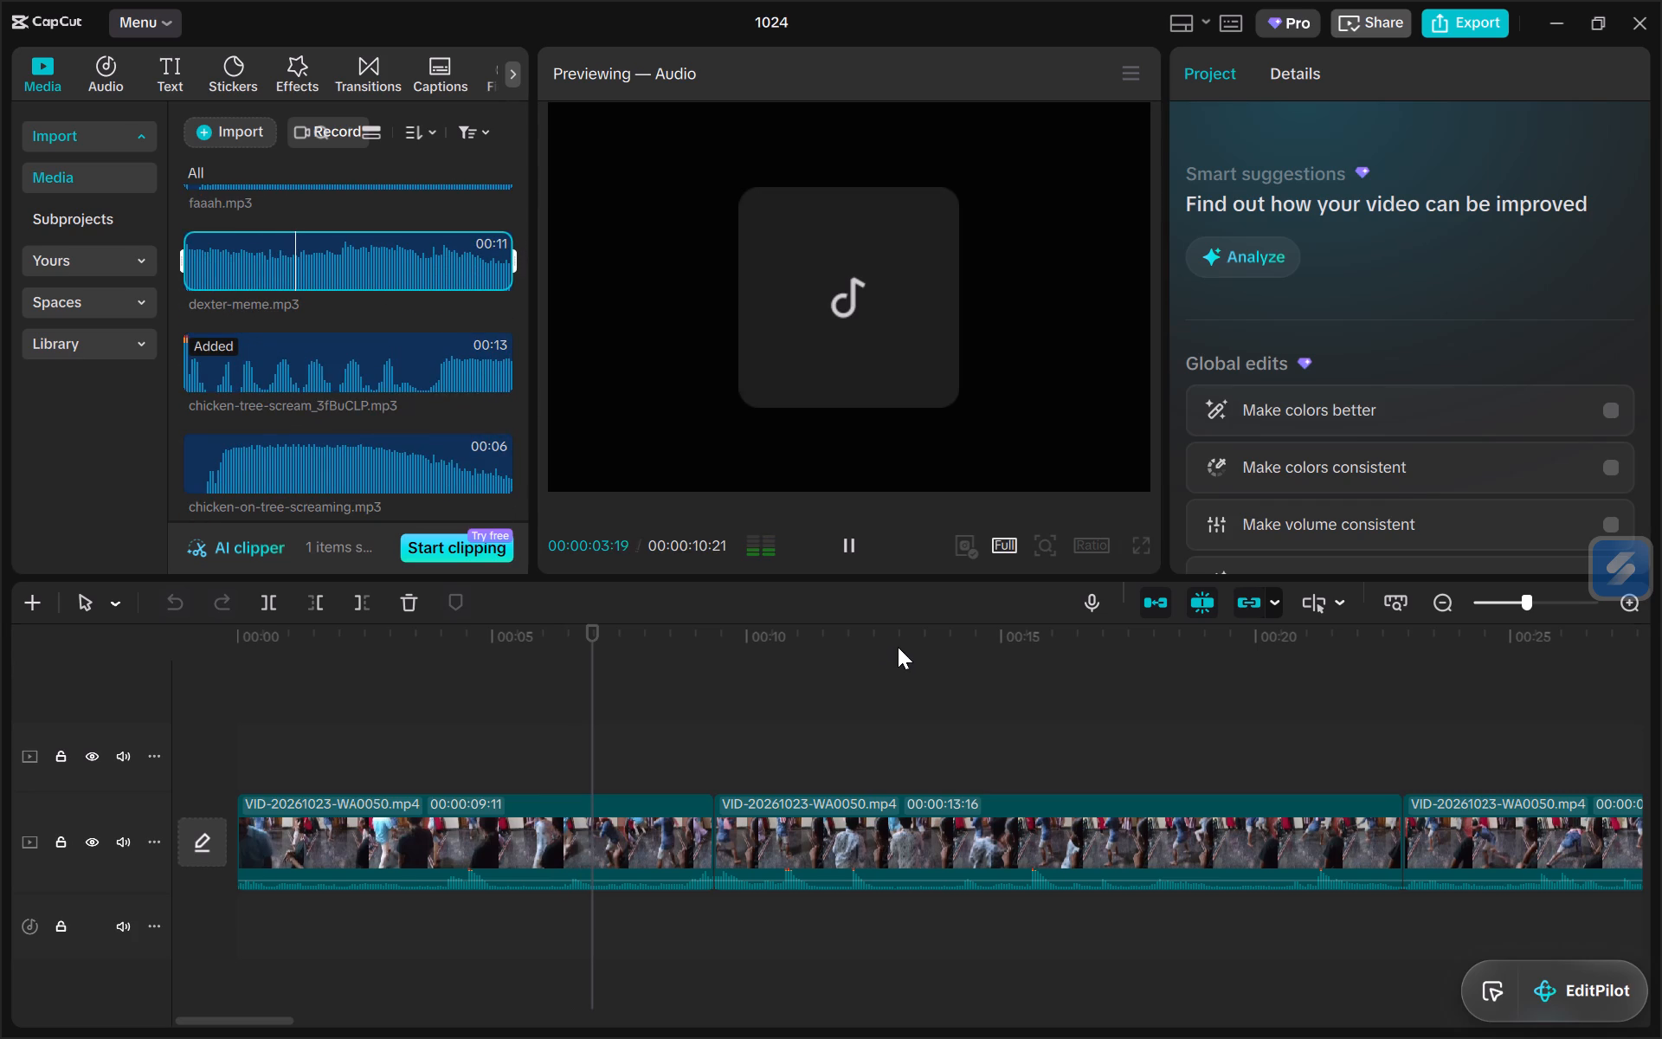
# Review the blindfold-game footage from about 00:12 to 01:08, replaying the section from about 00:57.
pyautogui.click(871, 758)
pyautogui.press('space')
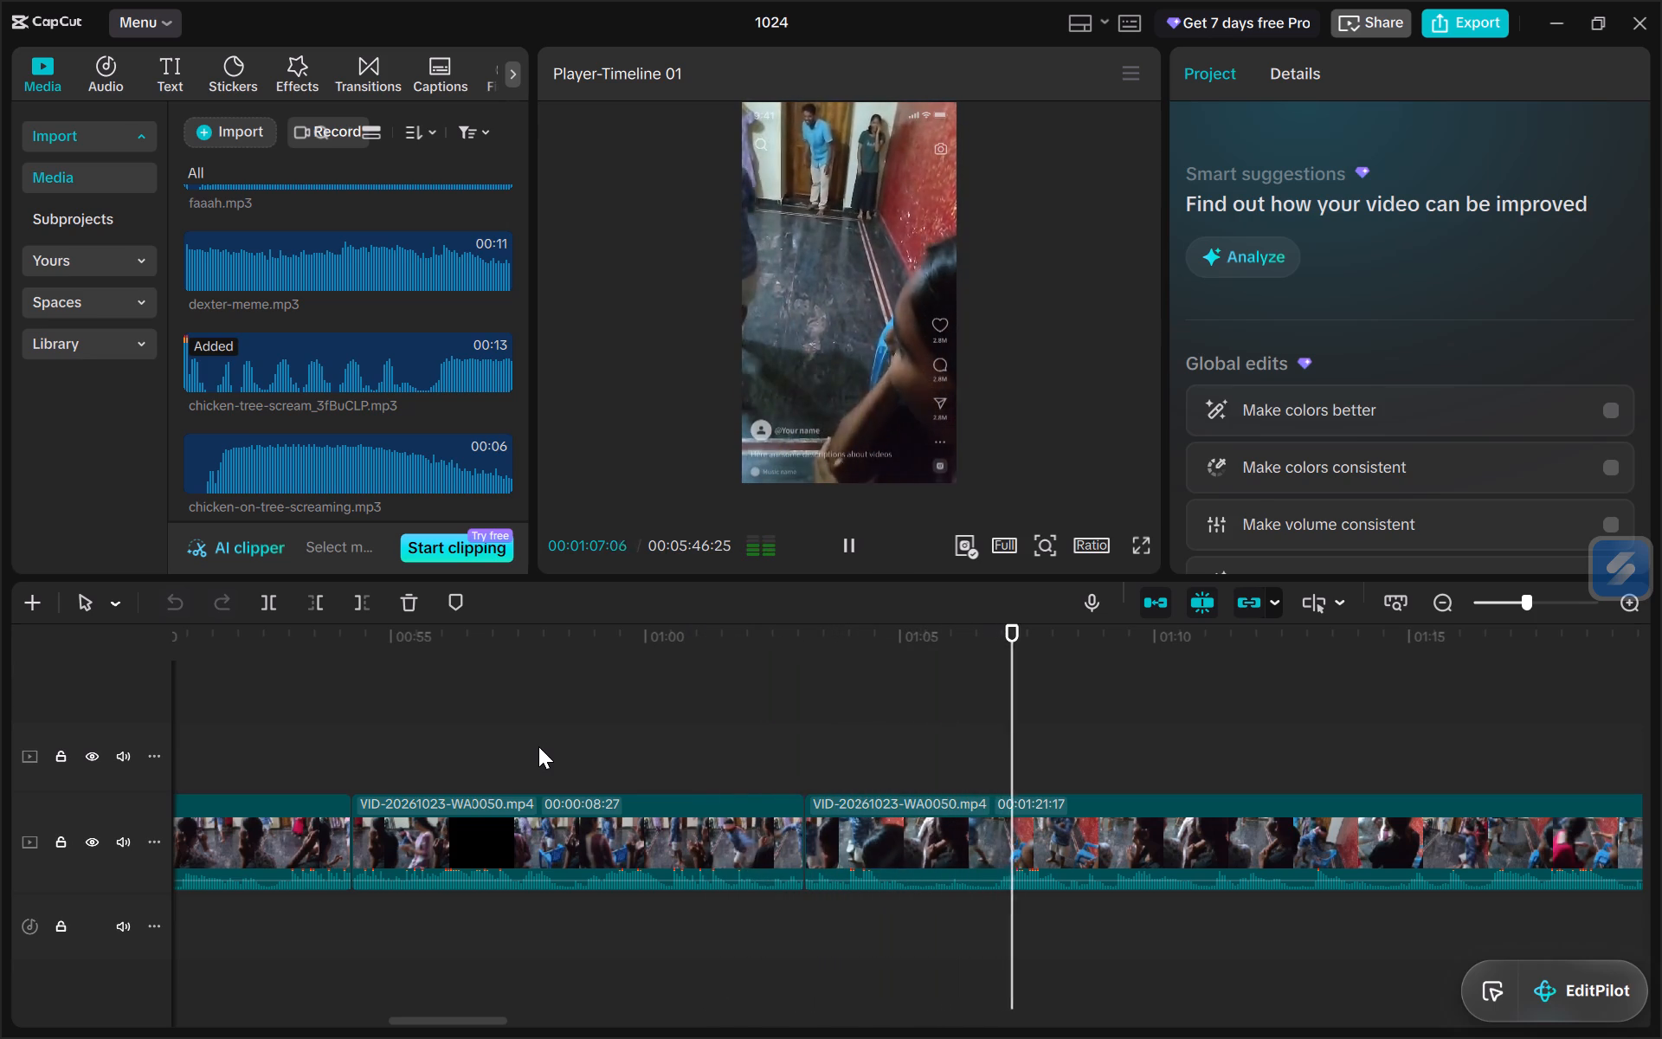
pyautogui.click(538, 746)
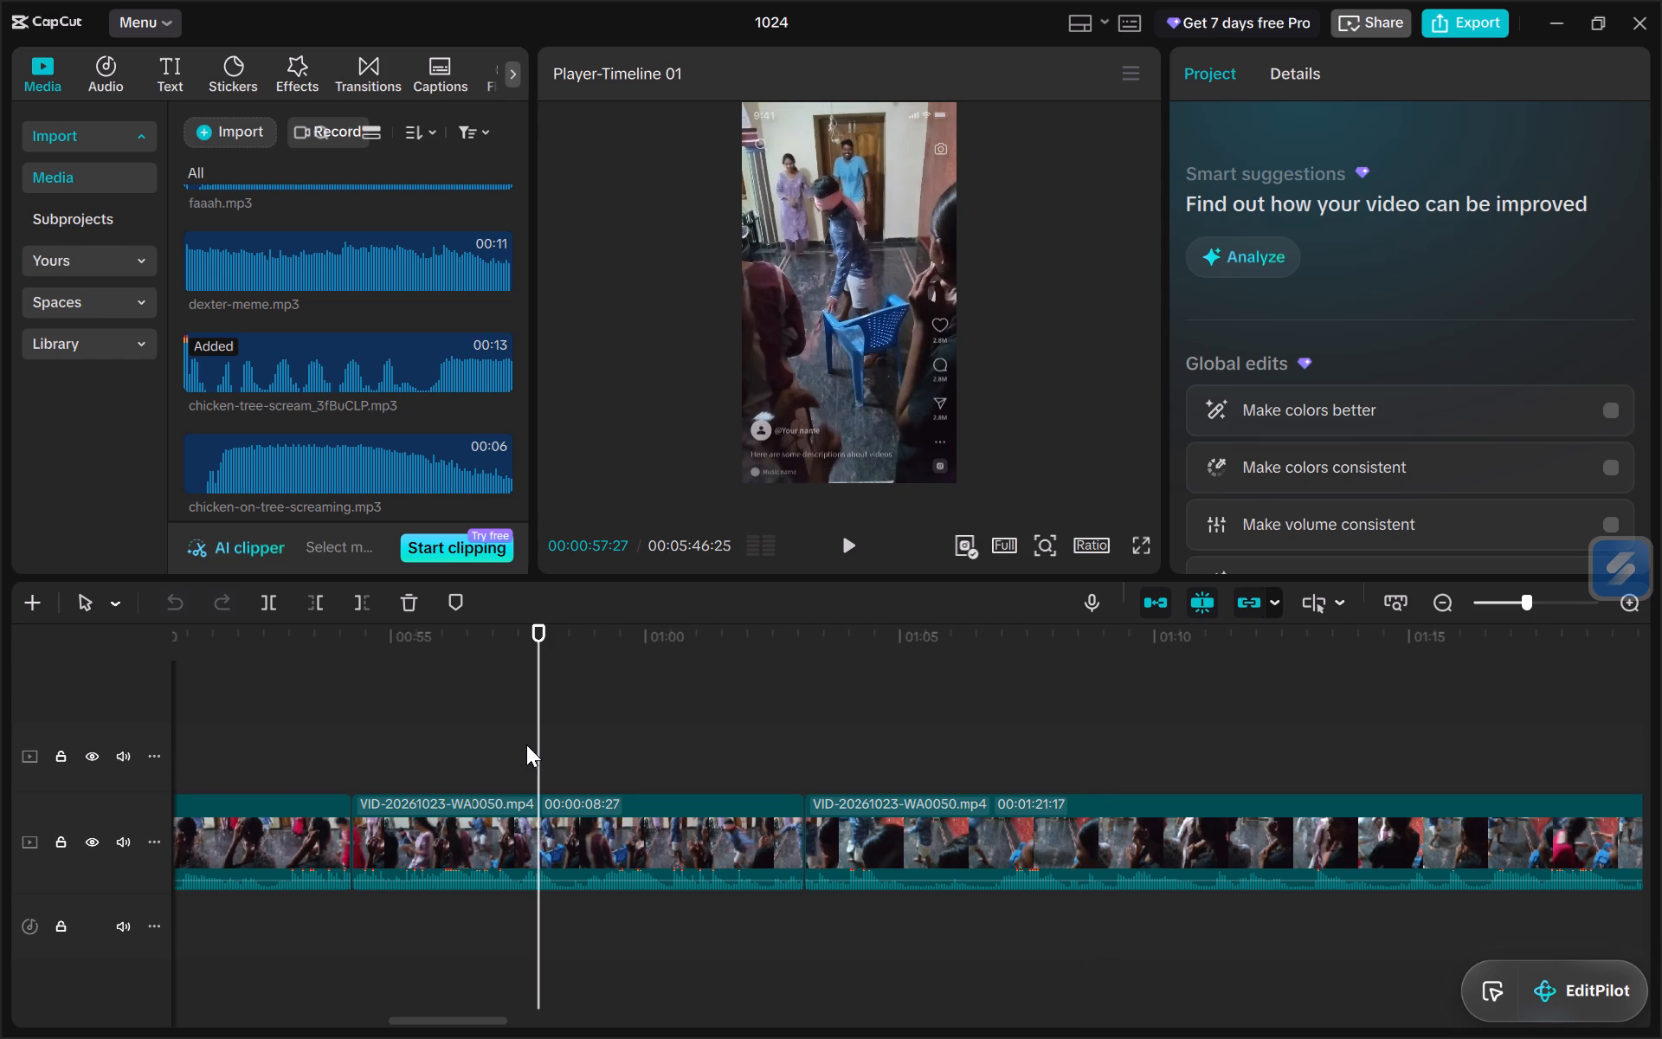
pyautogui.click(510, 744)
pyautogui.press('space')
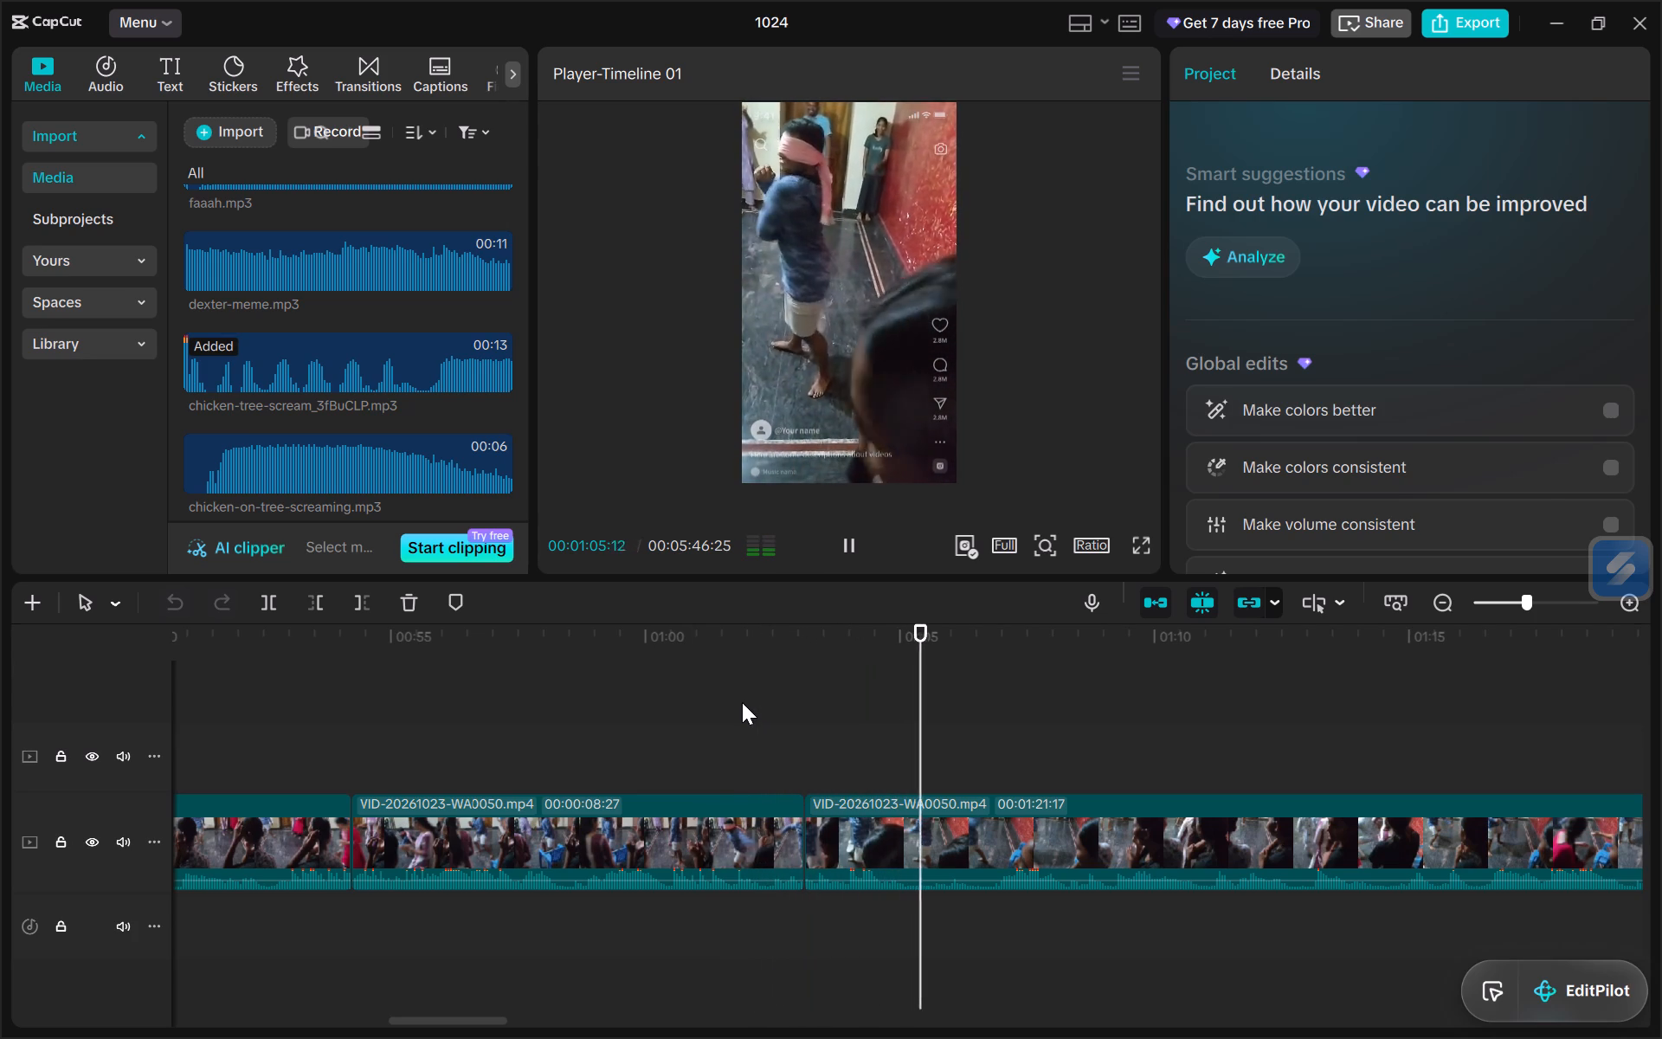
pyautogui.press('space')
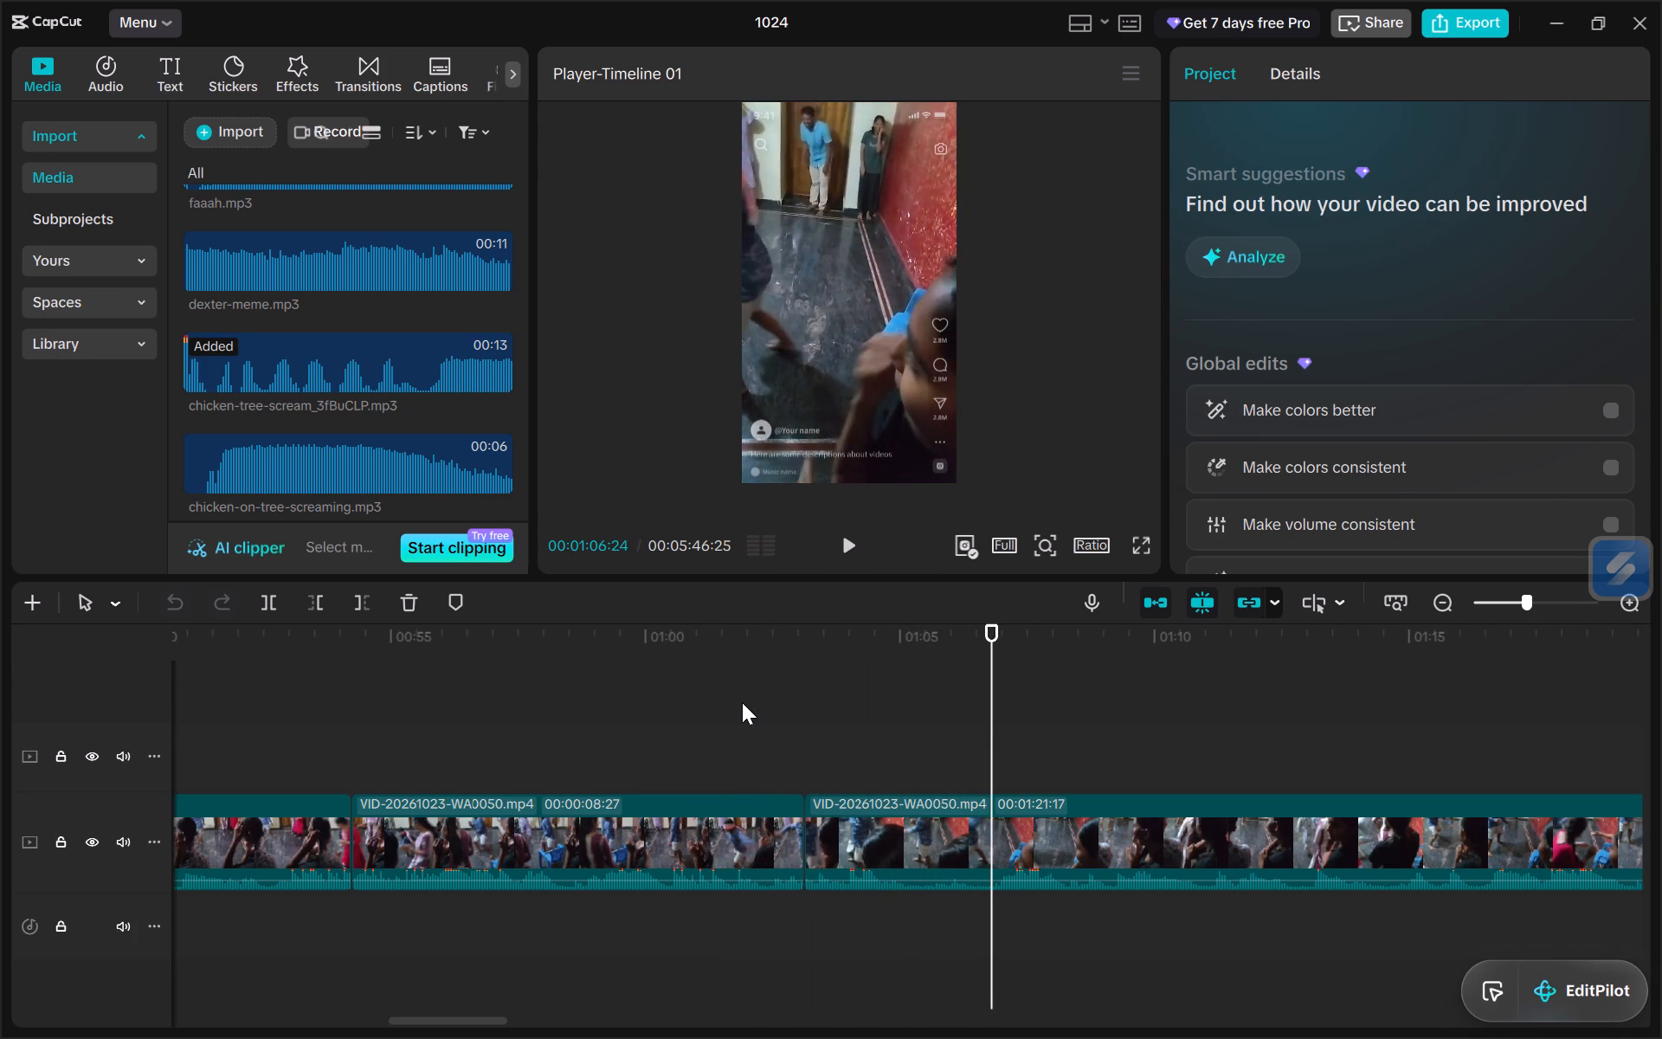
pyautogui.press('space')
pyautogui.press('space')
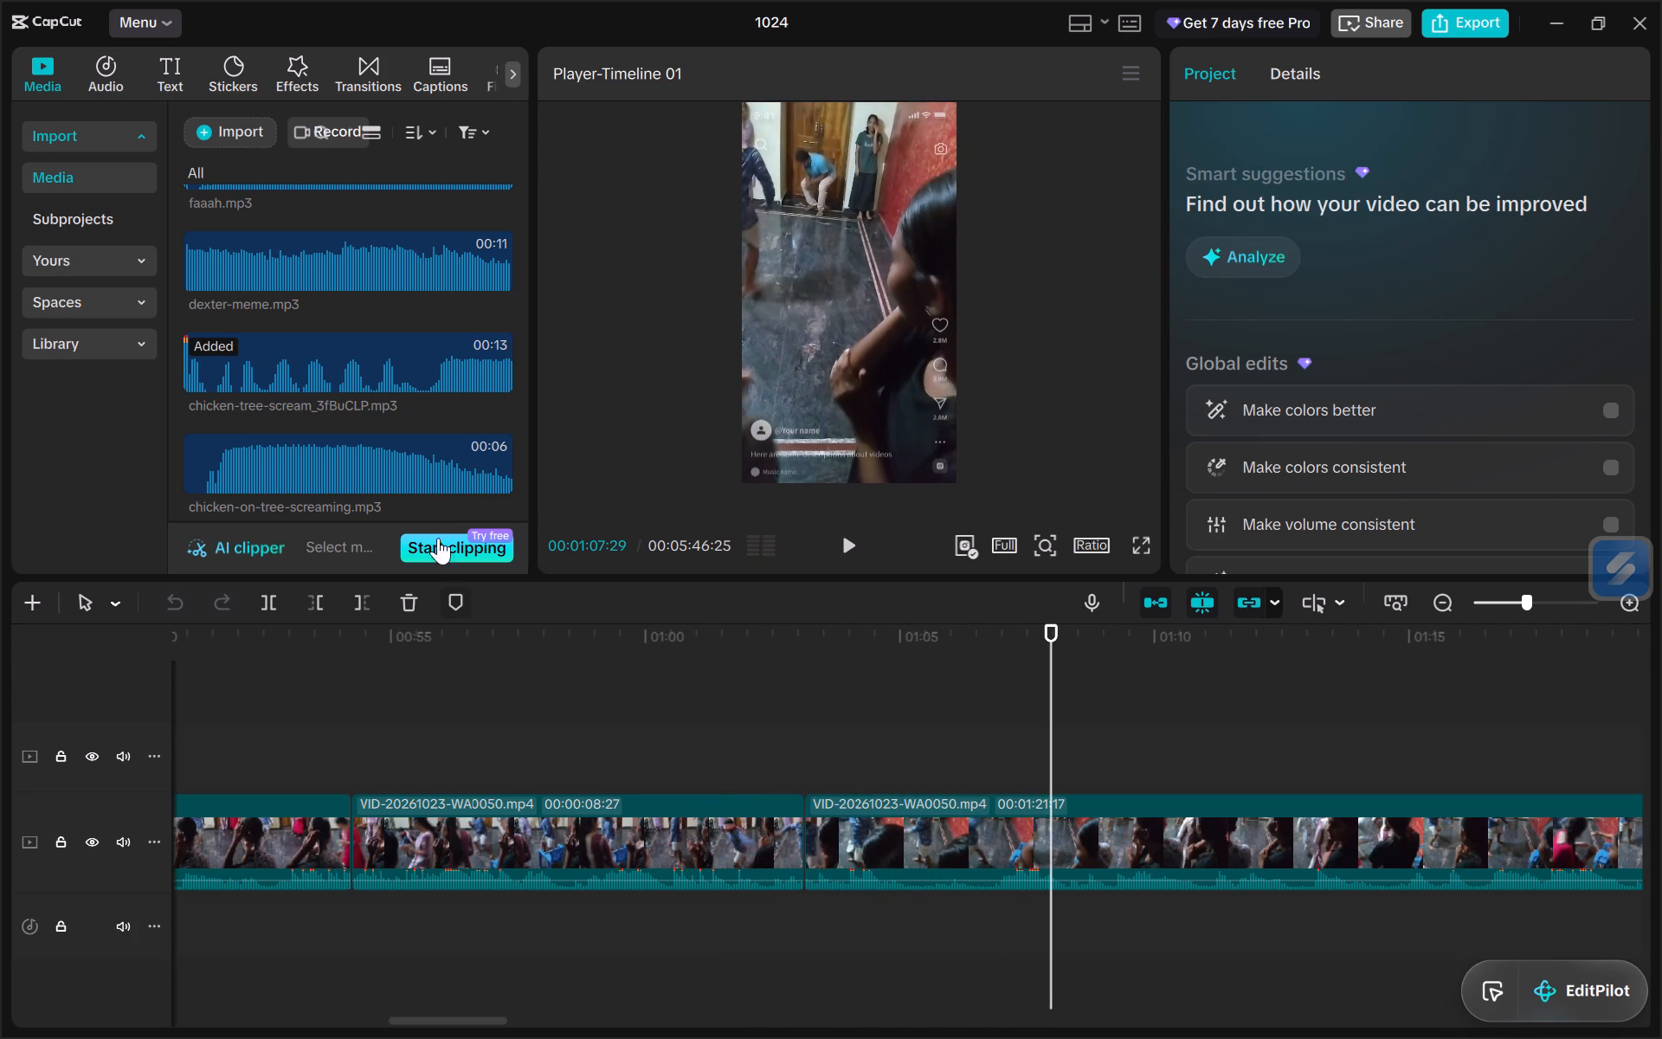
# Browse the imported reaction clips and preview several, from DV57hQNE9AU through DWA_PBrEqmt and DWBlWeekI20.
pyautogui.scroll(-5, 342, 388)
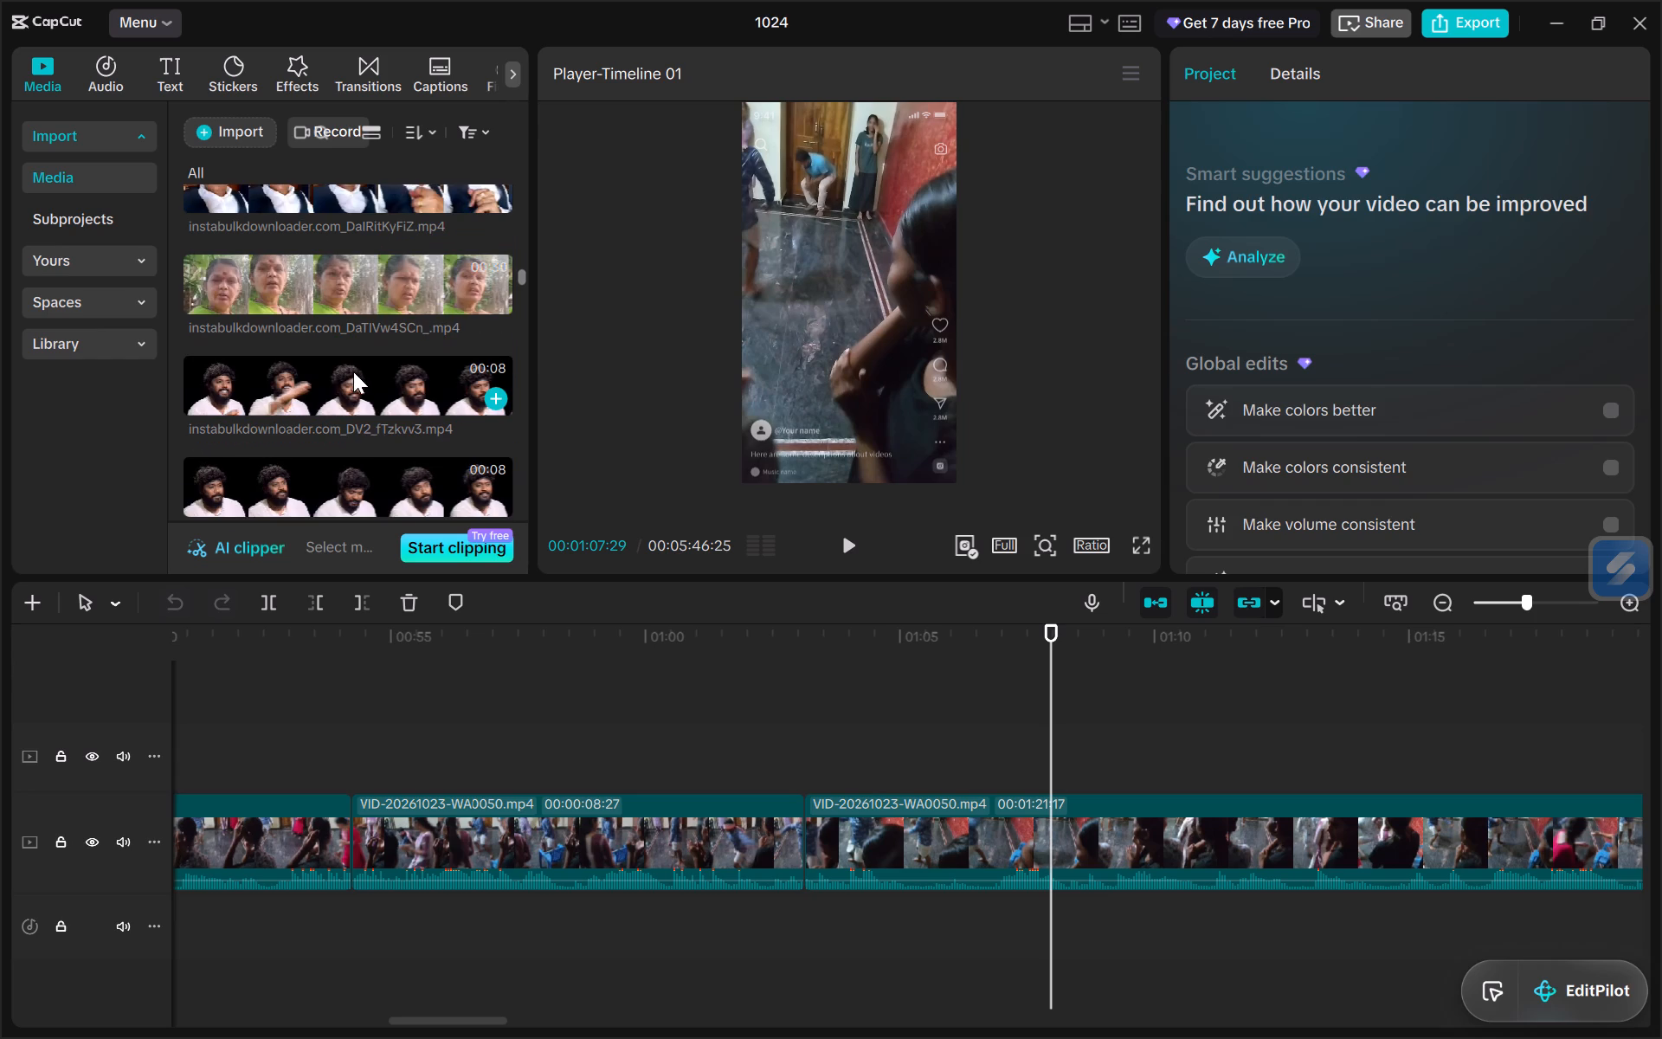
pyautogui.scroll(-10, 353, 373)
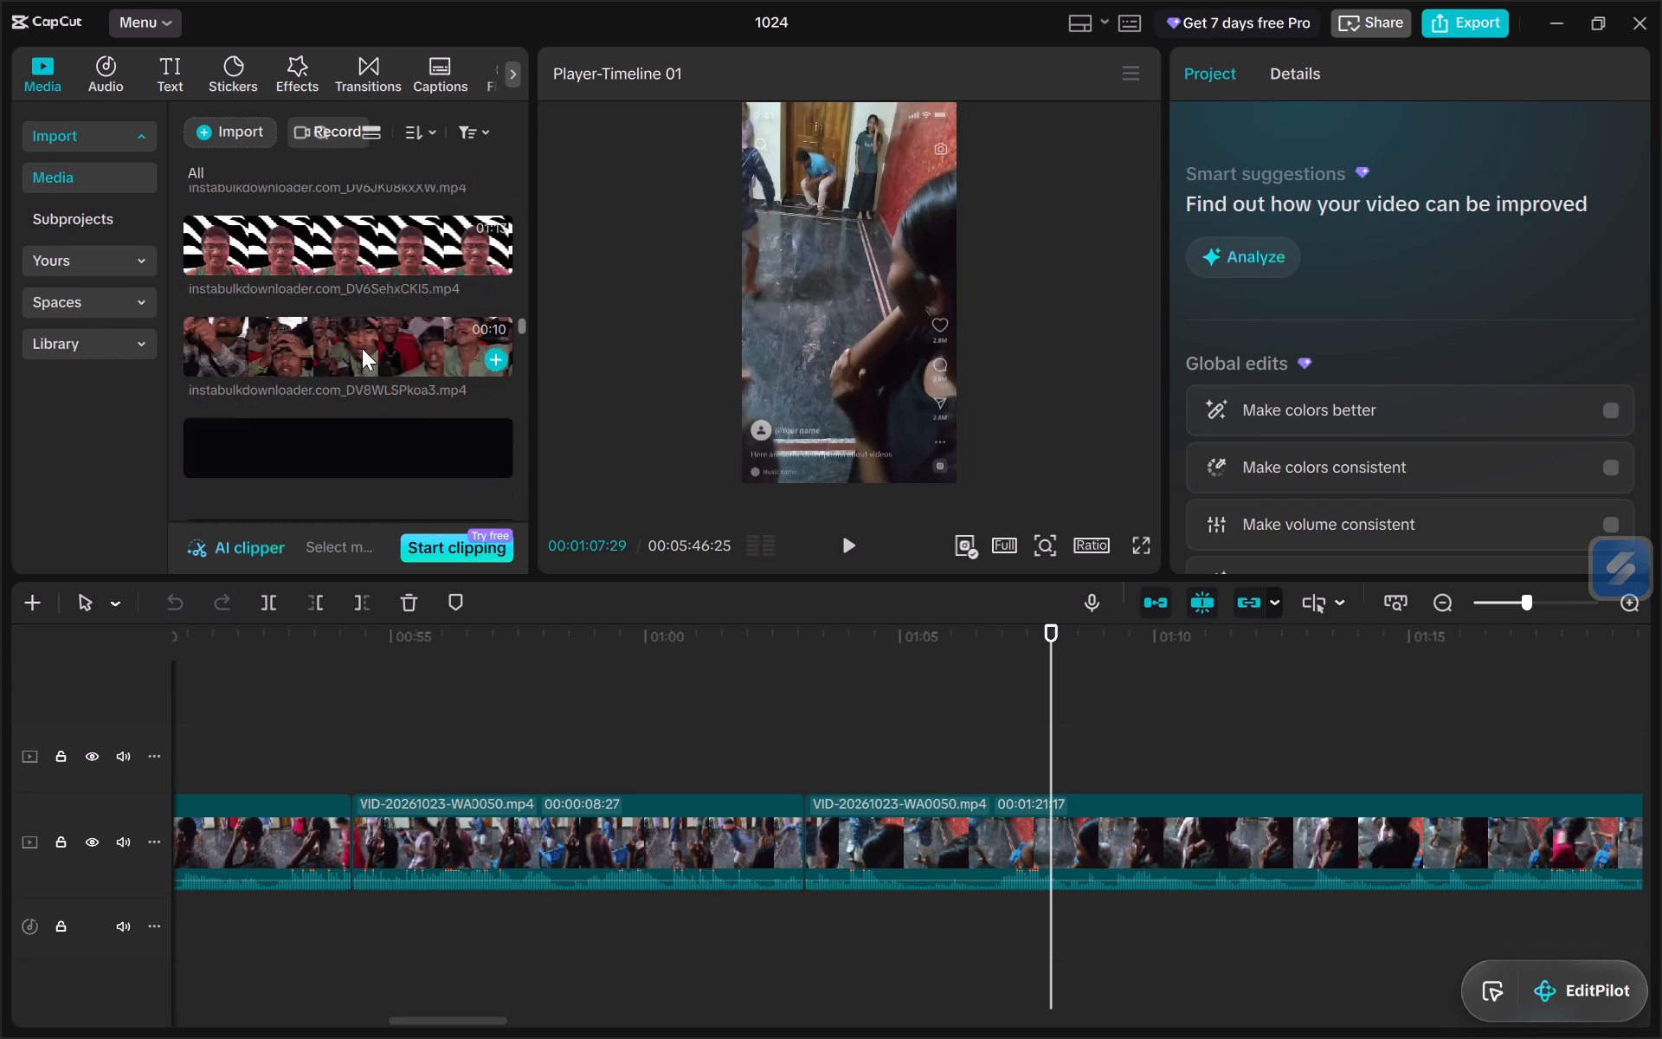
pyautogui.scroll(-1, 362, 348)
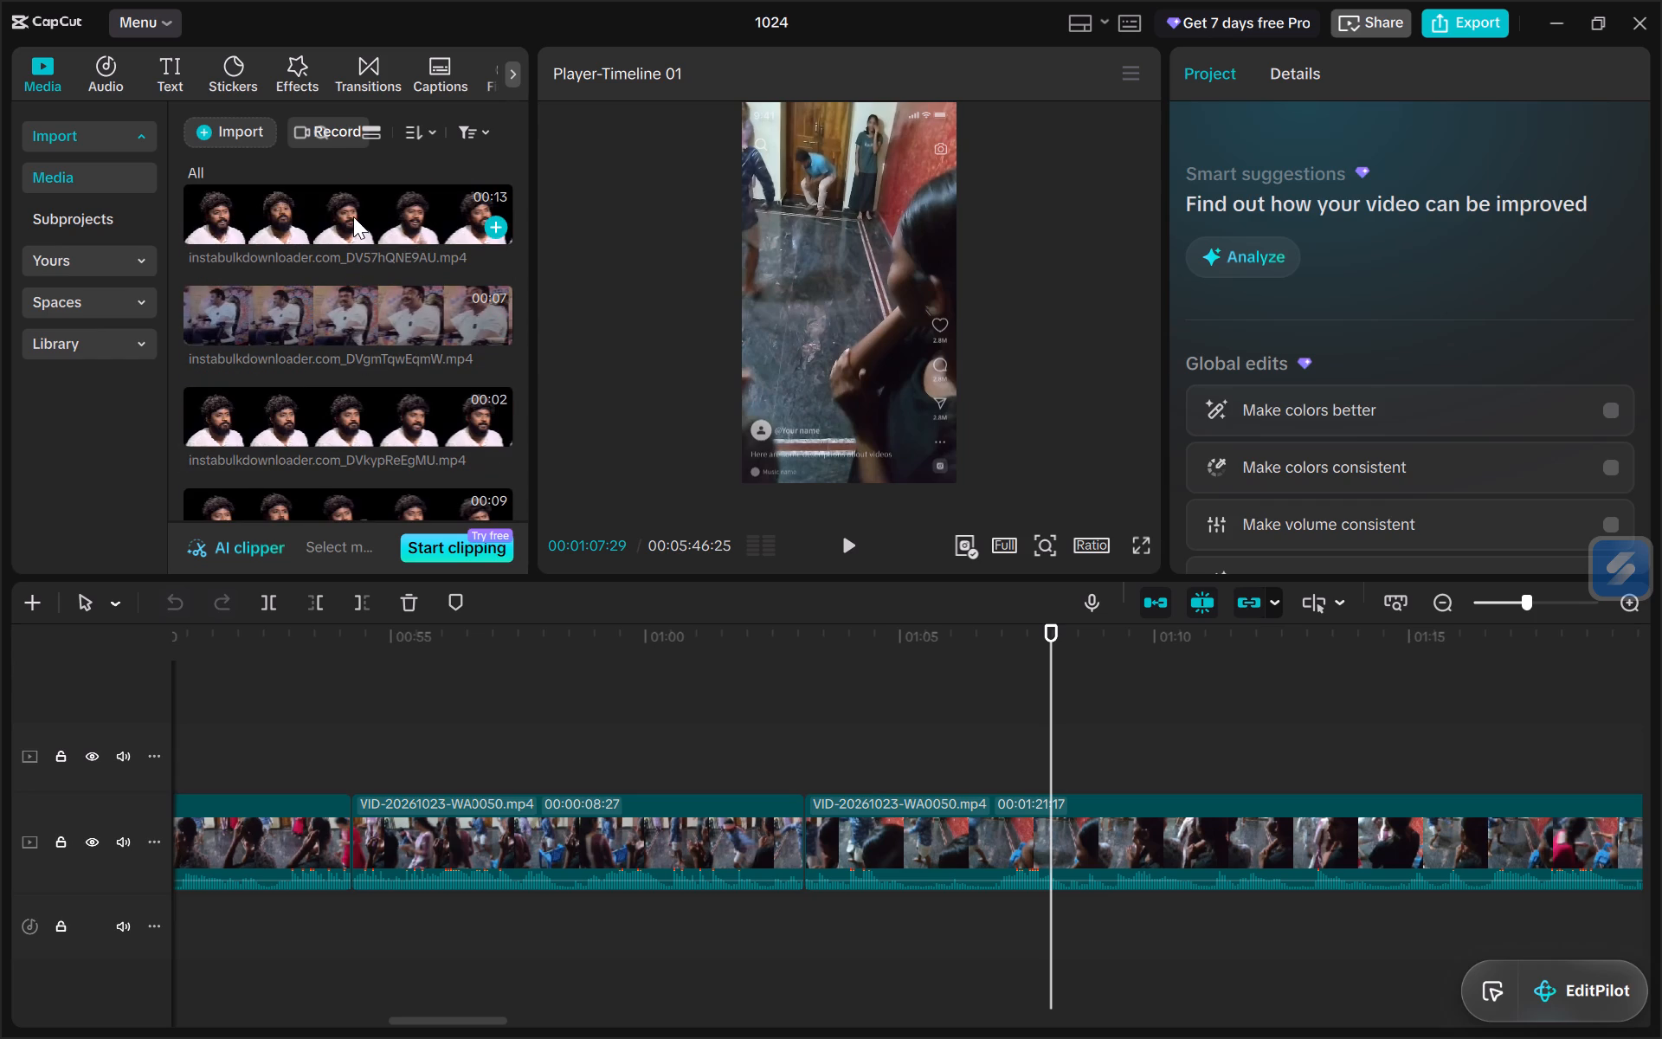
pyautogui.click(353, 216)
pyautogui.scroll(-2, 356, 215)
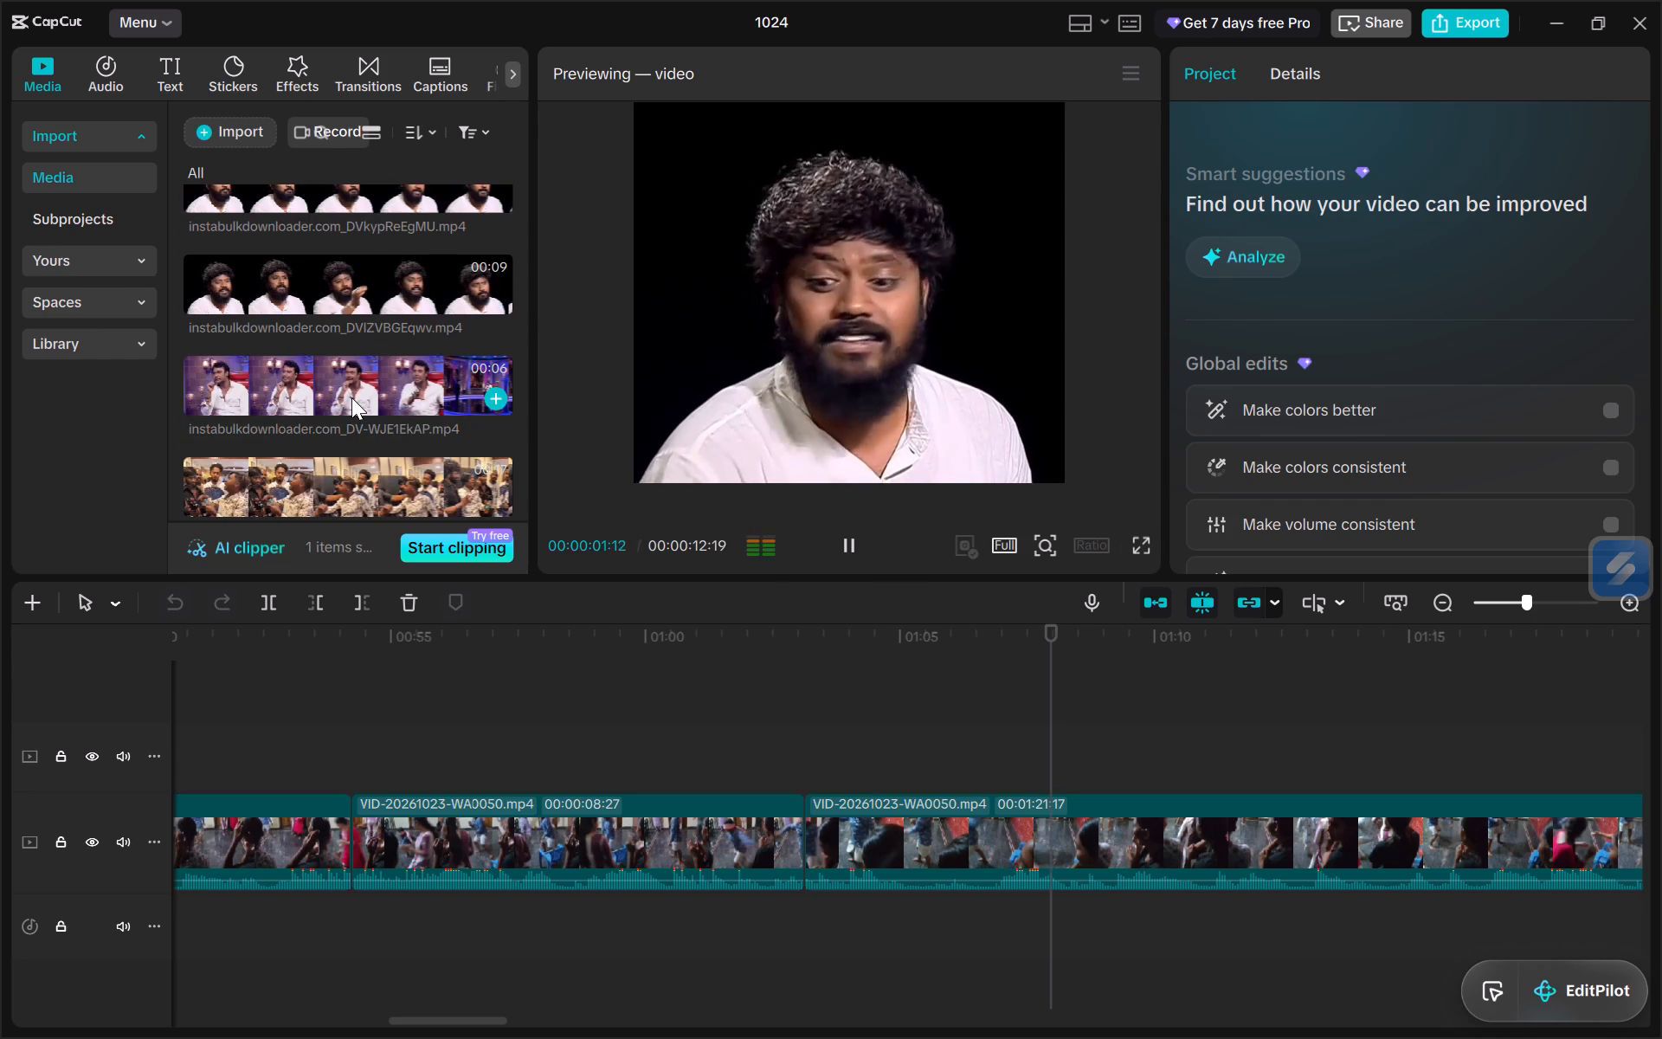
pyautogui.scroll(-1, 351, 397)
pyautogui.click(354, 268)
pyautogui.scroll(-1, 354, 268)
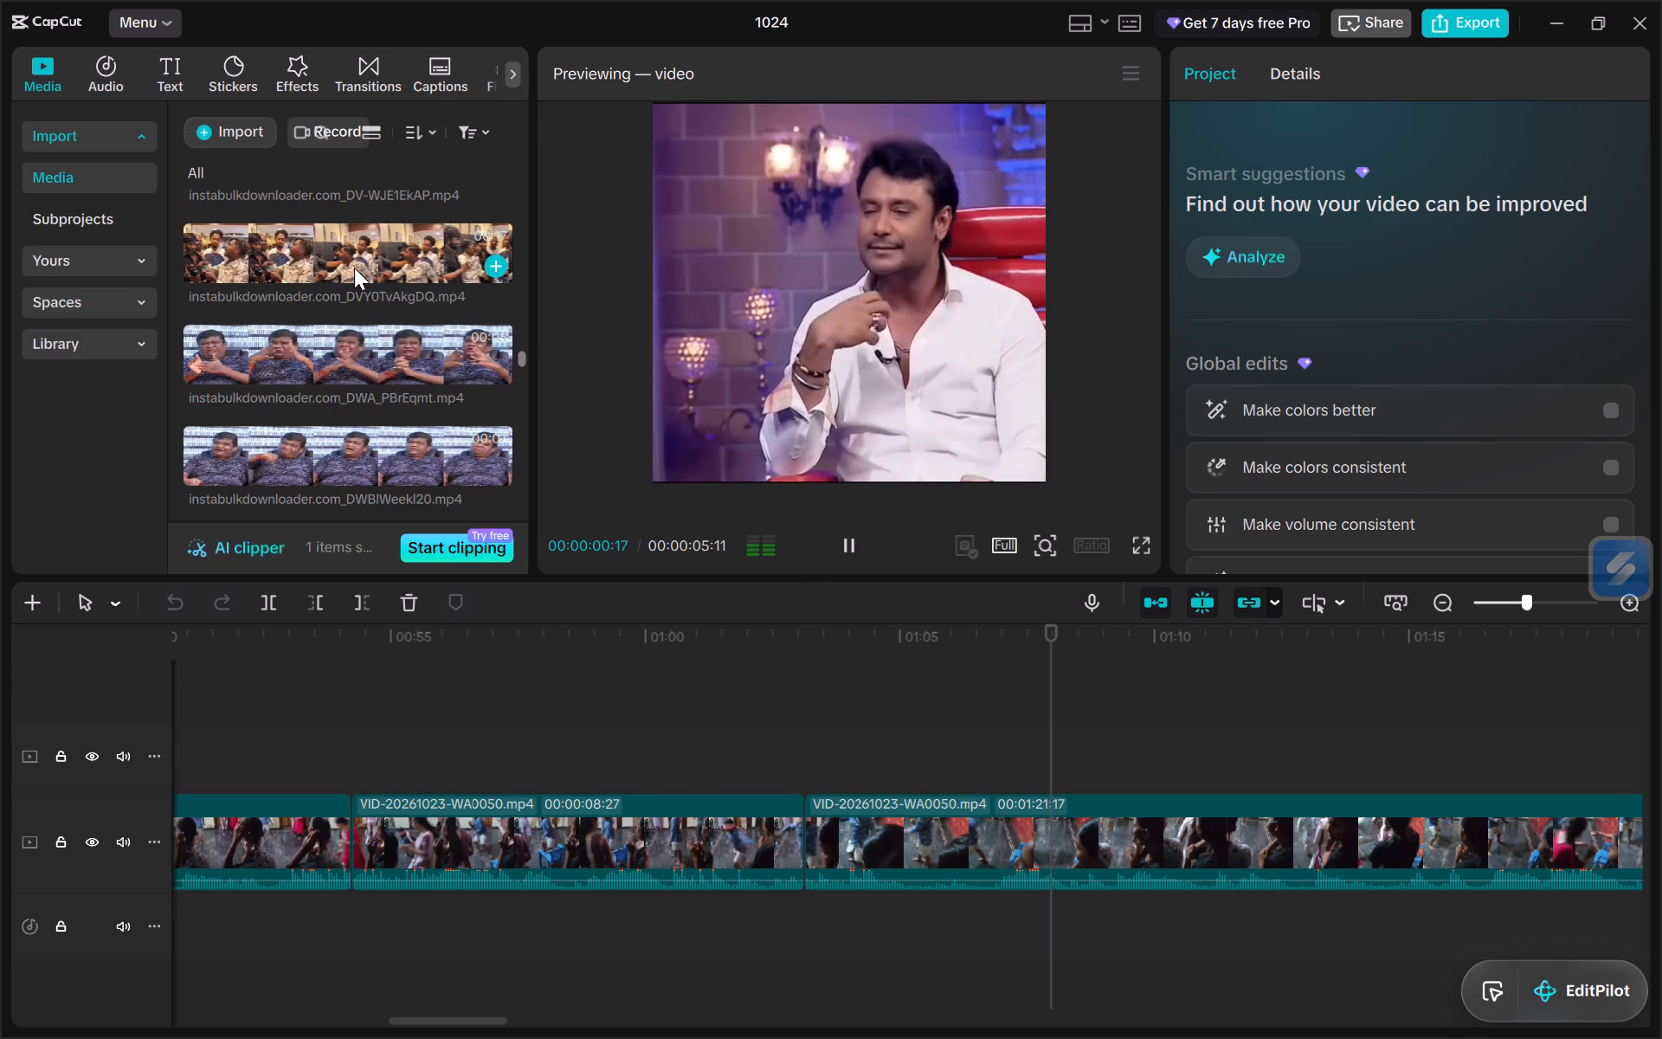
pyautogui.click(355, 267)
pyautogui.scroll(-1, 355, 263)
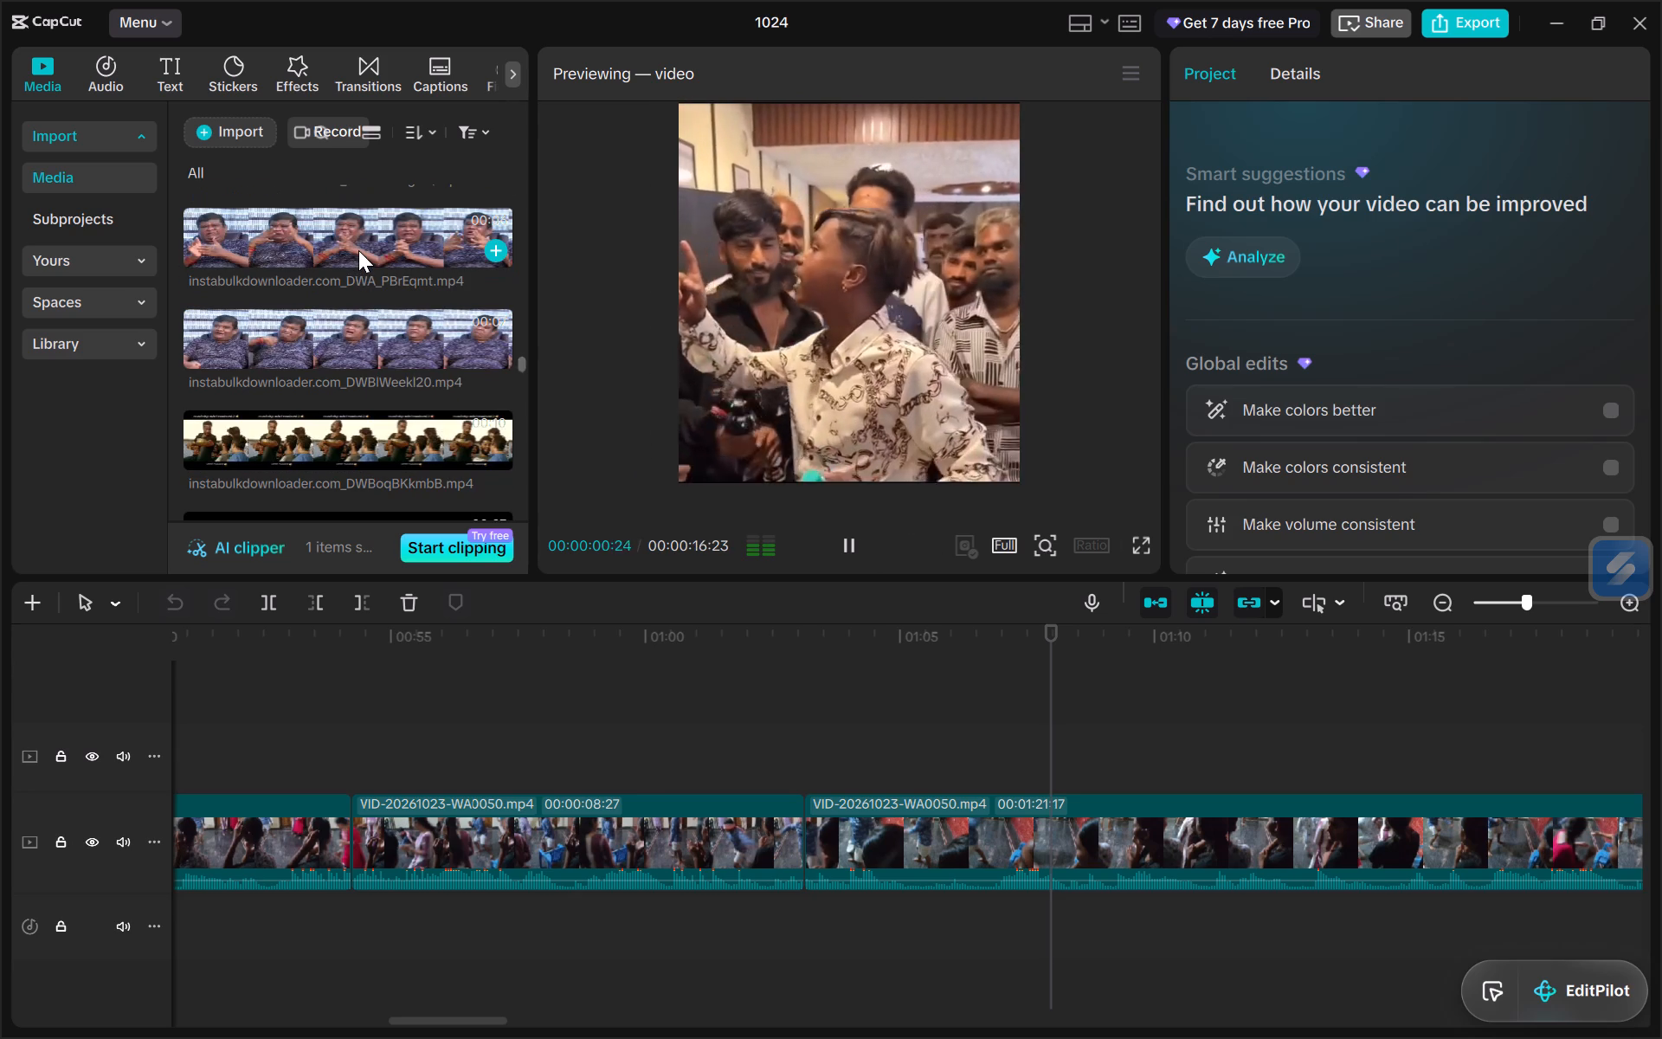
pyautogui.click(360, 248)
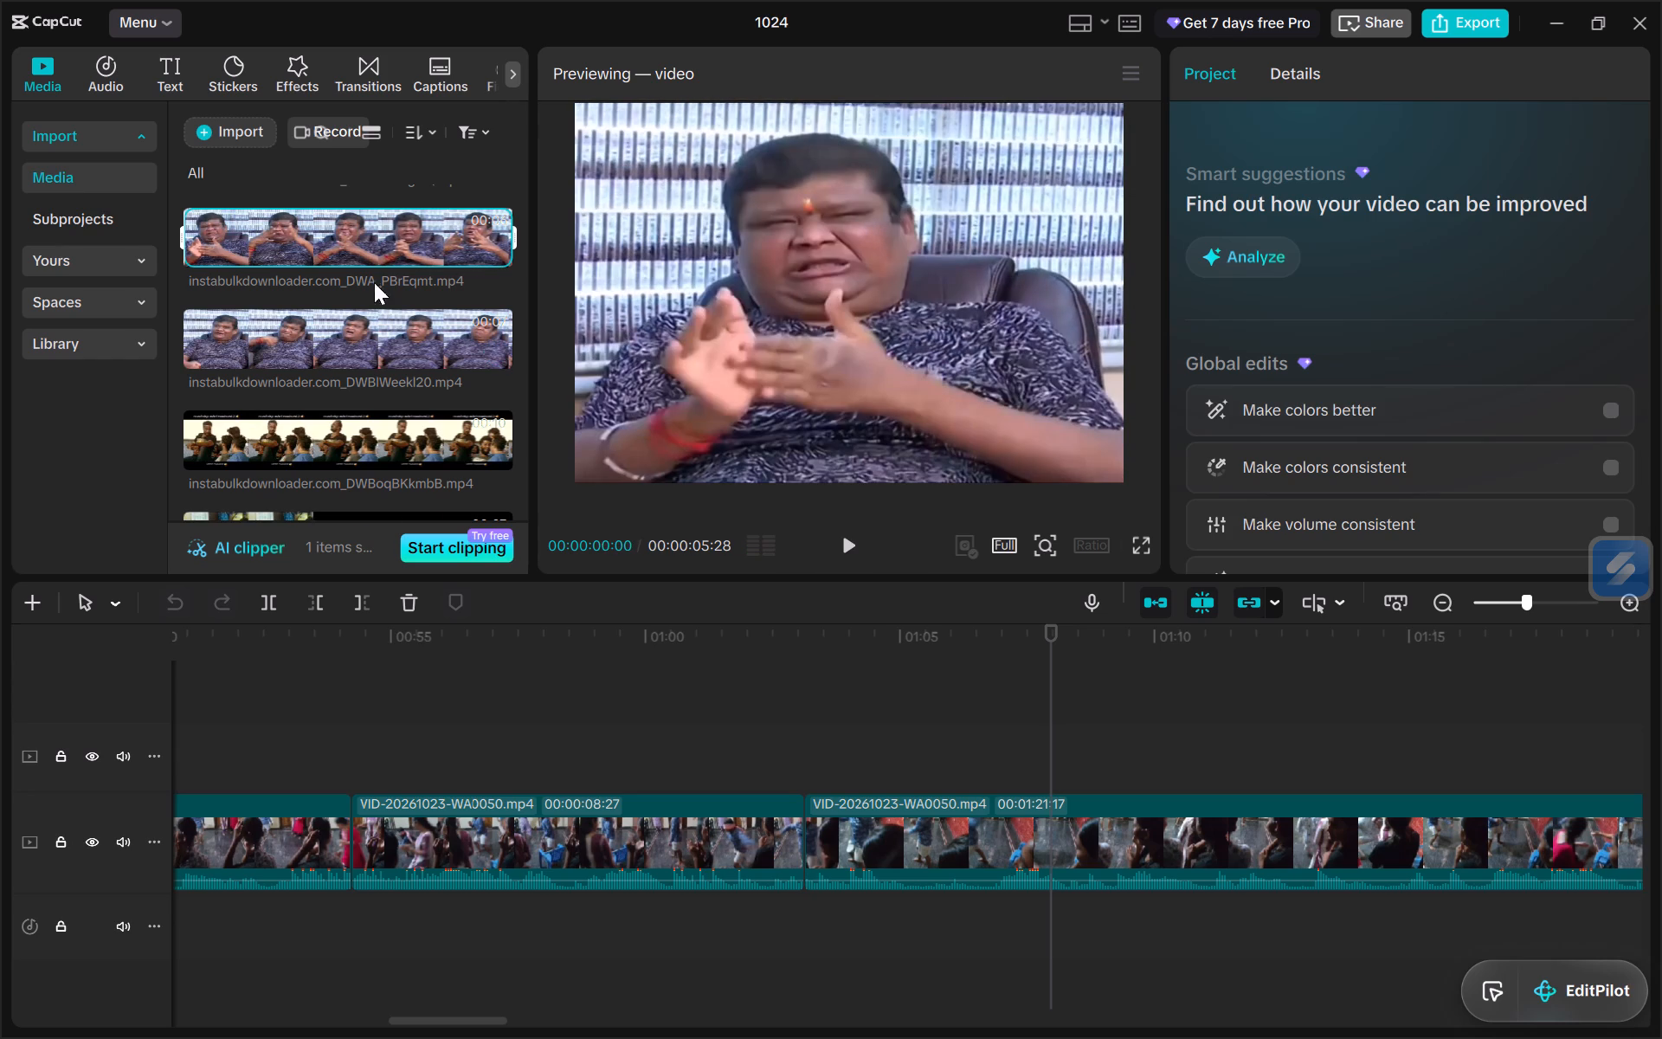
pyautogui.click(389, 339)
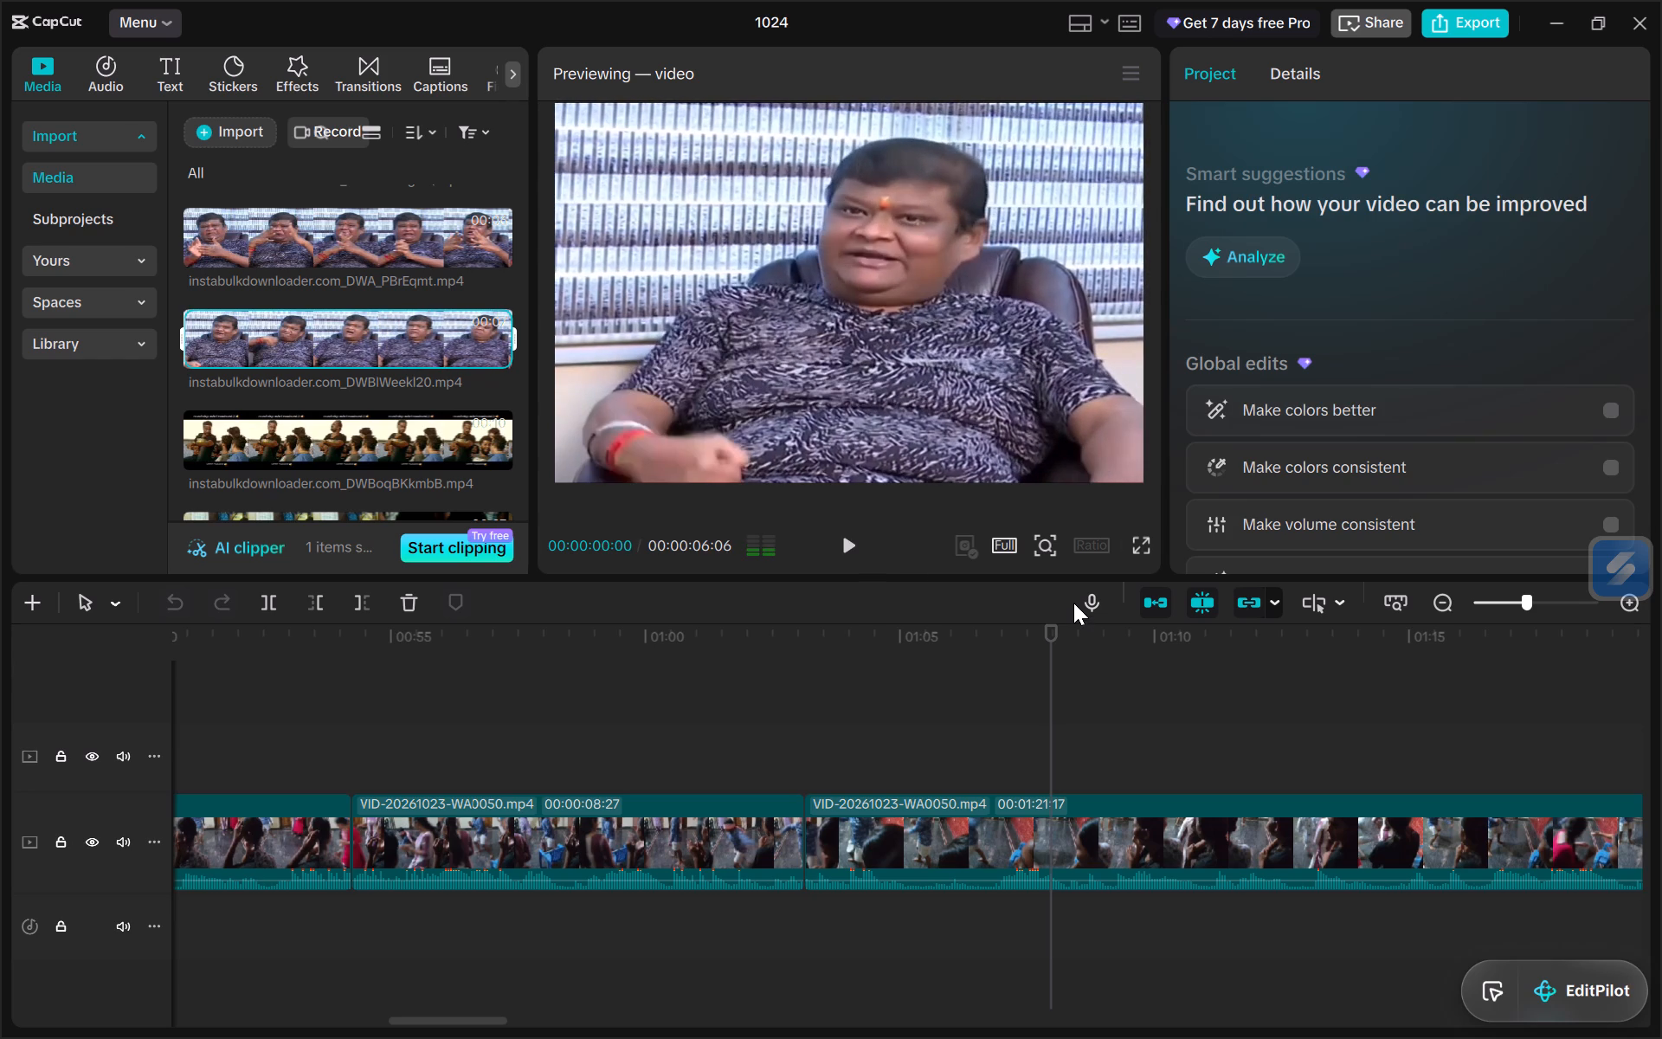
pyautogui.press('space')
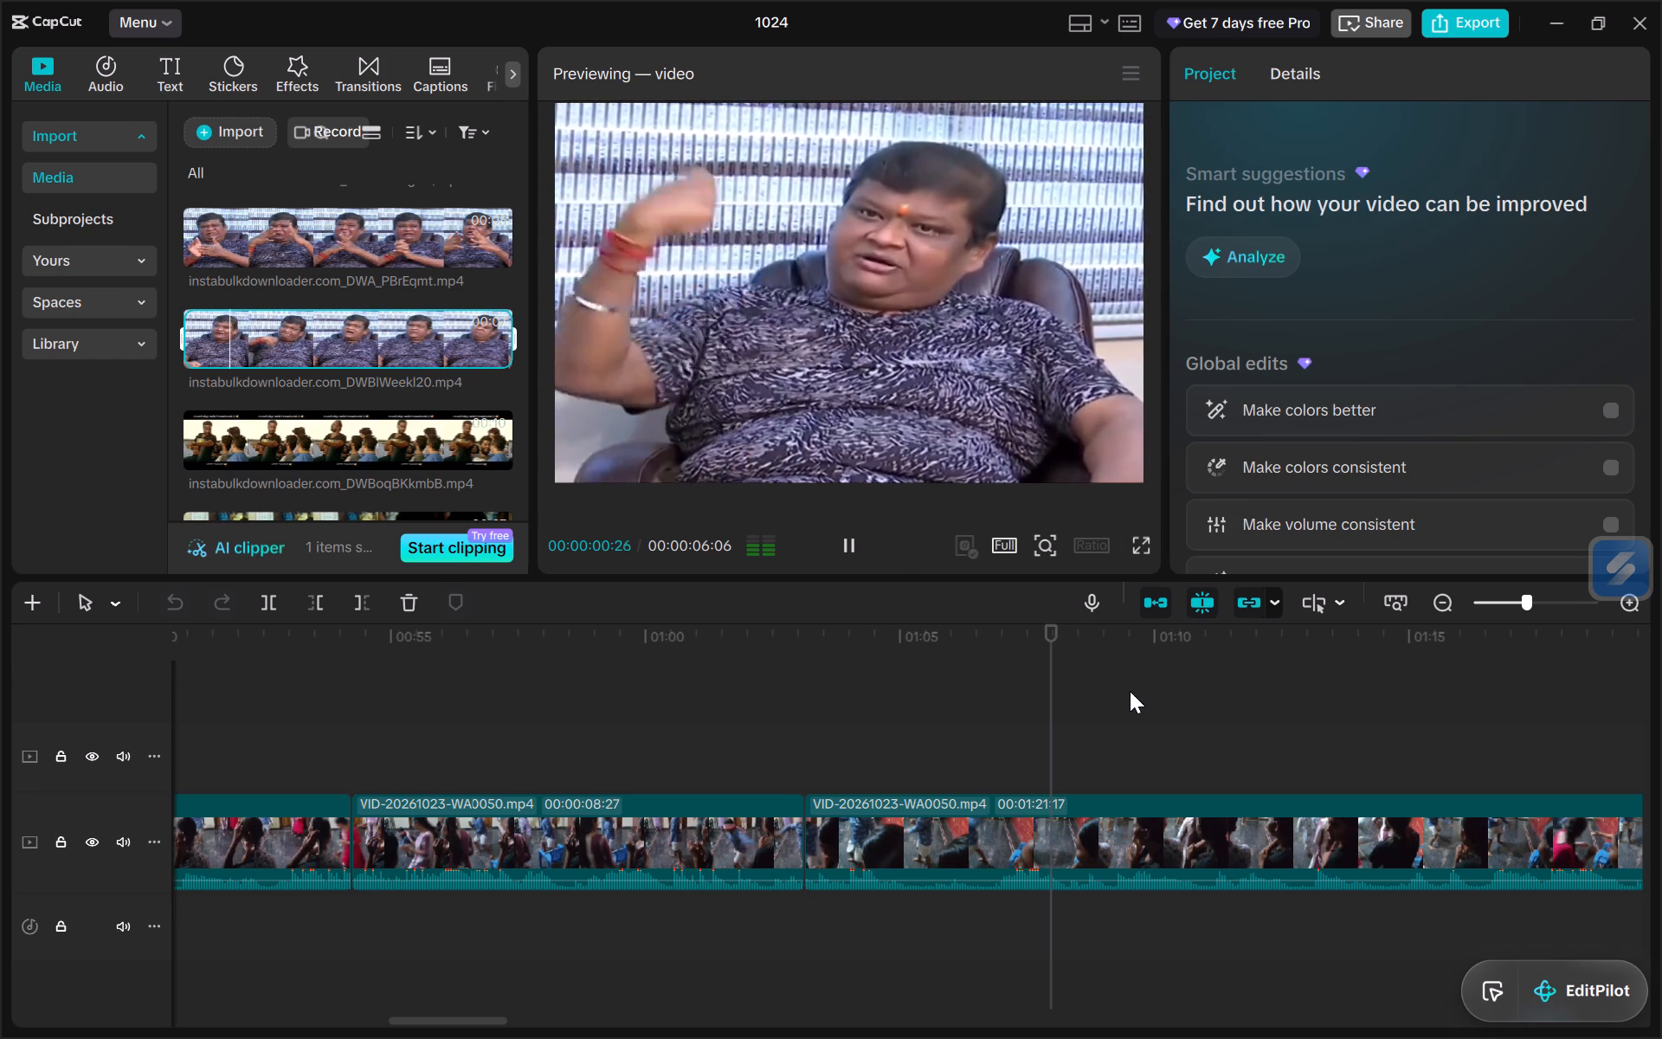
# Review the main-track footage from about 01:05 to 01:34:24.
pyautogui.click(905, 694)
pyautogui.press('space')
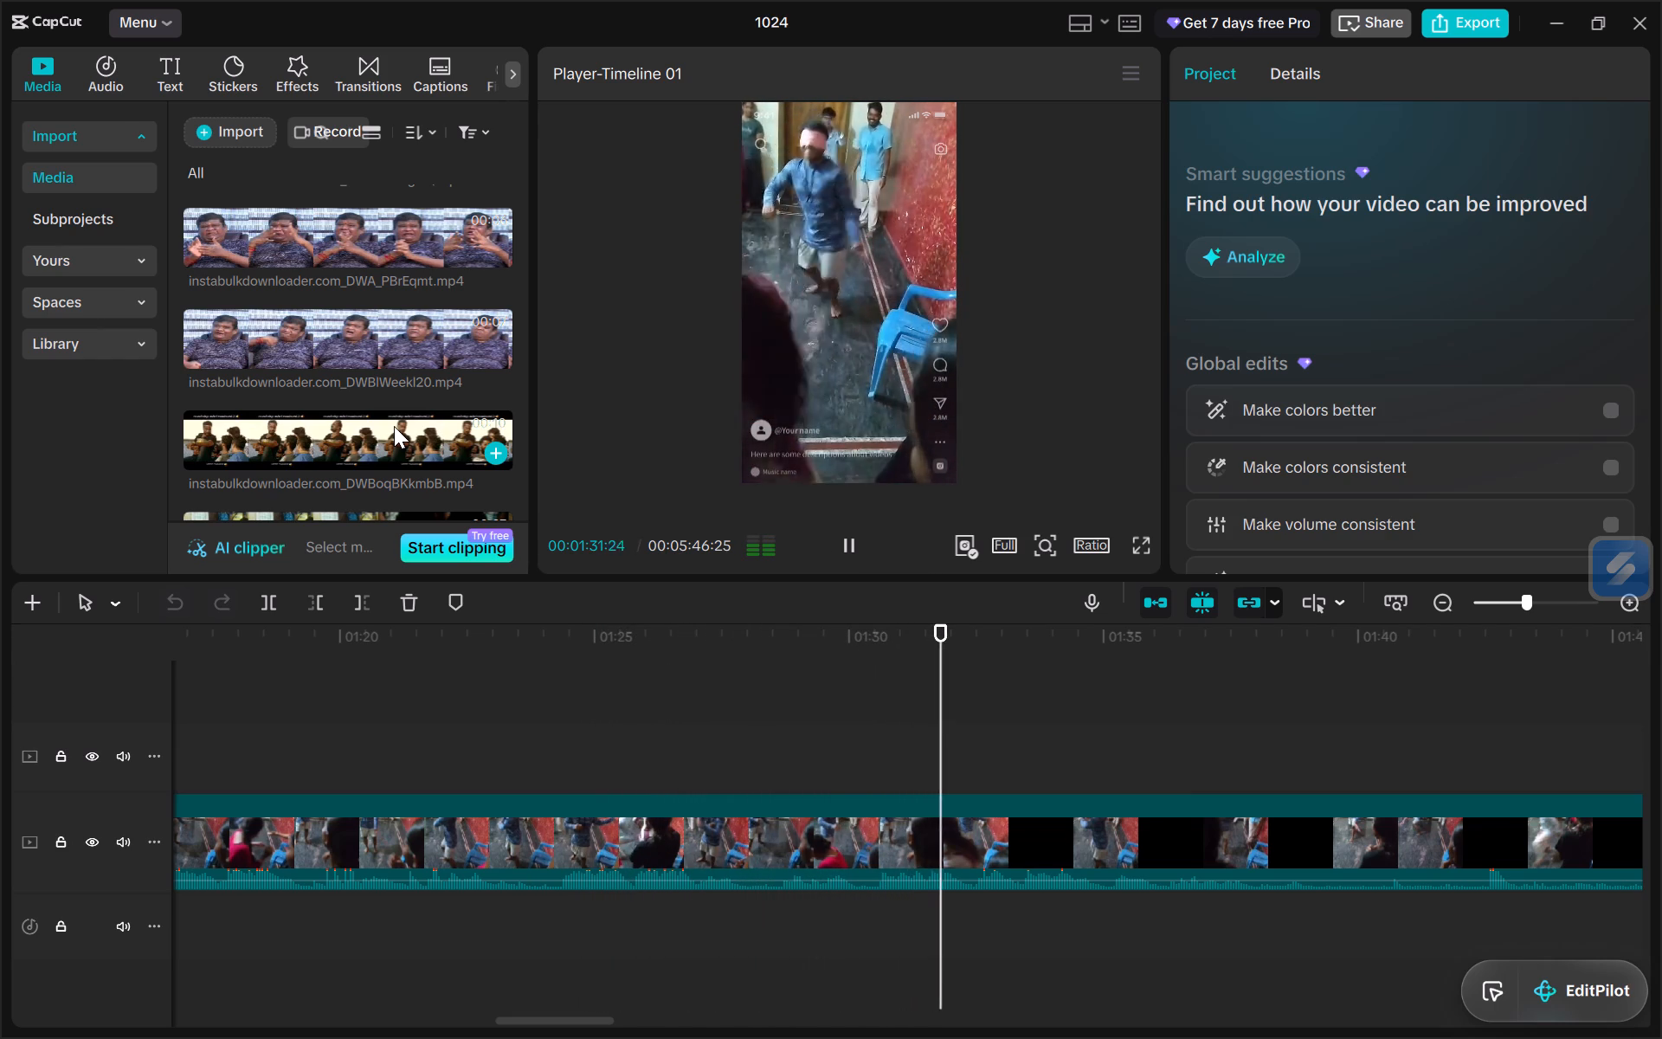
pyautogui.press('space')
pyautogui.press('space')
pyautogui.press('space')
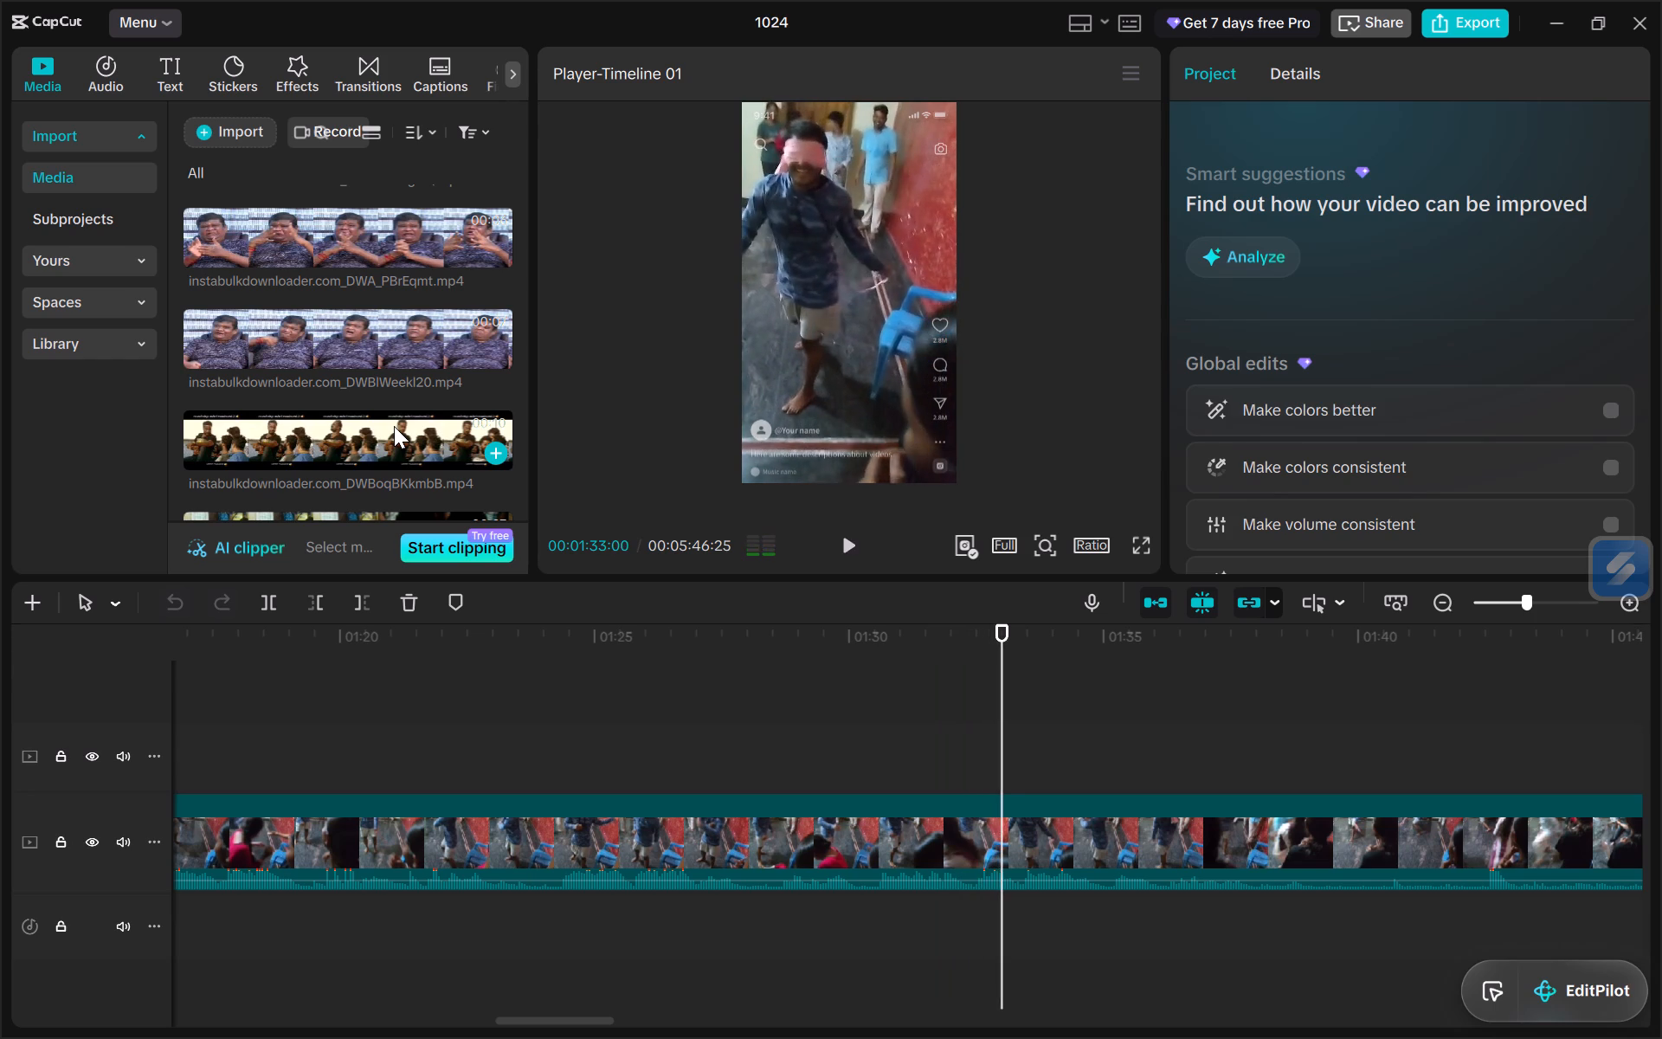
pyautogui.press('space')
pyautogui.press('space')
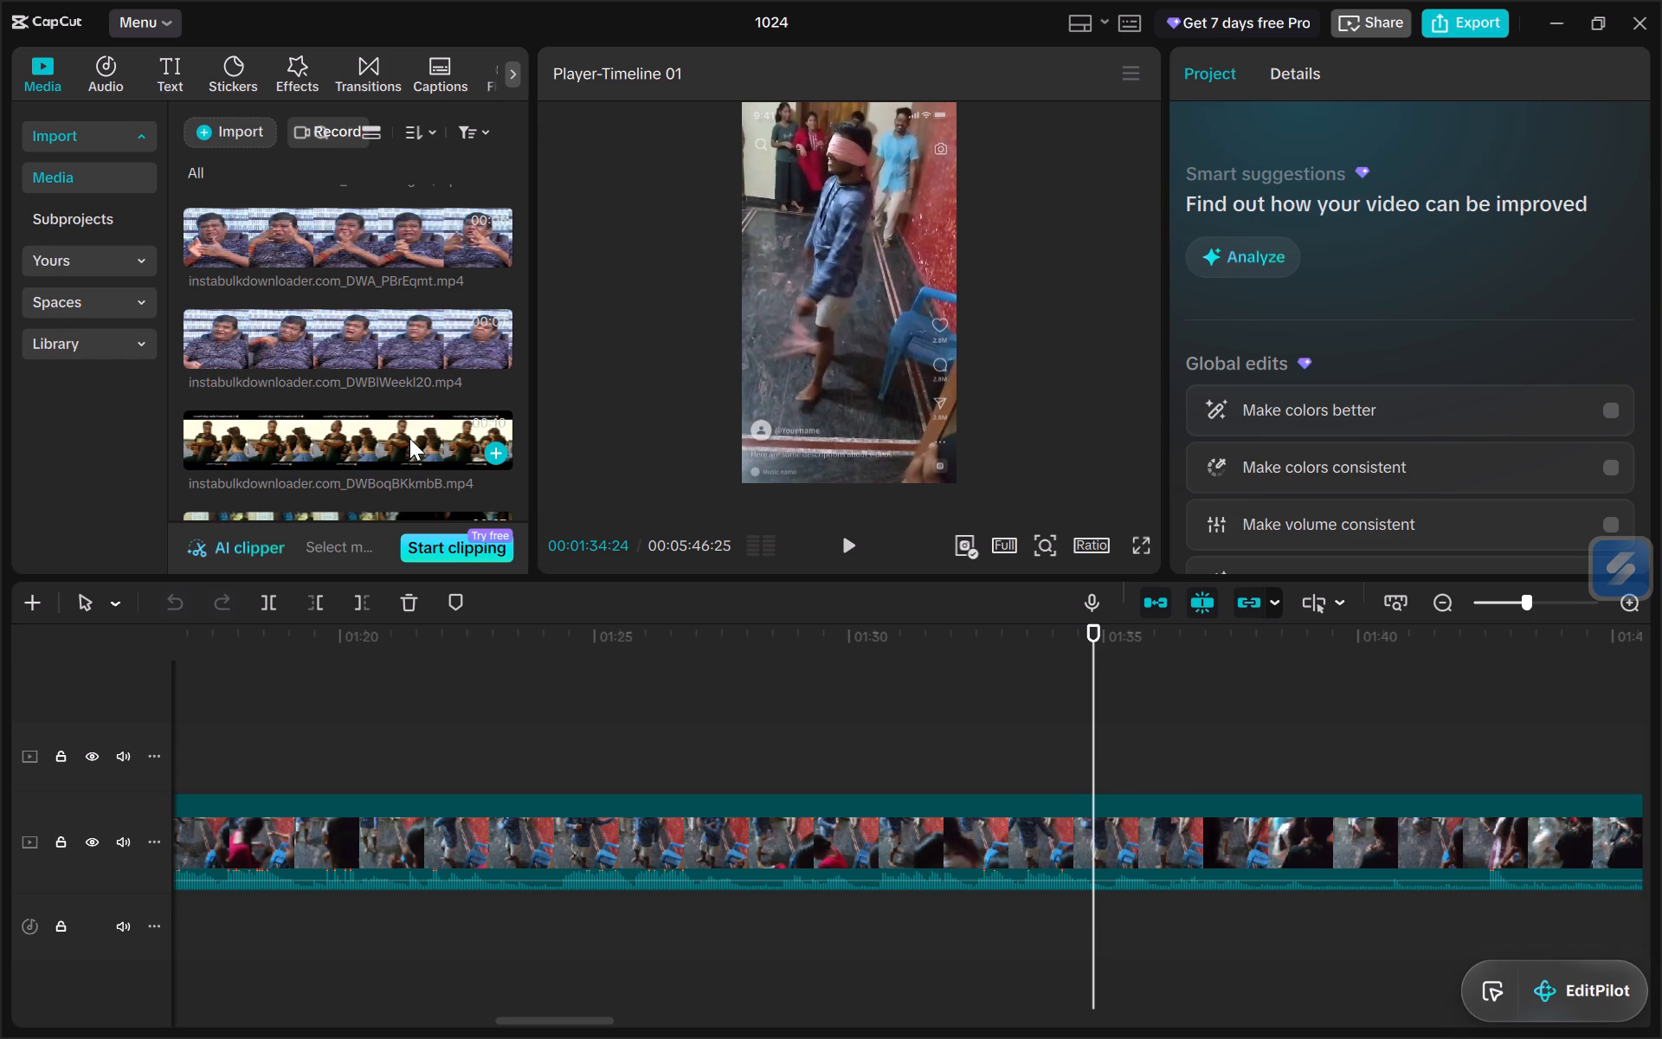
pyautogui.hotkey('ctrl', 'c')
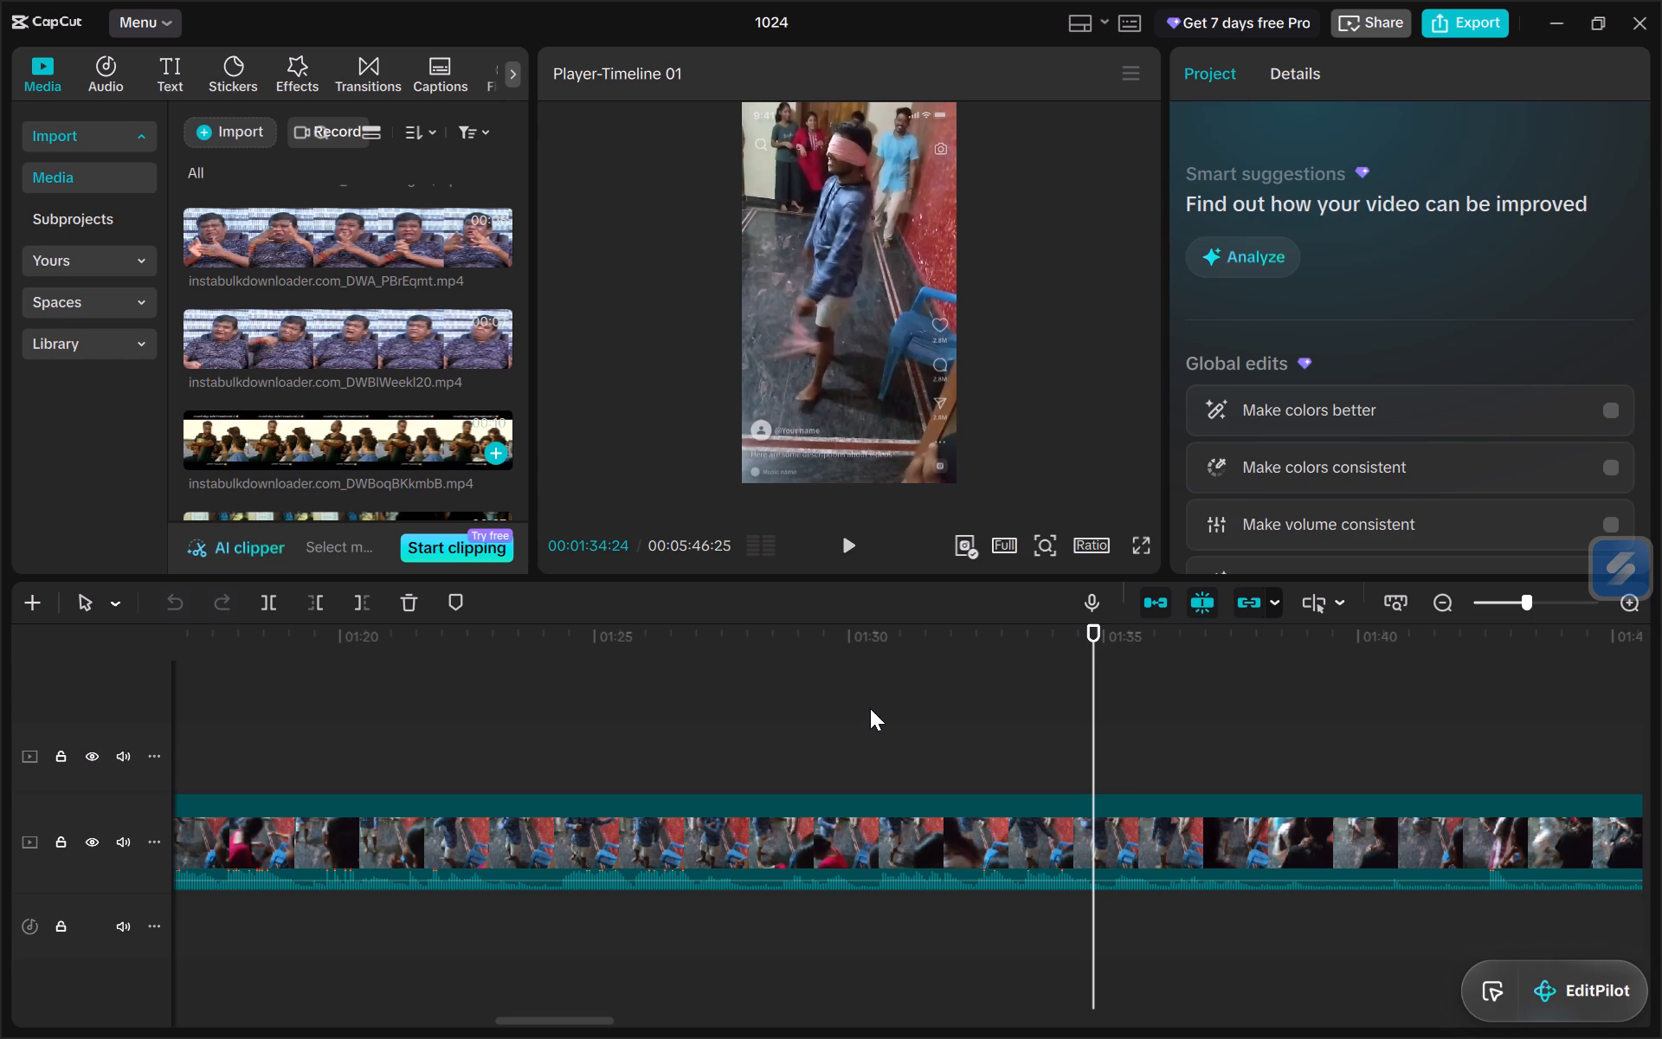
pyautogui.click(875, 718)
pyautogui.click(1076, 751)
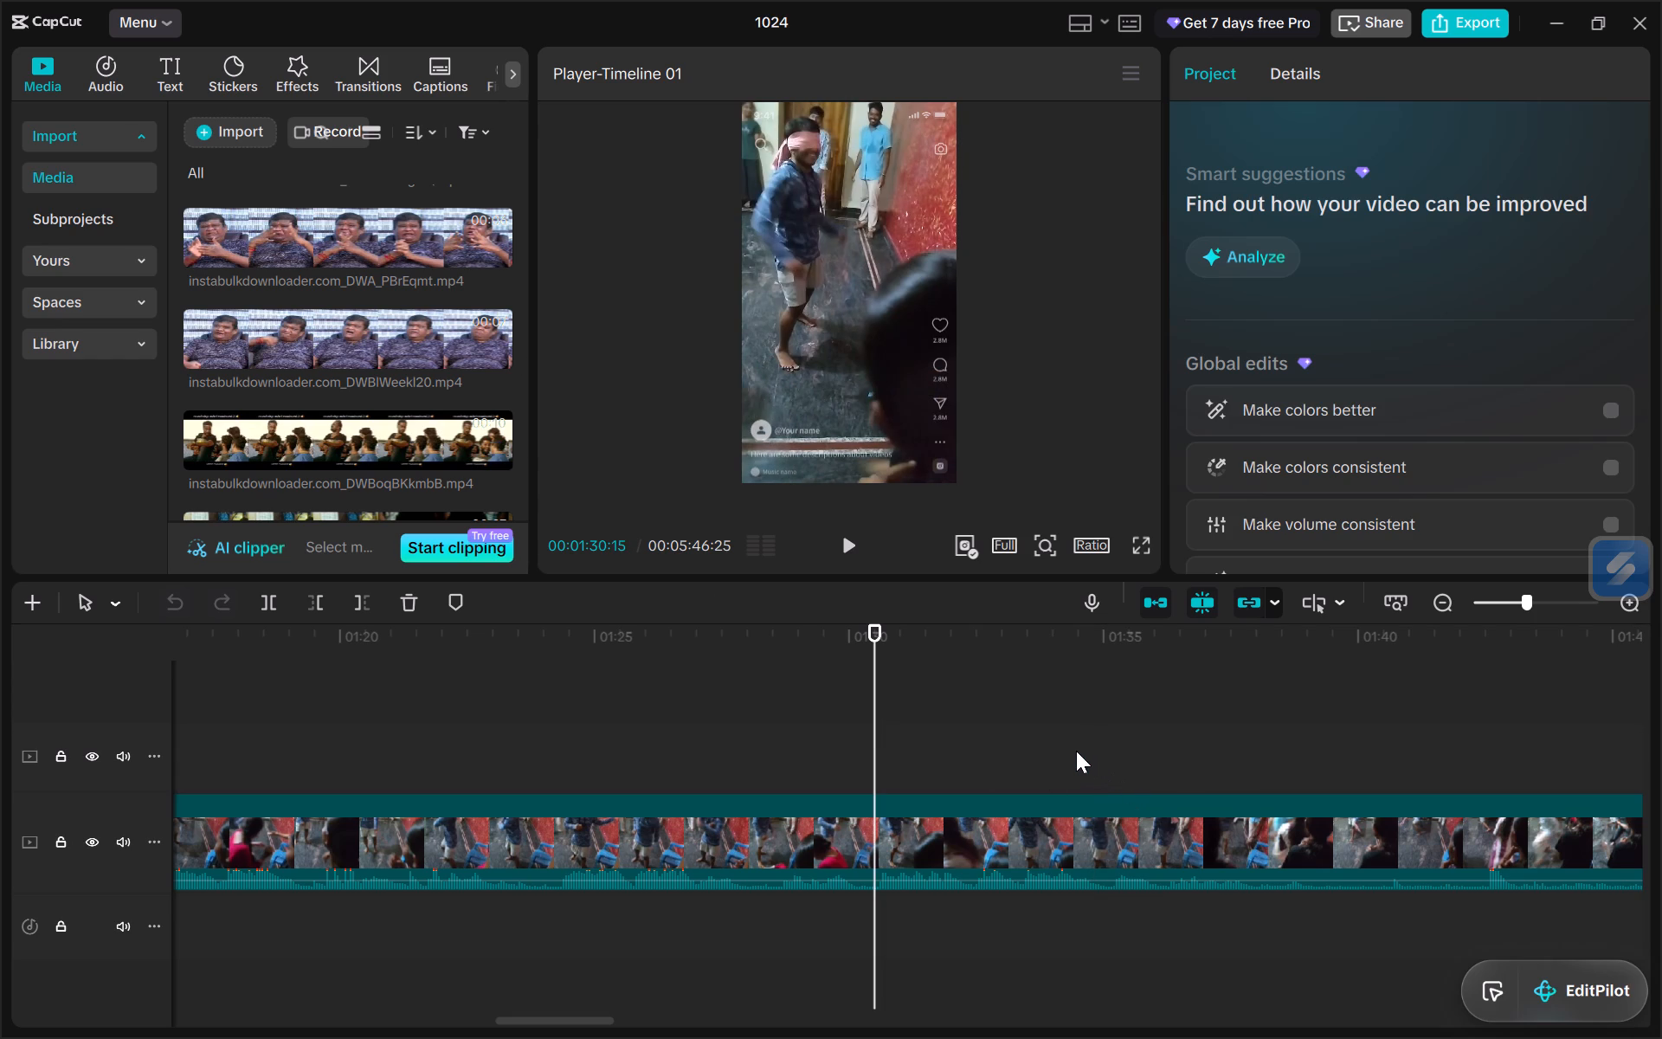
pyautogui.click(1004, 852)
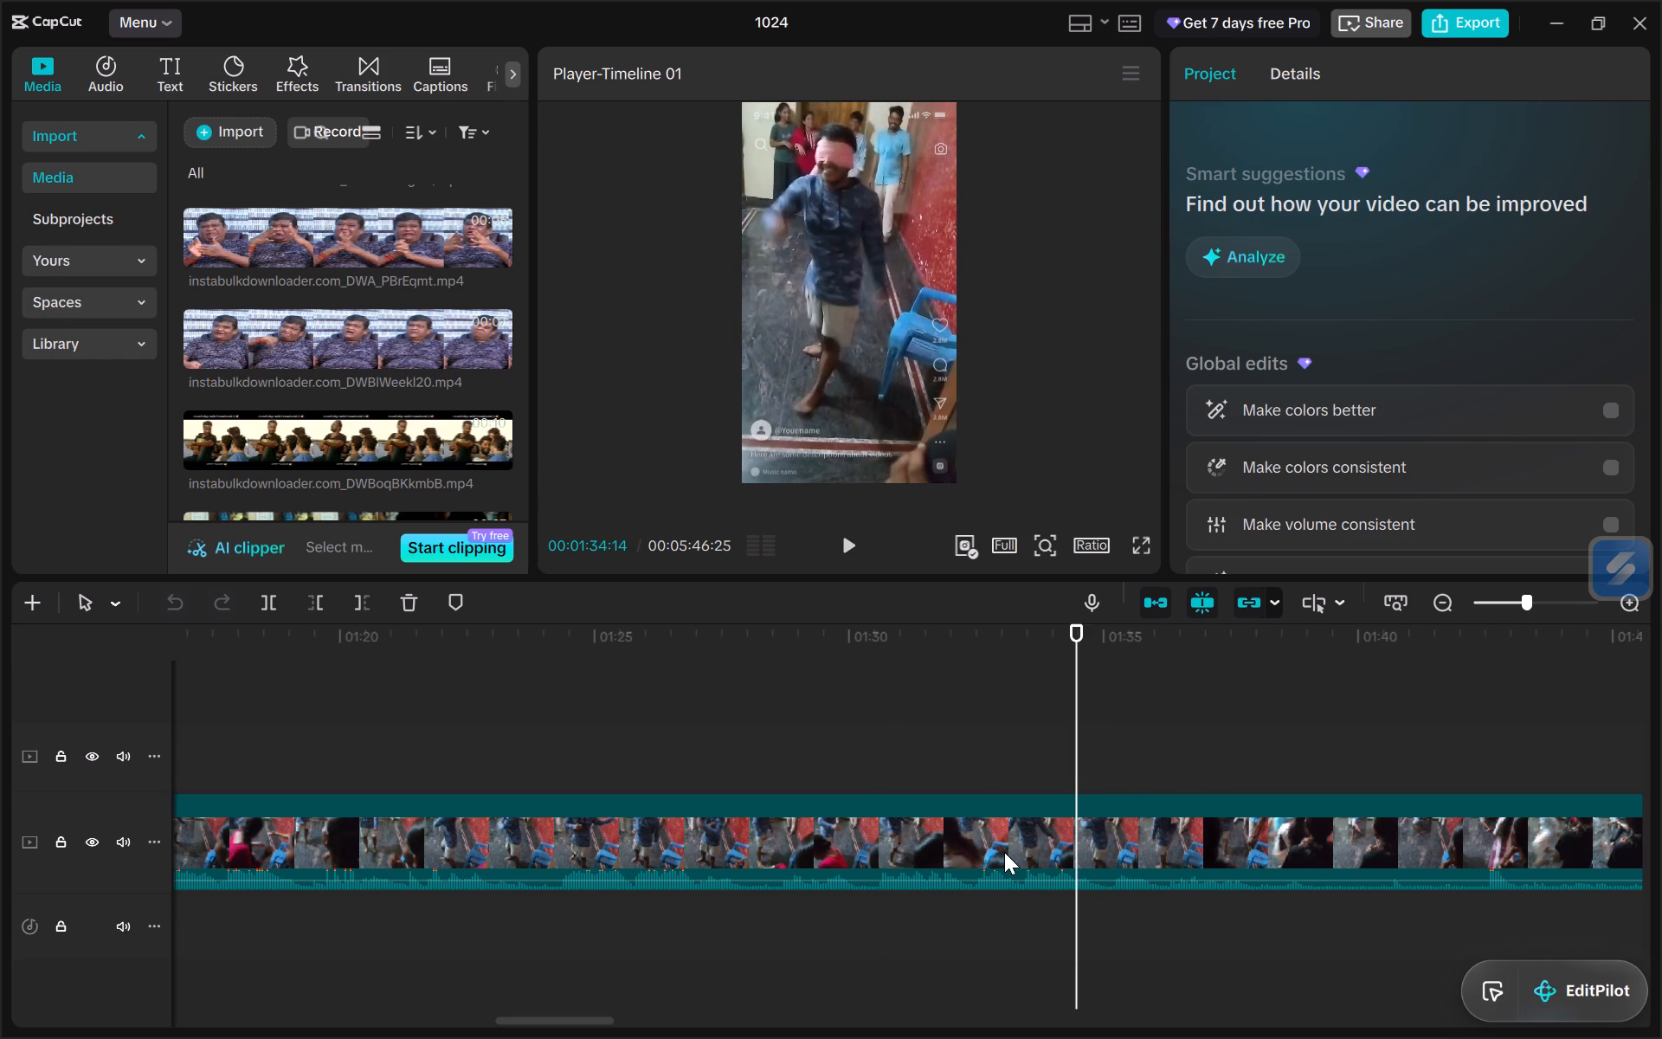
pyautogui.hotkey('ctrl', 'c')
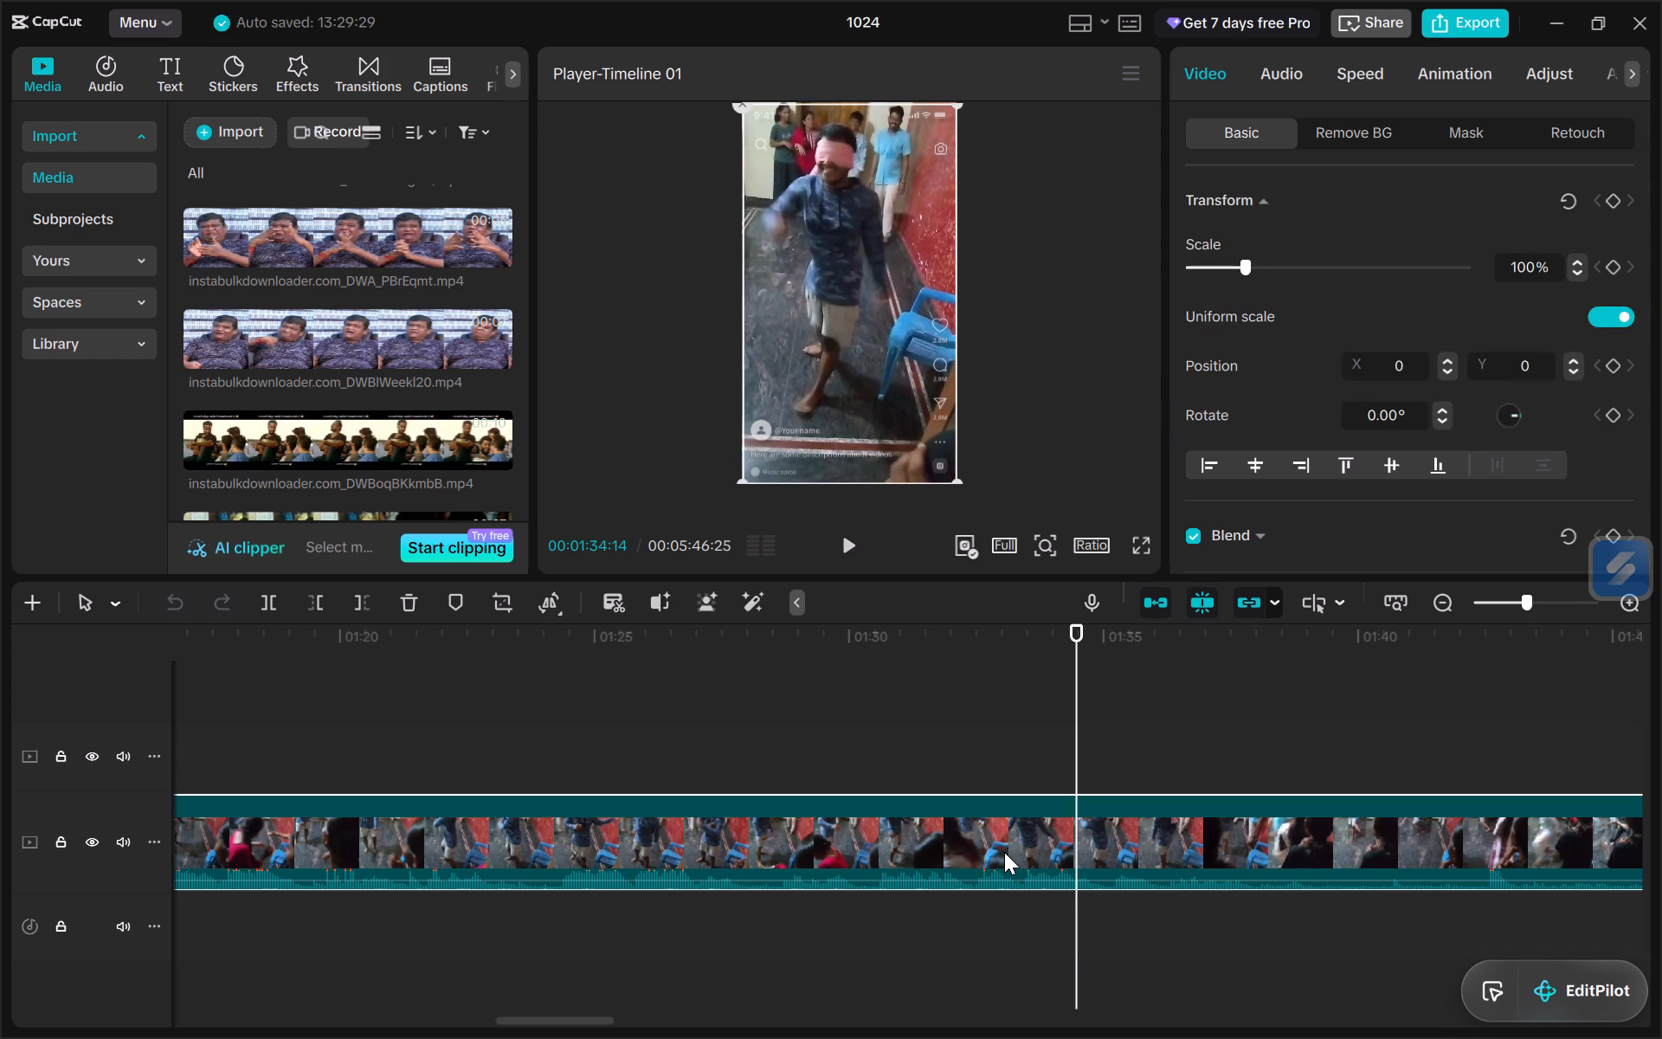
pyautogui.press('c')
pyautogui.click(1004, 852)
# Examine the main-track footage between about 01:32 and 01:33:15, stepping back through it frame by frame.
pyautogui.doubleClick(1027, 707)
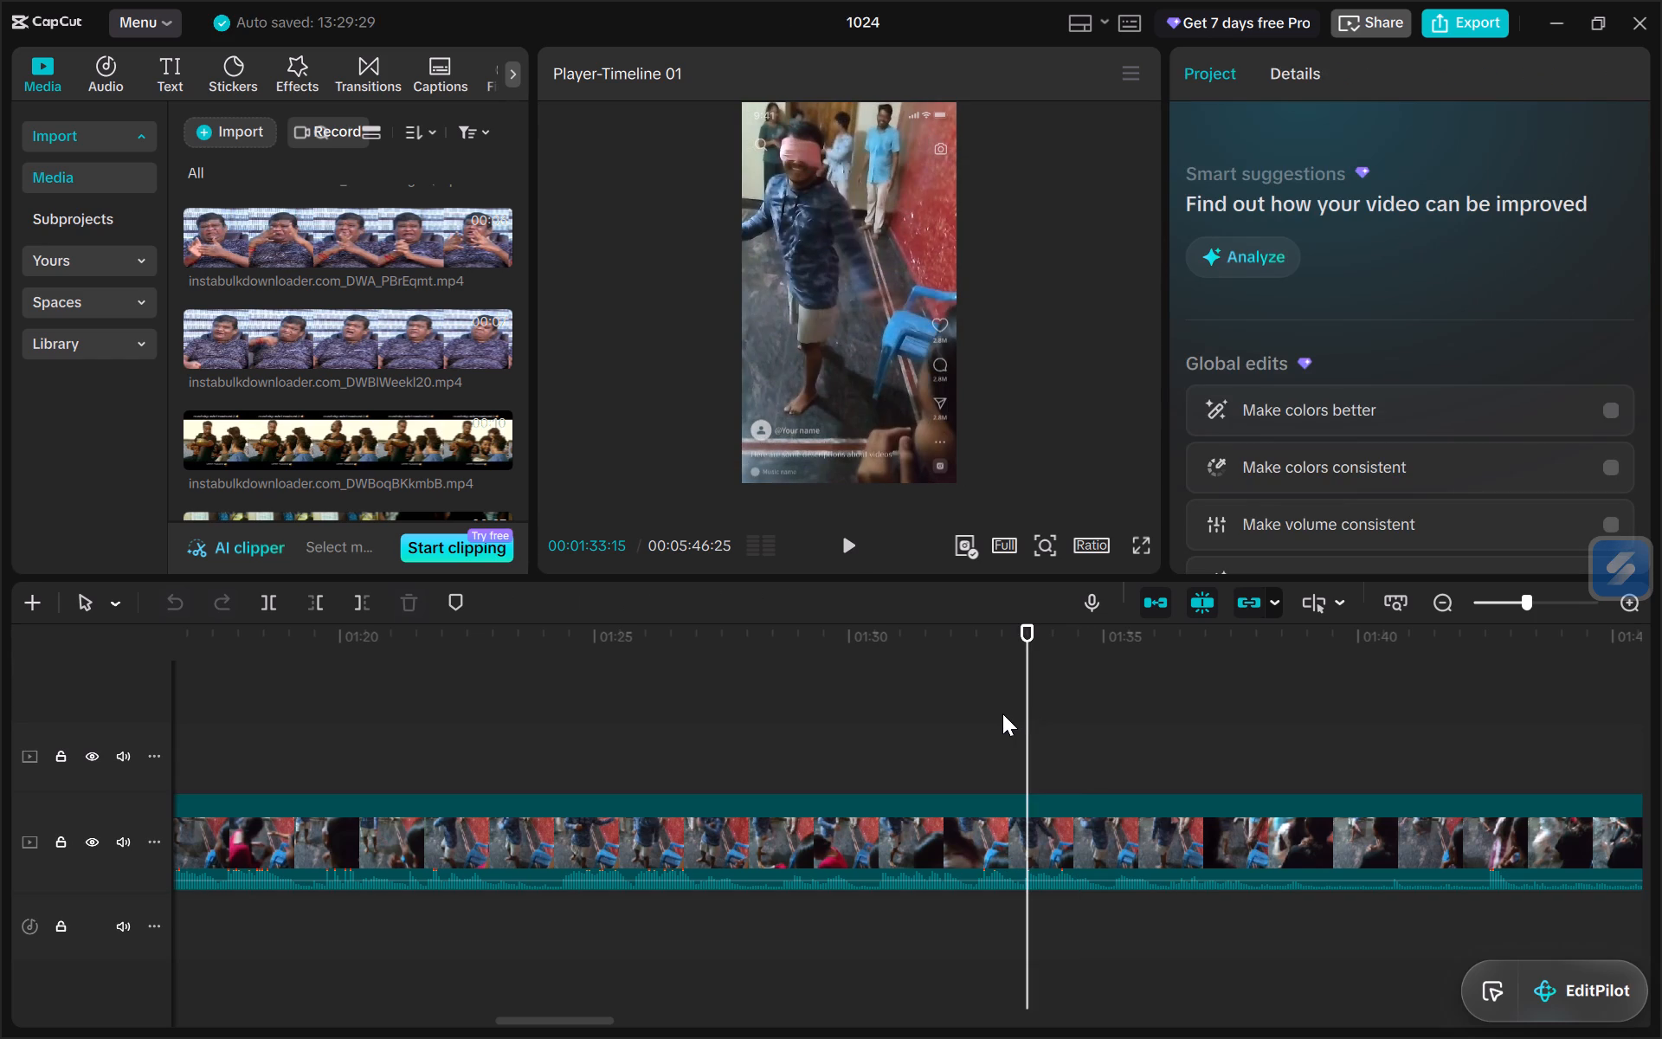
pyautogui.click(1002, 713)
pyautogui.click(979, 719)
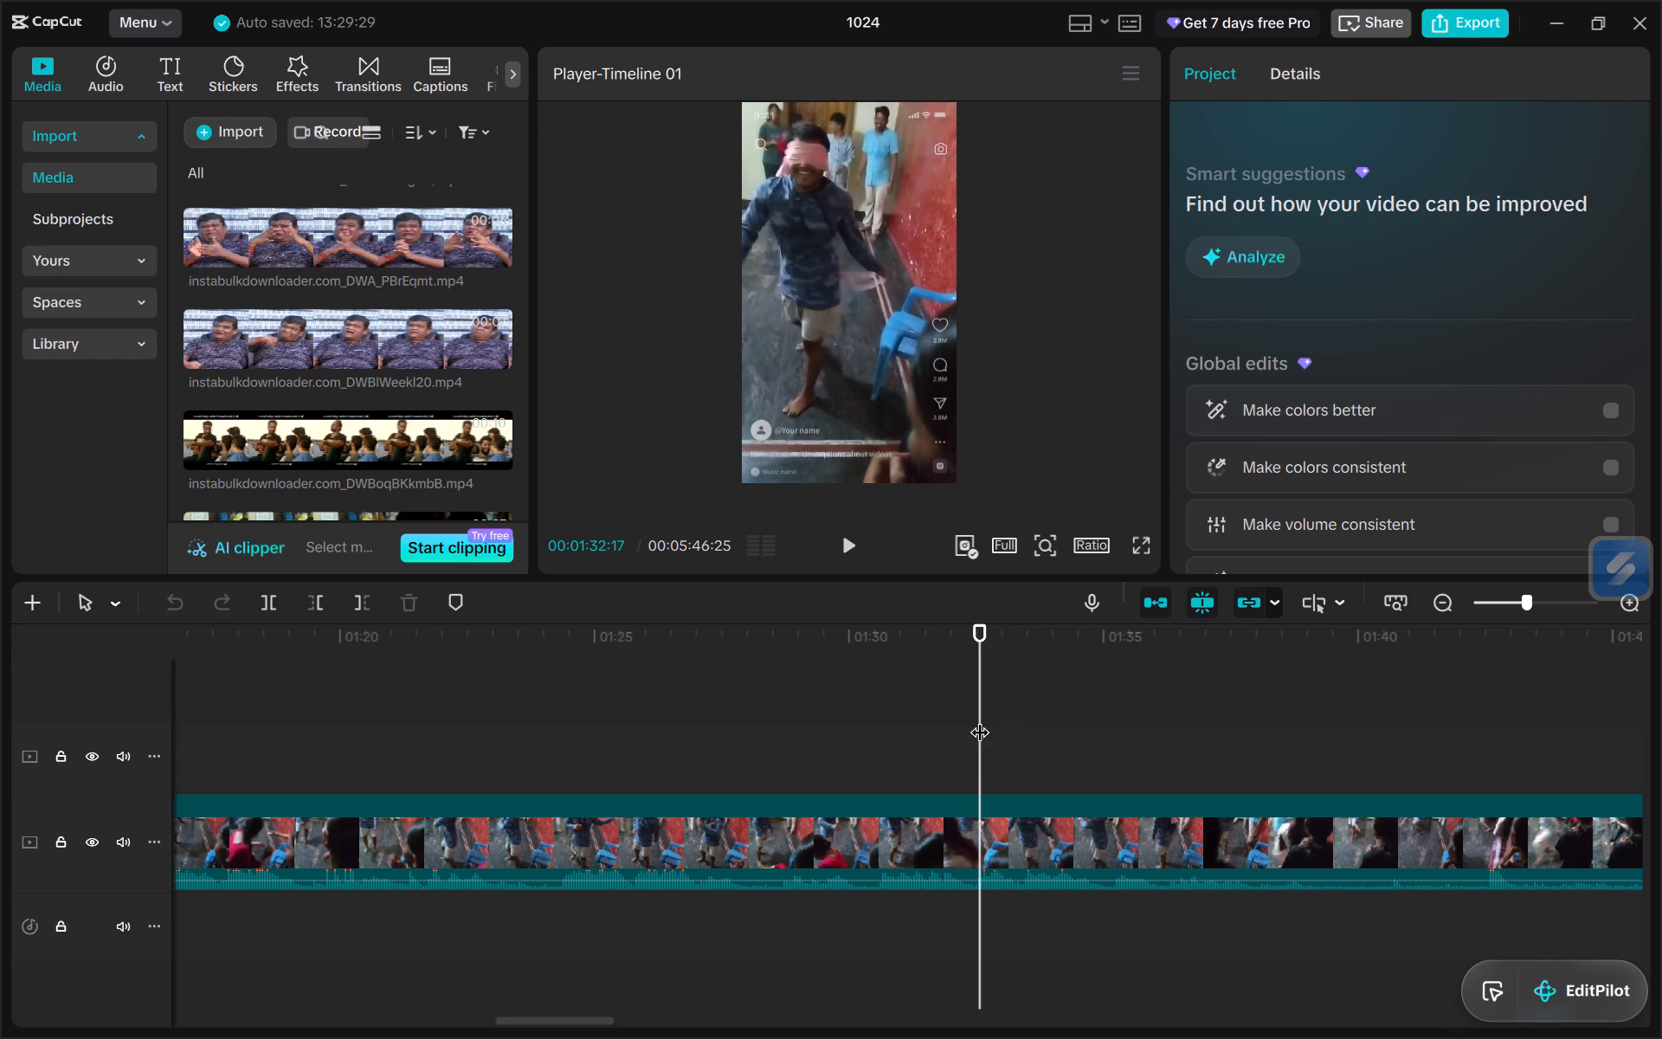
pyautogui.click(957, 719)
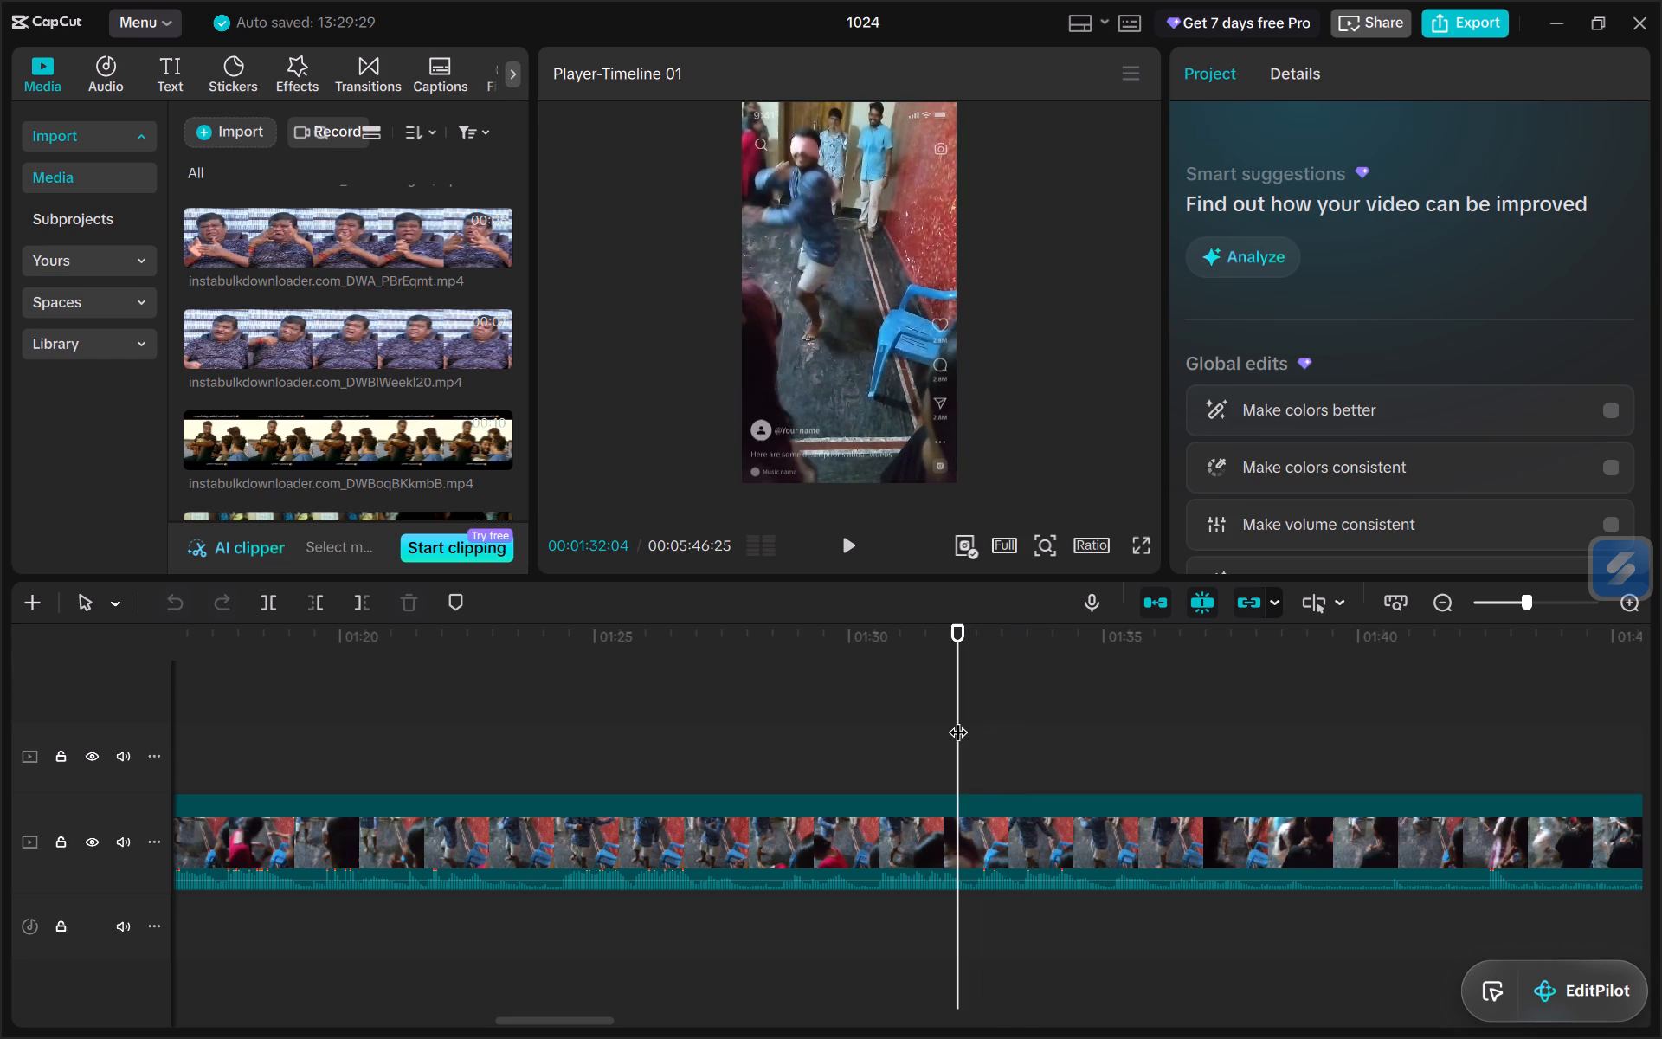
pyautogui.press('space')
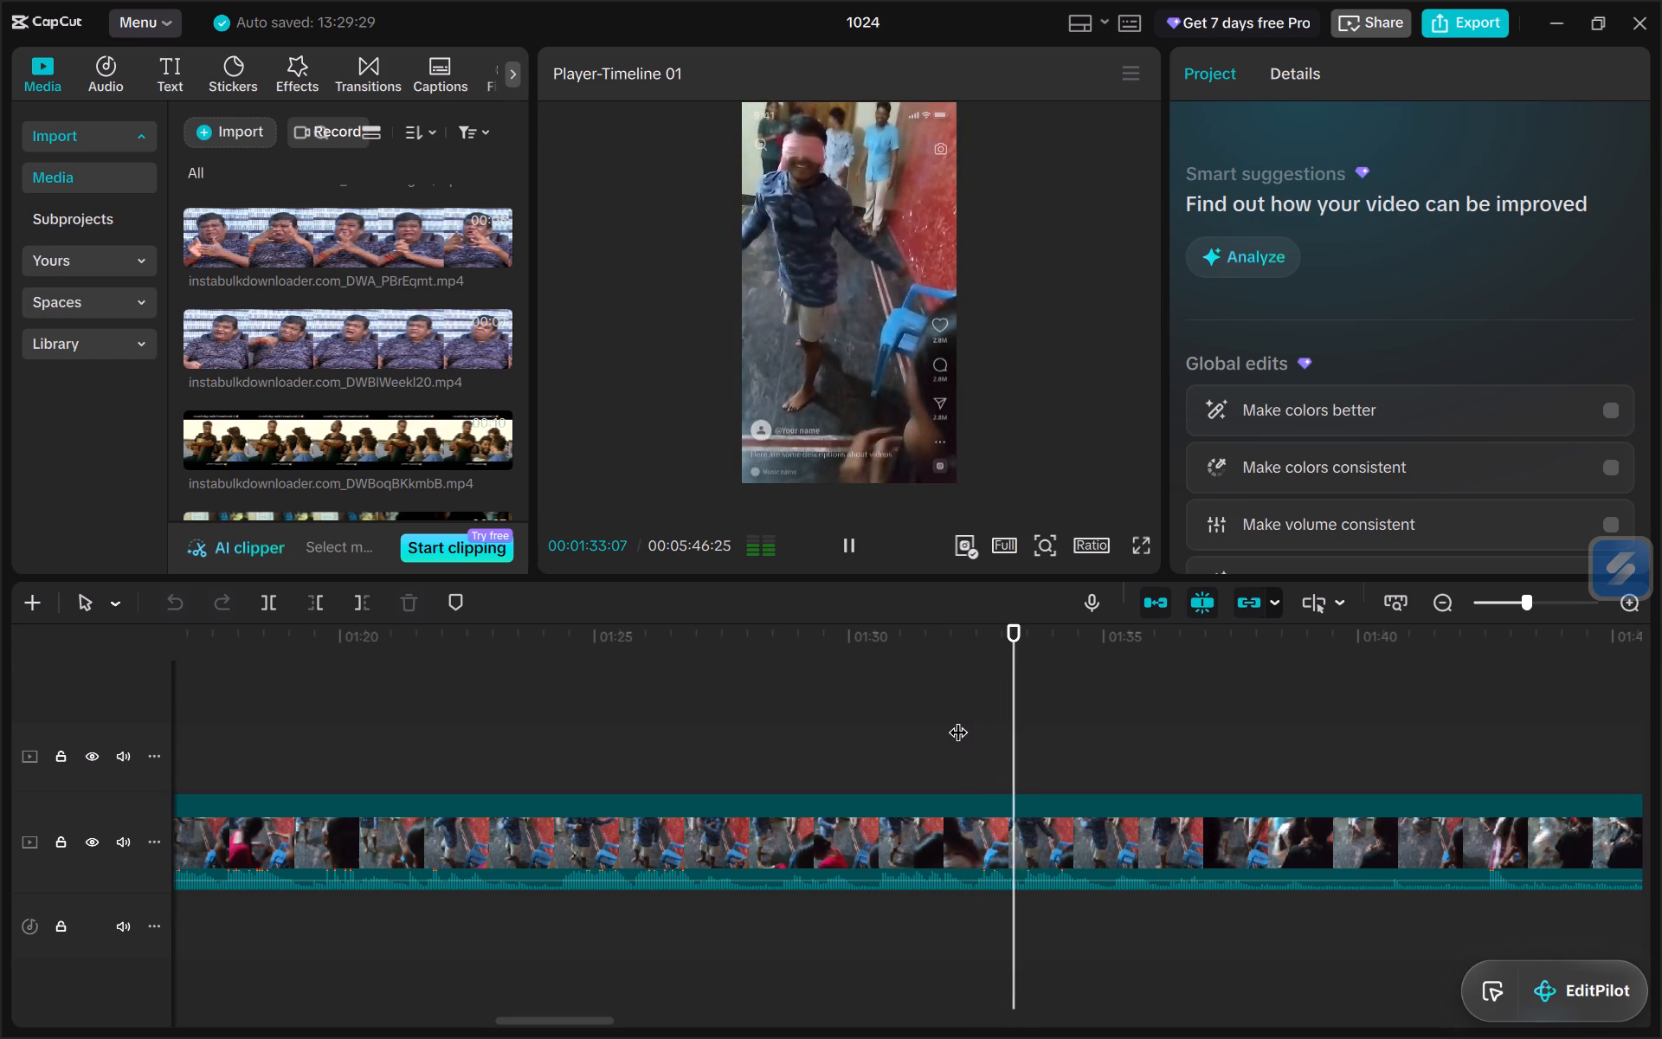
pyautogui.press('space')
pyautogui.press('Left')
pyautogui.press('Left')
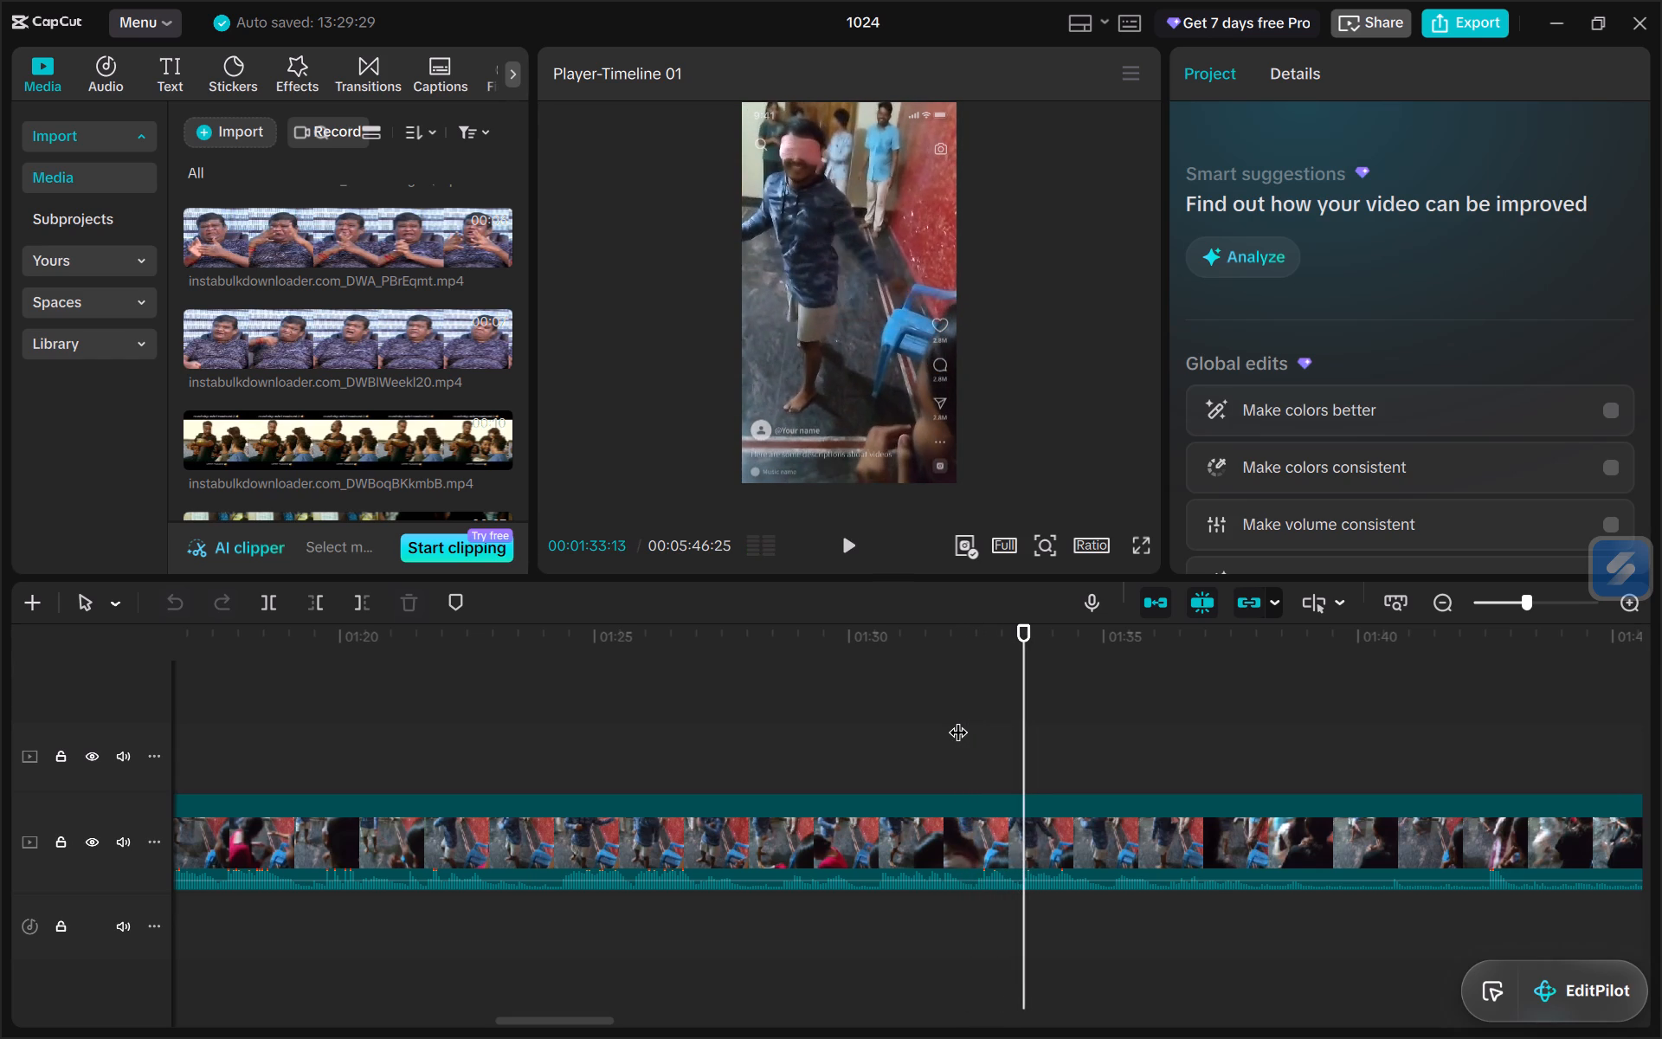
pyautogui.press('Left')
pyautogui.press('Left')
pyautogui.press('Left')
pyautogui.press('Left')
pyautogui.press('Left')
pyautogui.press('Left')
pyautogui.press('Left')
pyautogui.press('Left')
pyautogui.press('Left')
pyautogui.press('Left')
pyautogui.press('Left')
pyautogui.press('Left')
pyautogui.press('Left')
pyautogui.press('Left')
pyautogui.press('Left')
pyautogui.press('Left')
pyautogui.press('Left')
pyautogui.press('Left')
pyautogui.press('Left')
pyautogui.press('Left')
pyautogui.press('Left')
pyautogui.press('Left')
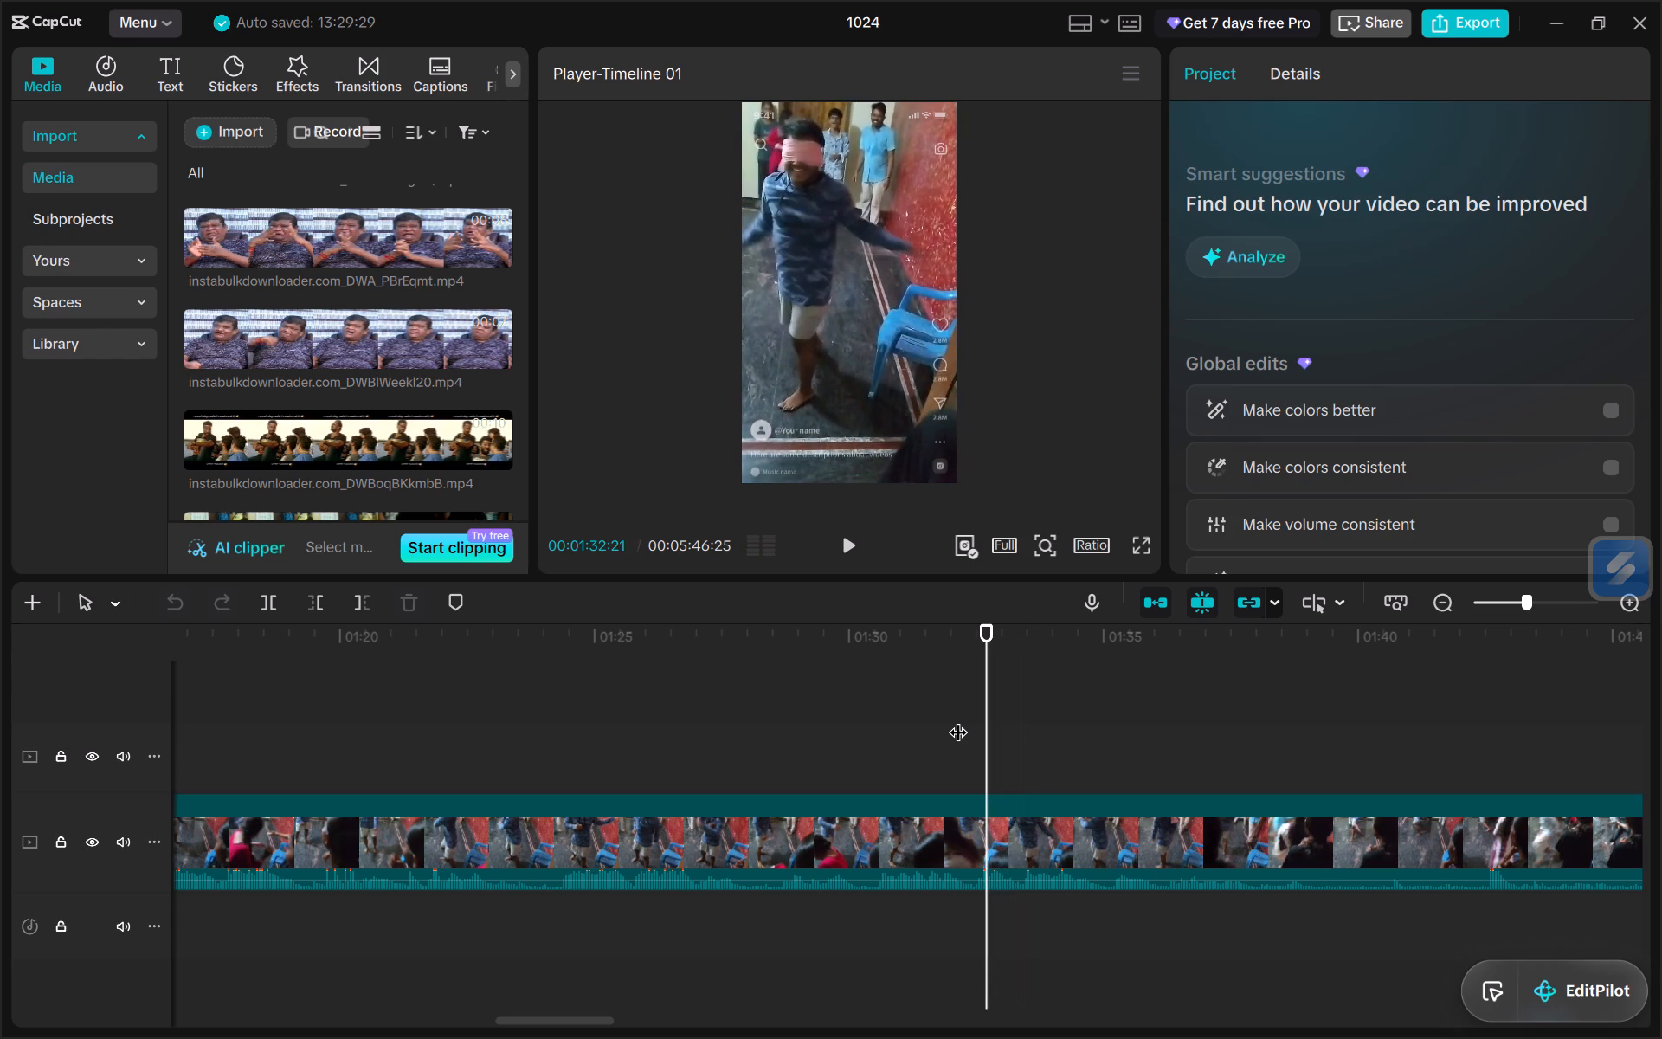
pyautogui.press('Left')
pyautogui.press('Left')
pyautogui.press('Left')
pyautogui.press('Left')
pyautogui.press('Left')
pyautogui.press('Left')
pyautogui.press('Left')
pyautogui.press('Left')
pyautogui.press('Left')
pyautogui.press('Left')
pyautogui.press('Left')
pyautogui.press('Left')
pyautogui.press('Left')
pyautogui.press('Left')
pyautogui.press('Left')
pyautogui.press('Left')
pyautogui.press('Left')
pyautogui.press('Left')
pyautogui.press('Left')
pyautogui.press('Left')
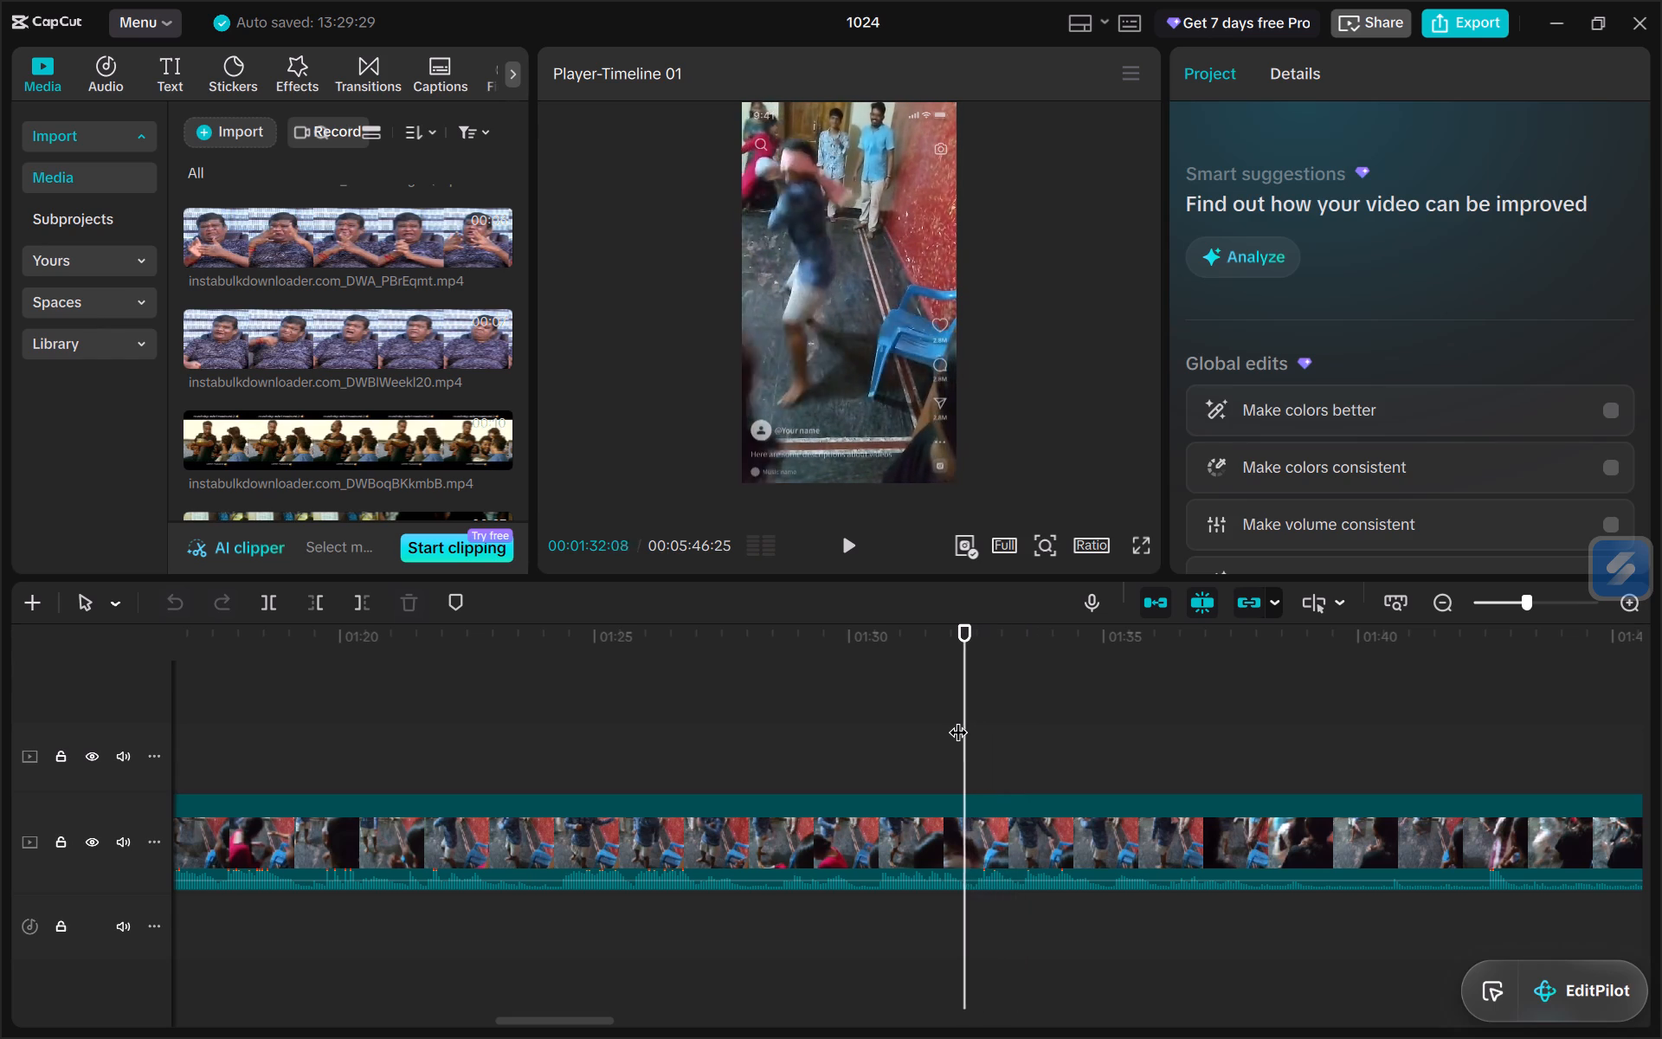
# Split the main-track footage at 01:34:26, where the blindfolded man turns sideways.
pyautogui.press('space')
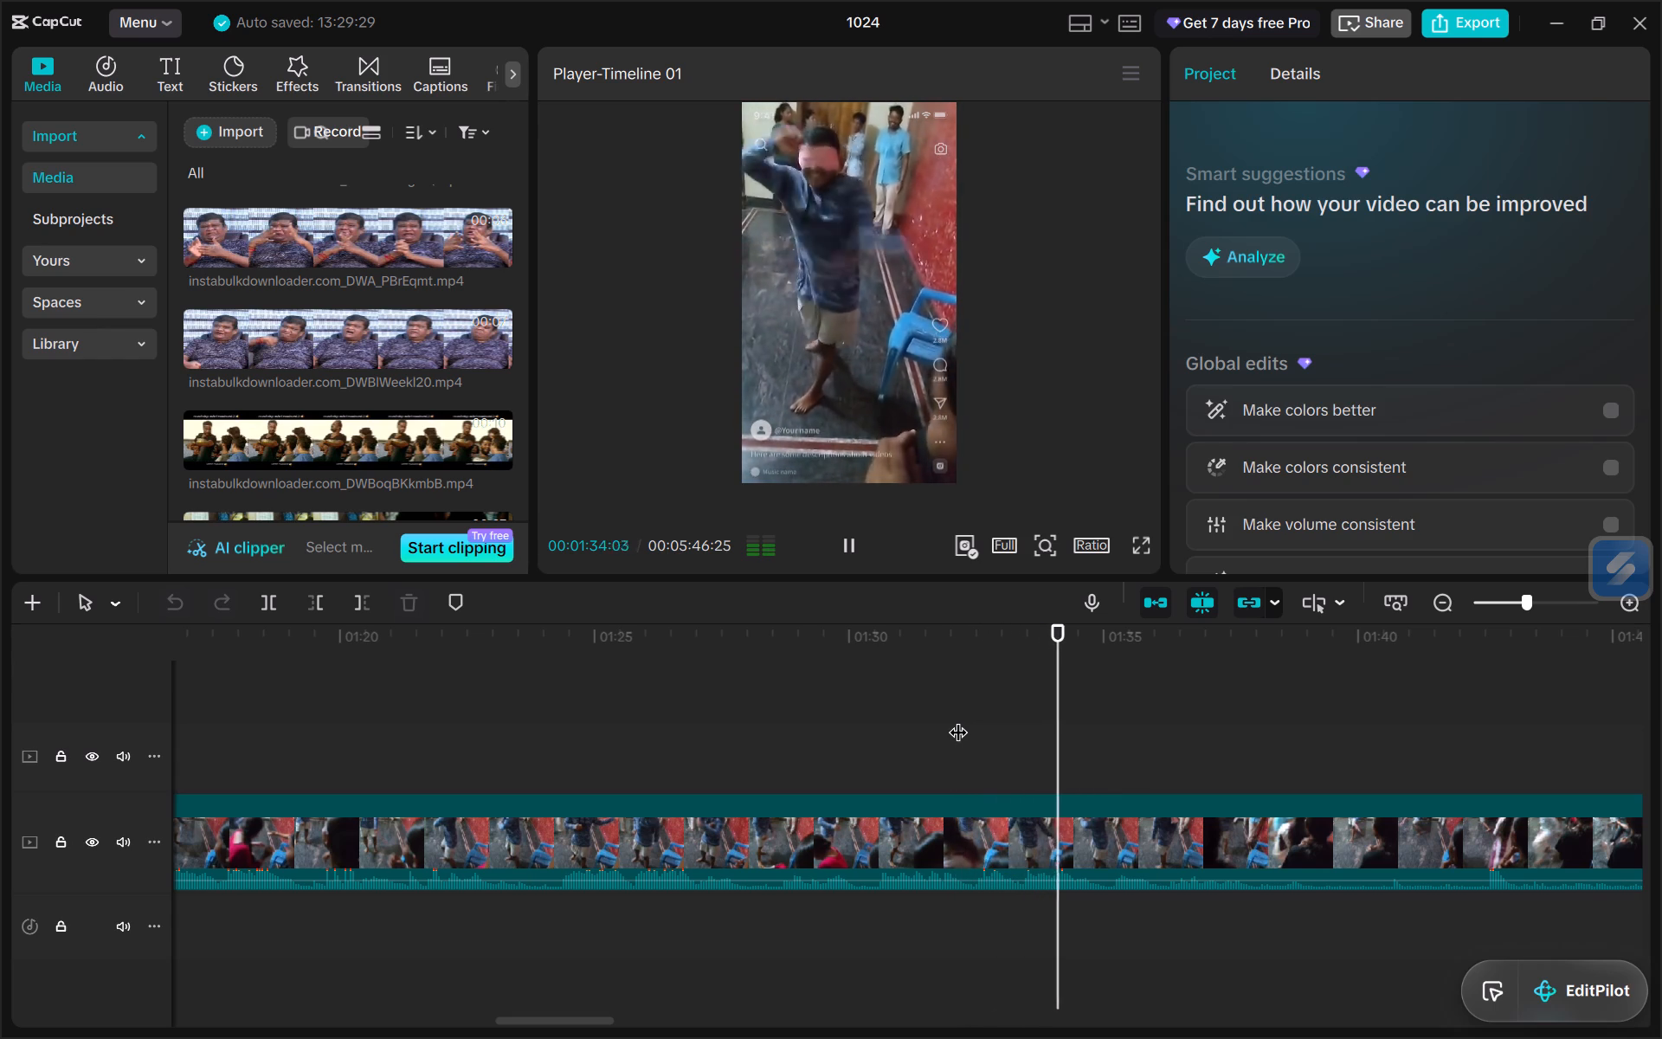
pyautogui.press('space')
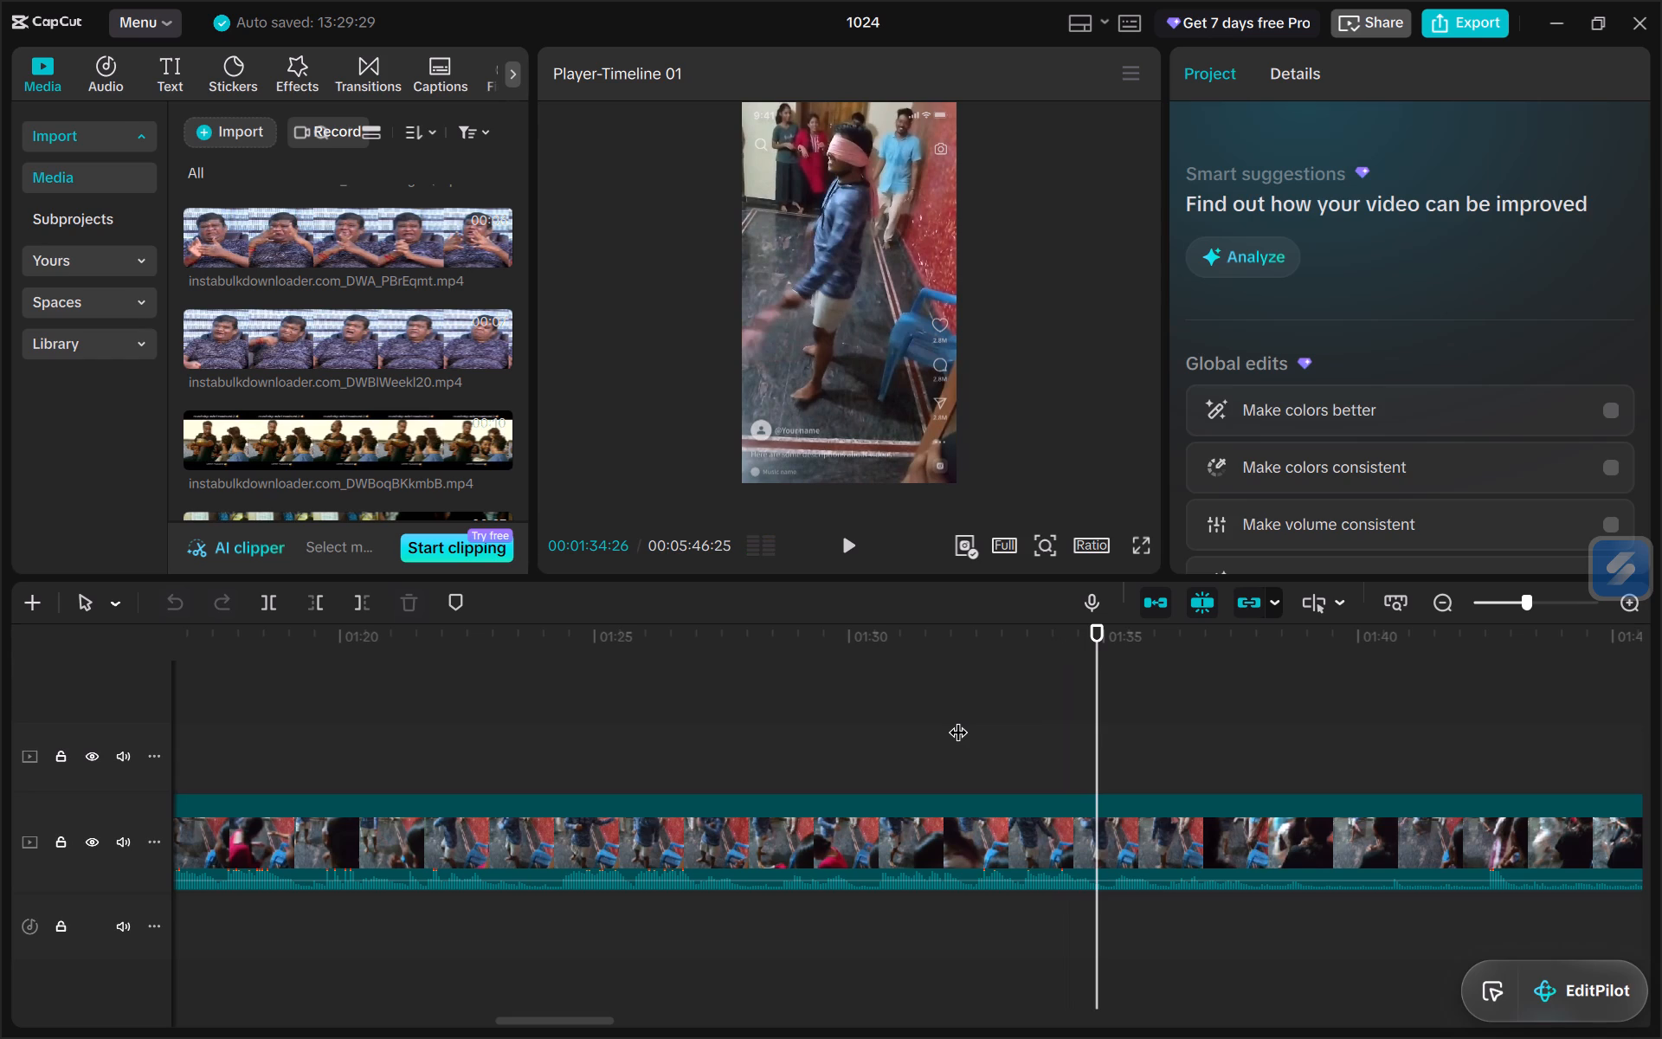
pyautogui.hotkey('ctrl', 'b')
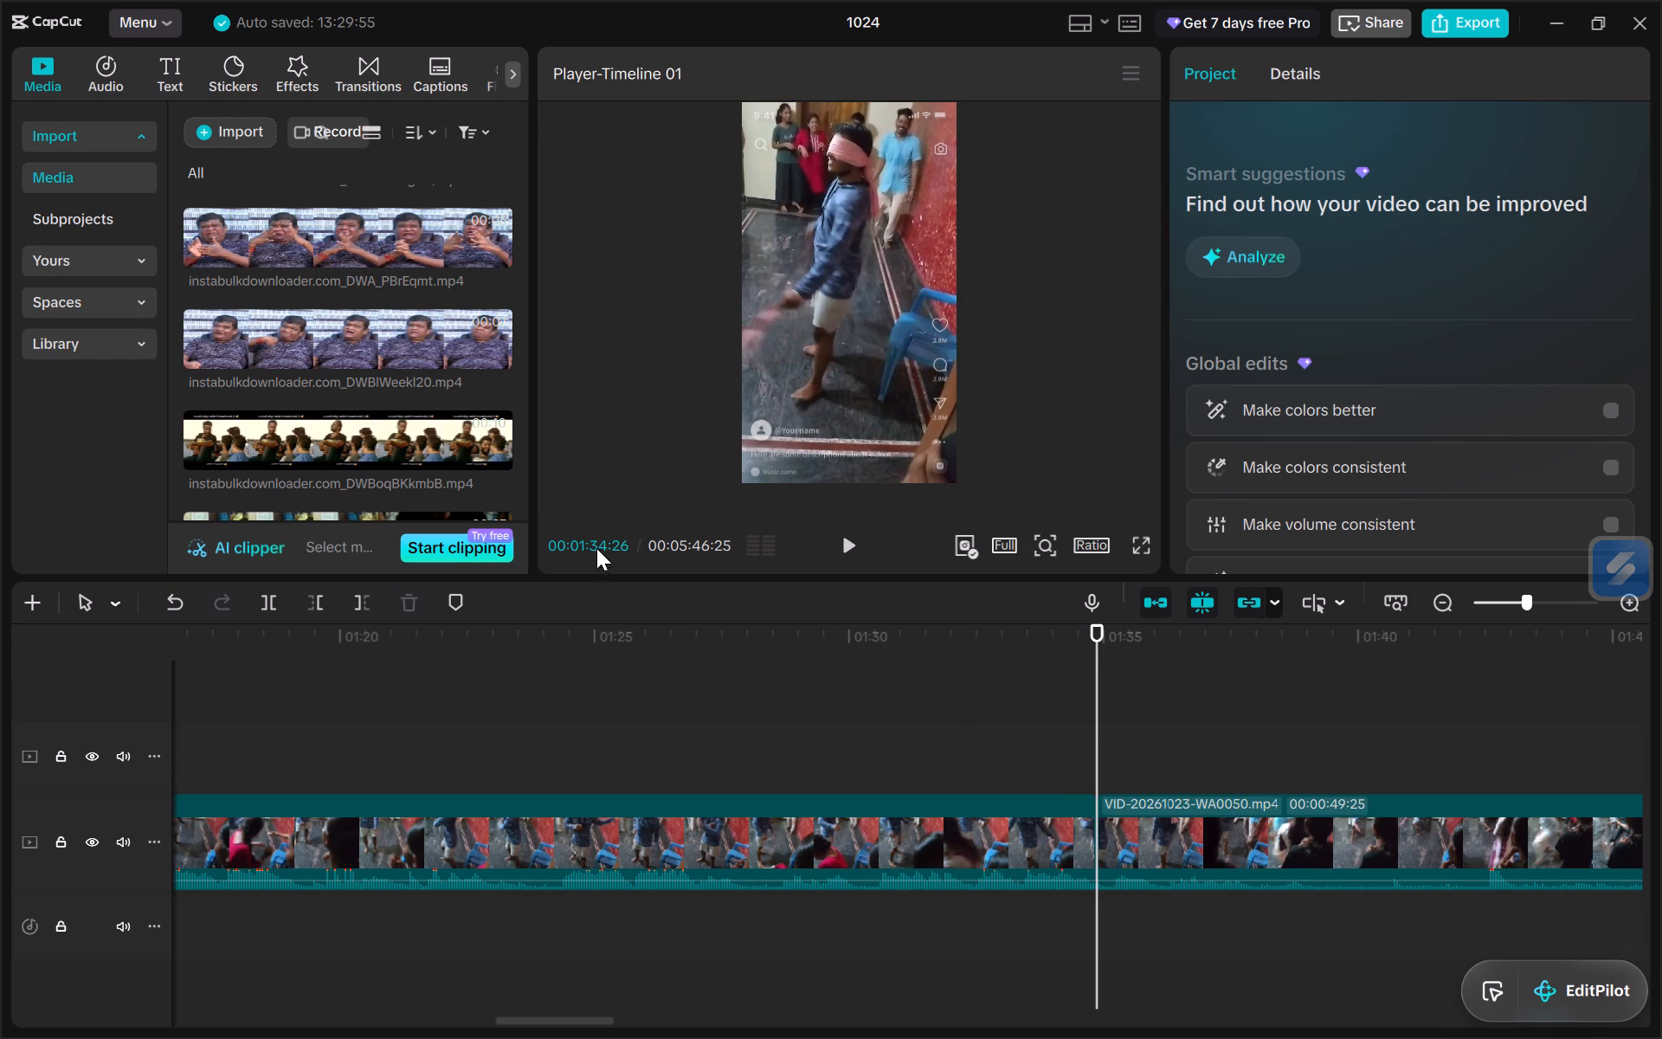
# Insert a 3-second freeze frame at the 01:34:26 cut on the main track.
pyautogui.click(1049, 810)
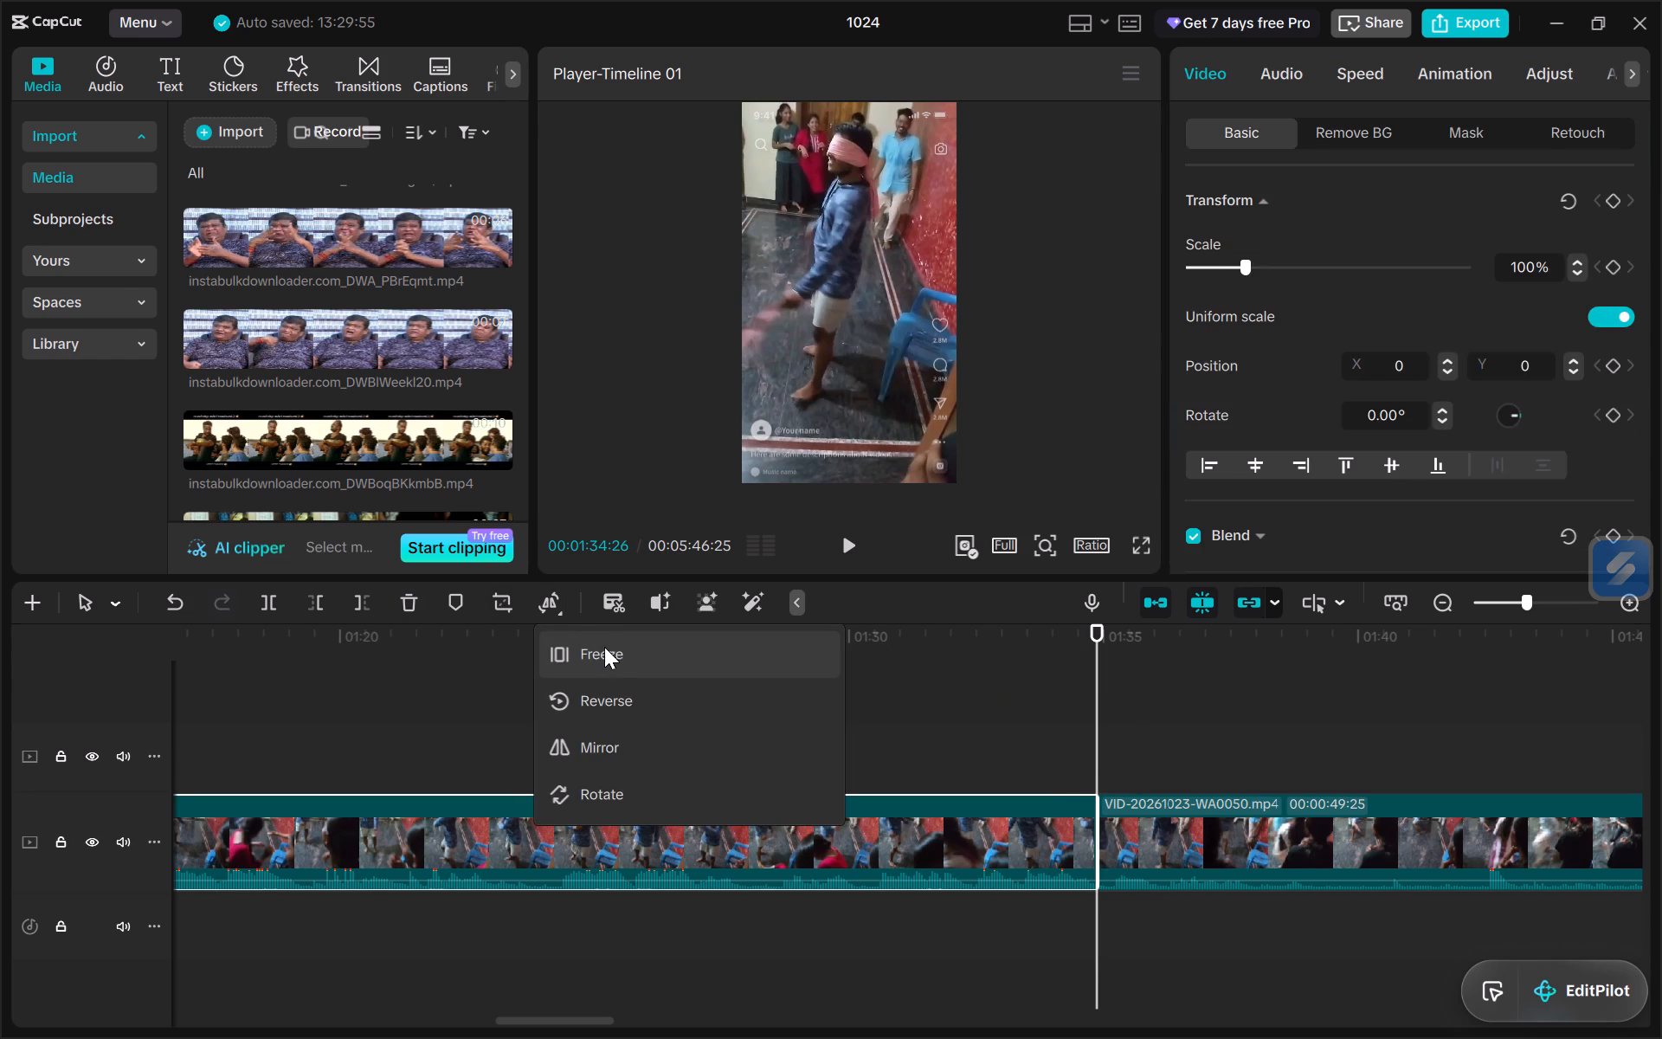
pyautogui.click(606, 649)
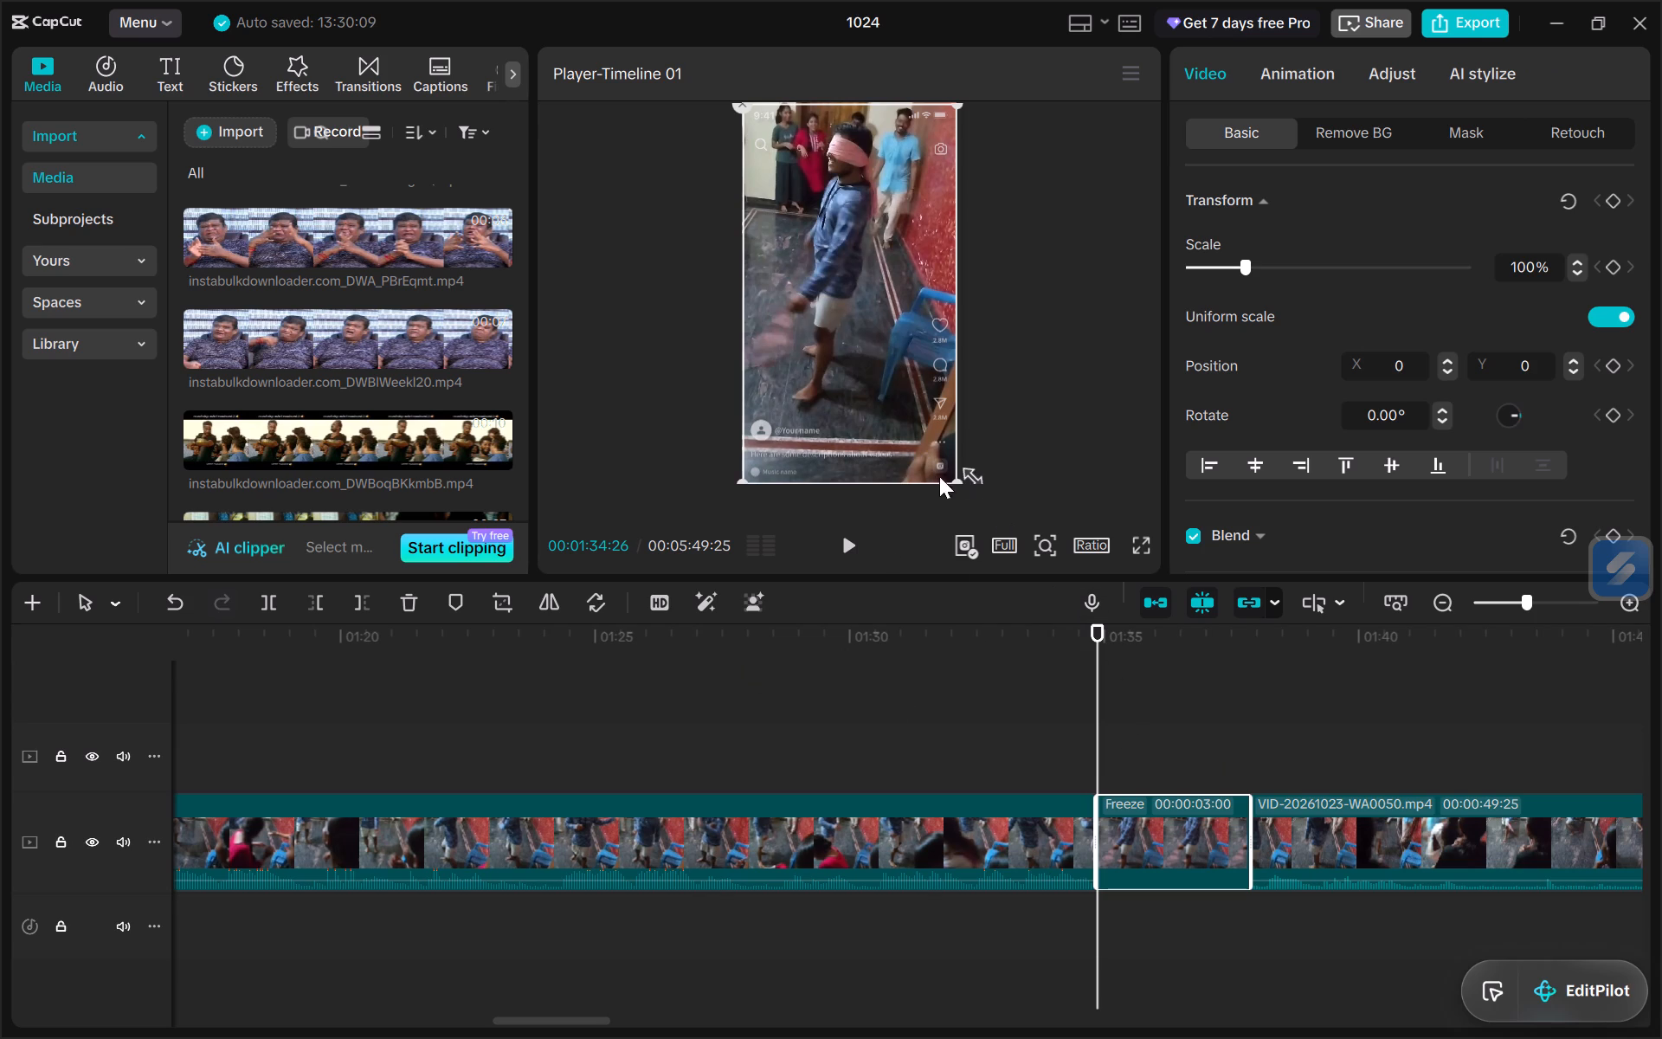
# Enlarge the freeze frame to 229% and reposition it to X 418, Y -2406, framing the blindfolded man's head and upper body.
pyautogui.moveTo(964, 481); pyautogui.dragTo(1217, 707)
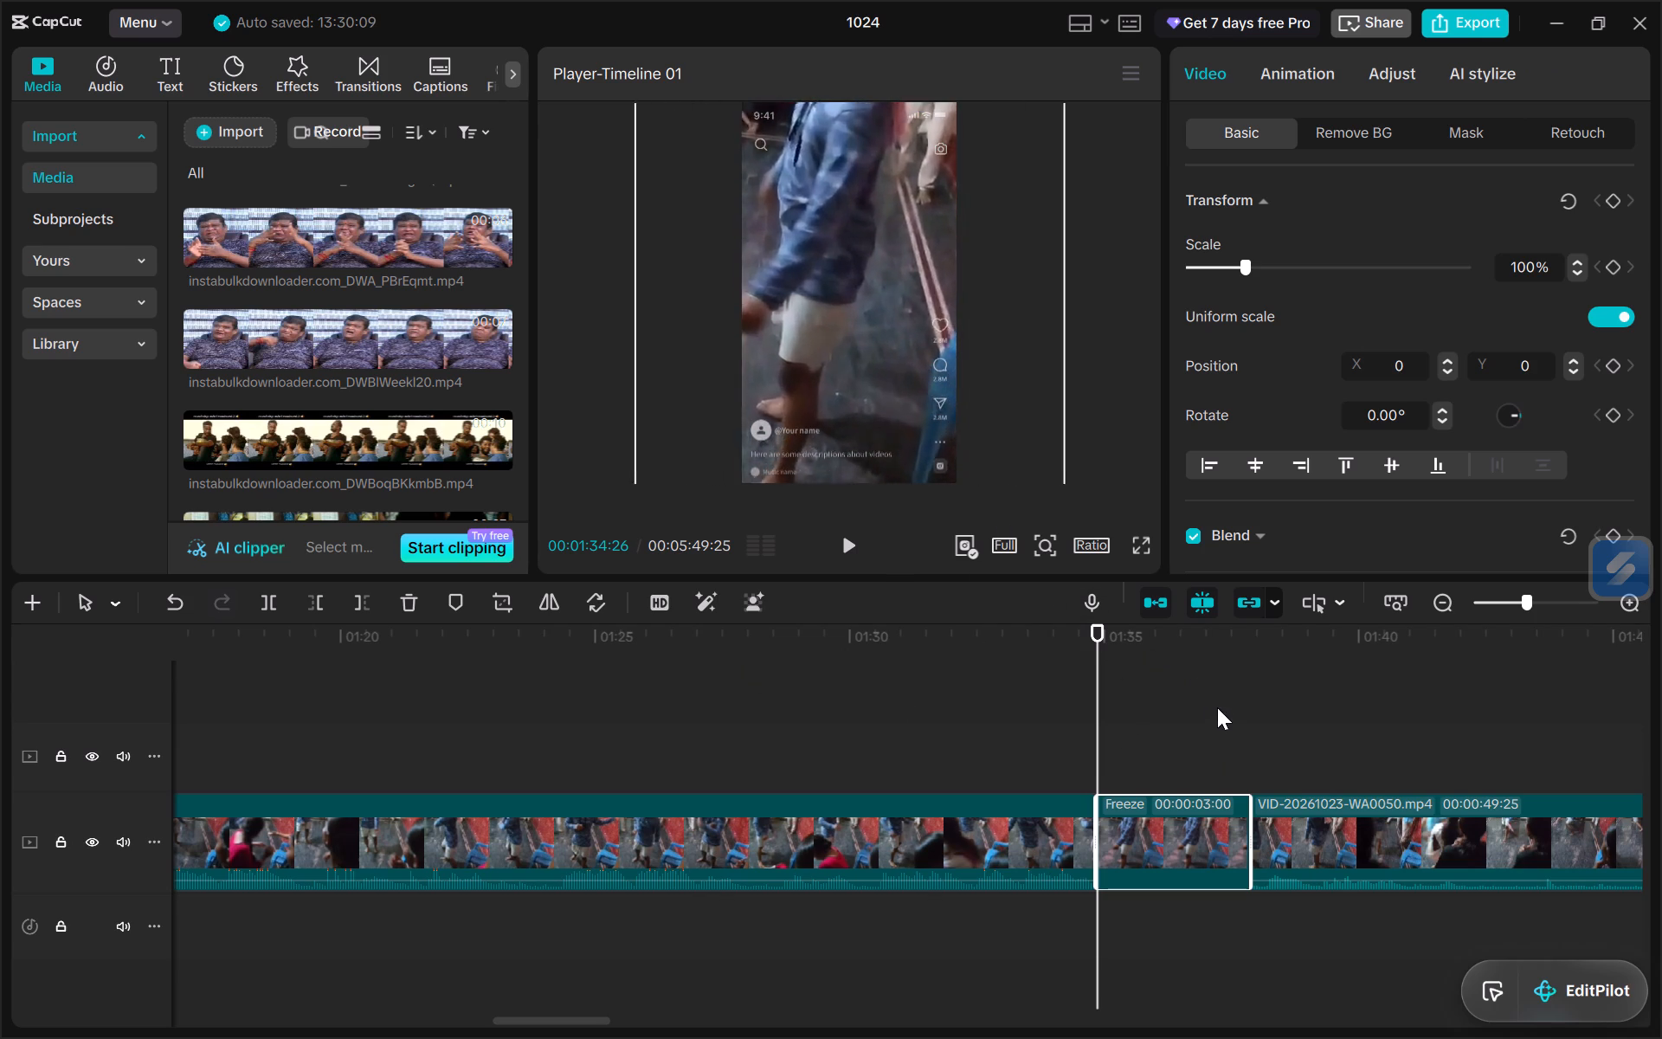
pyautogui.moveTo(1217, 707); pyautogui.dragTo(1200, 682)
pyautogui.click(1200, 682)
pyautogui.moveTo(863, 327); pyautogui.dragTo(894, 495)
pyautogui.click(894, 495)
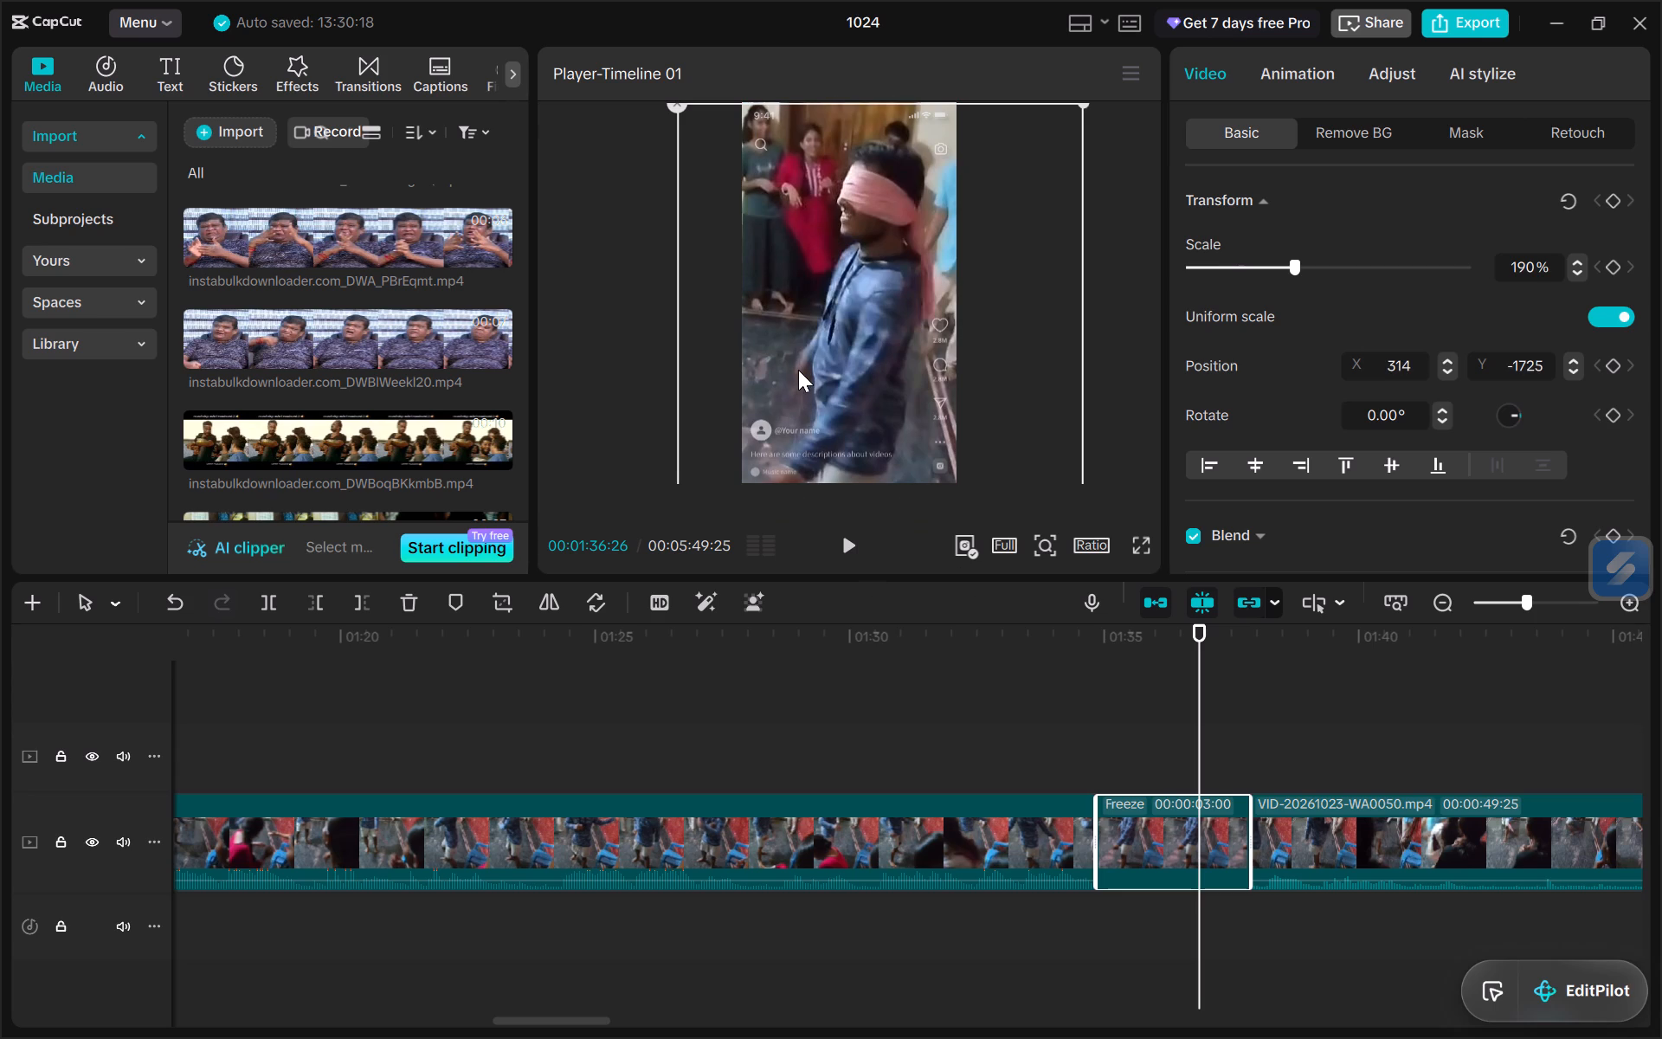
pyautogui.keyDown('ctrl'); pyautogui.scroll(2, 798, 370); pyautogui.keyUp('ctrl')
pyautogui.moveTo(1092, 104); pyautogui.dragTo(1219, 35)
pyautogui.moveTo(1007, 223); pyautogui.dragTo(1007, 224)
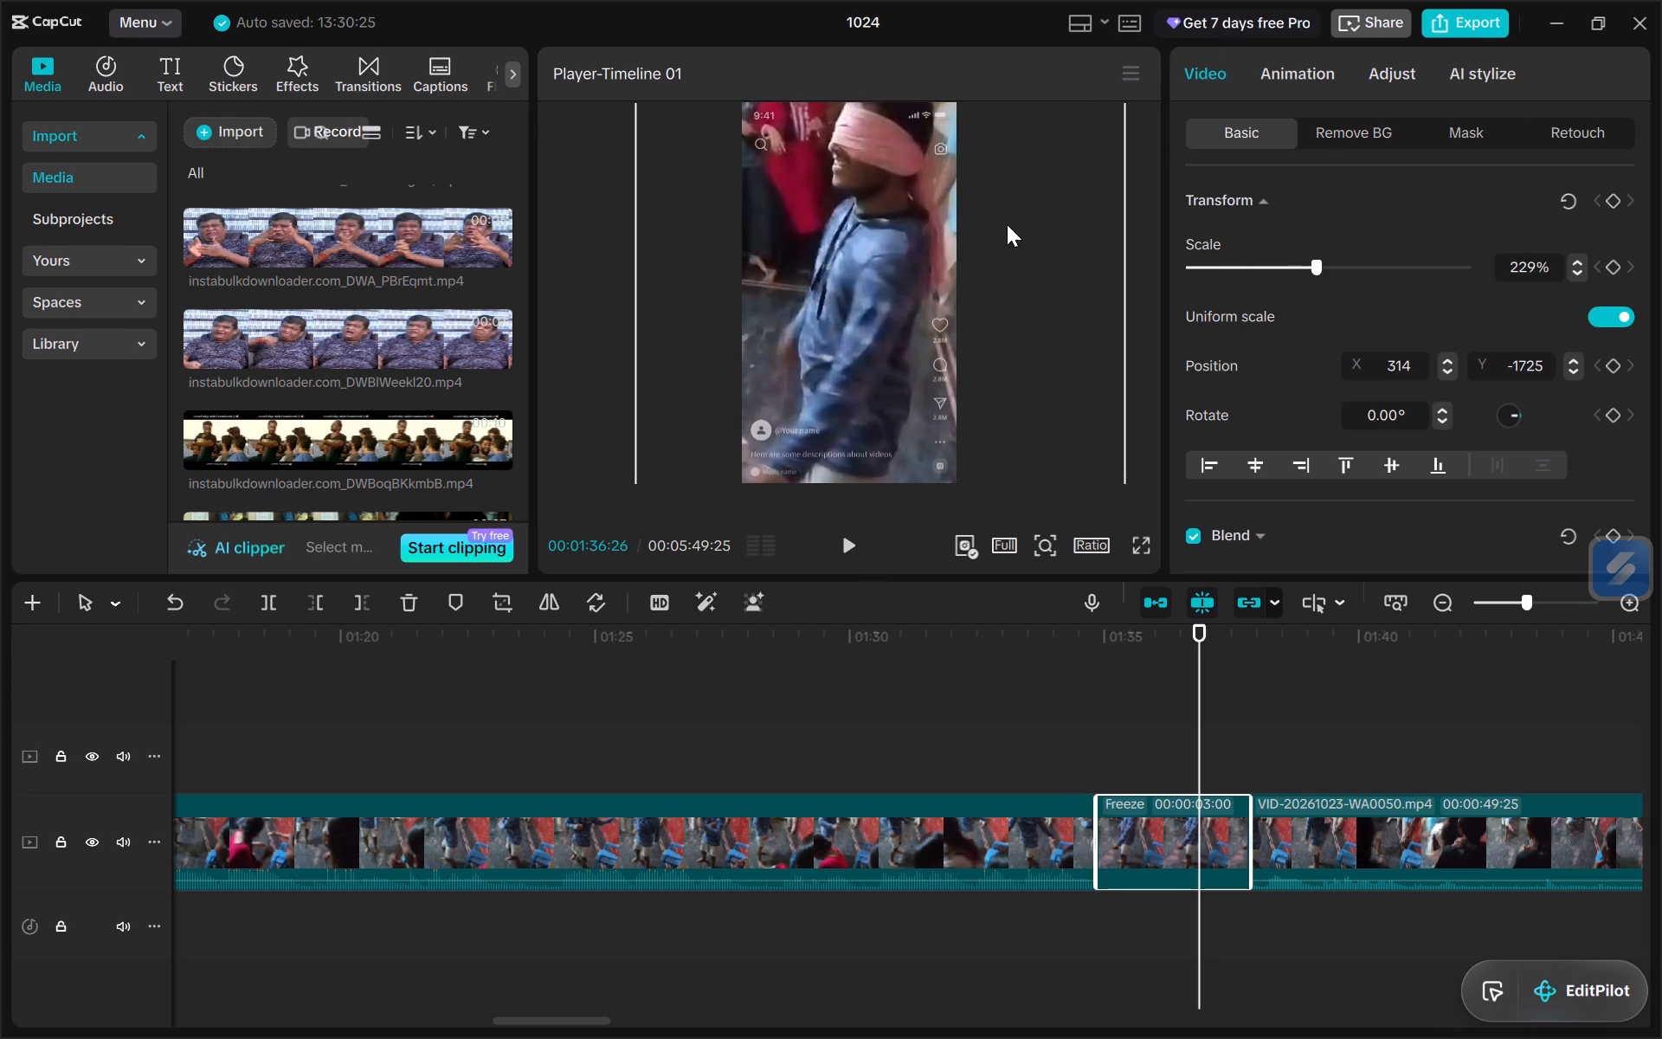
pyautogui.moveTo(1007, 224); pyautogui.dragTo(1017, 291)
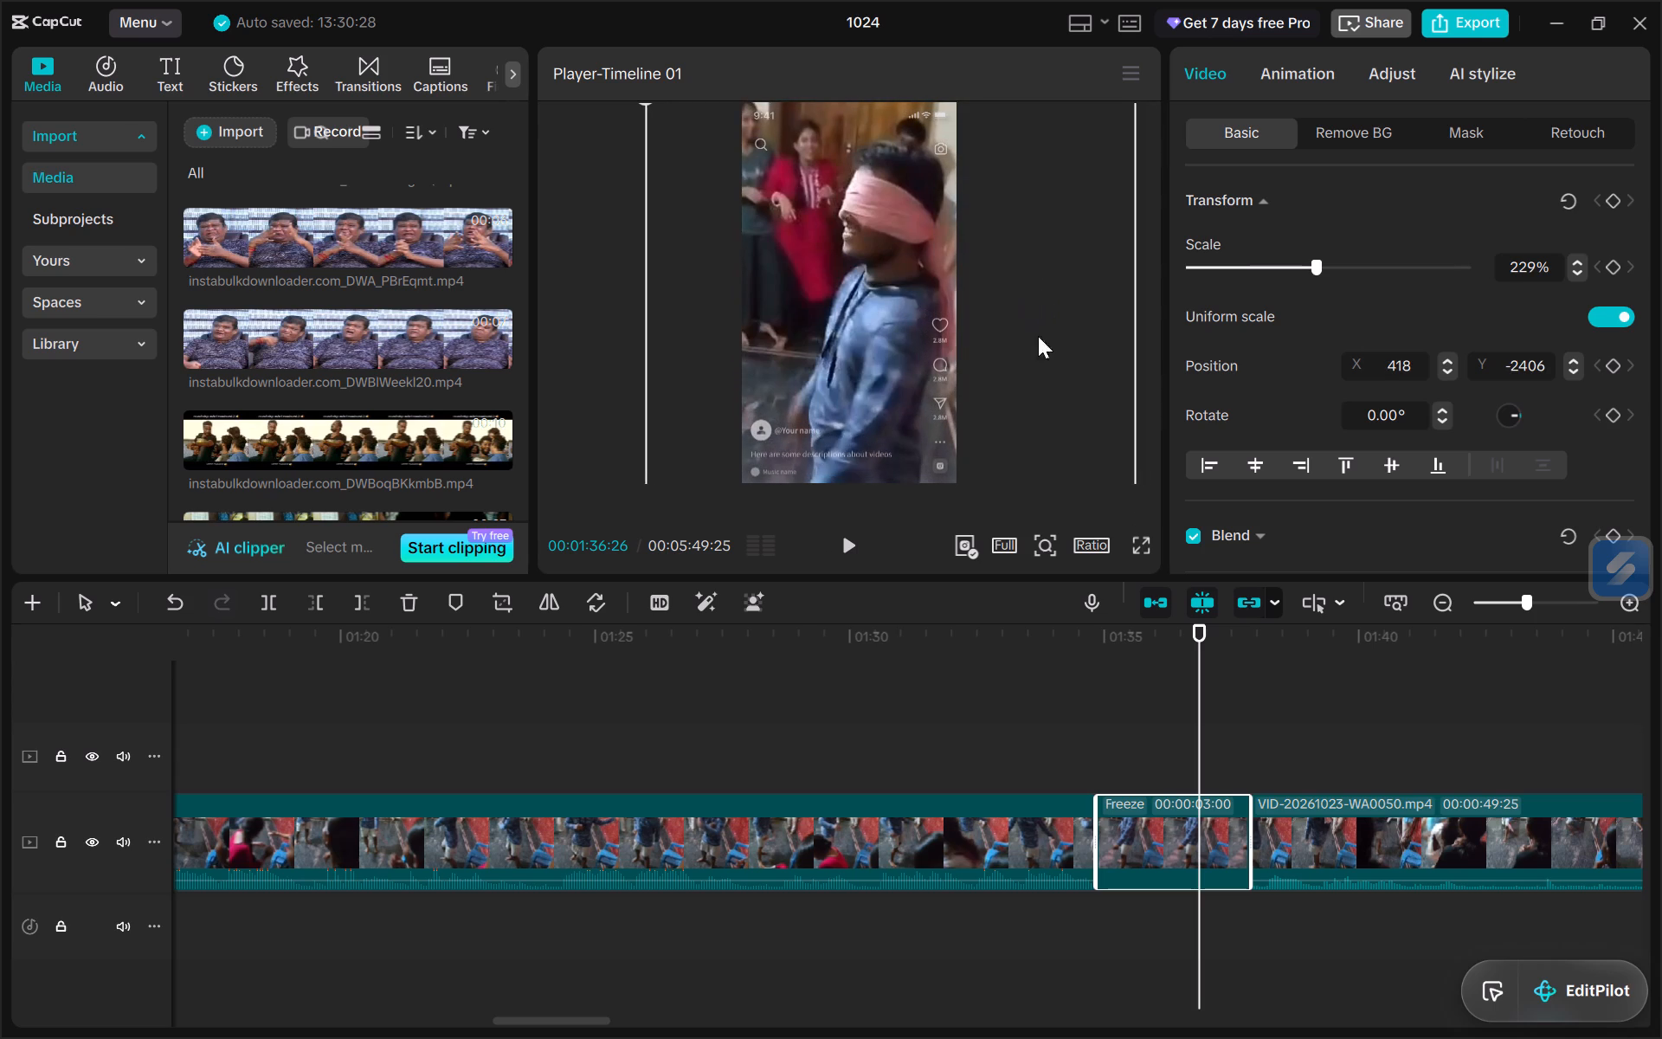
# Place the DWA_PBrEqmt reaction clip on the track above the freeze frame at 01:36:26 and preview it there.
pyautogui.click(311, 245)
pyautogui.moveTo(312, 233); pyautogui.dragTo(796, 569)
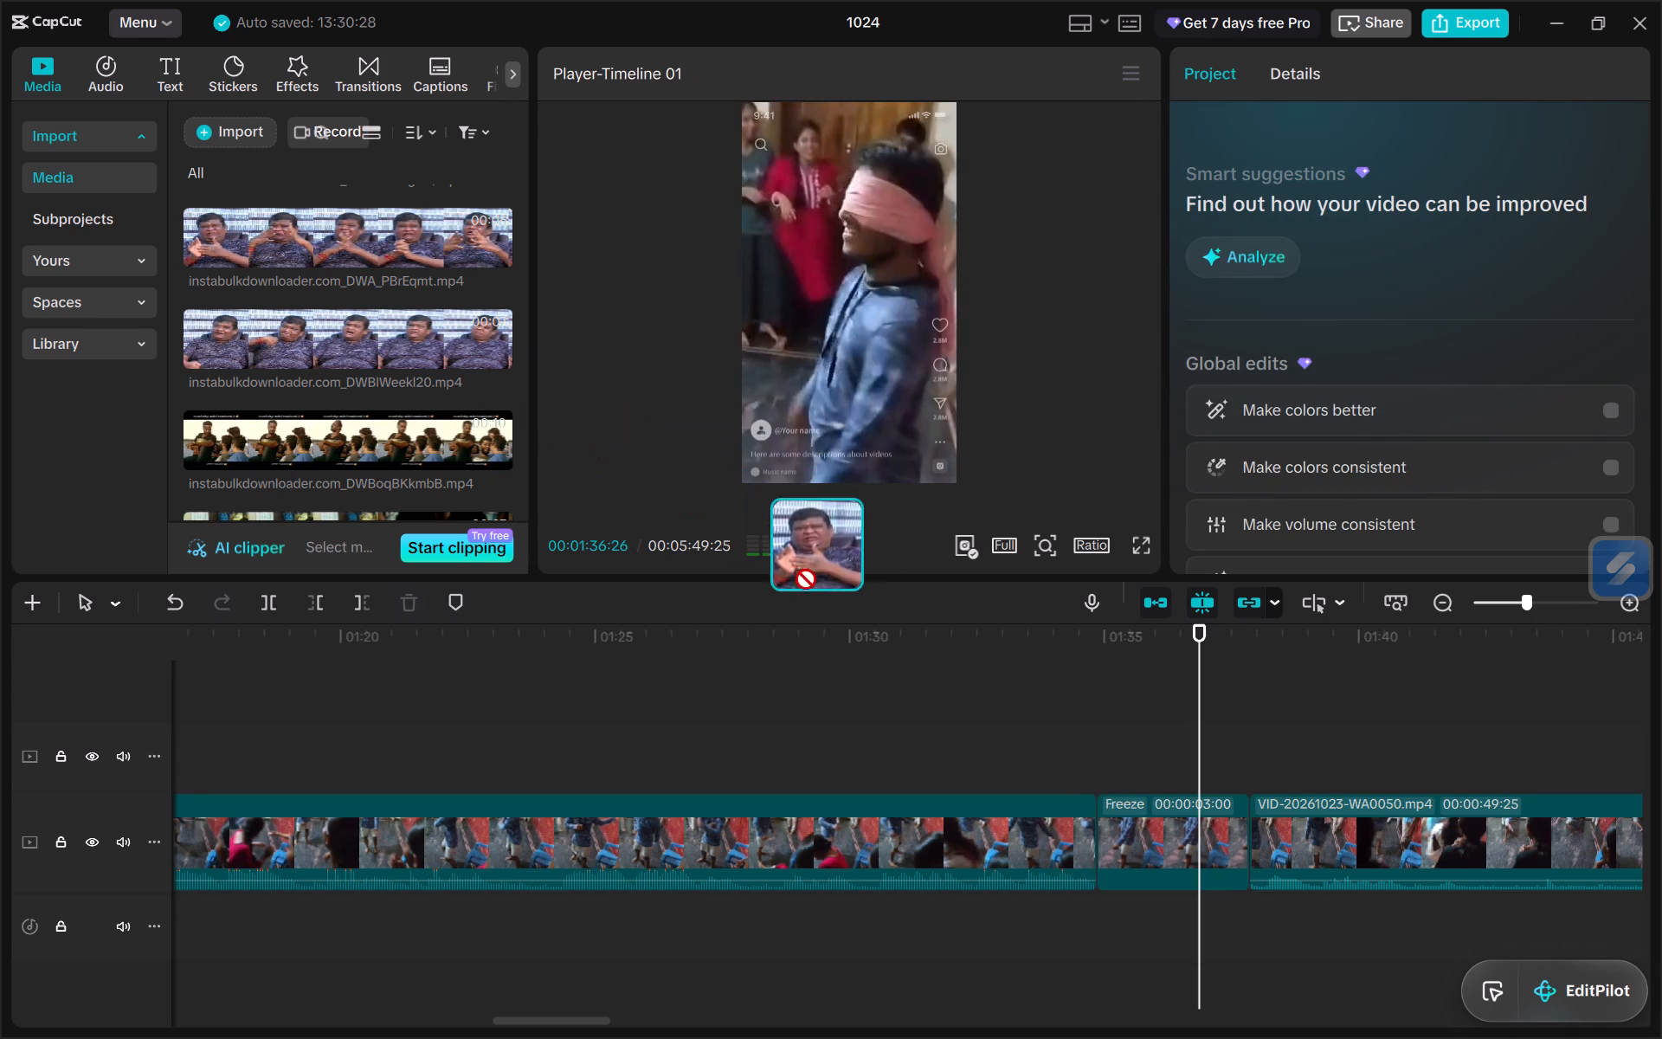
pyautogui.moveTo(796, 569); pyautogui.dragTo(1194, 767)
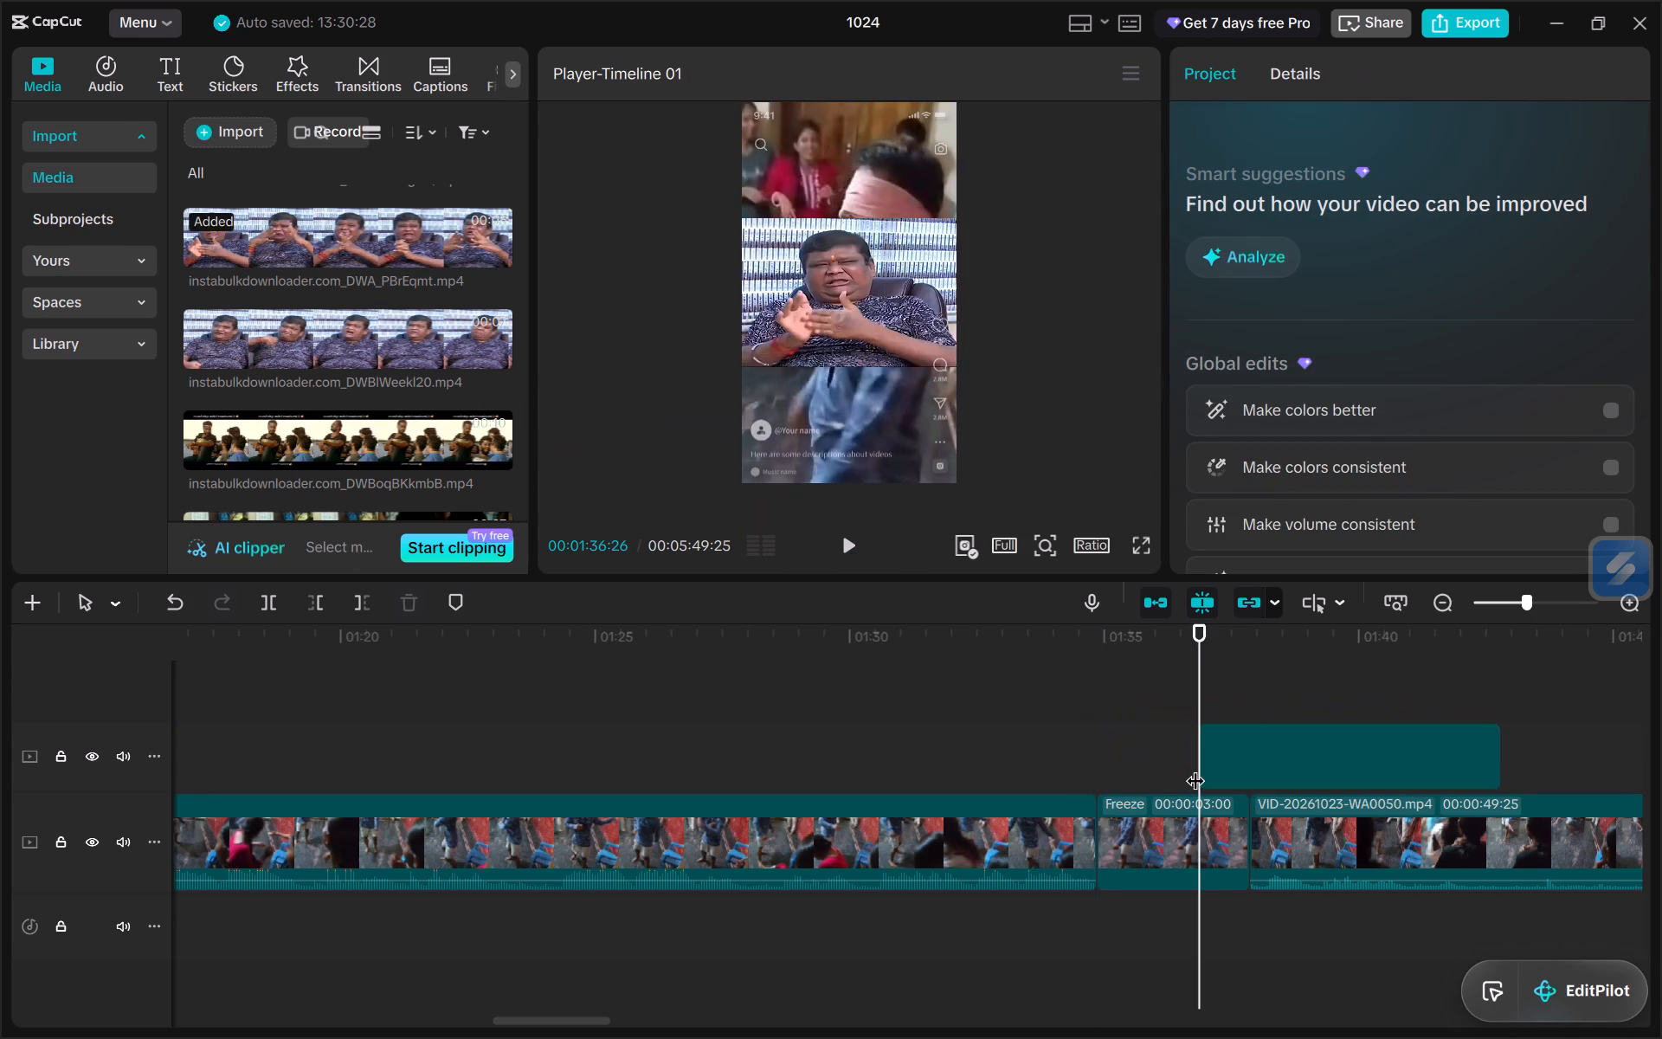
pyautogui.click(843, 545)
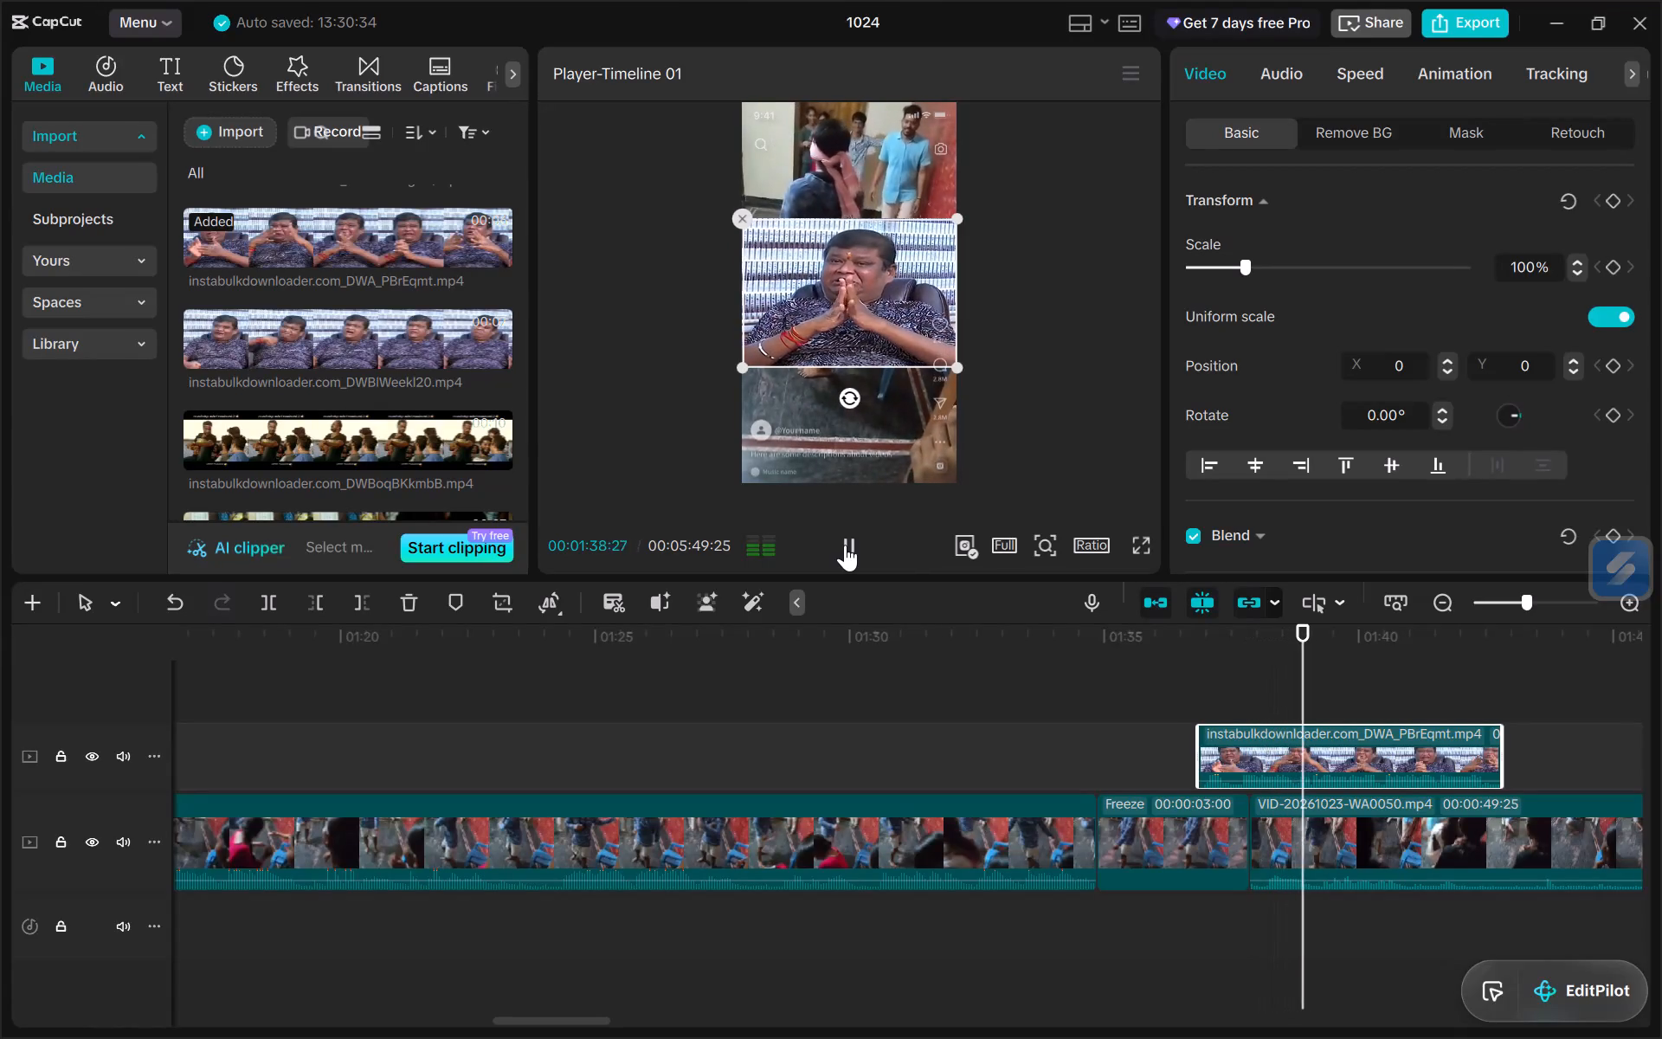
pyautogui.click(845, 545)
pyautogui.click(845, 545)
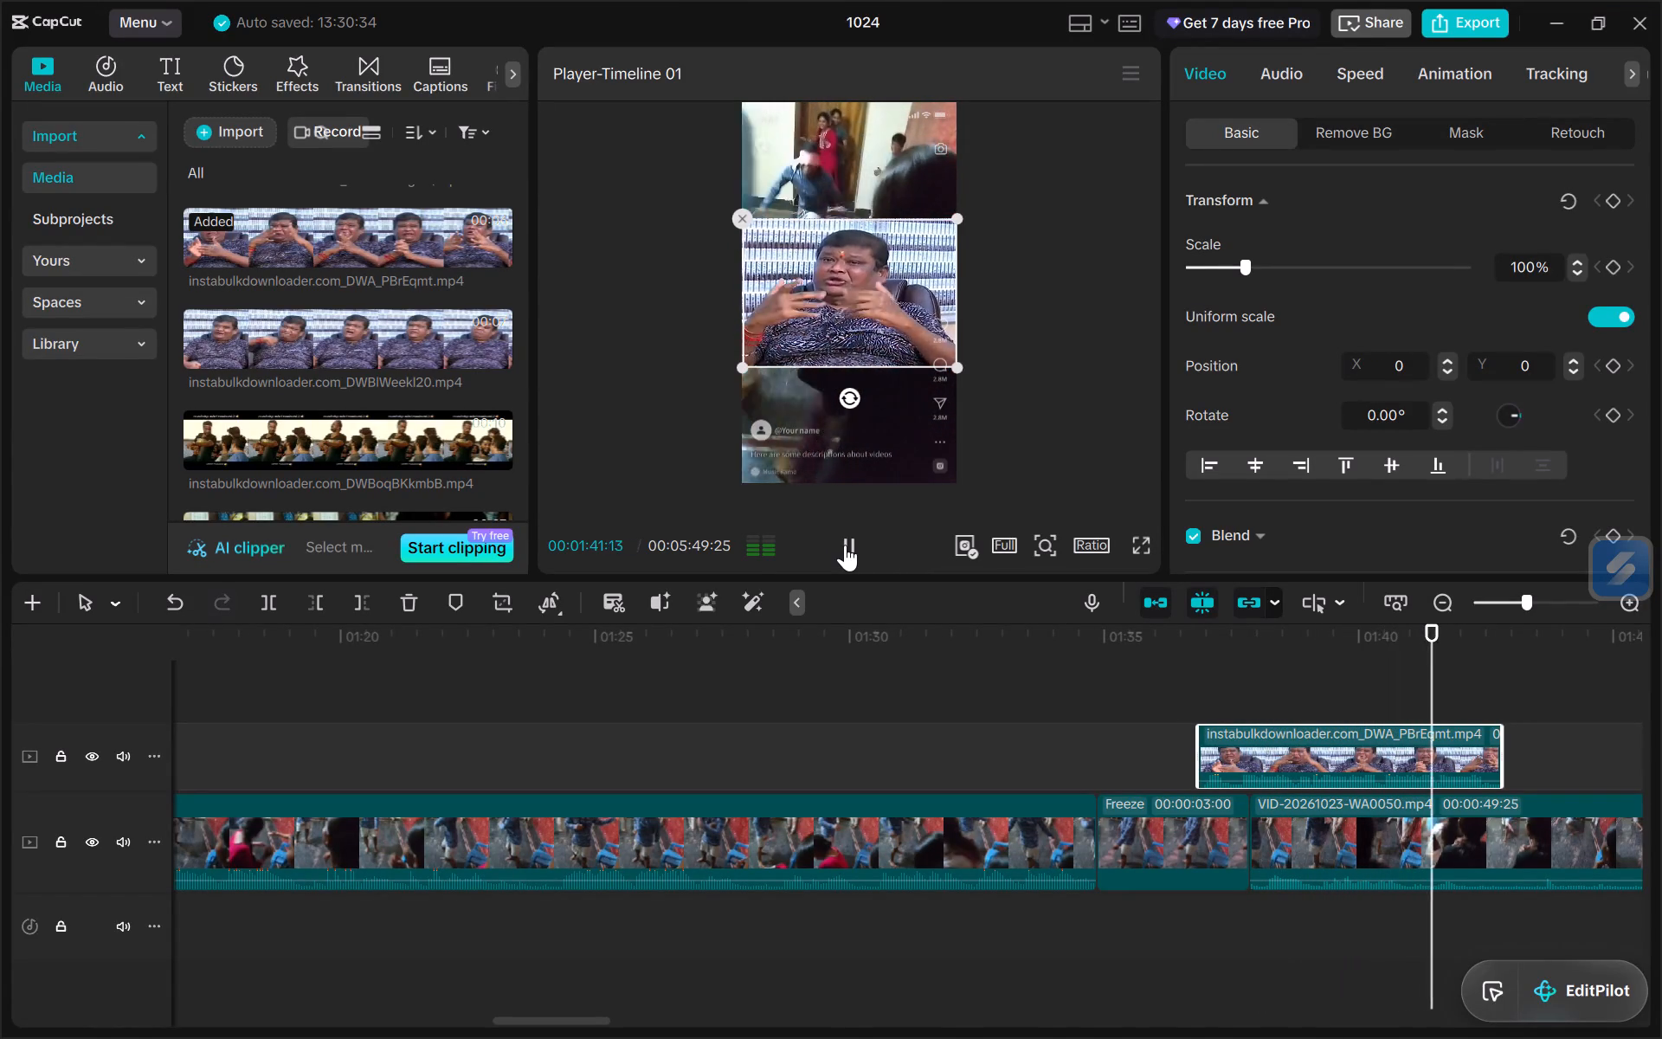
pyautogui.click(845, 545)
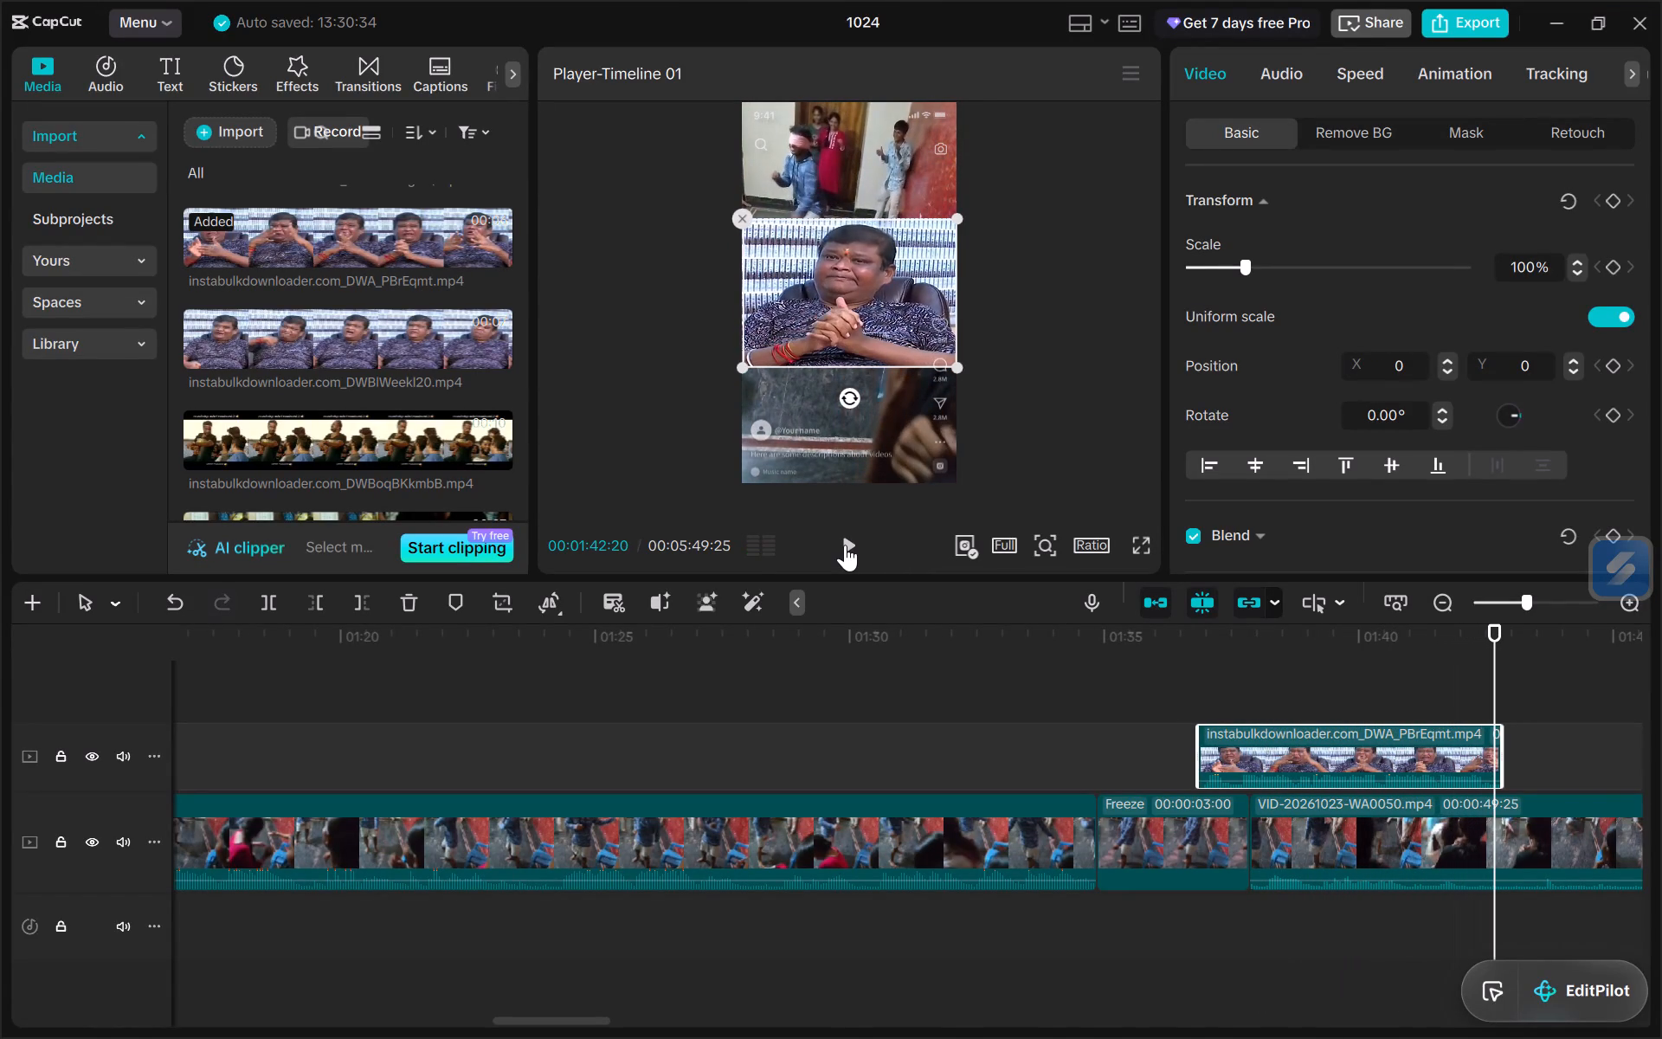
pyautogui.click(845, 545)
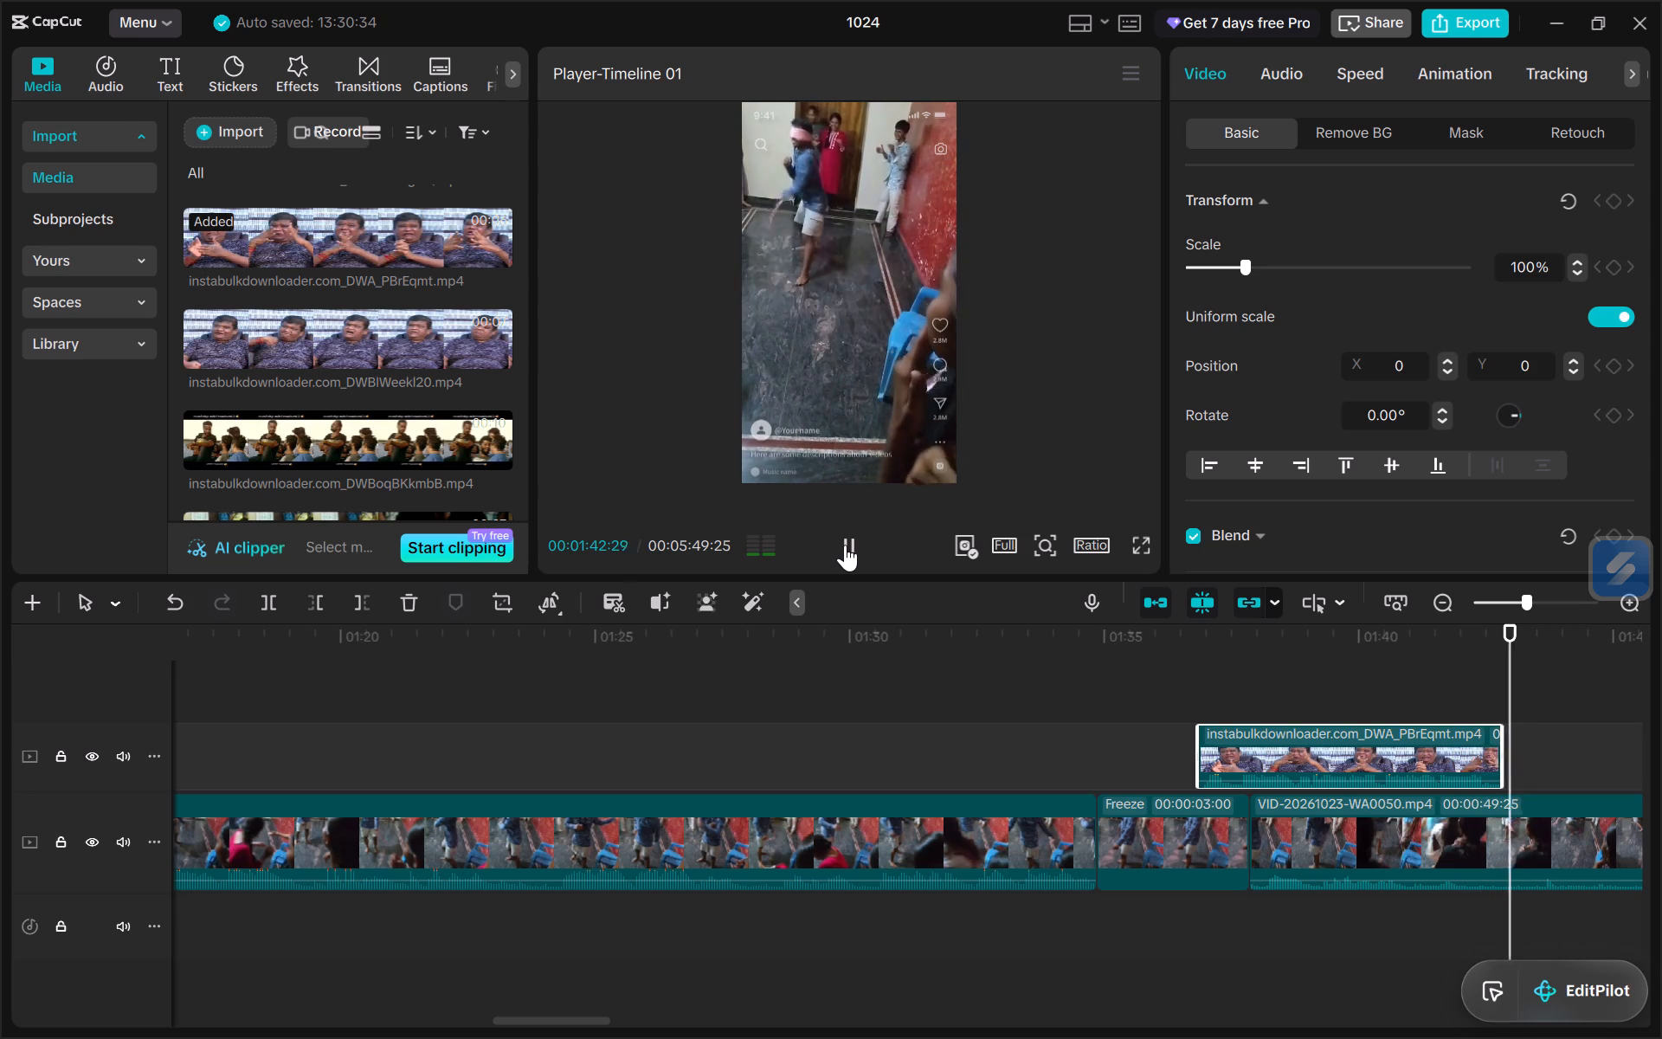
# Move the DWA_PBrEqmt reaction clip earlier so it starts with the freeze frame at 01:34:26.
pyautogui.click(1128, 682)
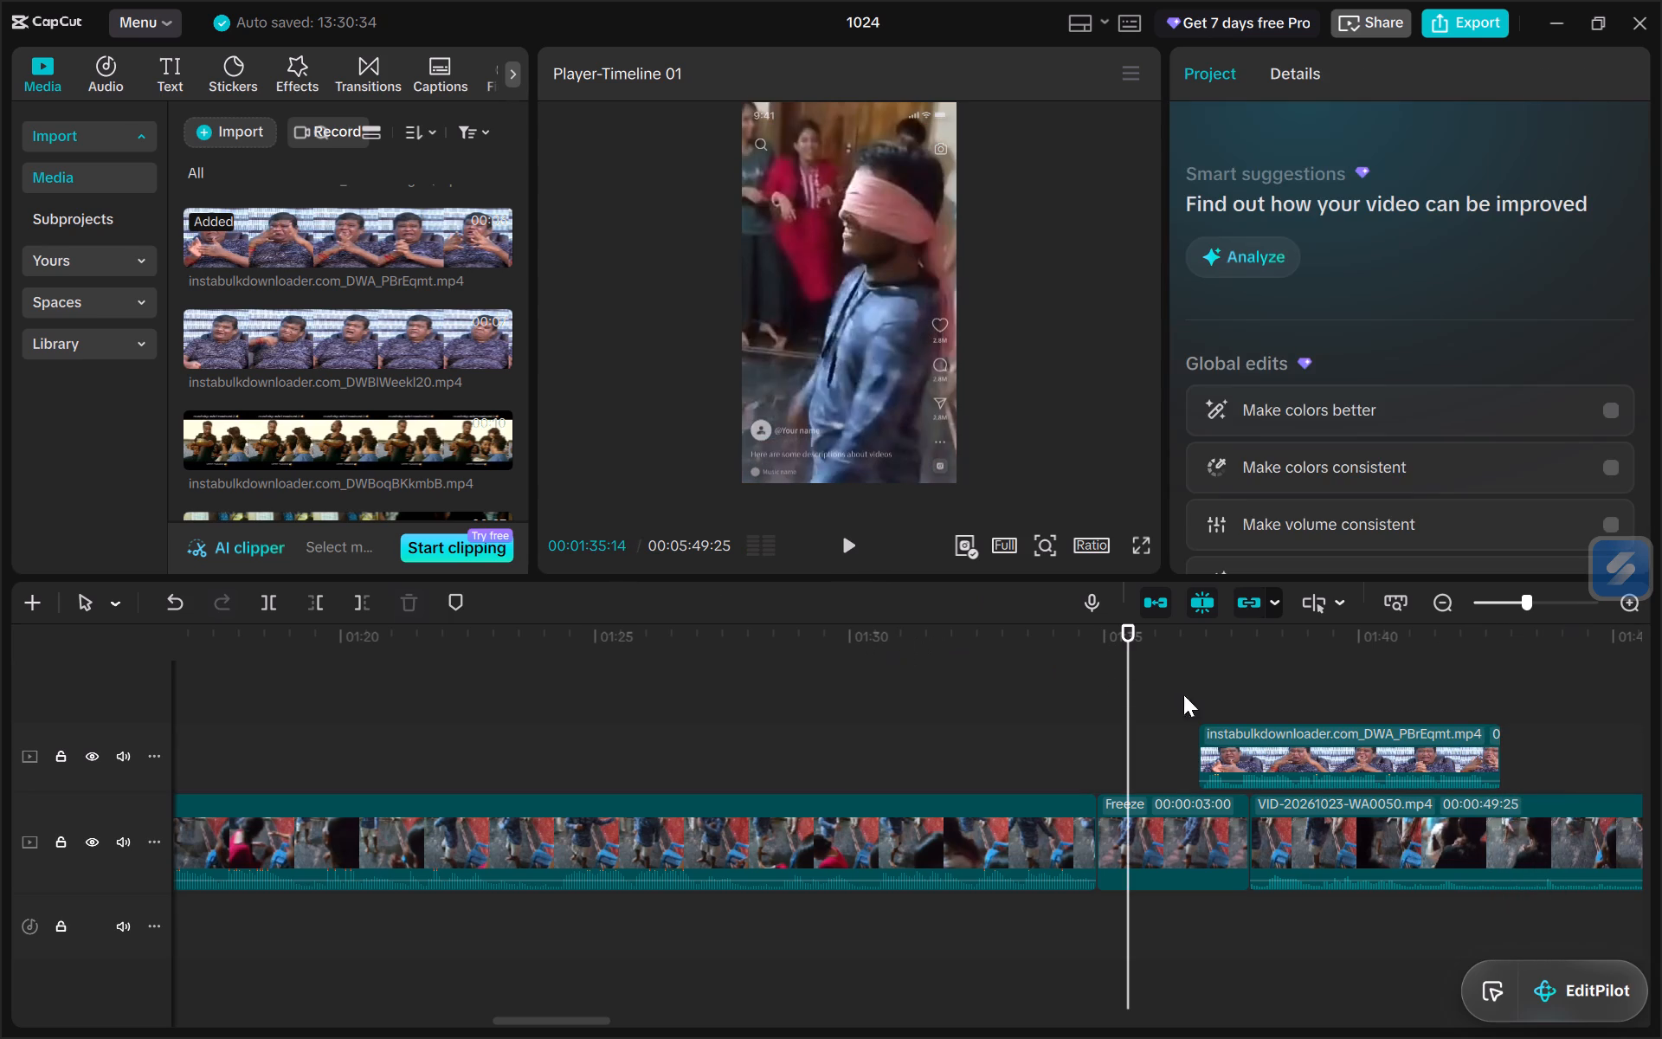
pyautogui.click(1369, 758)
pyautogui.moveTo(1369, 758); pyautogui.dragTo(1248, 764)
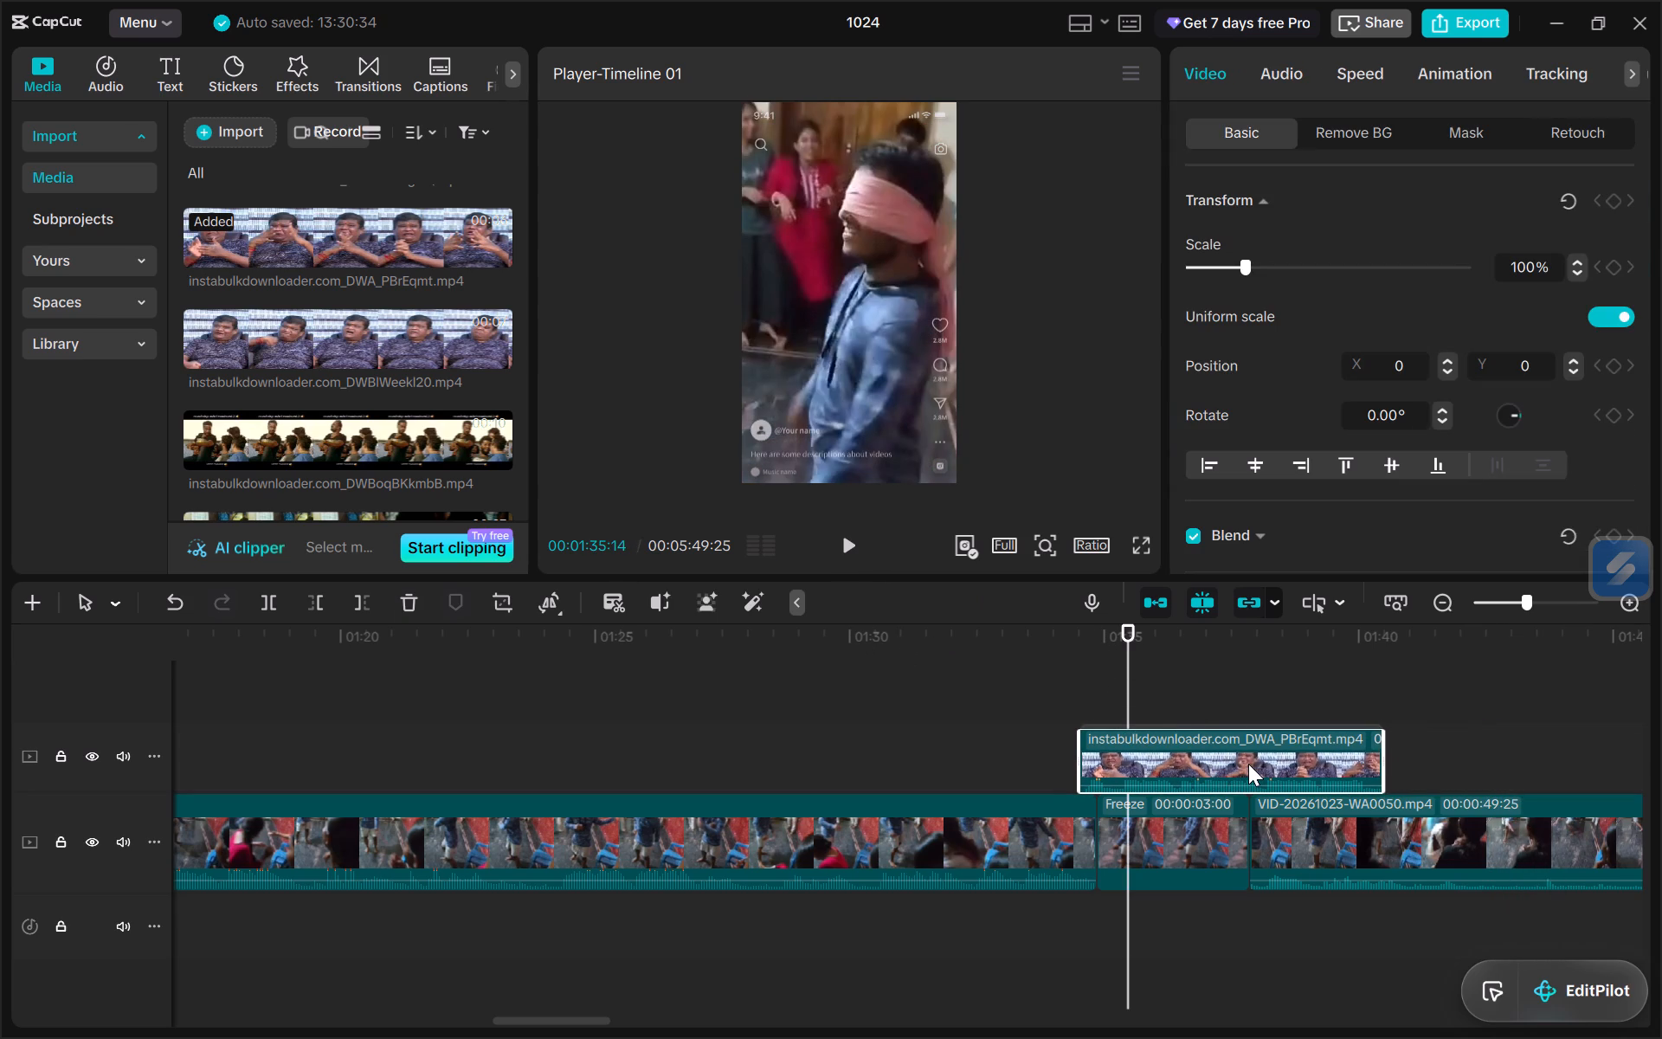
pyautogui.moveTo(1248, 764); pyautogui.dragTo(1265, 764)
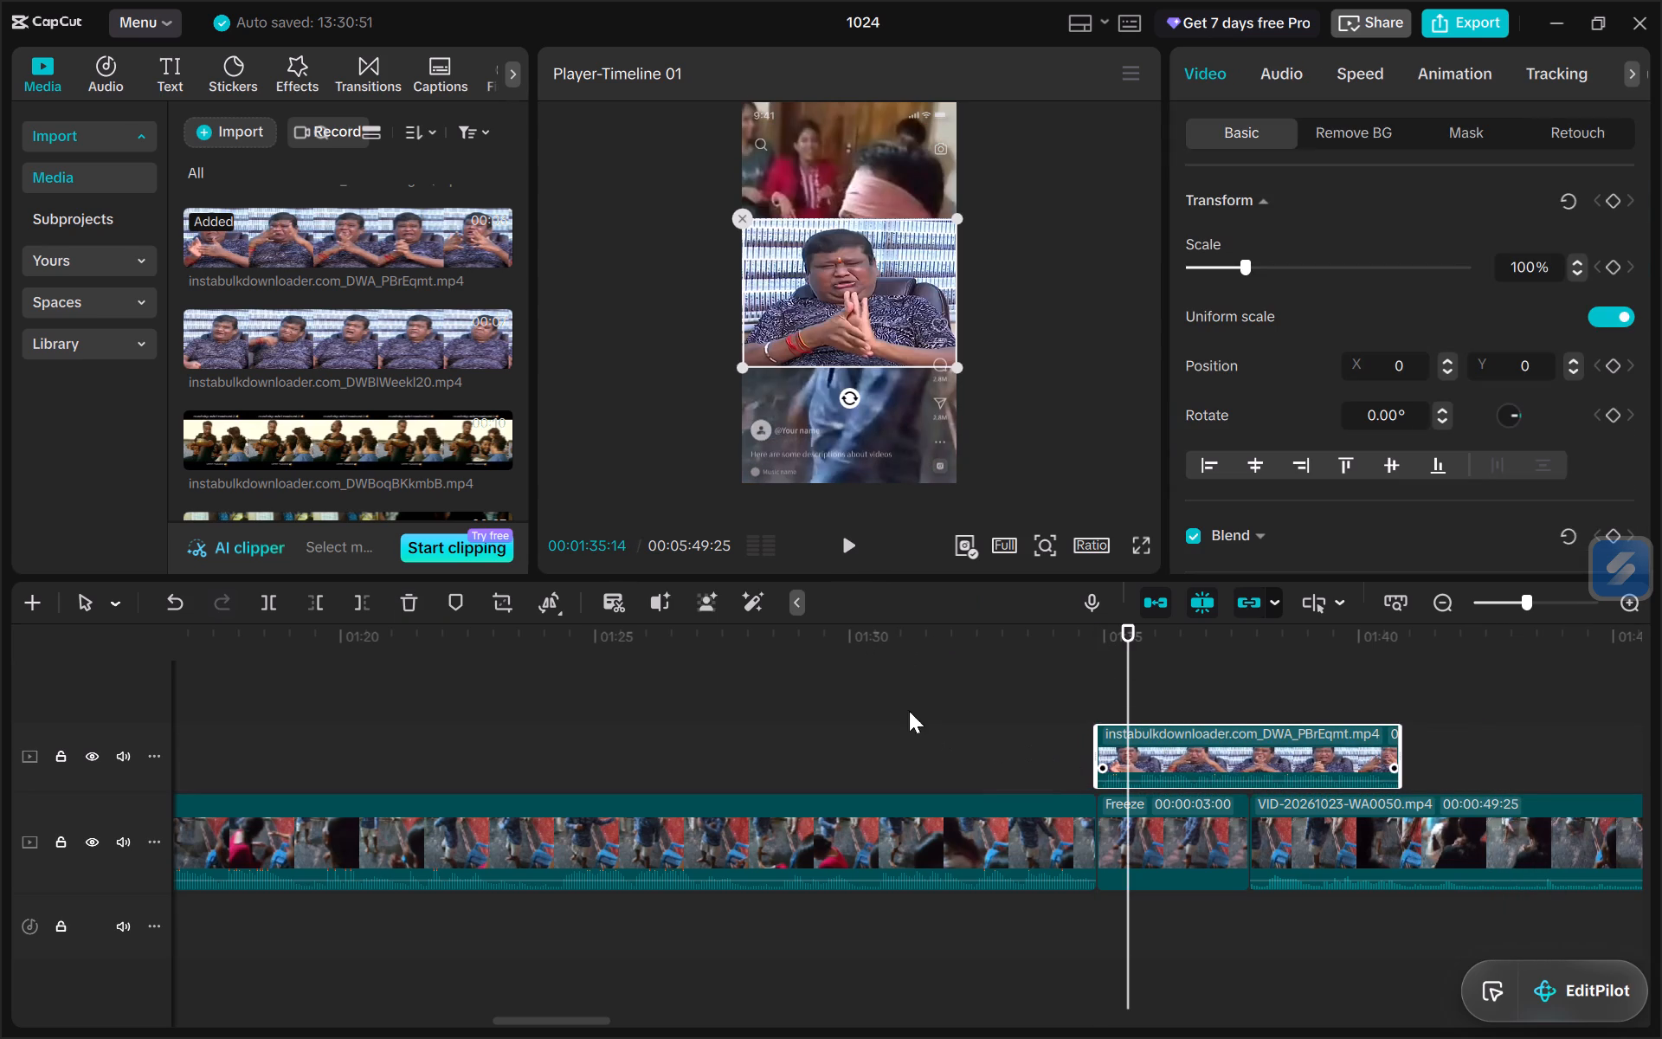
# Play back the zoomed freeze frame with the DWA_PBrEqmt reaction clip over it, including the lead-in from 01:33:16.
pyautogui.click(847, 546)
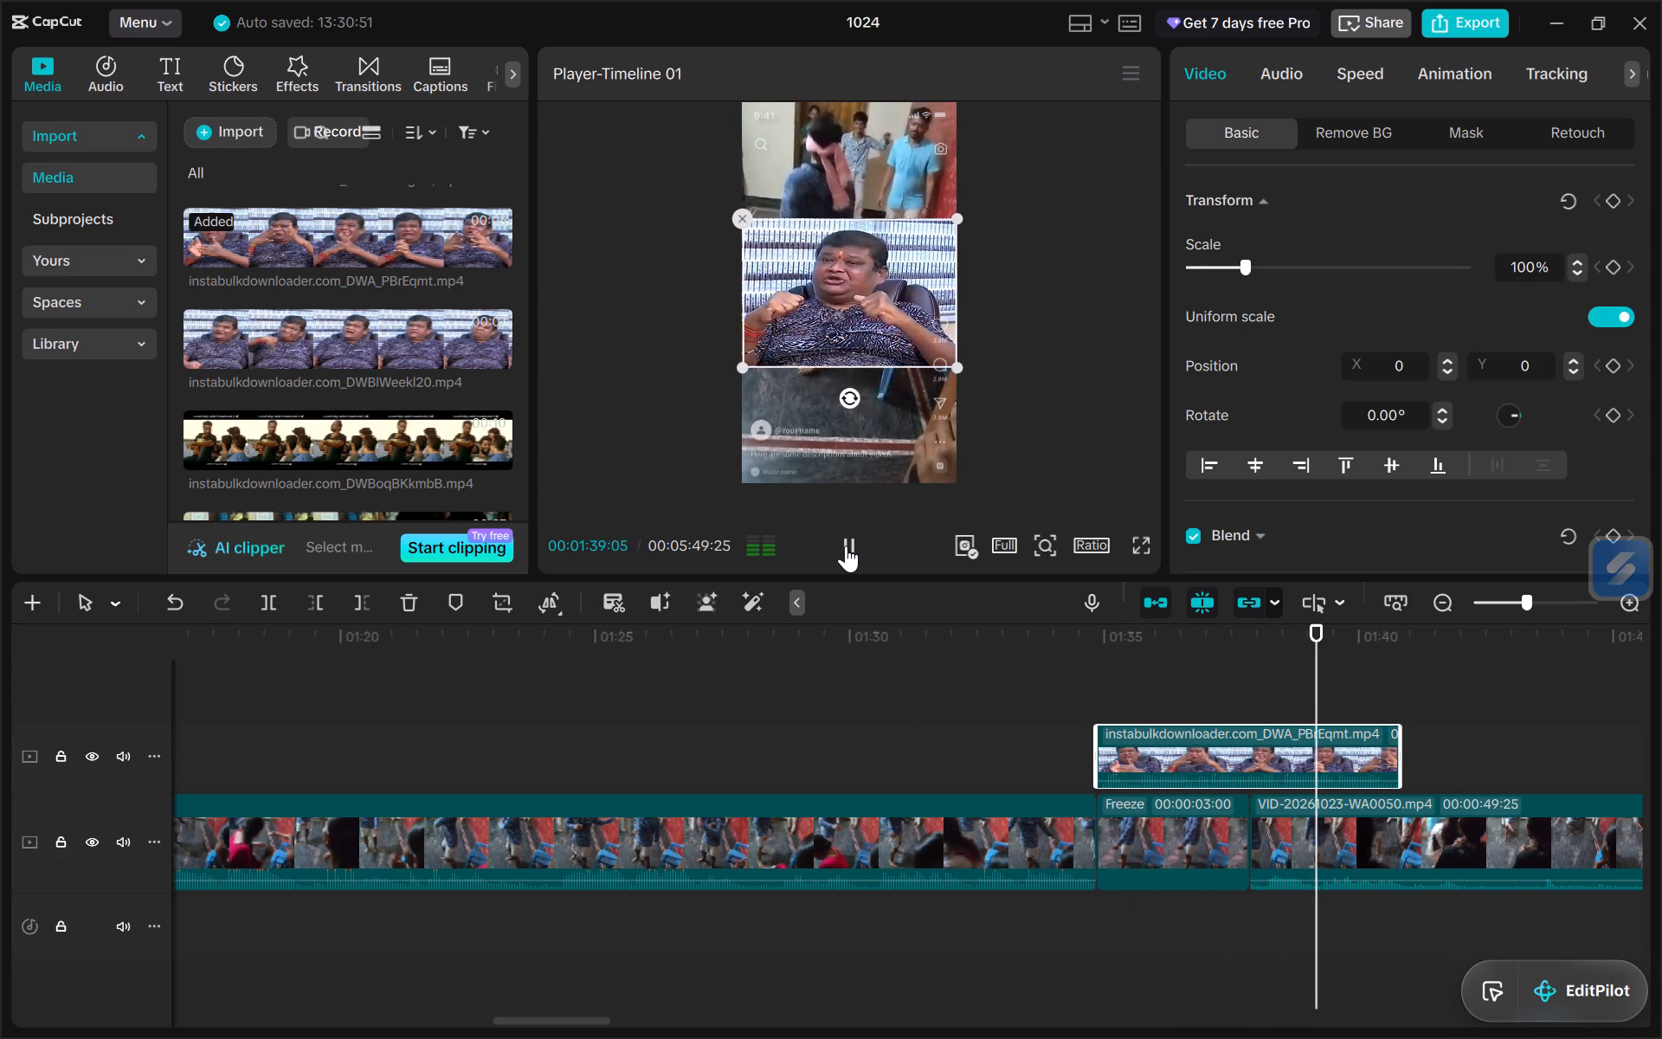
pyautogui.click(846, 545)
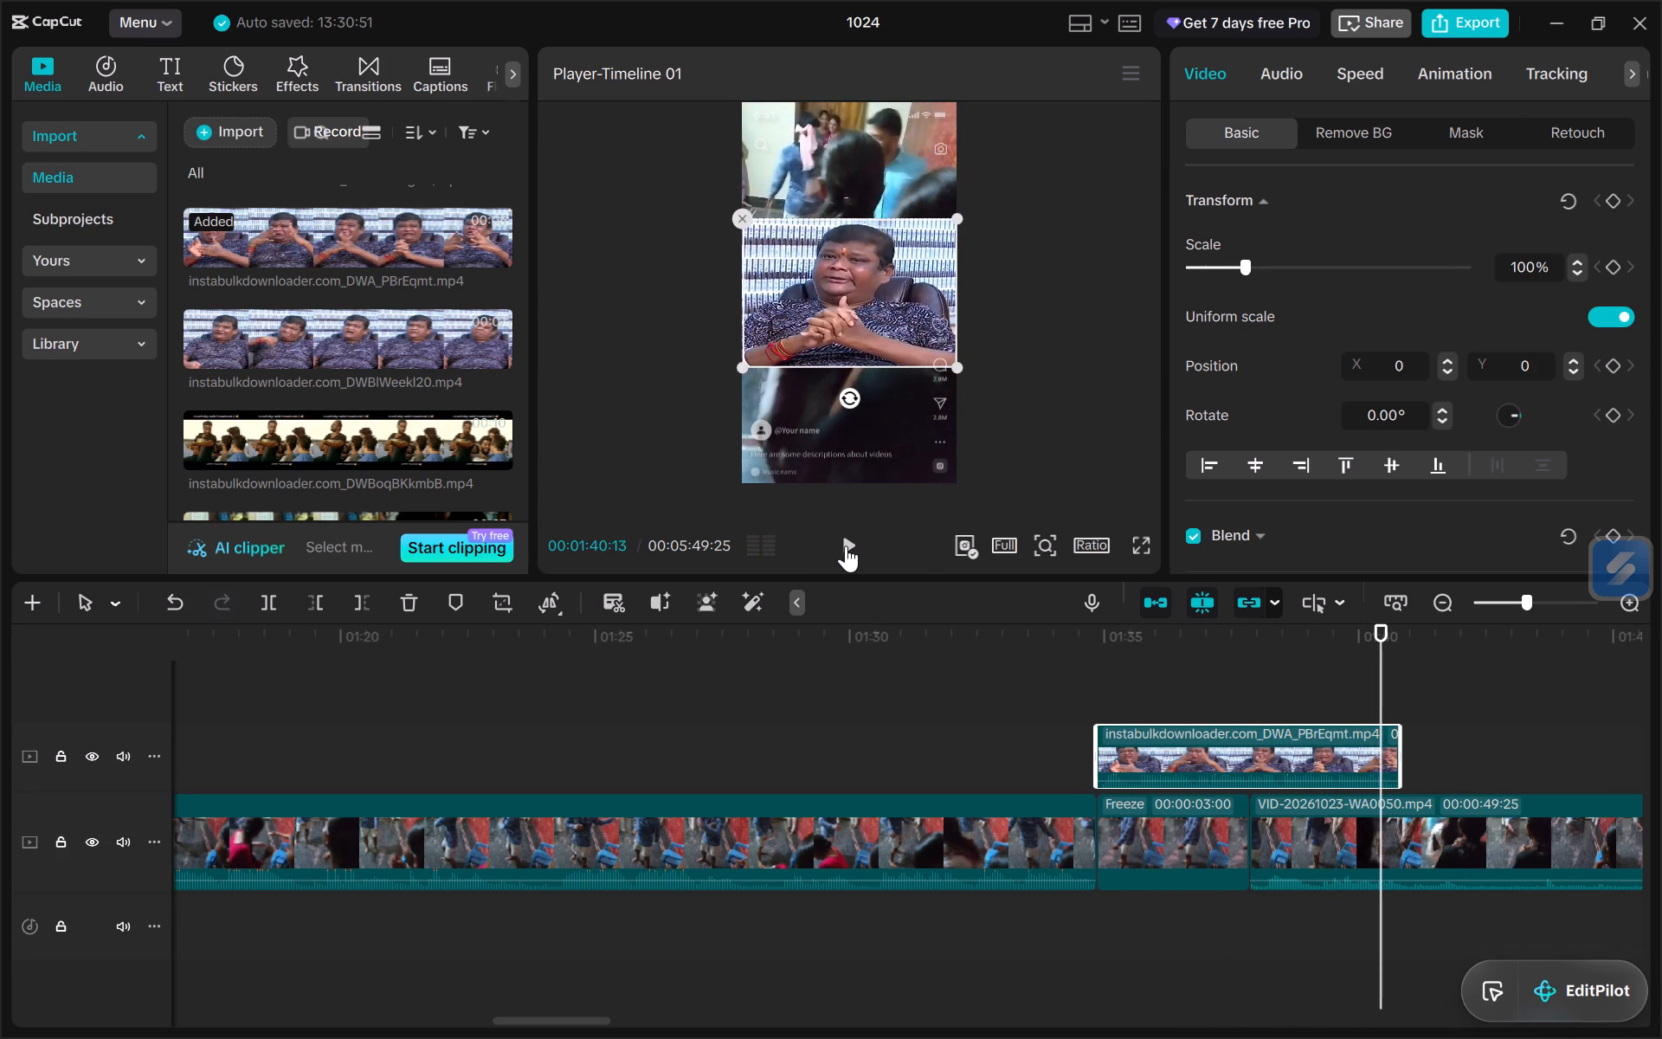
pyautogui.click(1030, 648)
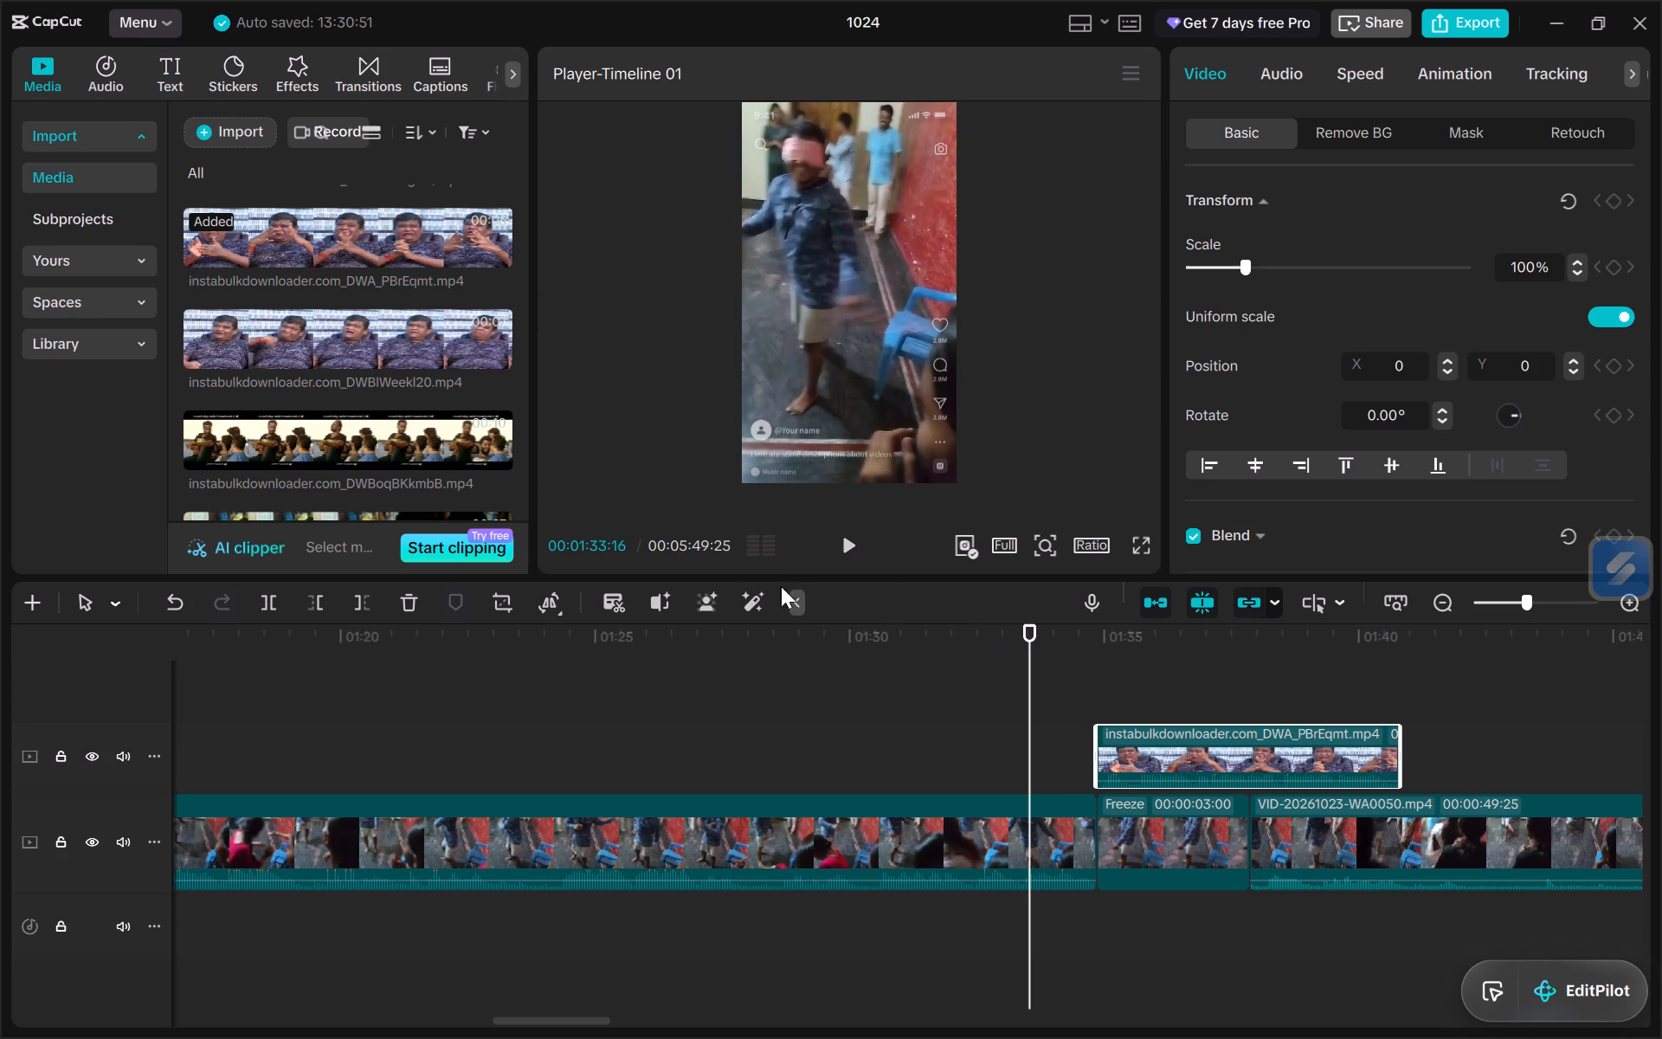
pyautogui.click(848, 552)
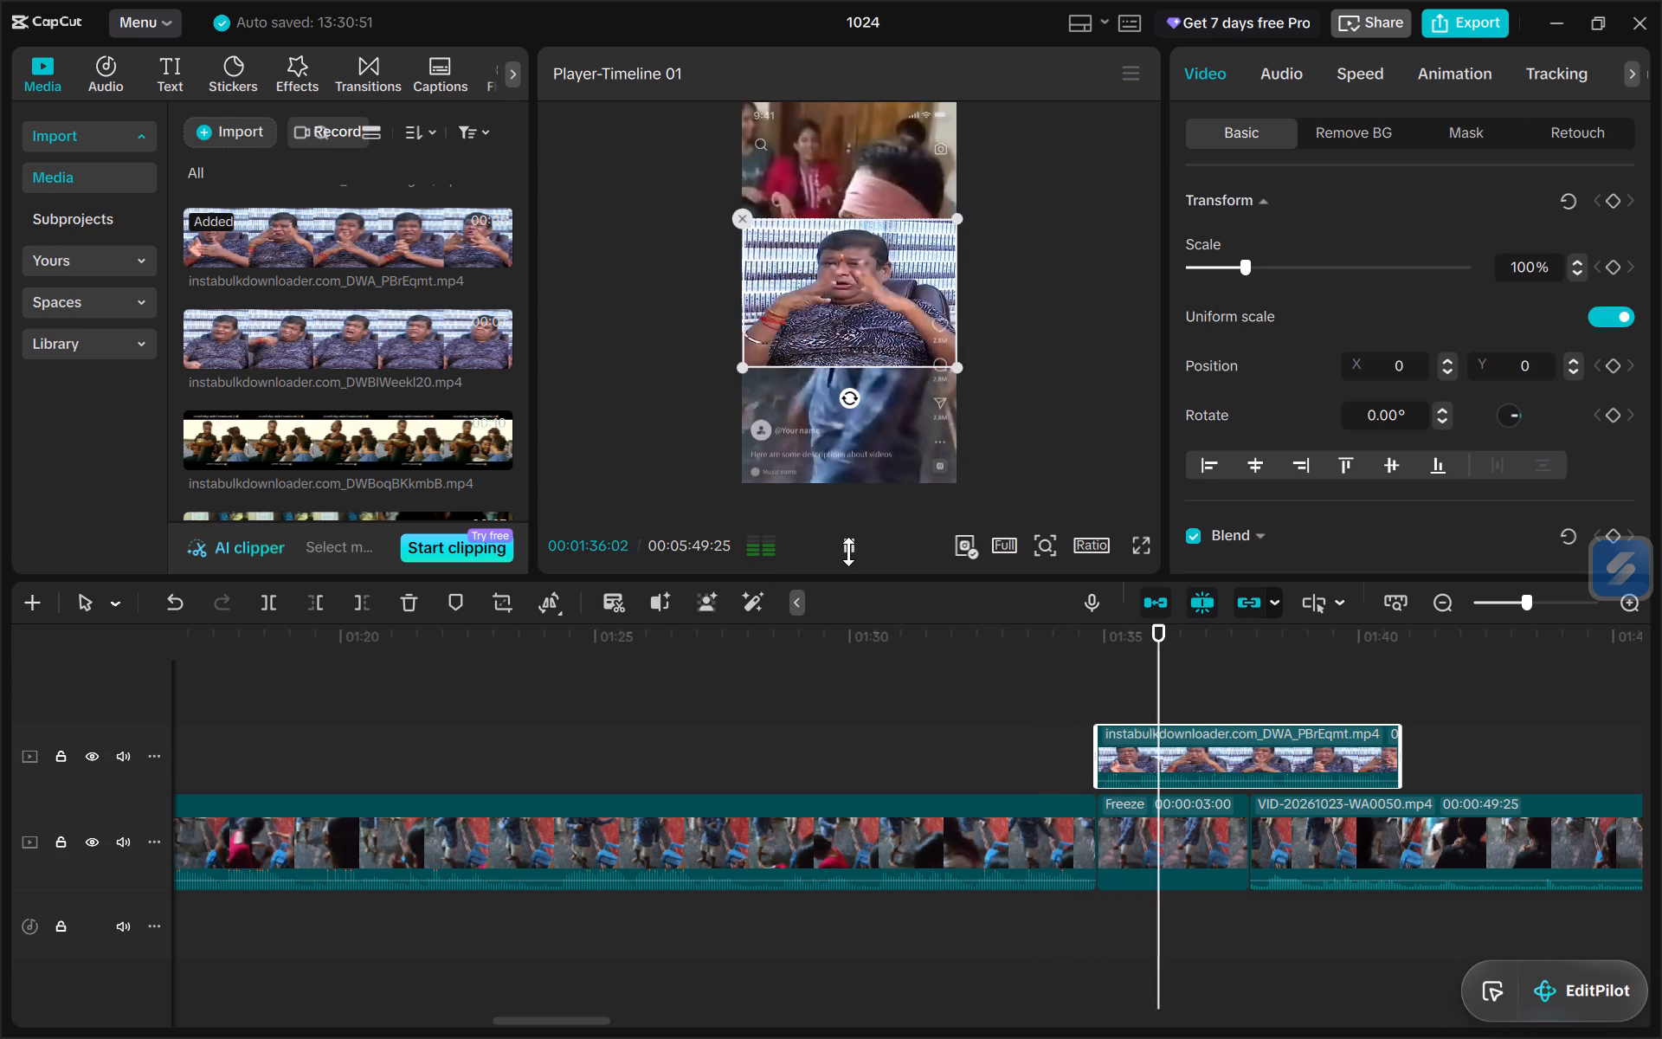
pyautogui.click(848, 552)
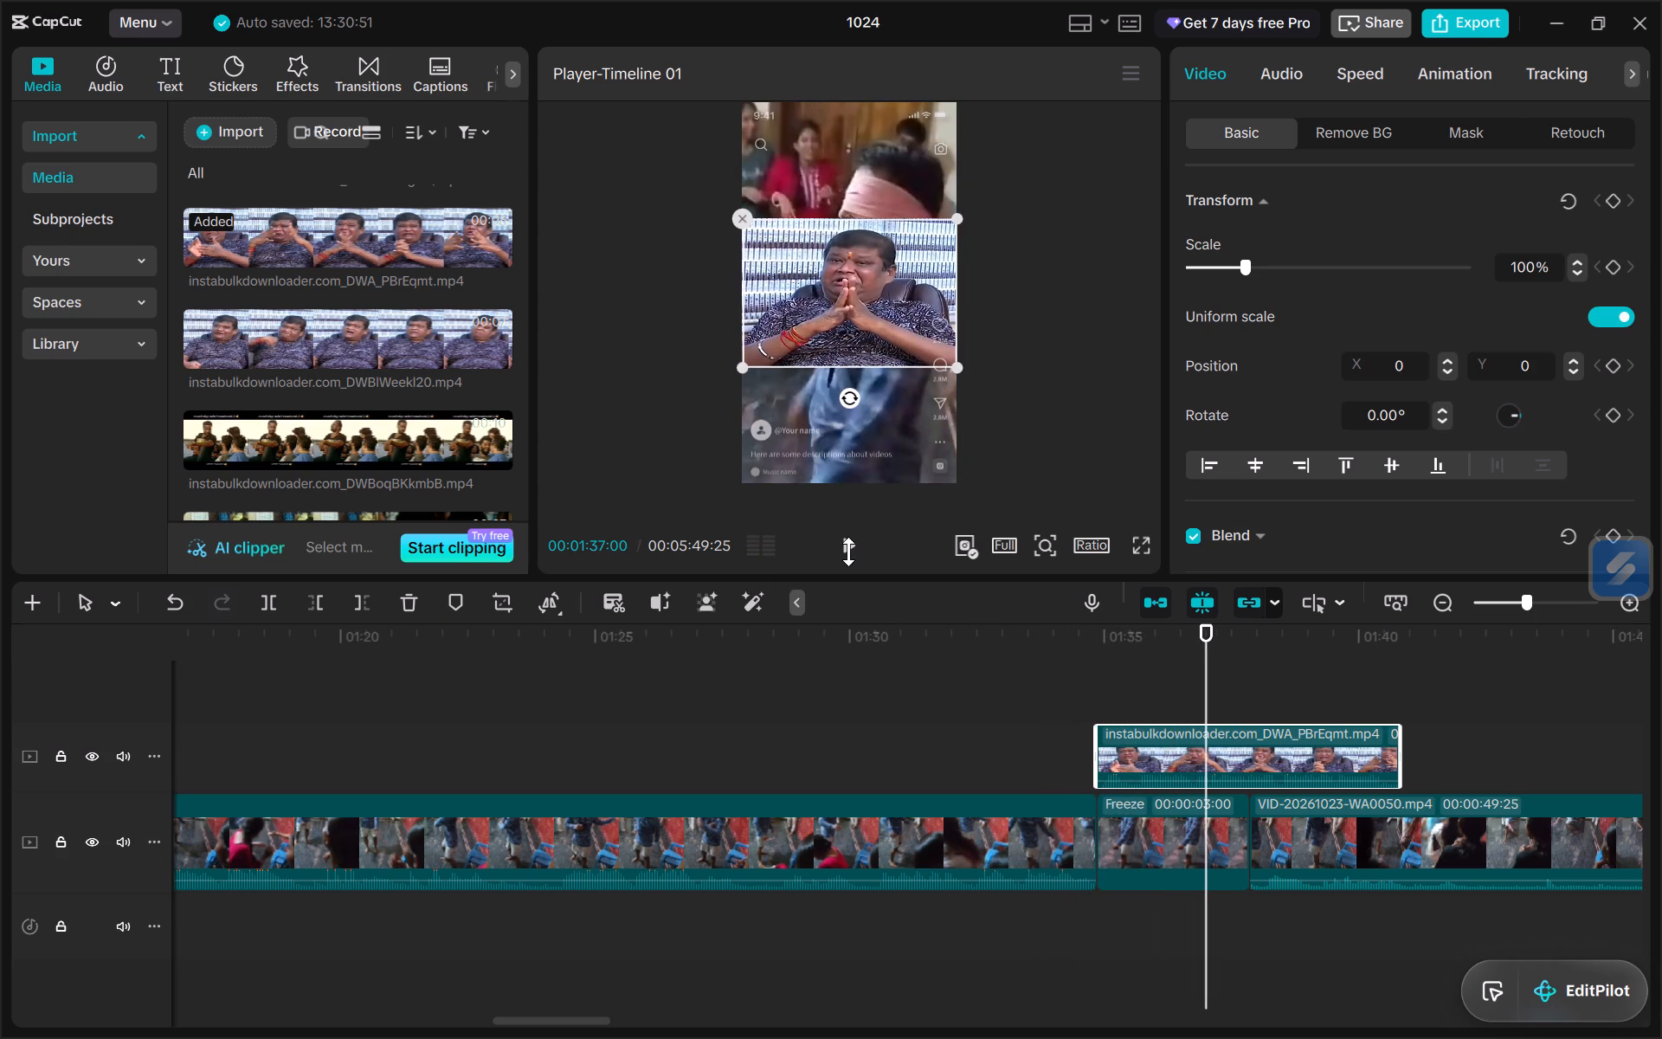
# Cut the DWA_PBrEqmt reaction clip and the 3-second freeze frame at 01:34:26 out of the timeline.
pyautogui.rightClick(1285, 744)
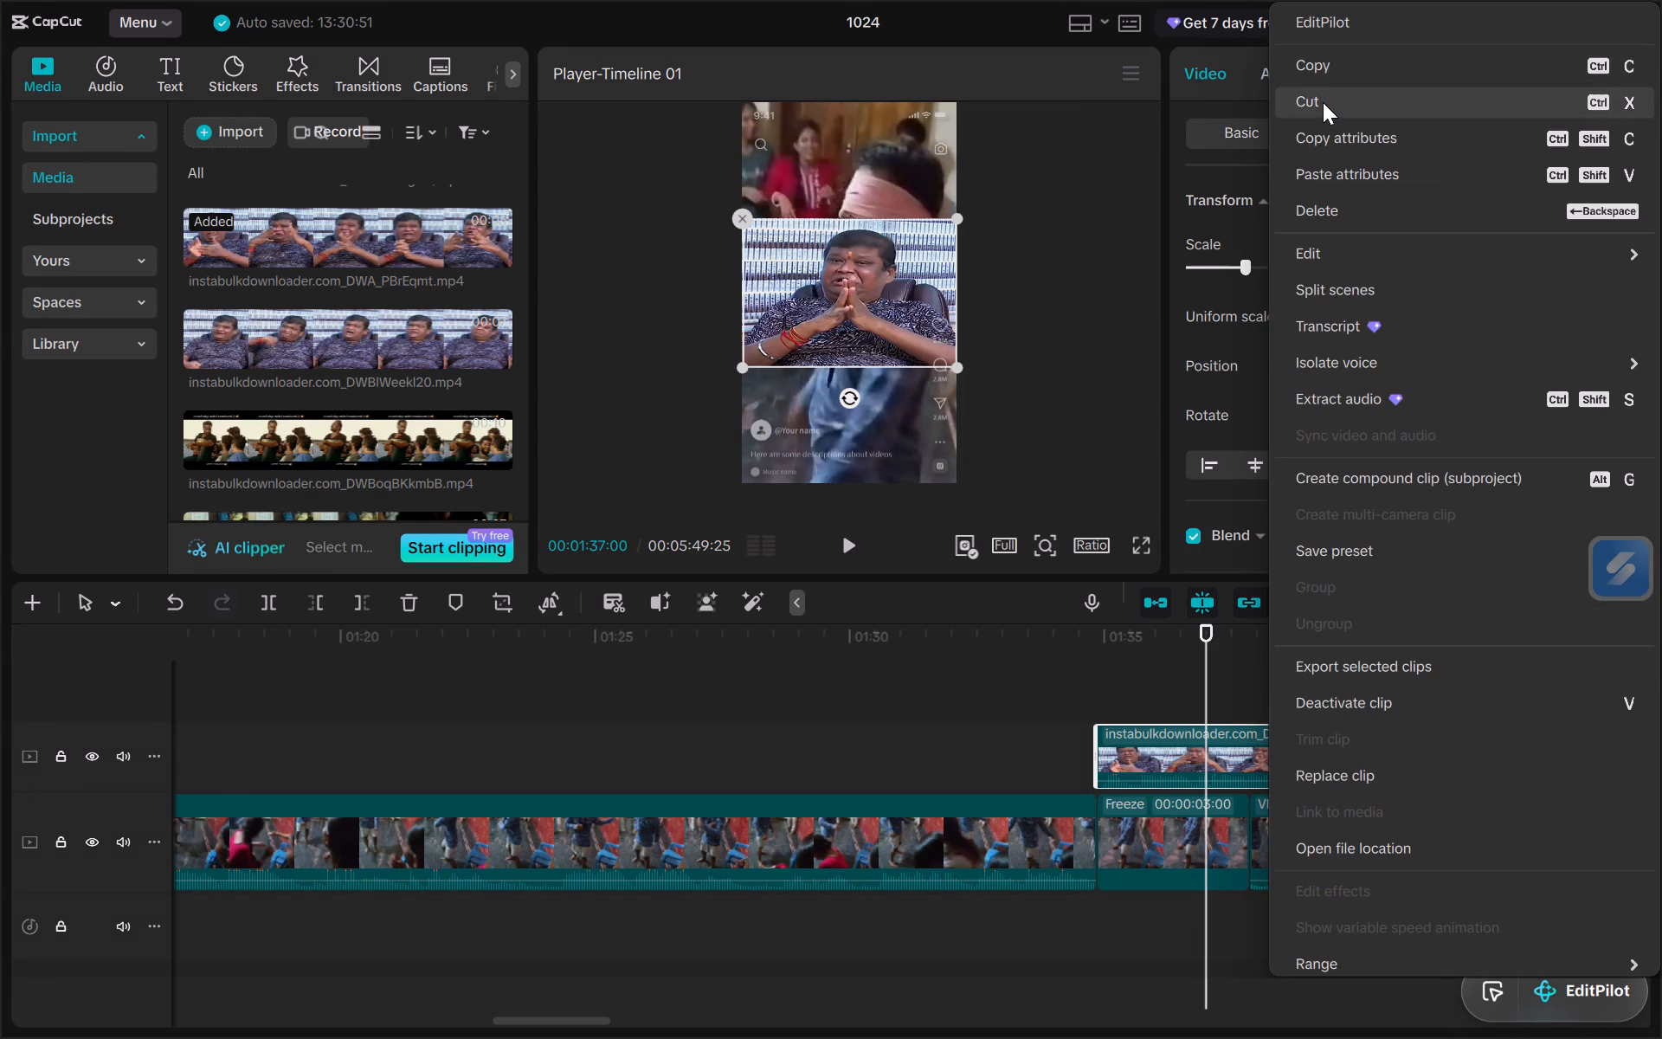
pyautogui.click(1323, 102)
pyautogui.rightClick(1156, 827)
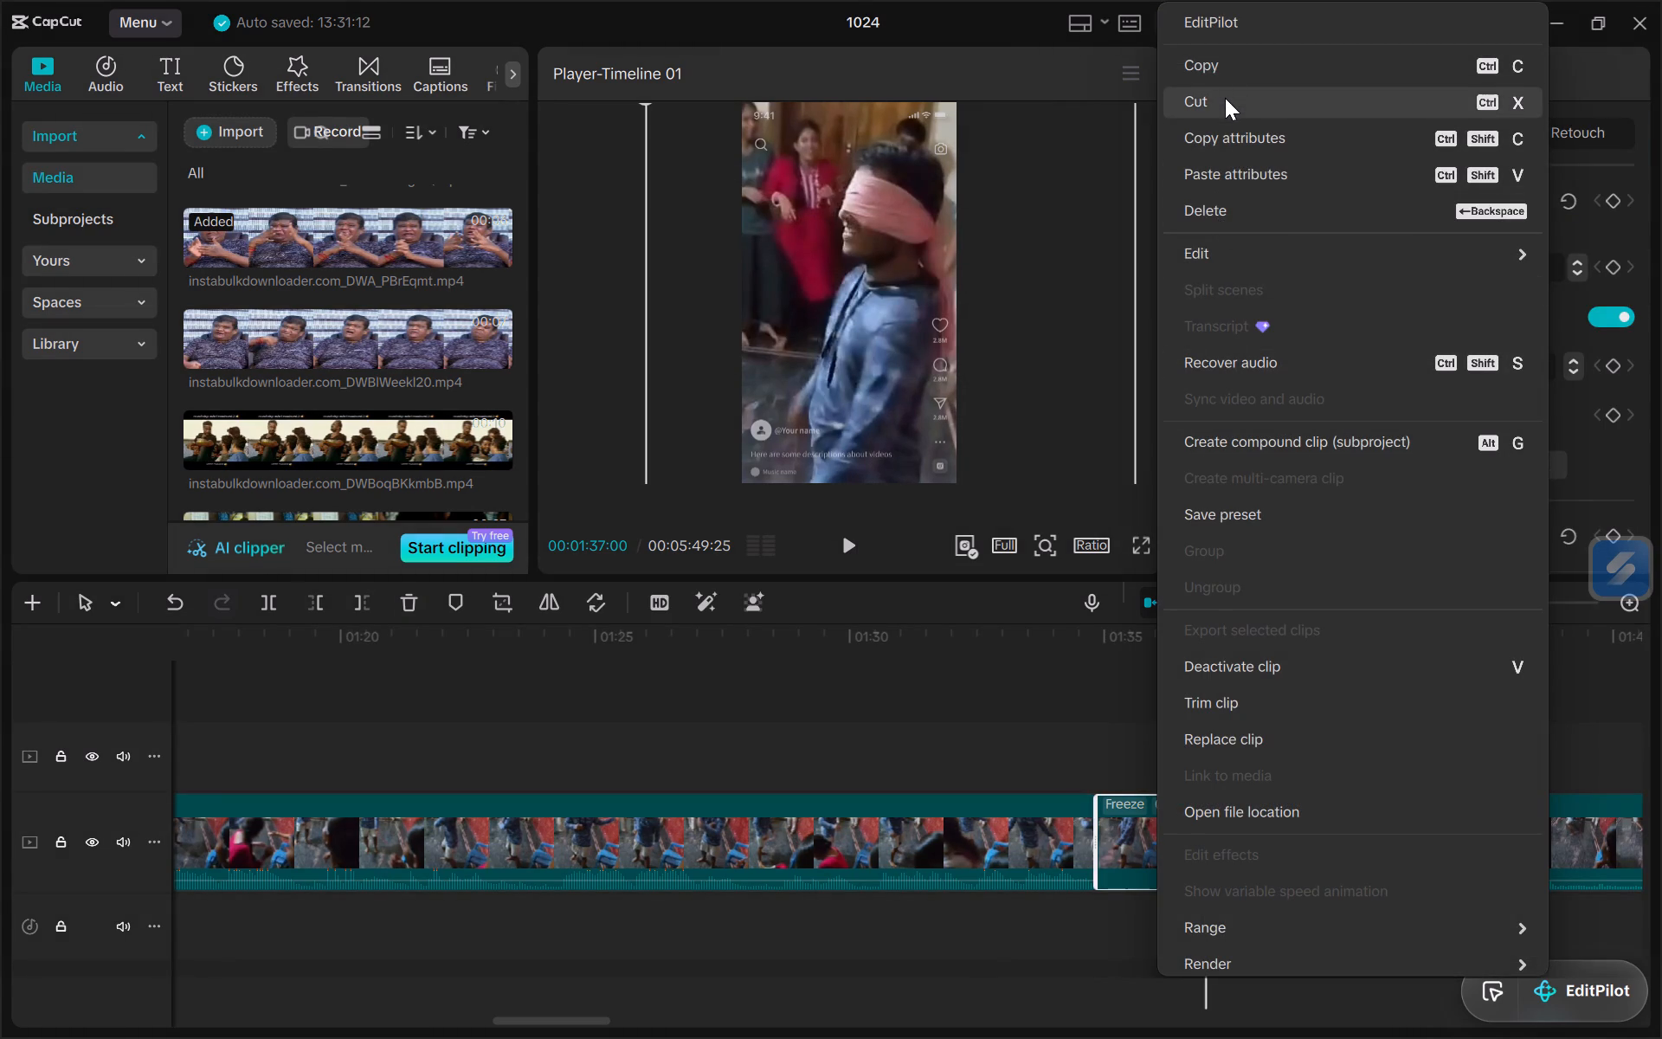
pyautogui.click(1225, 98)
# Find the moment at 01:48:07 in the game footage and place the aayein-meme.mp3 sound there on the audio track.
pyautogui.click(1072, 742)
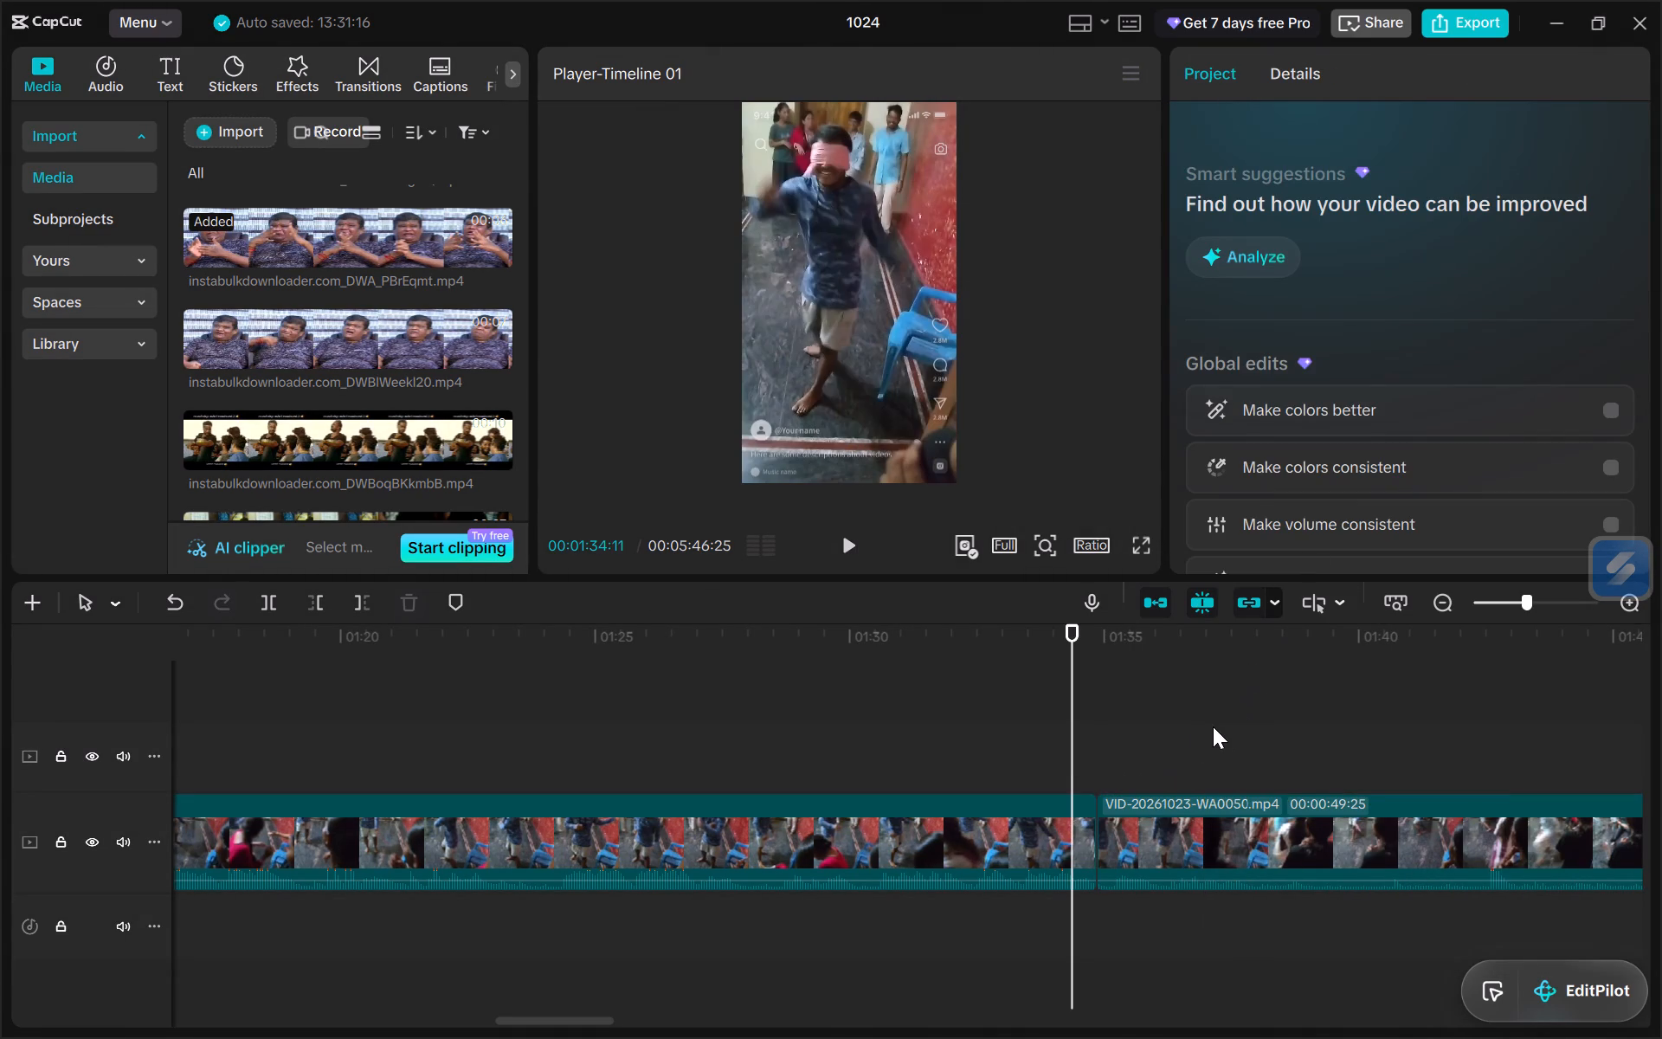
pyautogui.press('space')
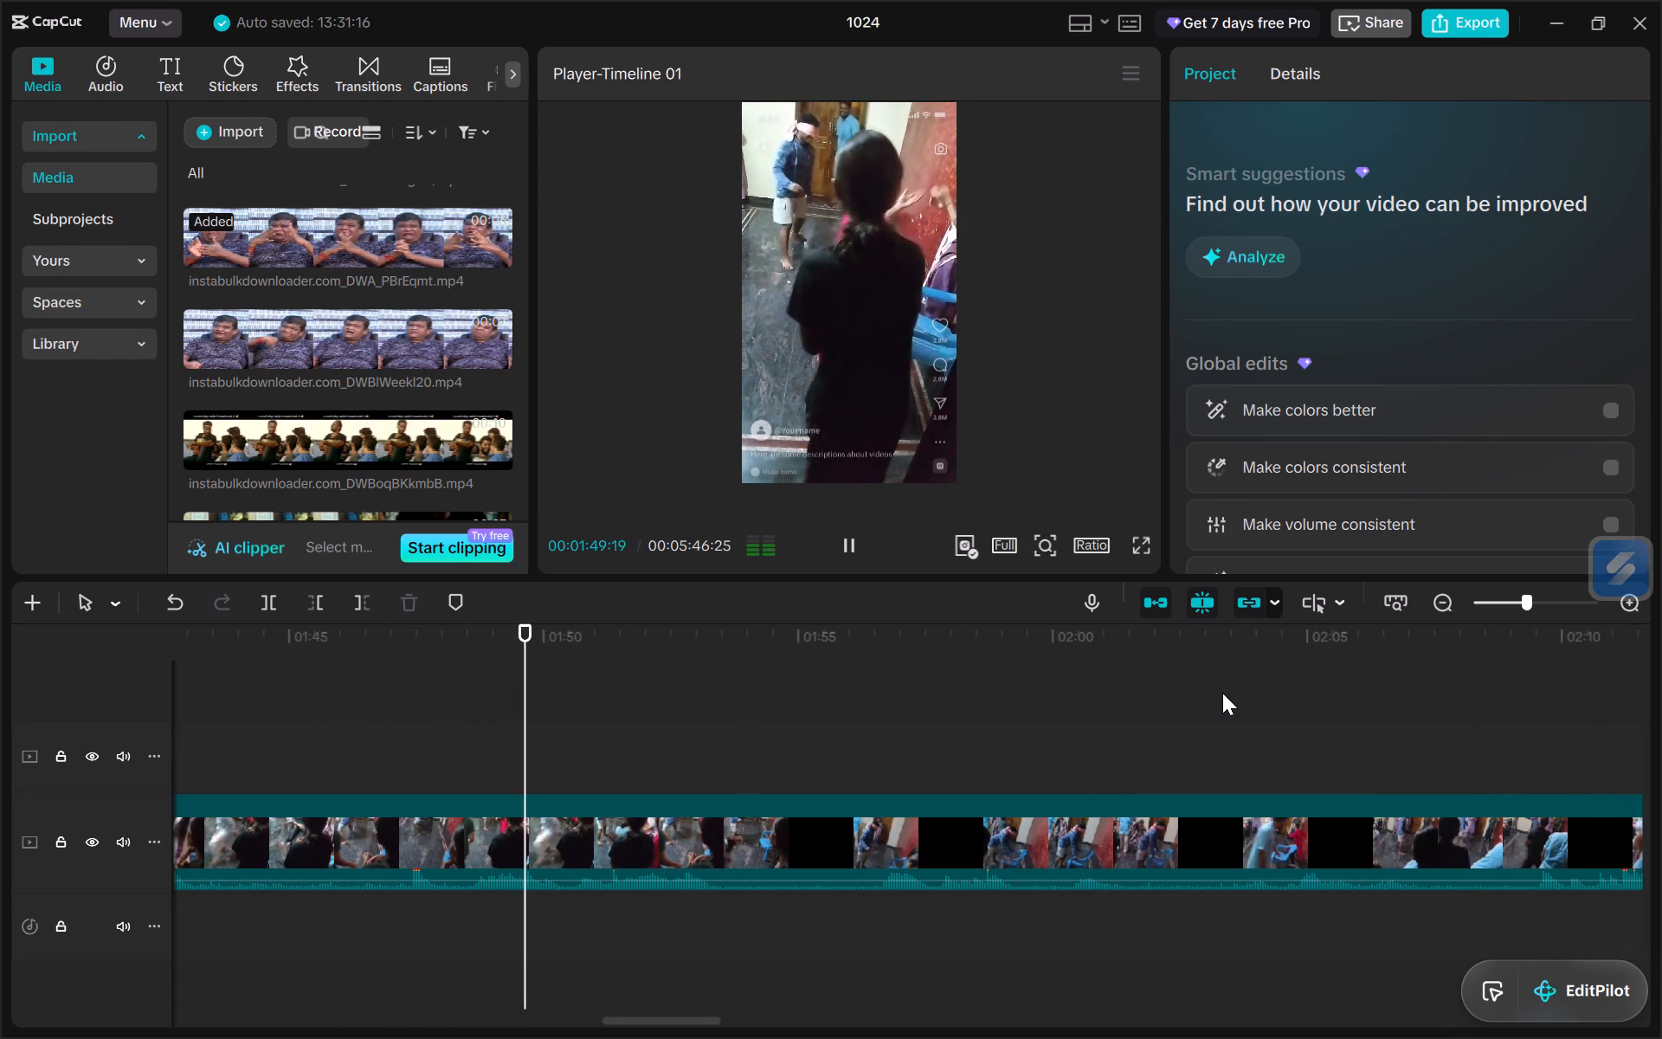
pyautogui.click(435, 752)
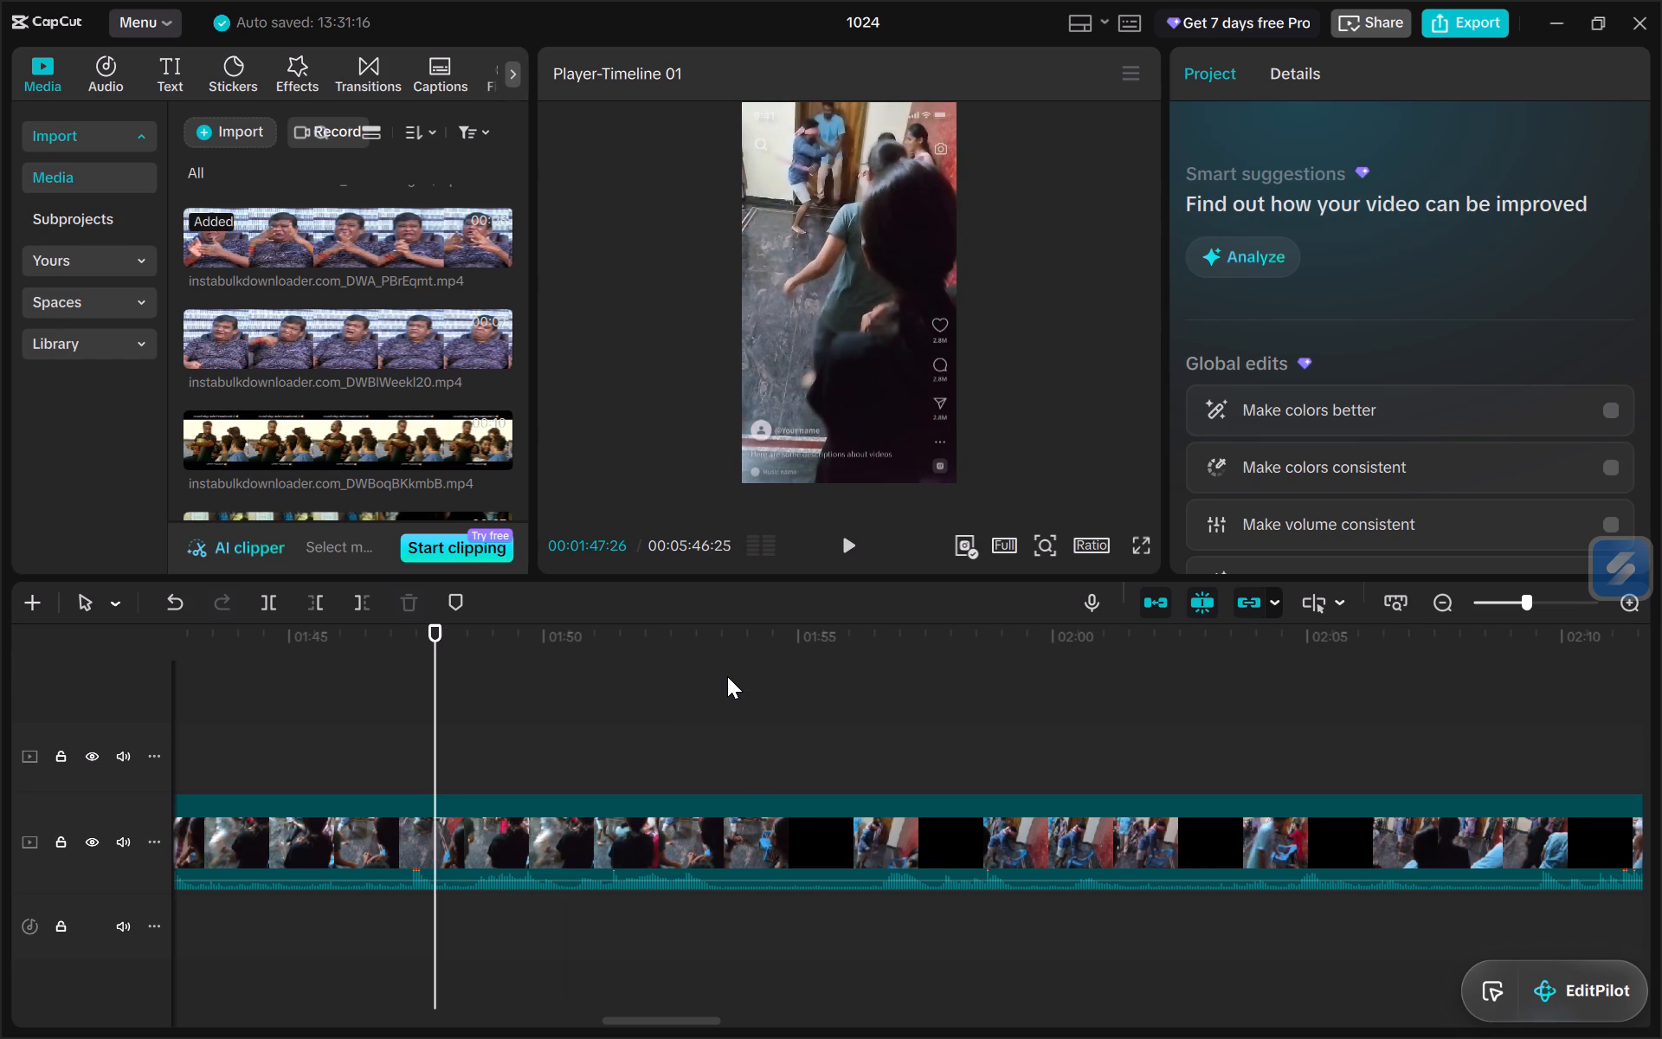
pyautogui.press('space')
pyautogui.press('space')
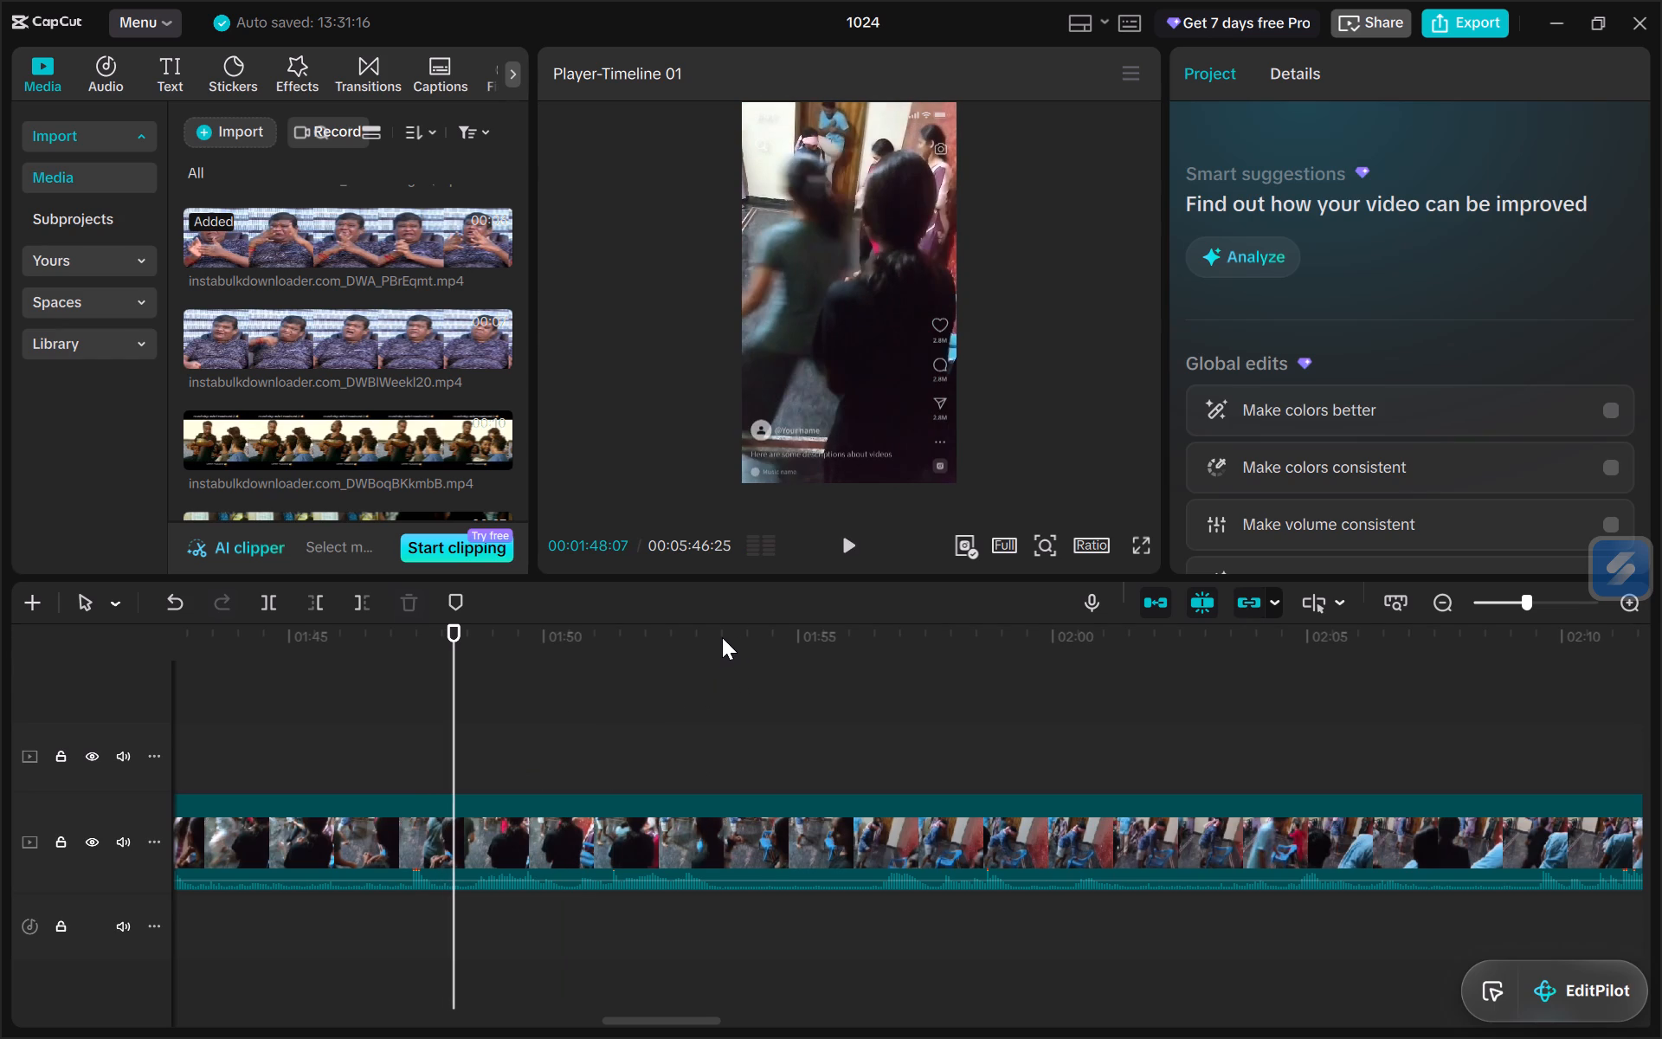
pyautogui.scroll(6, 371, 303)
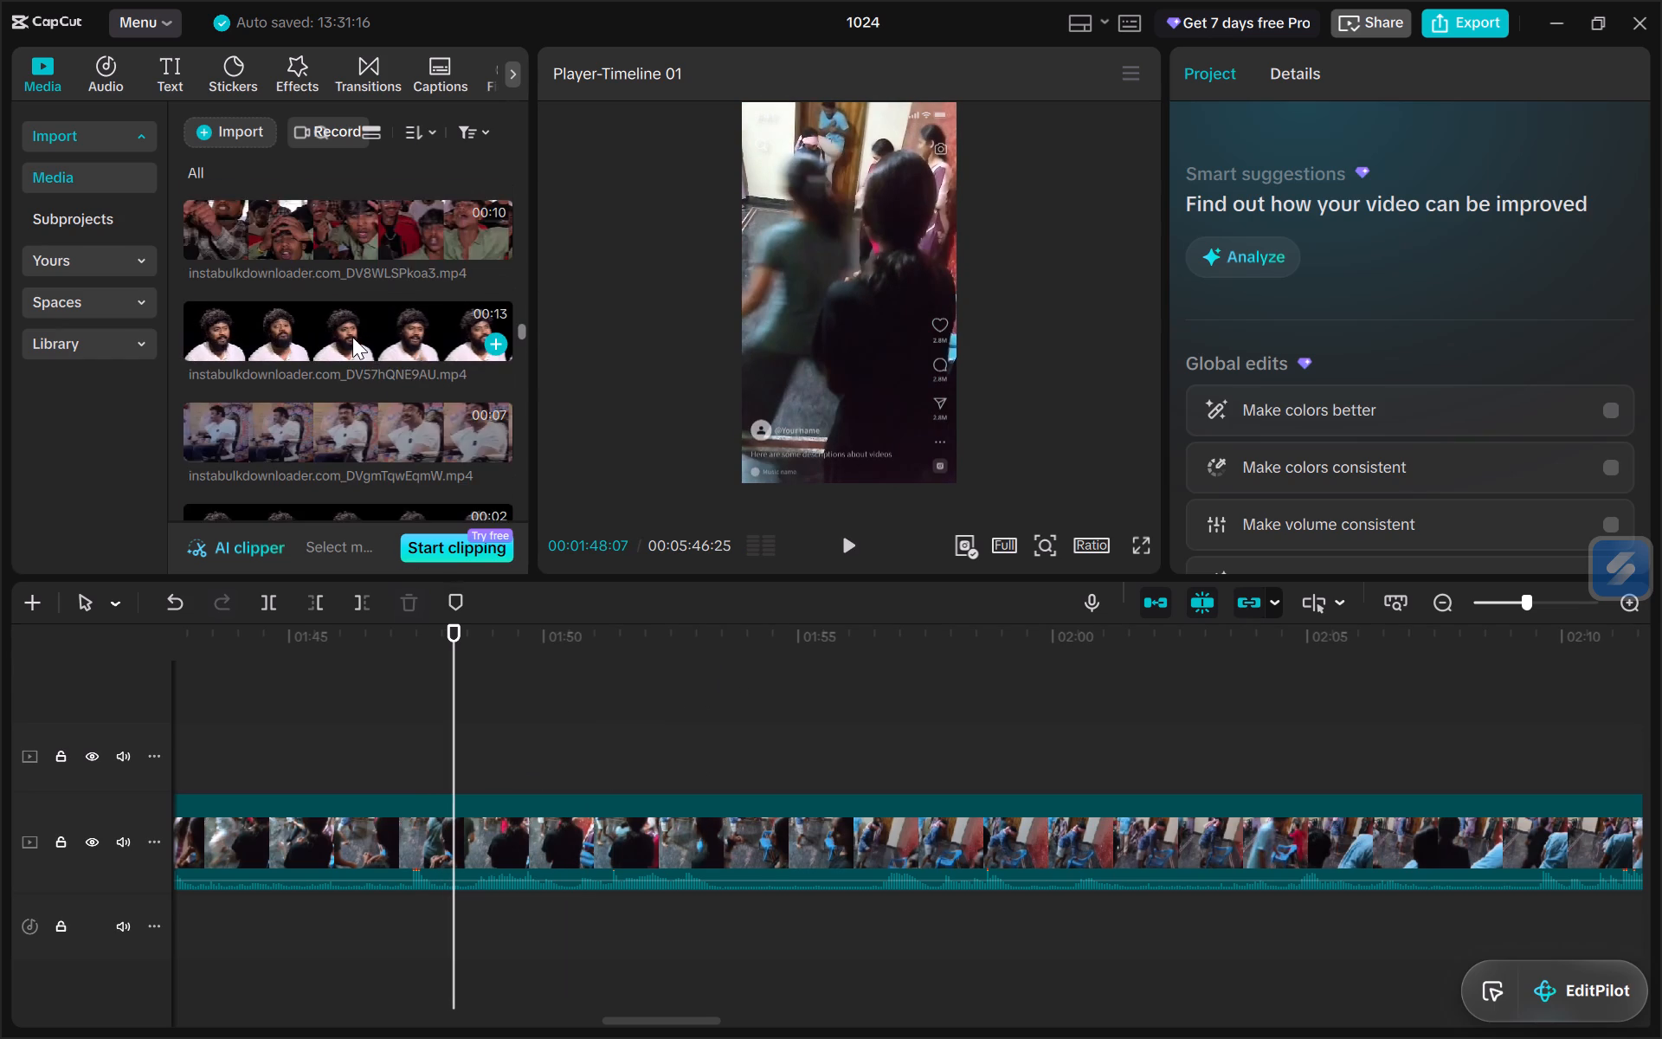
pyautogui.scroll(11, 353, 336)
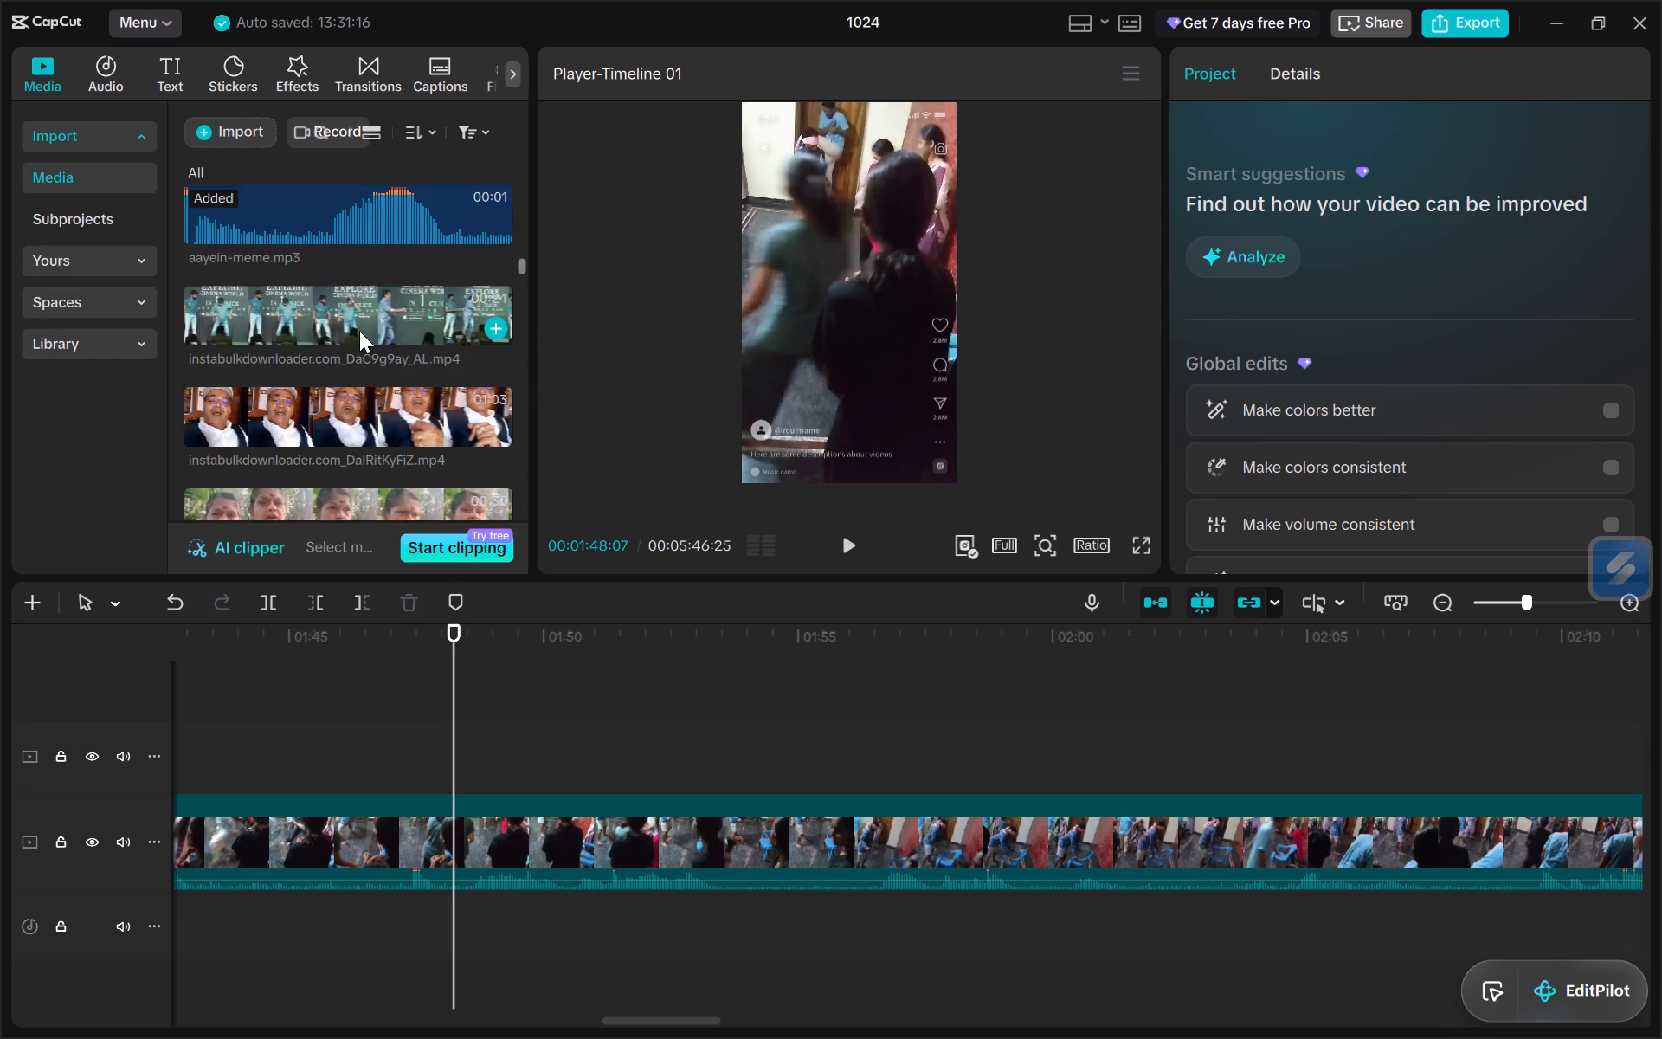
pyautogui.scroll(2, 359, 331)
pyautogui.click(355, 325)
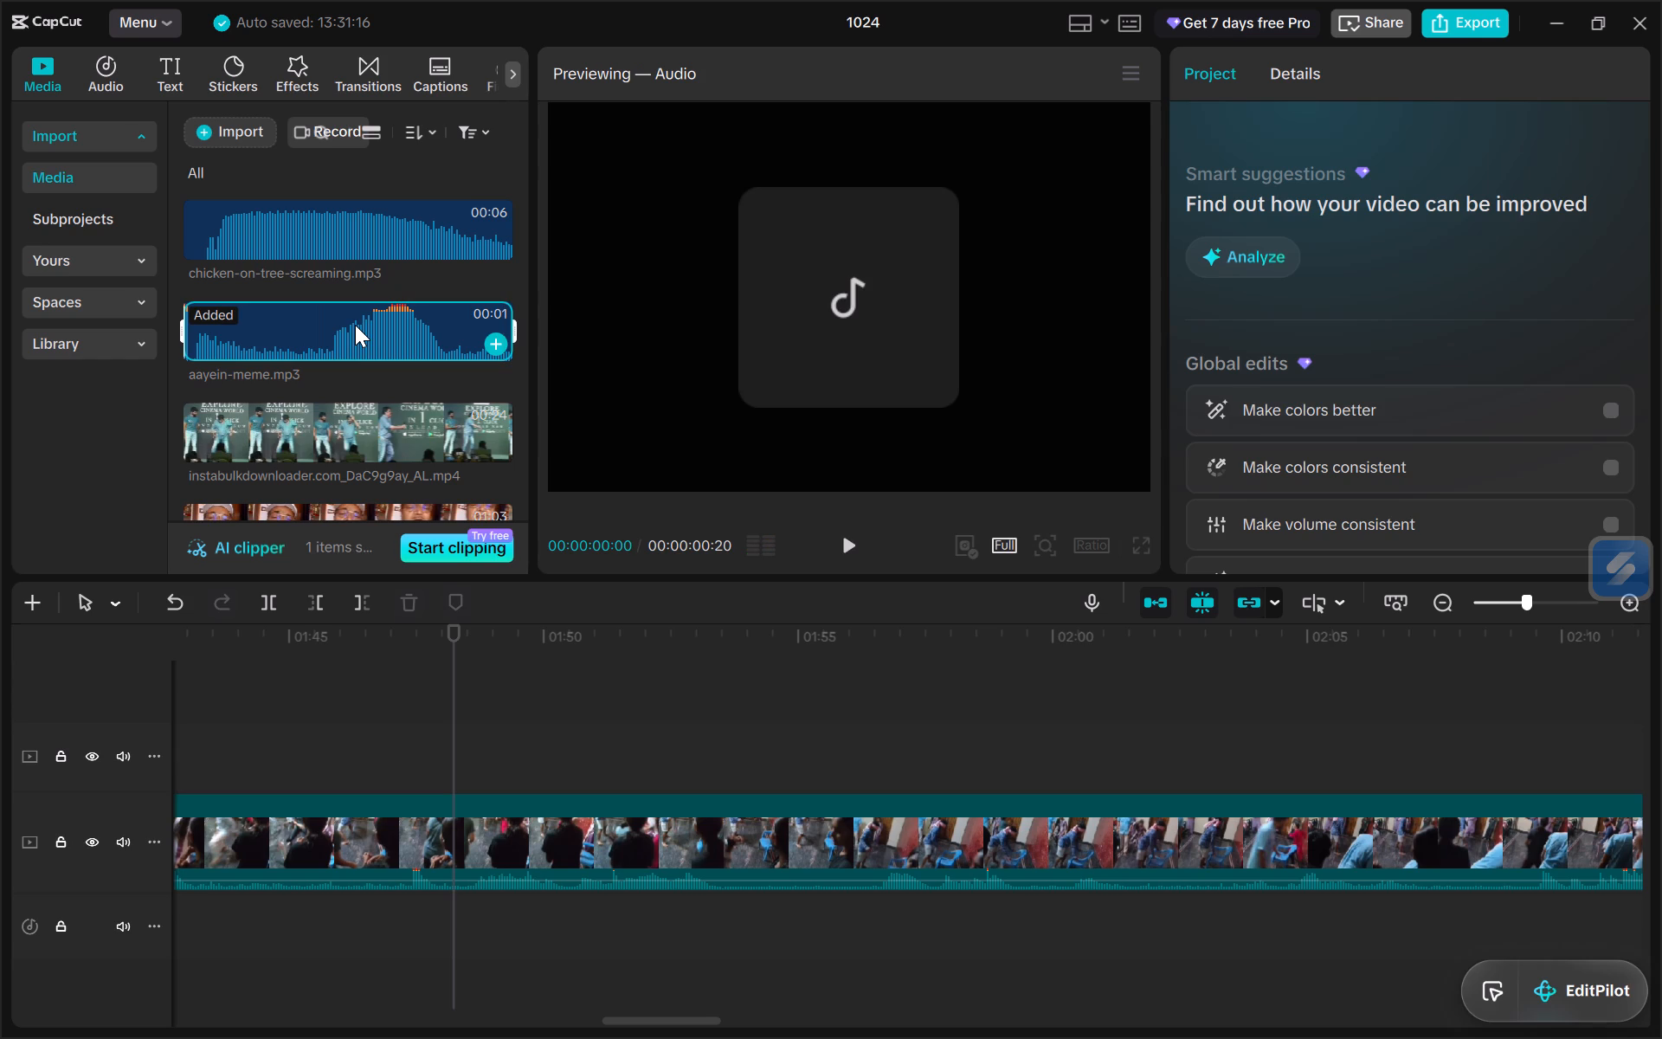
pyautogui.moveTo(352, 335); pyautogui.dragTo(465, 886)
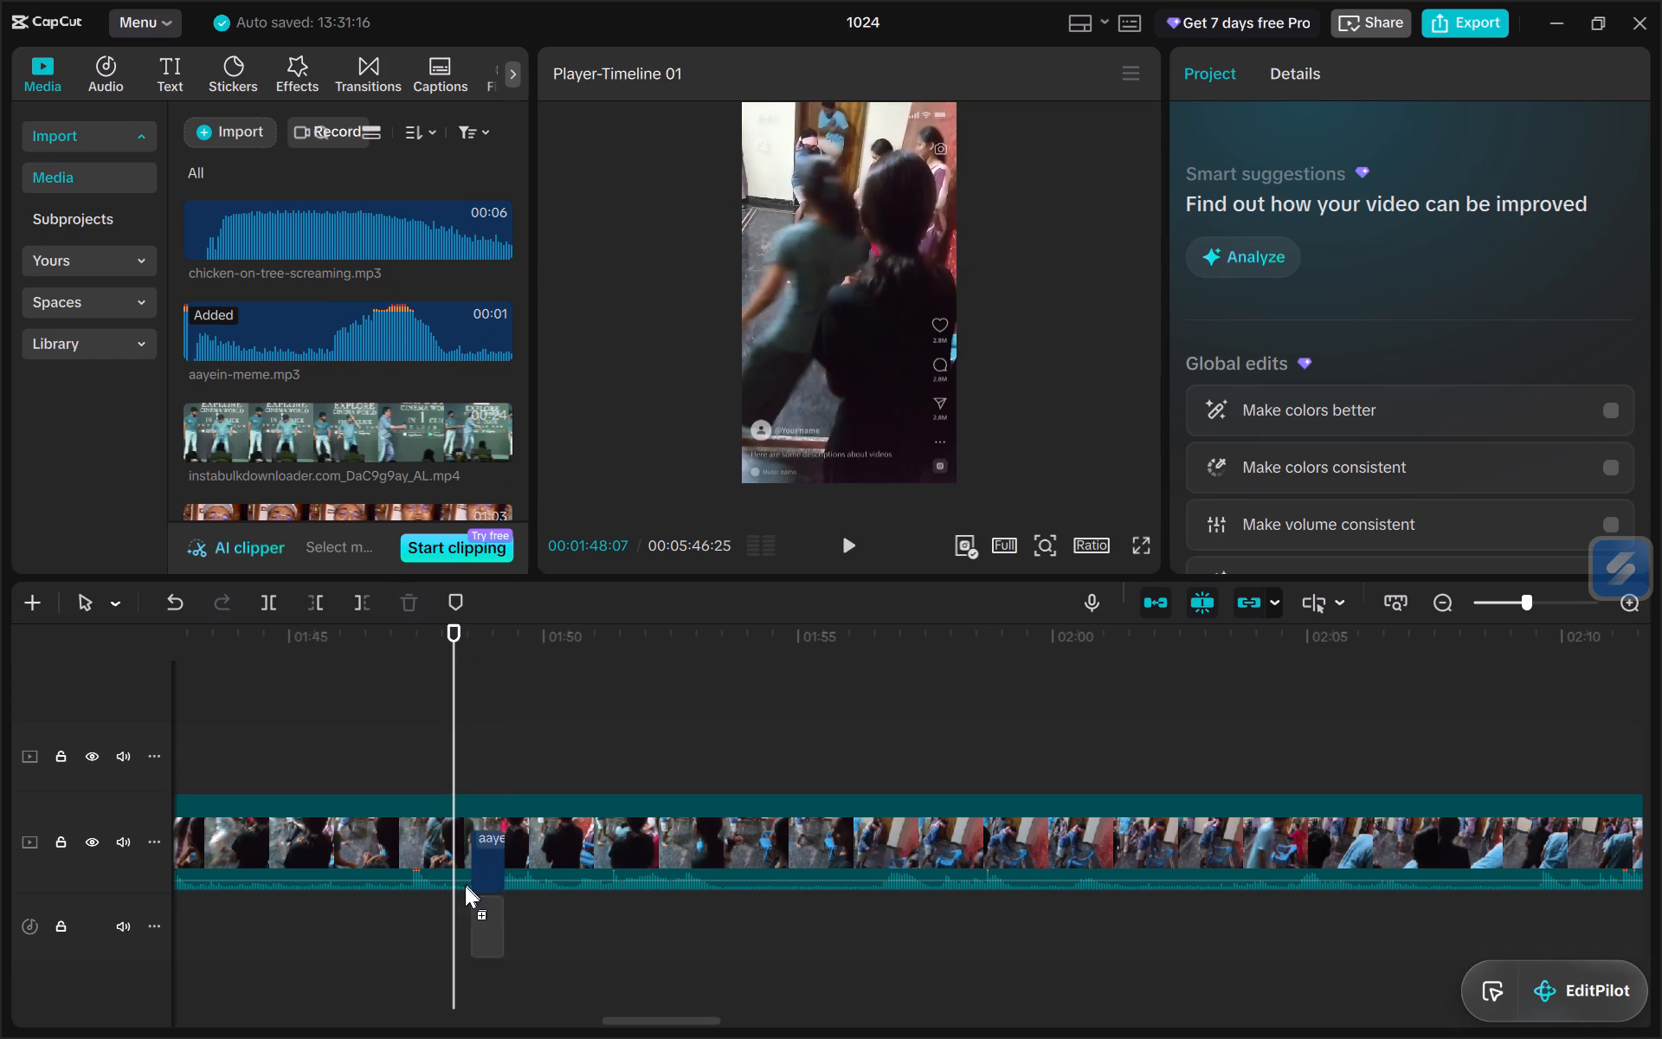
pyautogui.moveTo(465, 886); pyautogui.dragTo(453, 909)
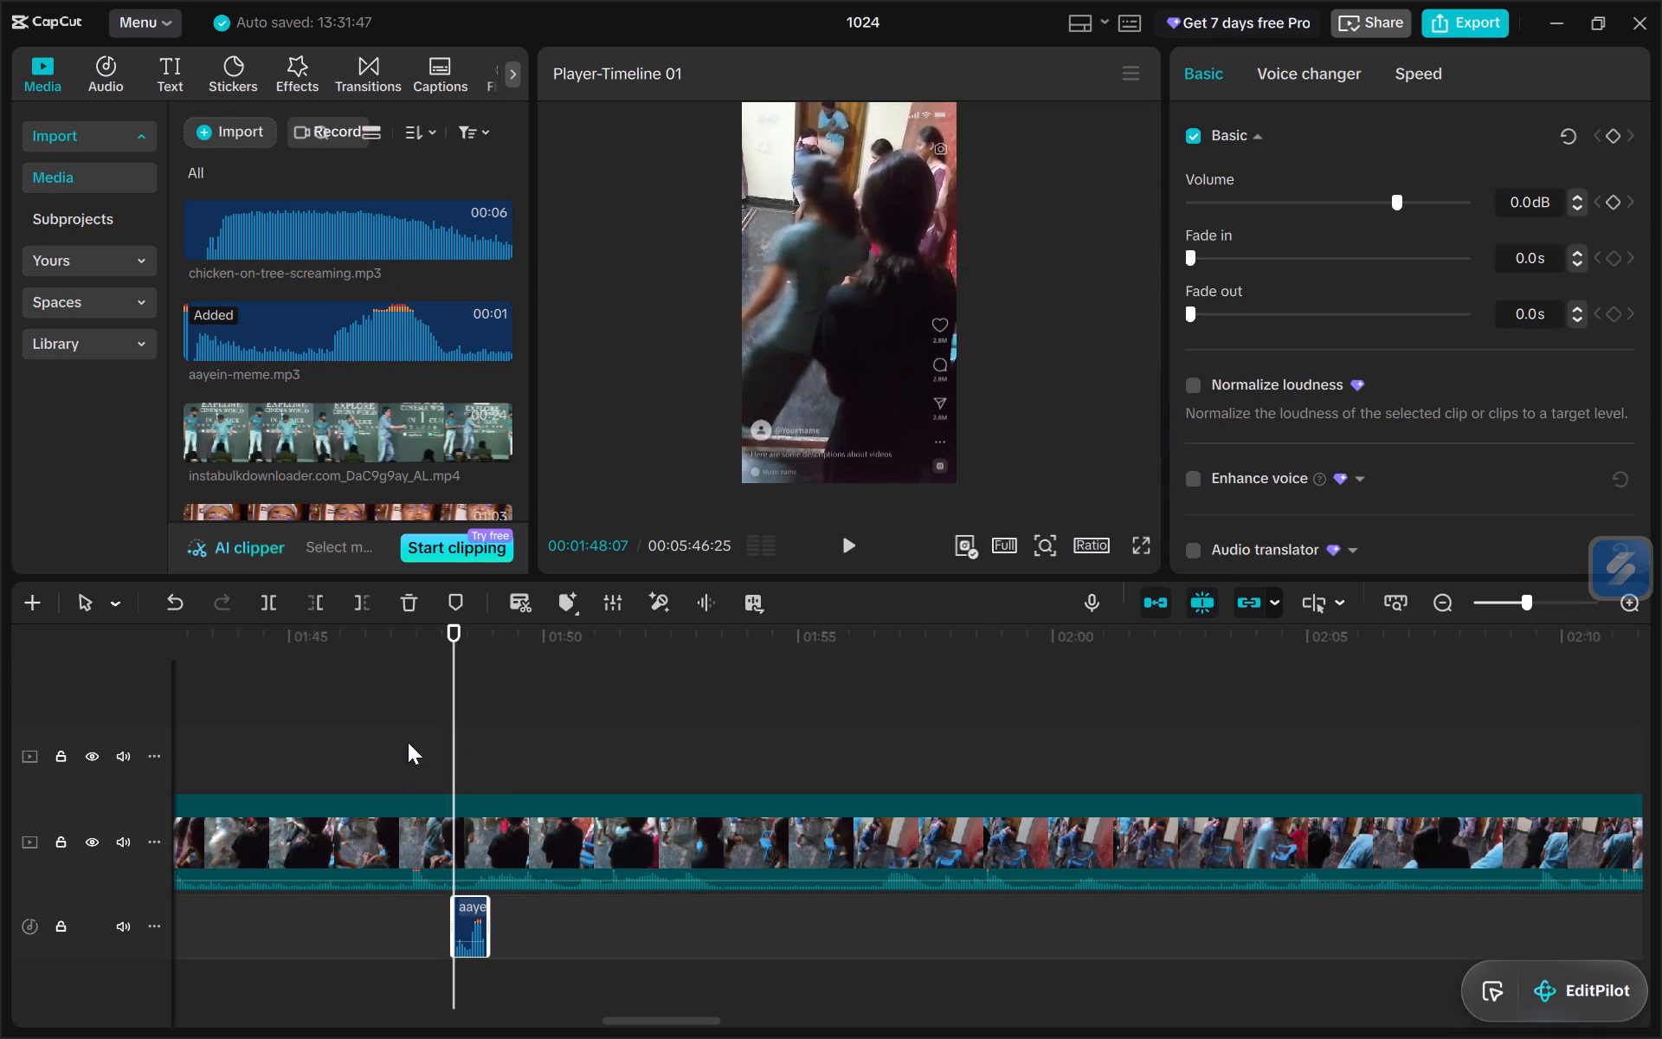
# Check the aayein-meme.mp3 sound's timing against the action by replaying and stepping frame by frame between 01:46:06 and 01:49:10.
pyautogui.click(408, 713)
pyautogui.press('space')
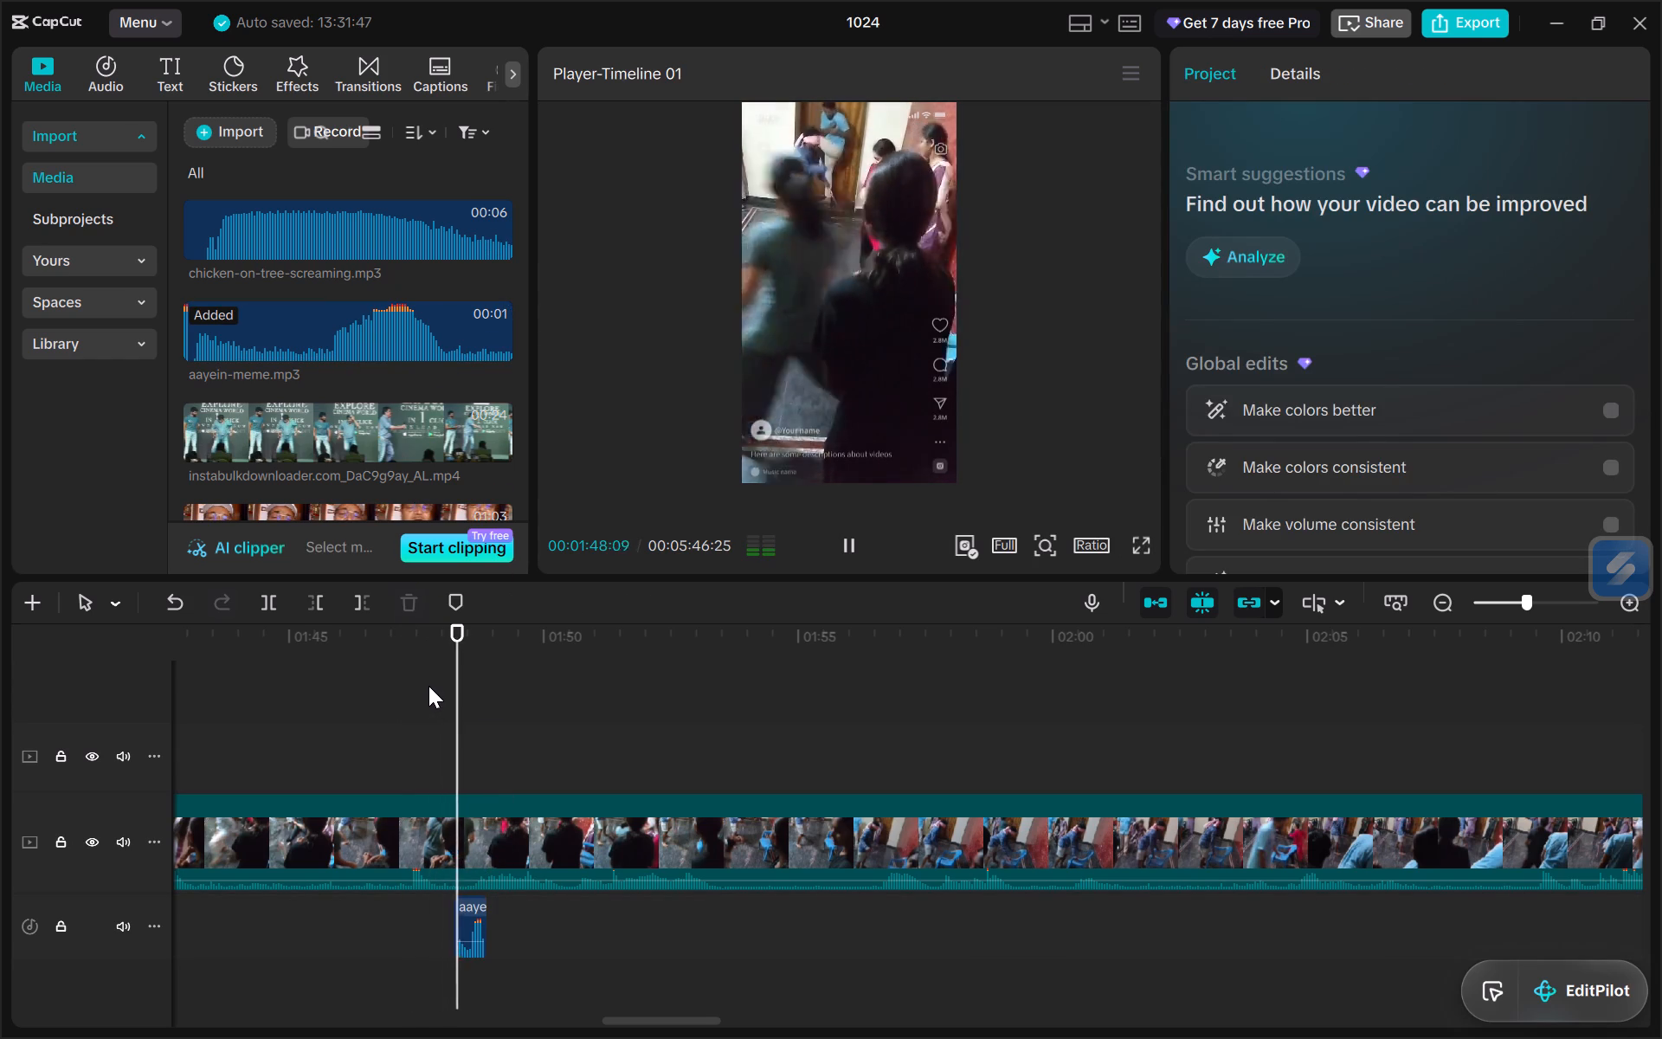
pyautogui.press('space')
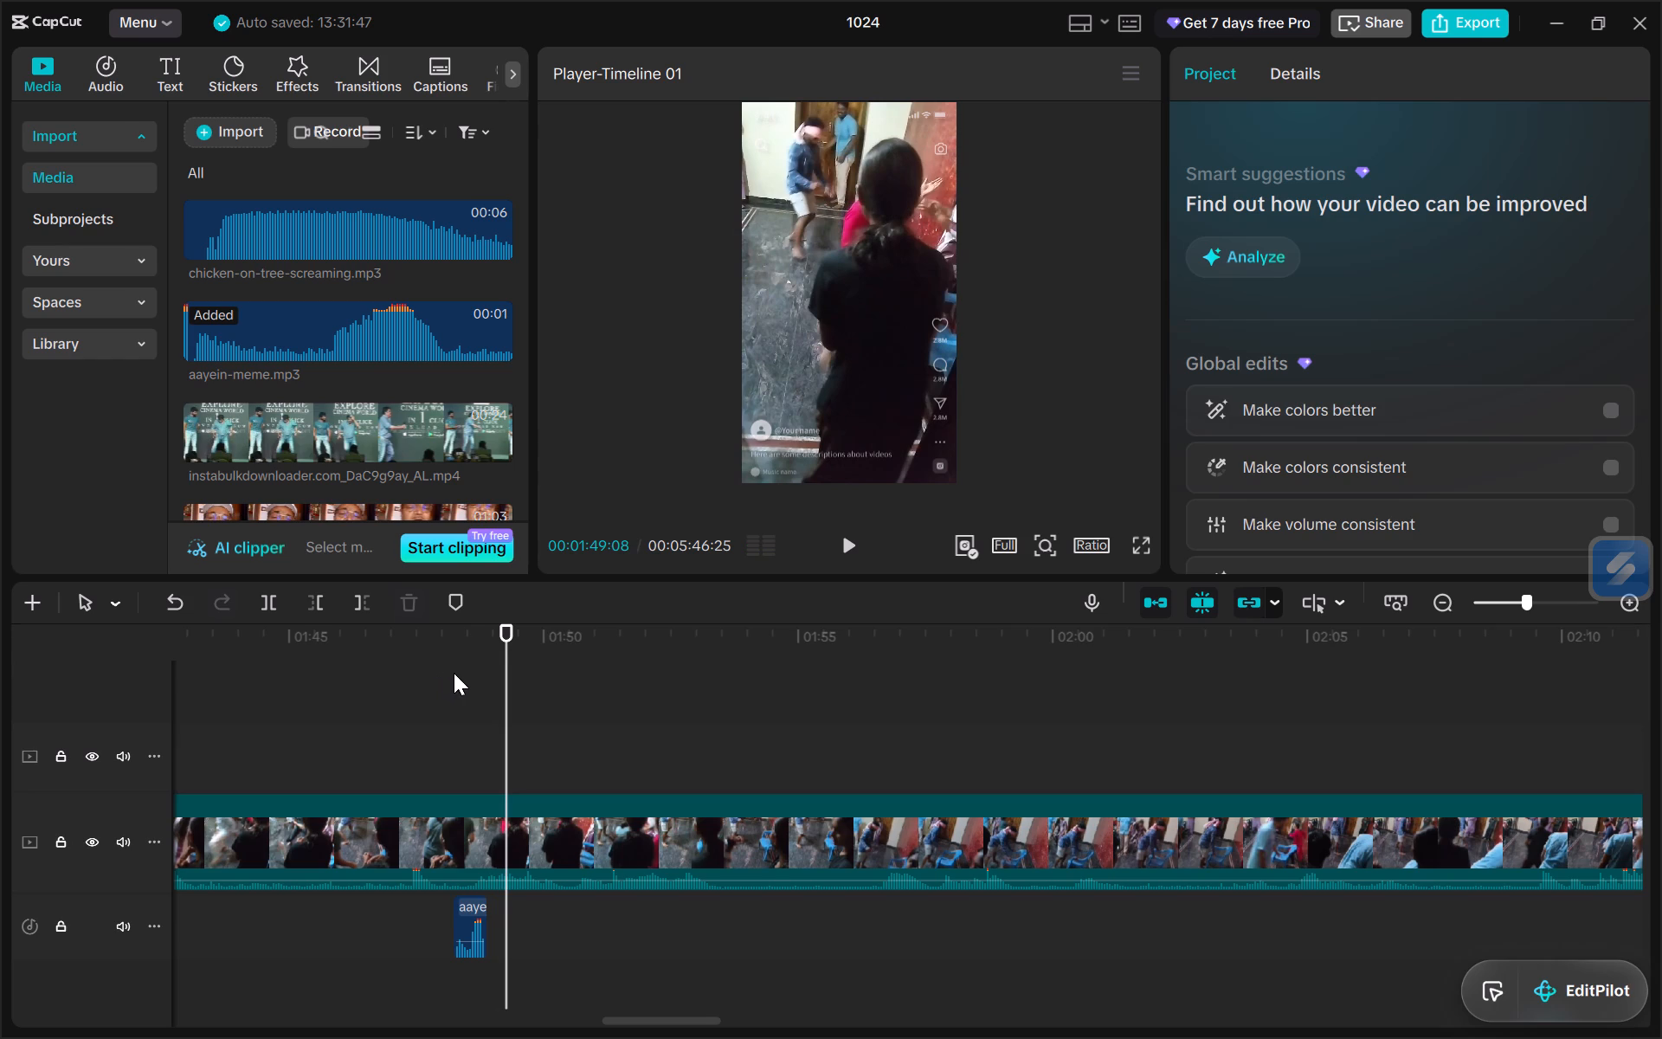
pyautogui.press('Left')
pyautogui.press('Left')
pyautogui.press('Left')
pyautogui.press('Left')
pyautogui.press('Left')
pyautogui.press('Left')
pyautogui.press('Left')
pyautogui.press('Left')
pyautogui.press('Left')
pyautogui.press('Left')
pyautogui.press('Left')
pyautogui.press('Left')
pyautogui.press('Left')
pyautogui.press('Left')
pyautogui.press('Left')
pyautogui.press('Left')
pyautogui.press('Left')
pyautogui.press('Left')
pyautogui.press('Left')
pyautogui.press('Left')
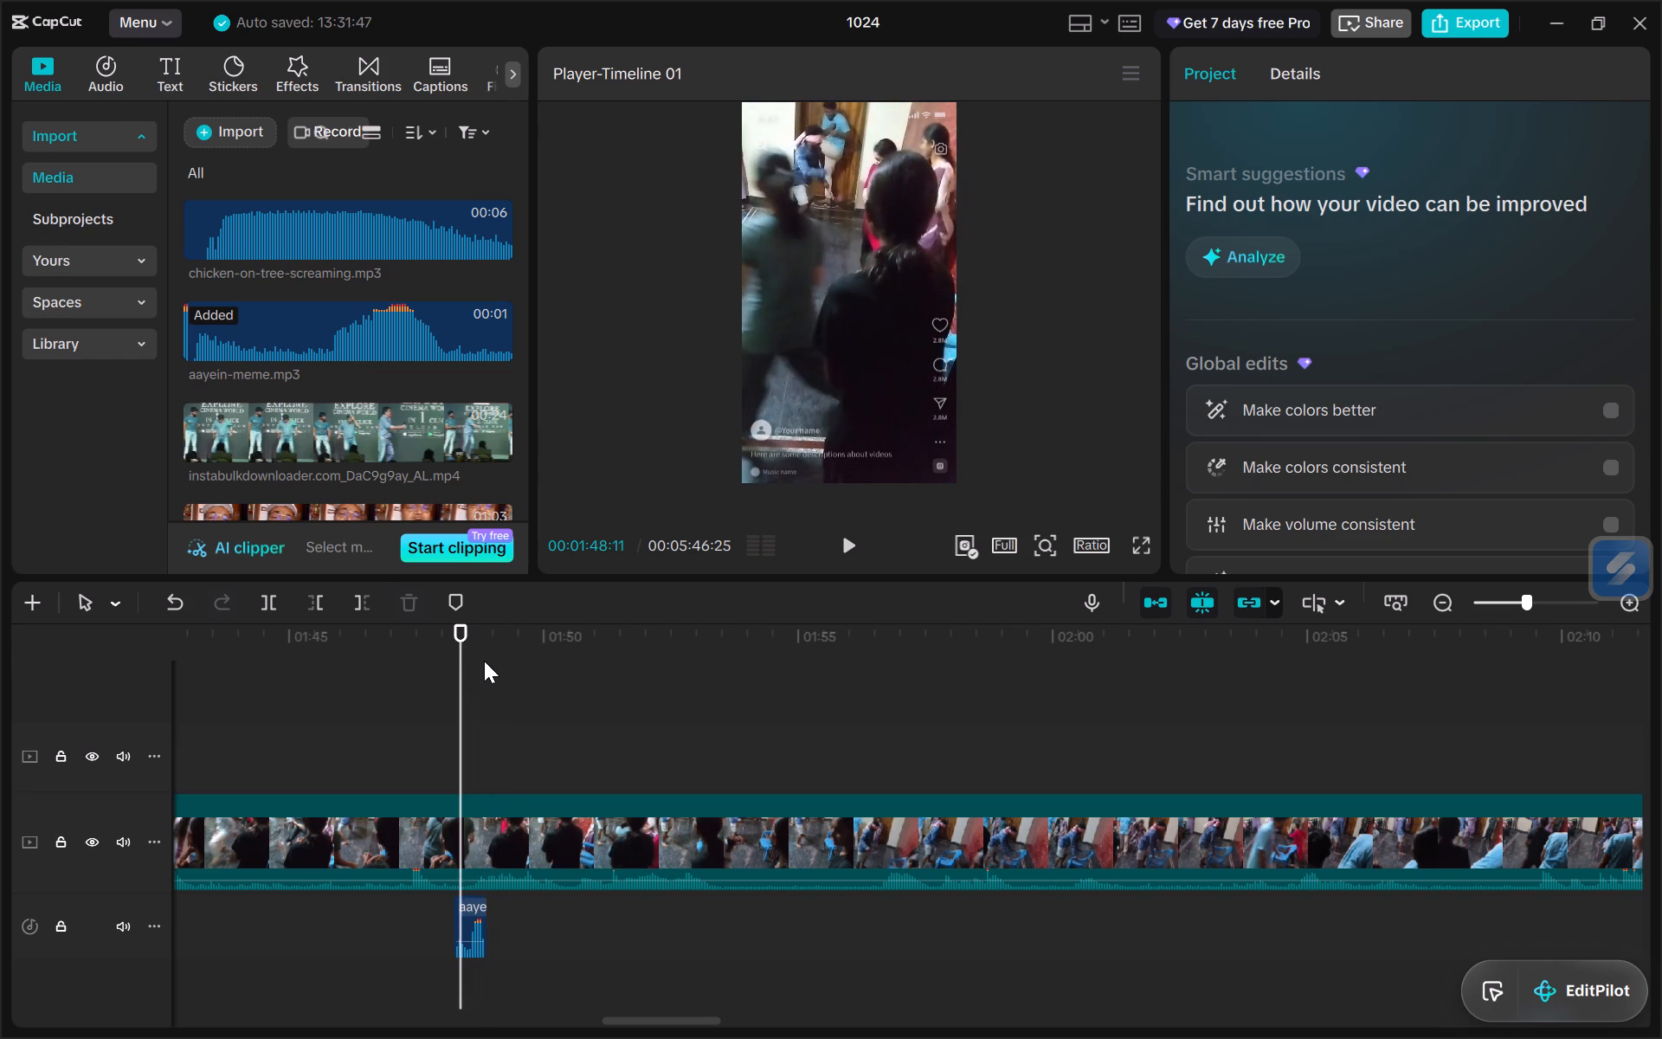
pyautogui.press('Left')
pyautogui.press('Left')
pyautogui.press('Left')
pyautogui.press('Left')
pyautogui.press('Left')
pyautogui.press('Left')
pyautogui.press('Left')
pyautogui.press('Left')
pyautogui.press('Left')
pyautogui.press('Left')
pyautogui.press('Left')
pyautogui.press('Left')
pyautogui.press('Left')
pyautogui.press('Left')
pyautogui.press('Left')
pyautogui.press('Left')
pyautogui.press('Left')
pyautogui.press('Left')
pyautogui.press('Left')
pyautogui.press('Left')
pyautogui.press('Left')
pyautogui.press('Left')
pyautogui.press('Left')
pyautogui.press('Left')
pyautogui.press('Left')
pyautogui.press('Left')
pyautogui.press('Left')
pyautogui.press('Left')
pyautogui.press('Left')
pyautogui.press('Left')
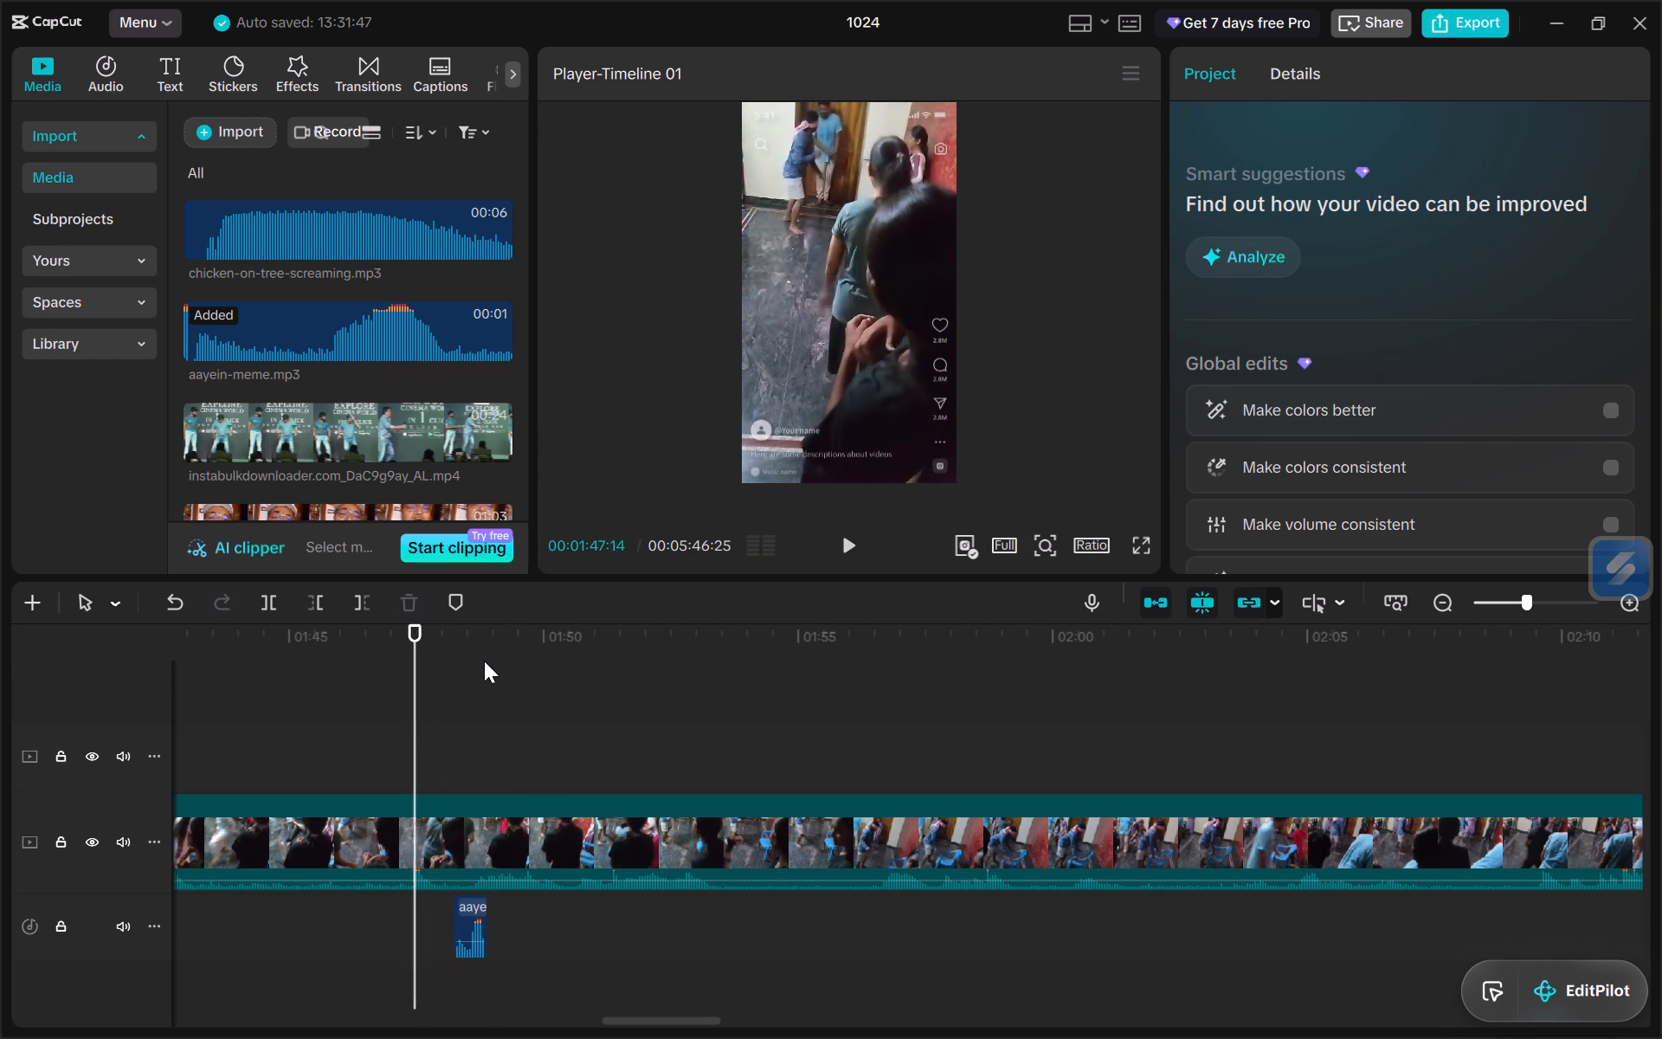
pyautogui.press('Left')
pyautogui.press('Left')
pyautogui.press('Left')
pyautogui.press('Left')
pyautogui.press('Left')
pyautogui.press('Left')
pyautogui.press('Left')
pyautogui.press('Left')
pyautogui.press('Left')
pyautogui.press('Left')
pyautogui.press('Left')
pyautogui.press('Left')
pyautogui.press('Left')
pyautogui.press('Left')
pyautogui.press('Left')
pyautogui.press('Left')
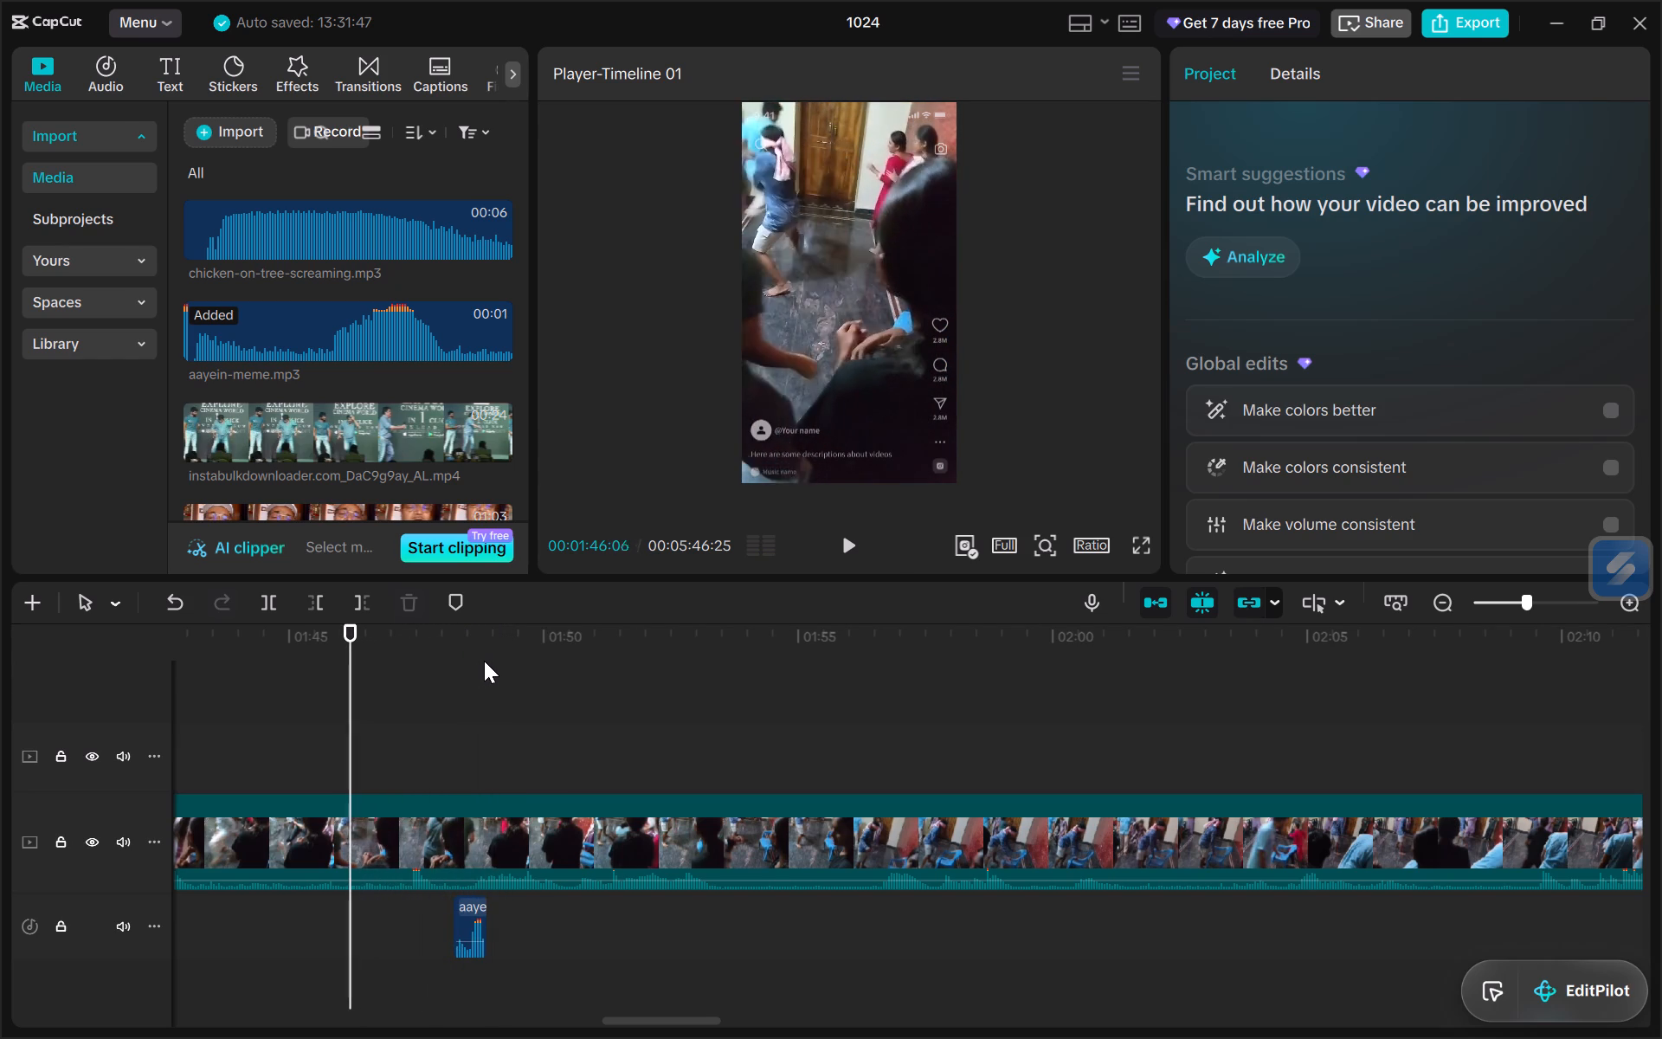
pyautogui.press('space')
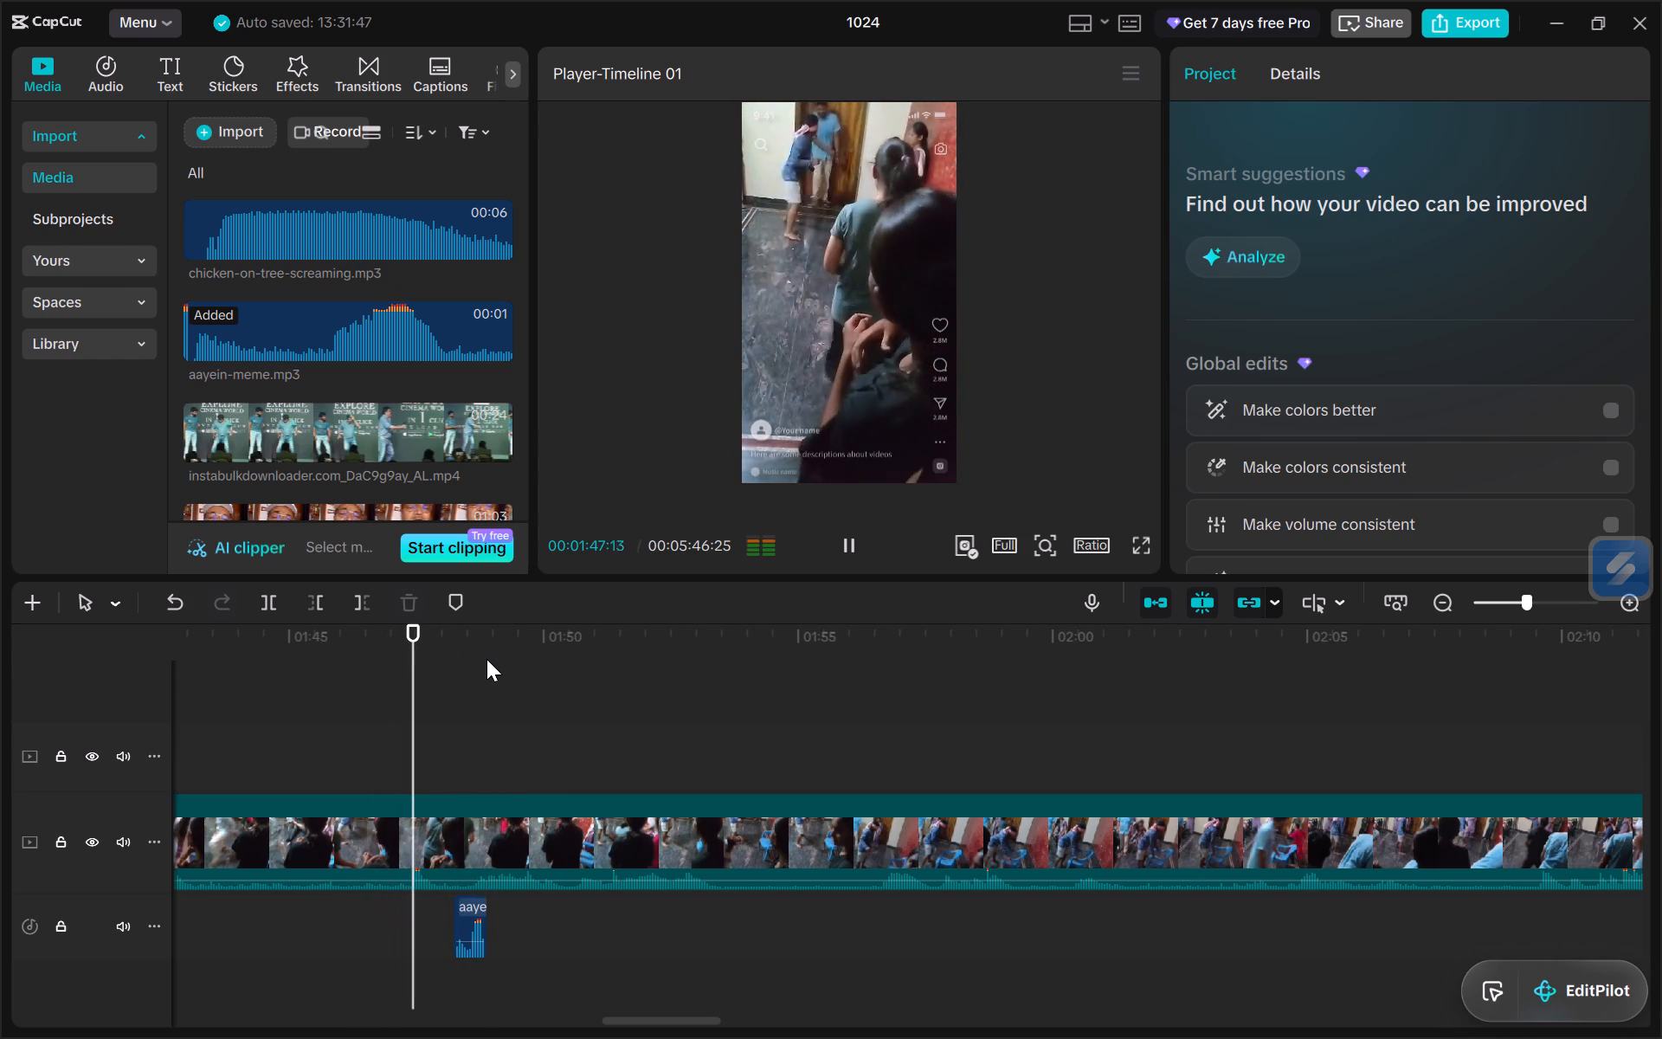
pyautogui.press('space')
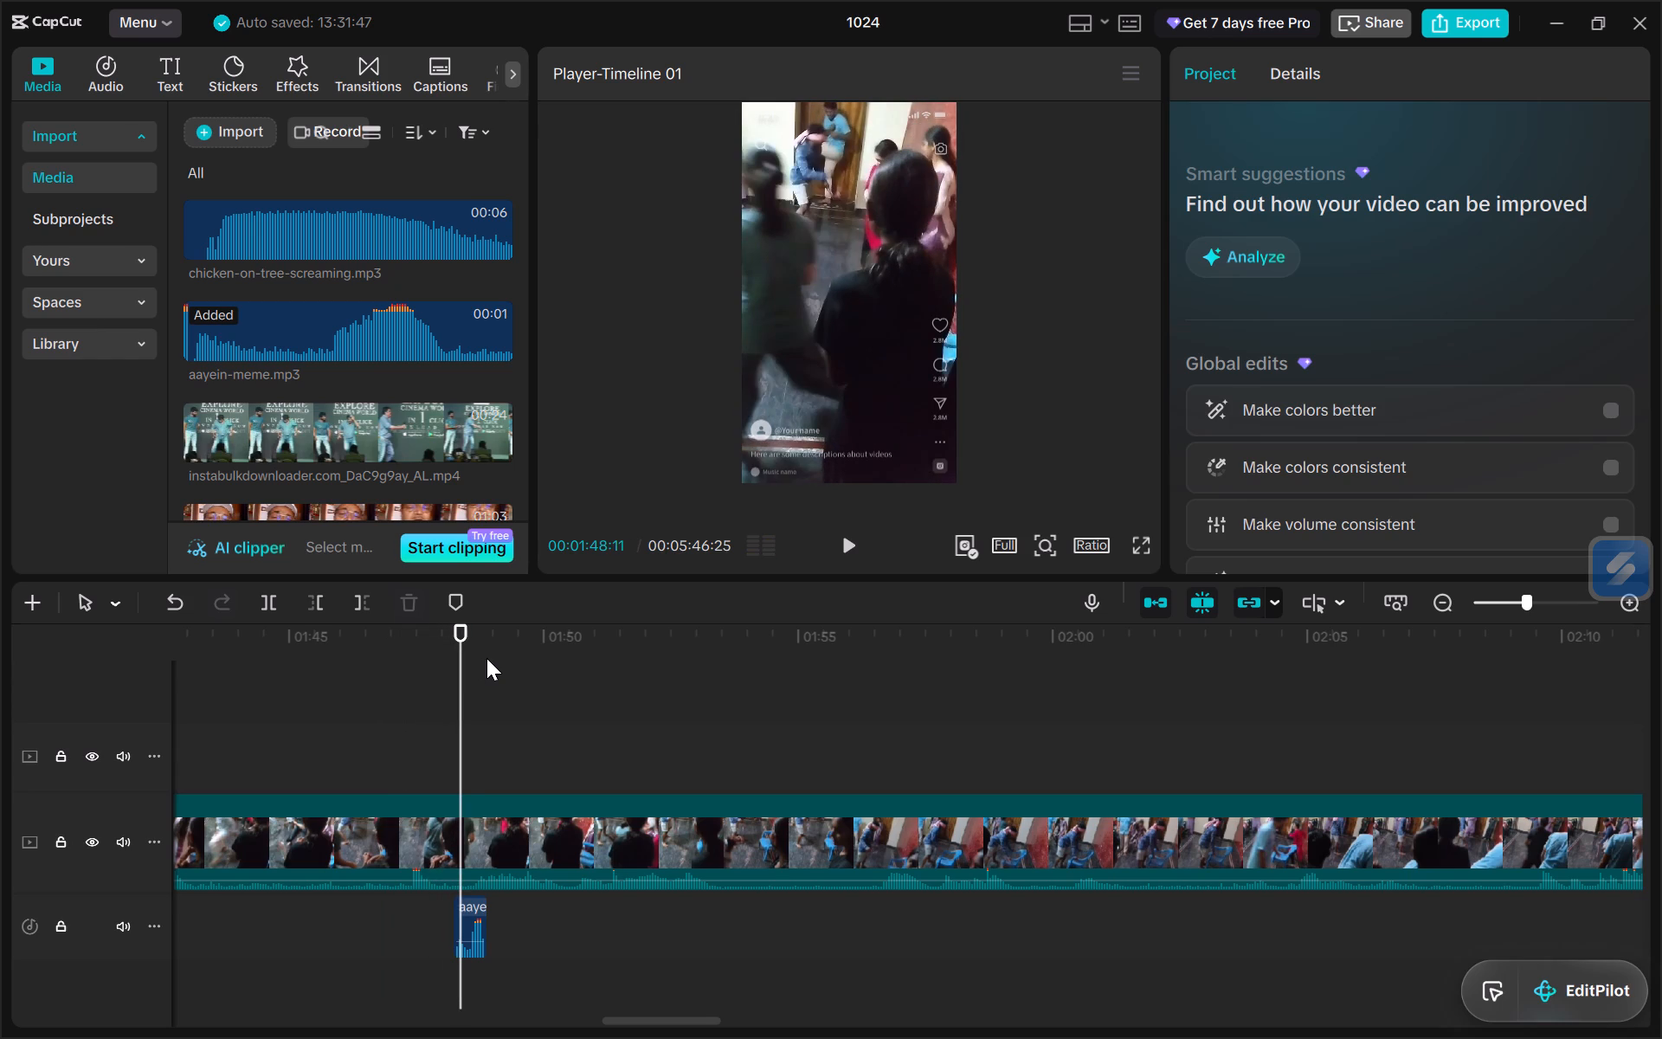
pyautogui.press('space')
pyautogui.press('space')
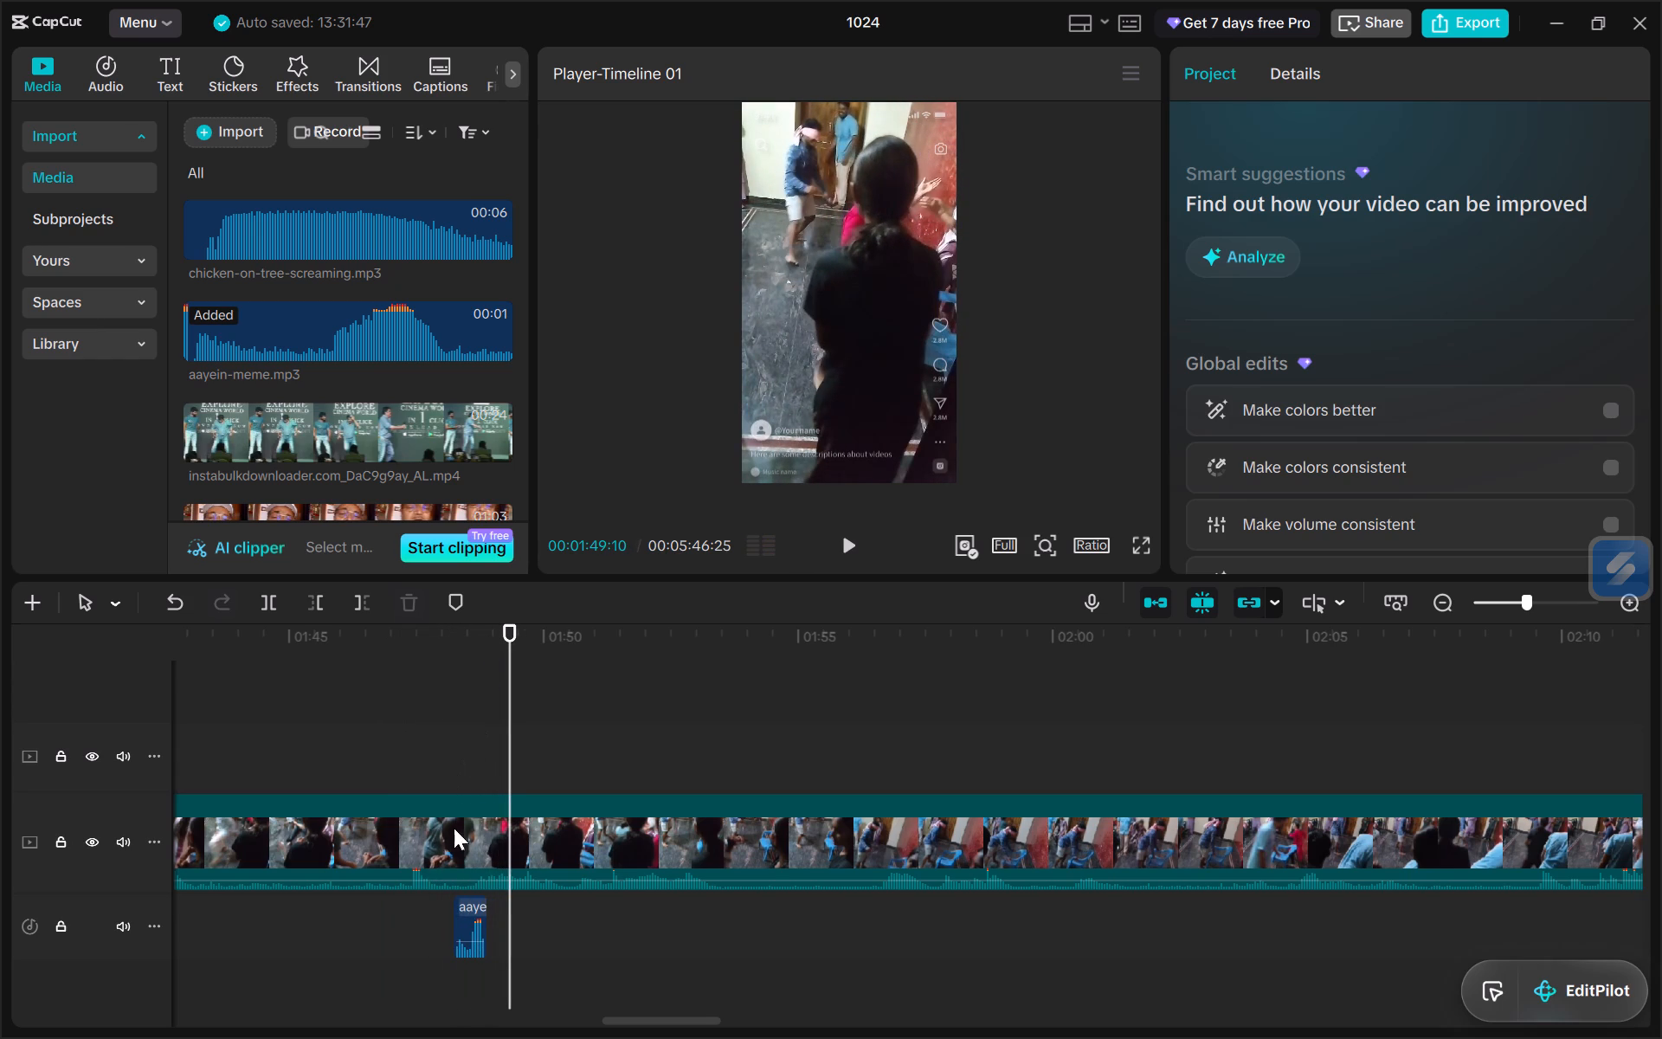
# Shift the aayein-meme.mp3 sound about a third of a second earlier on the audio track.
pyautogui.moveTo(473, 913); pyautogui.dragTo(459, 916)
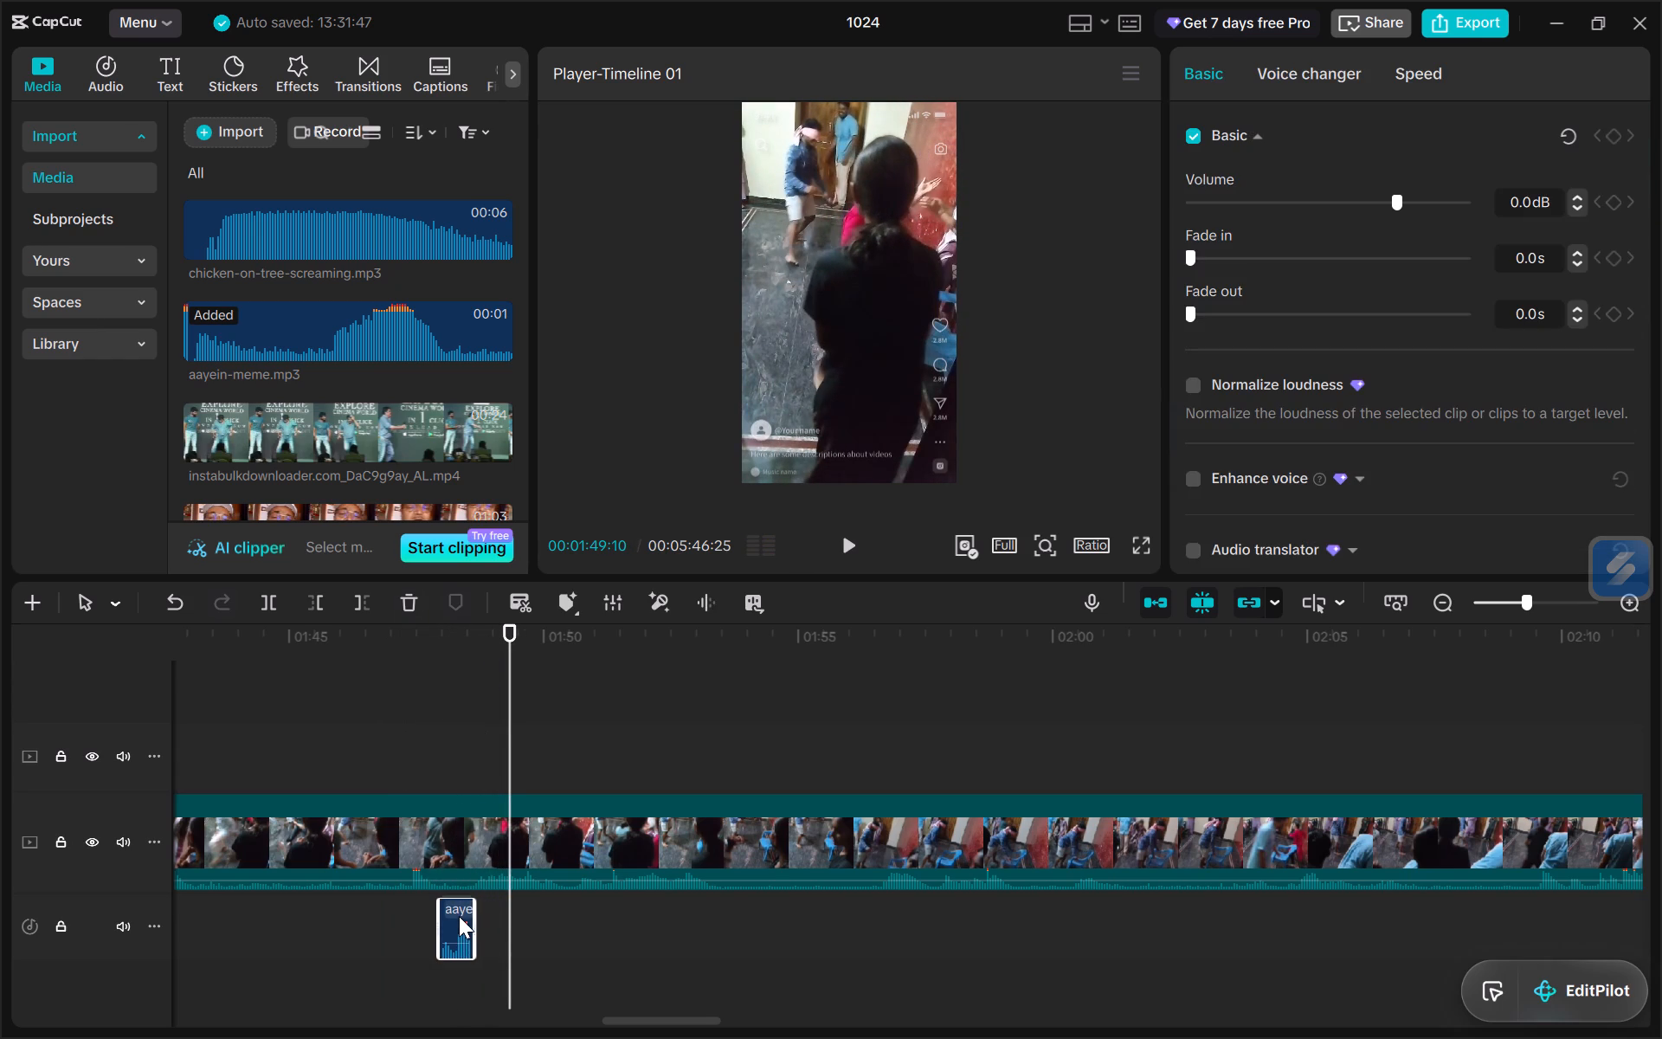
pyautogui.moveTo(459, 916); pyautogui.dragTo(457, 916)
# Review the footage from about 01:47 to 02:27:17, pausing at possible moments for another insert.
pyautogui.click(395, 778)
pyautogui.press('space')
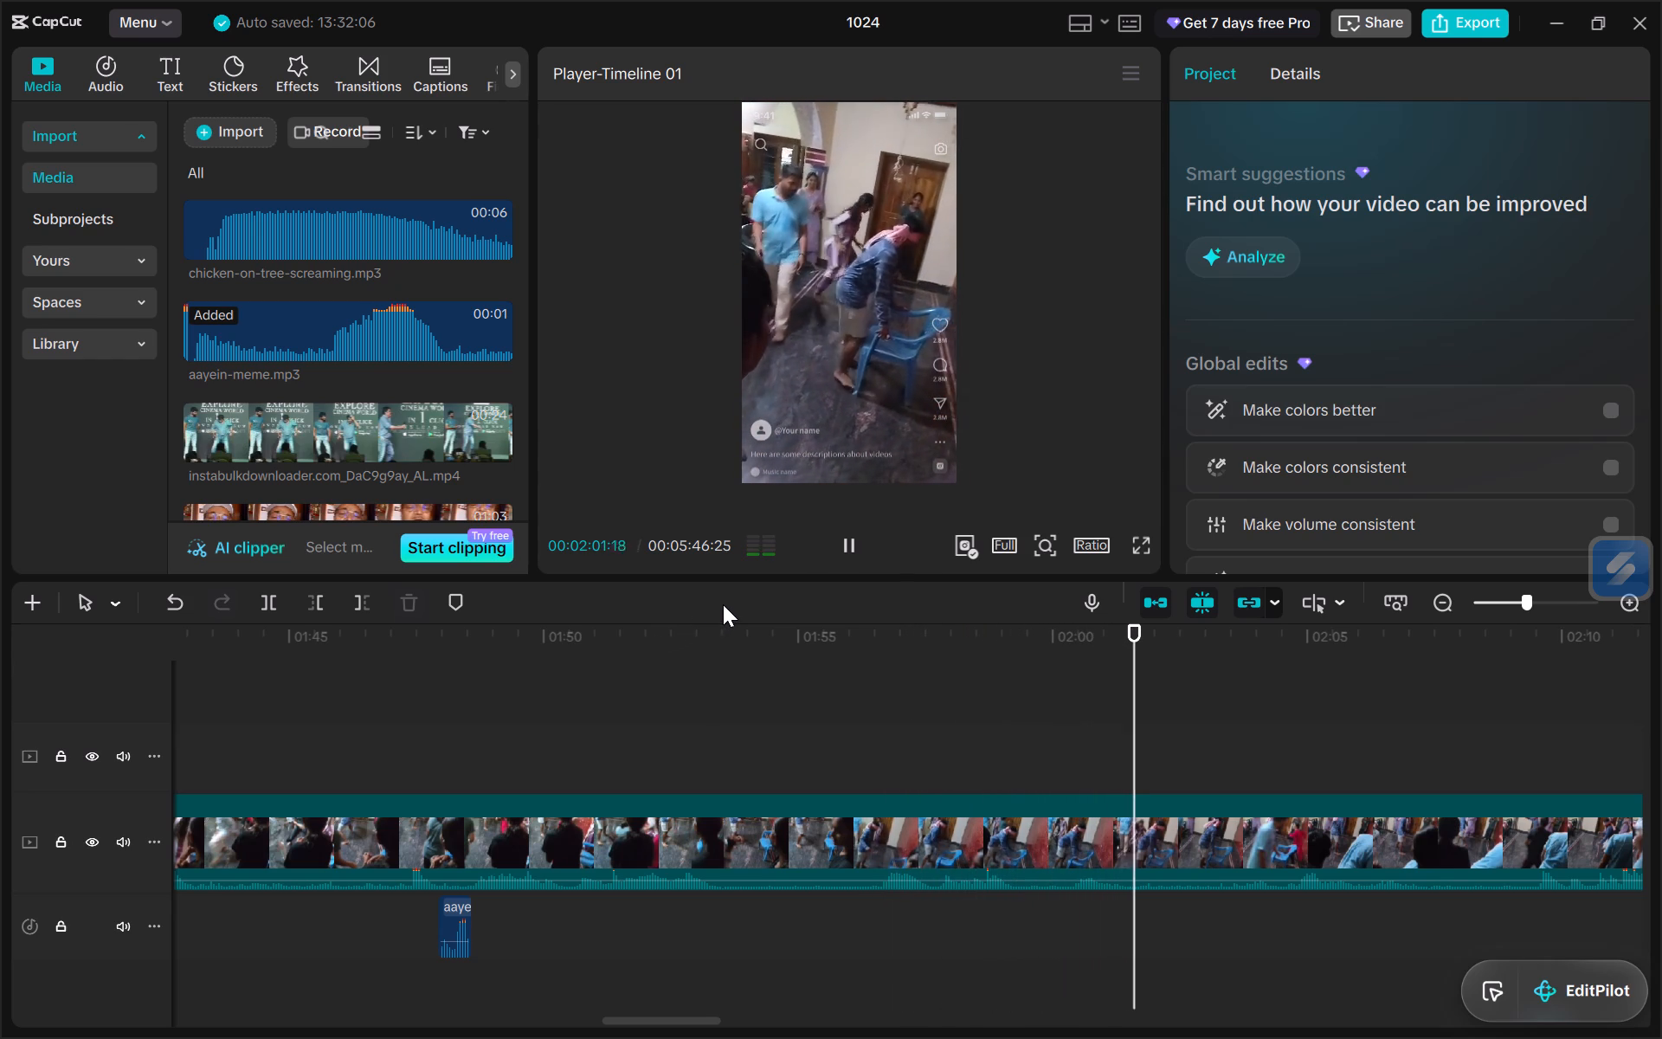
pyautogui.press('space')
pyautogui.press('space')
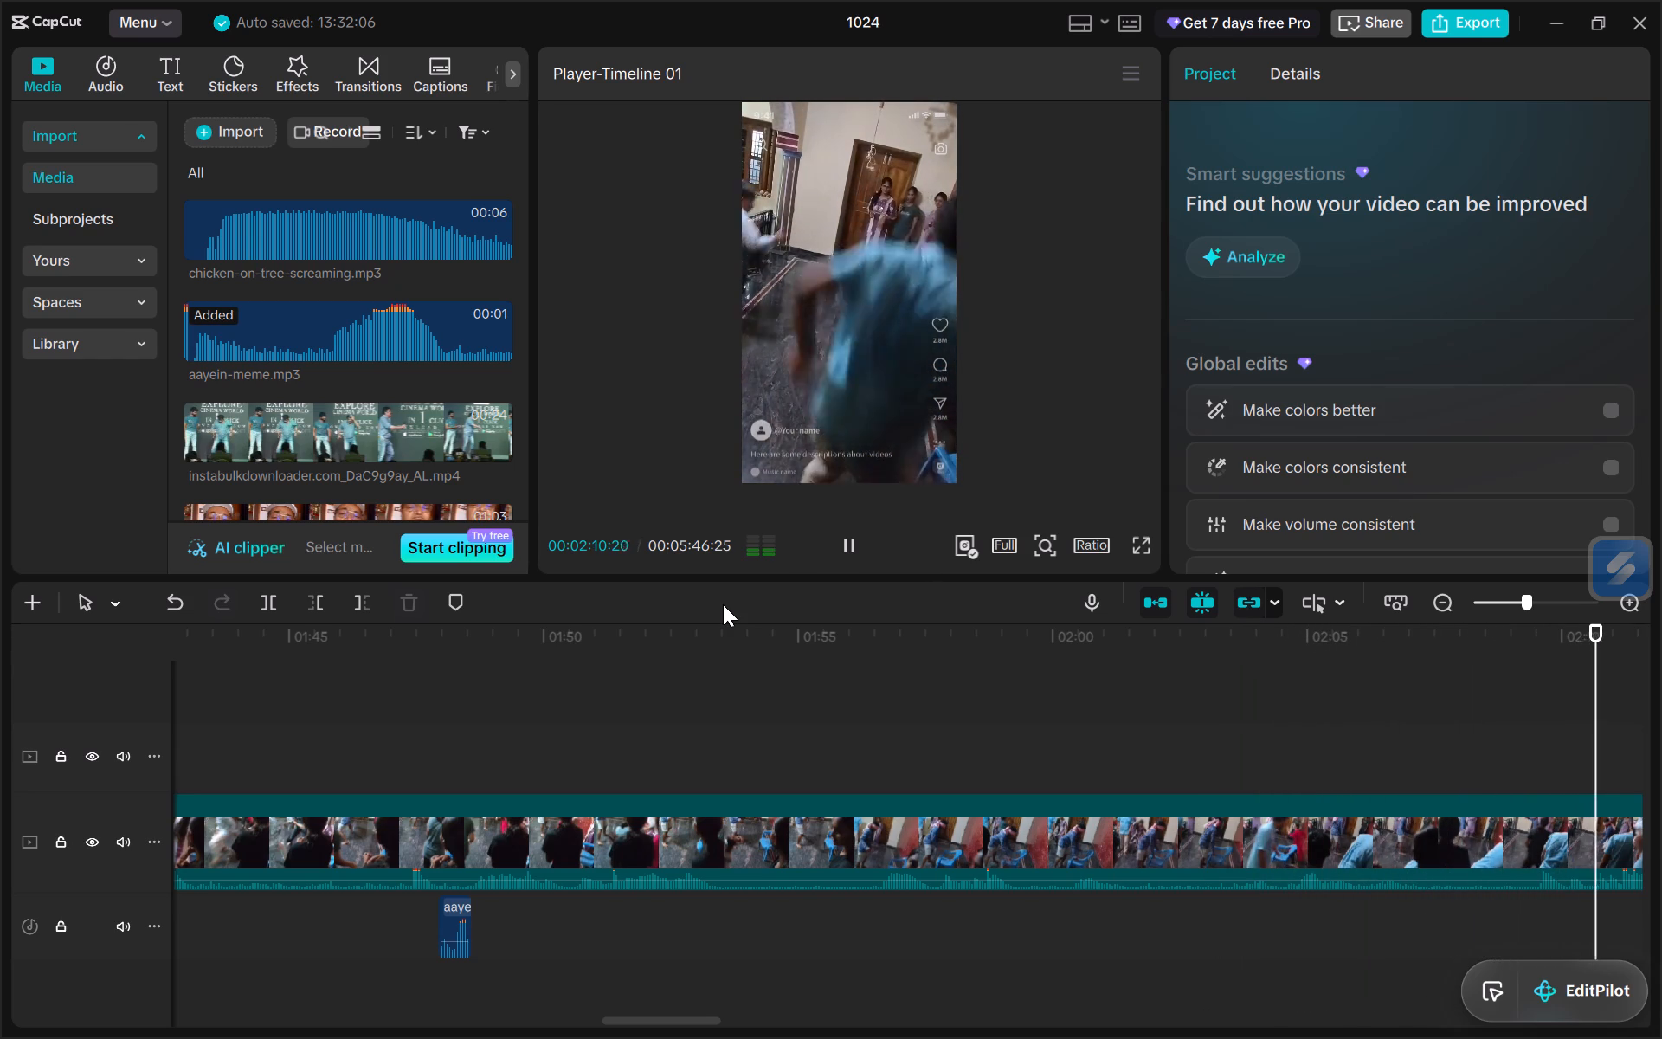
pyautogui.press('space')
pyautogui.press('space')
pyautogui.press('space')
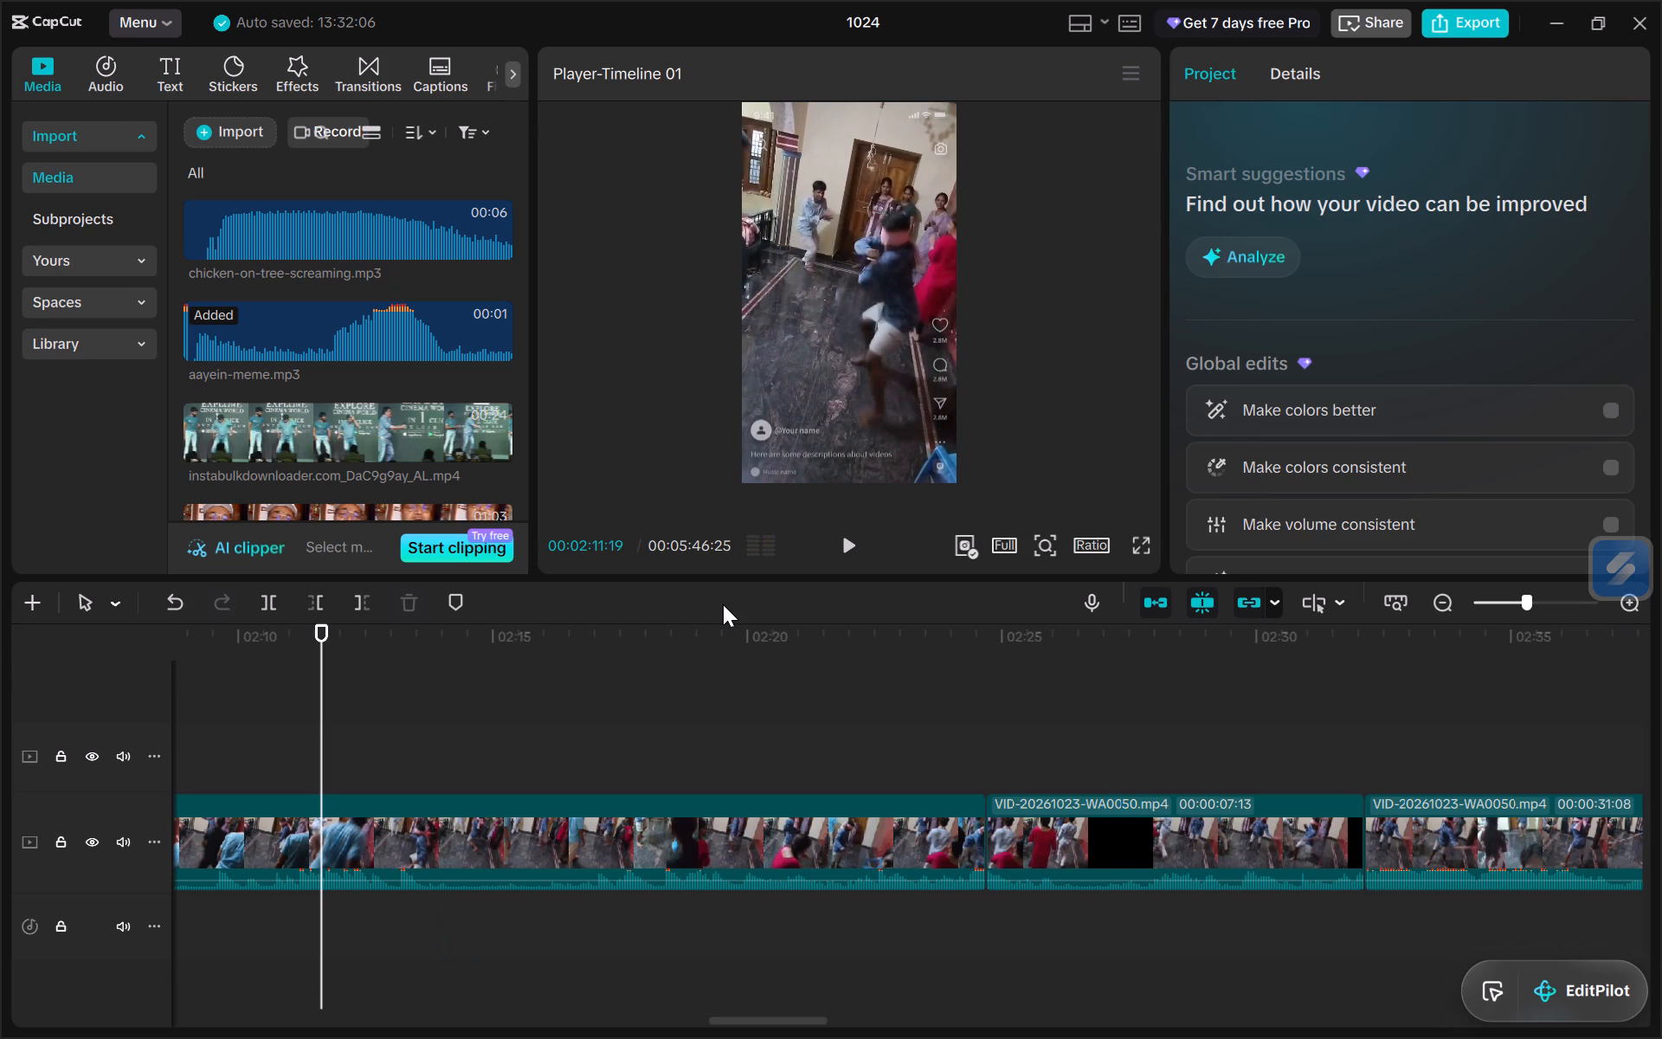
pyautogui.press('space')
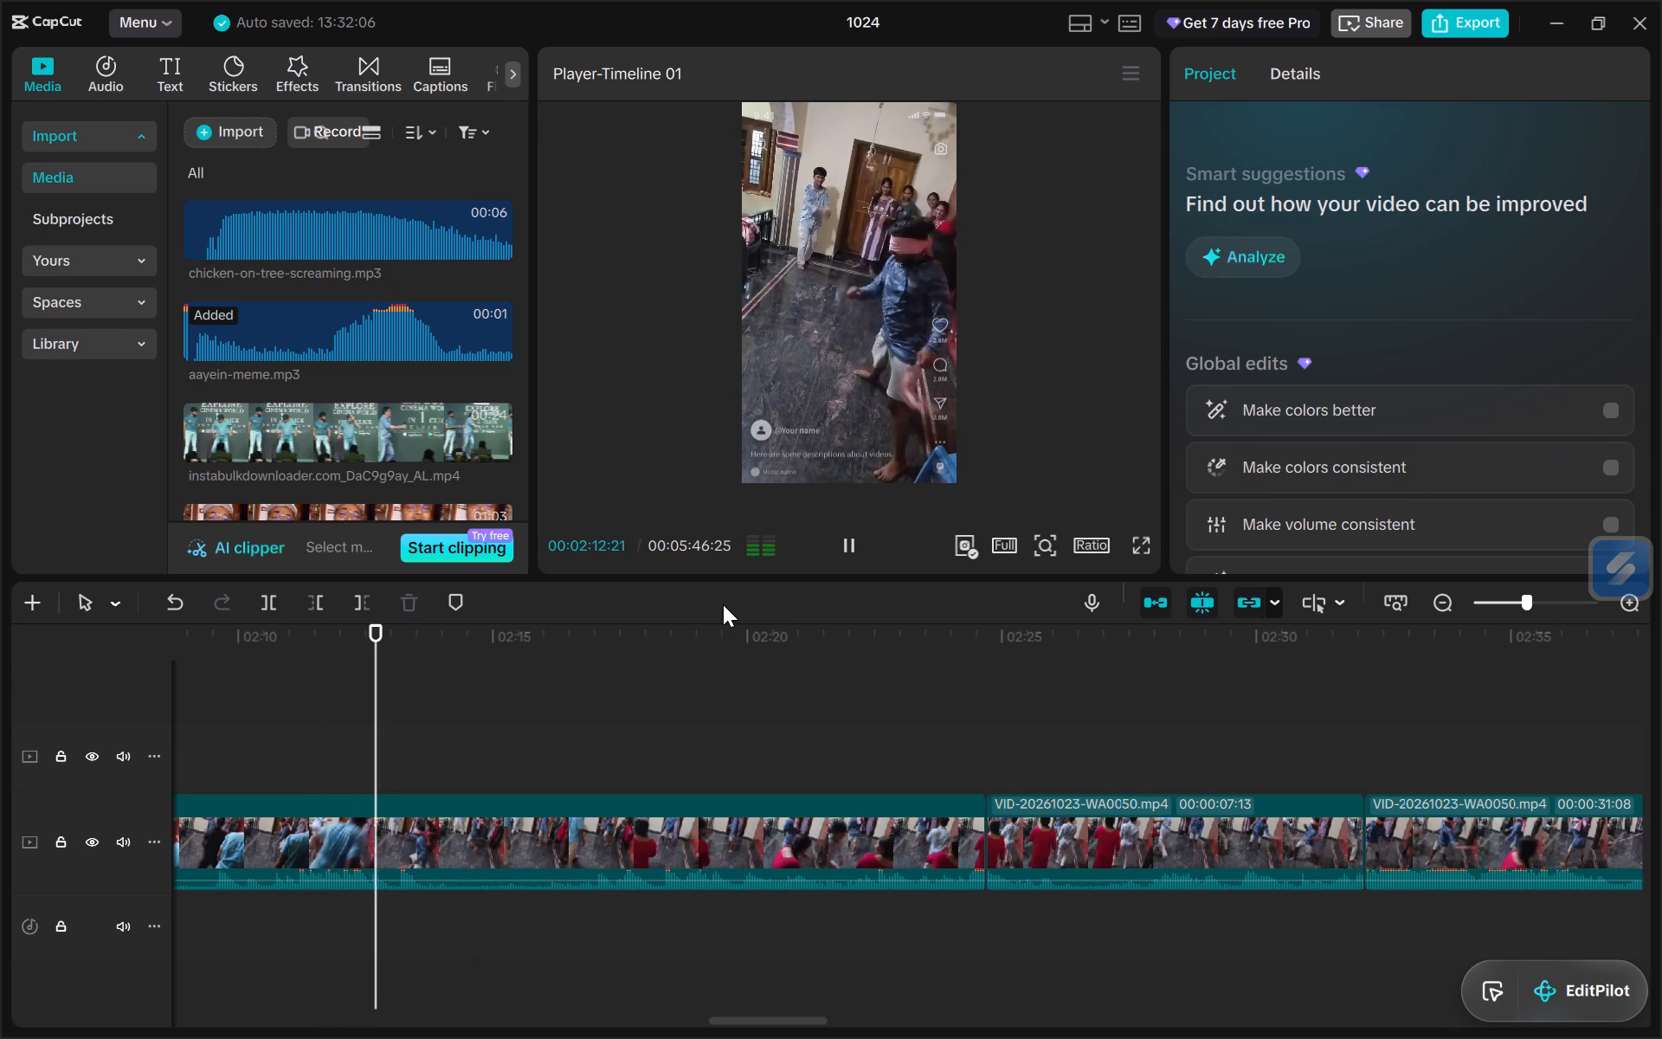
pyautogui.press('space')
pyautogui.press('space')
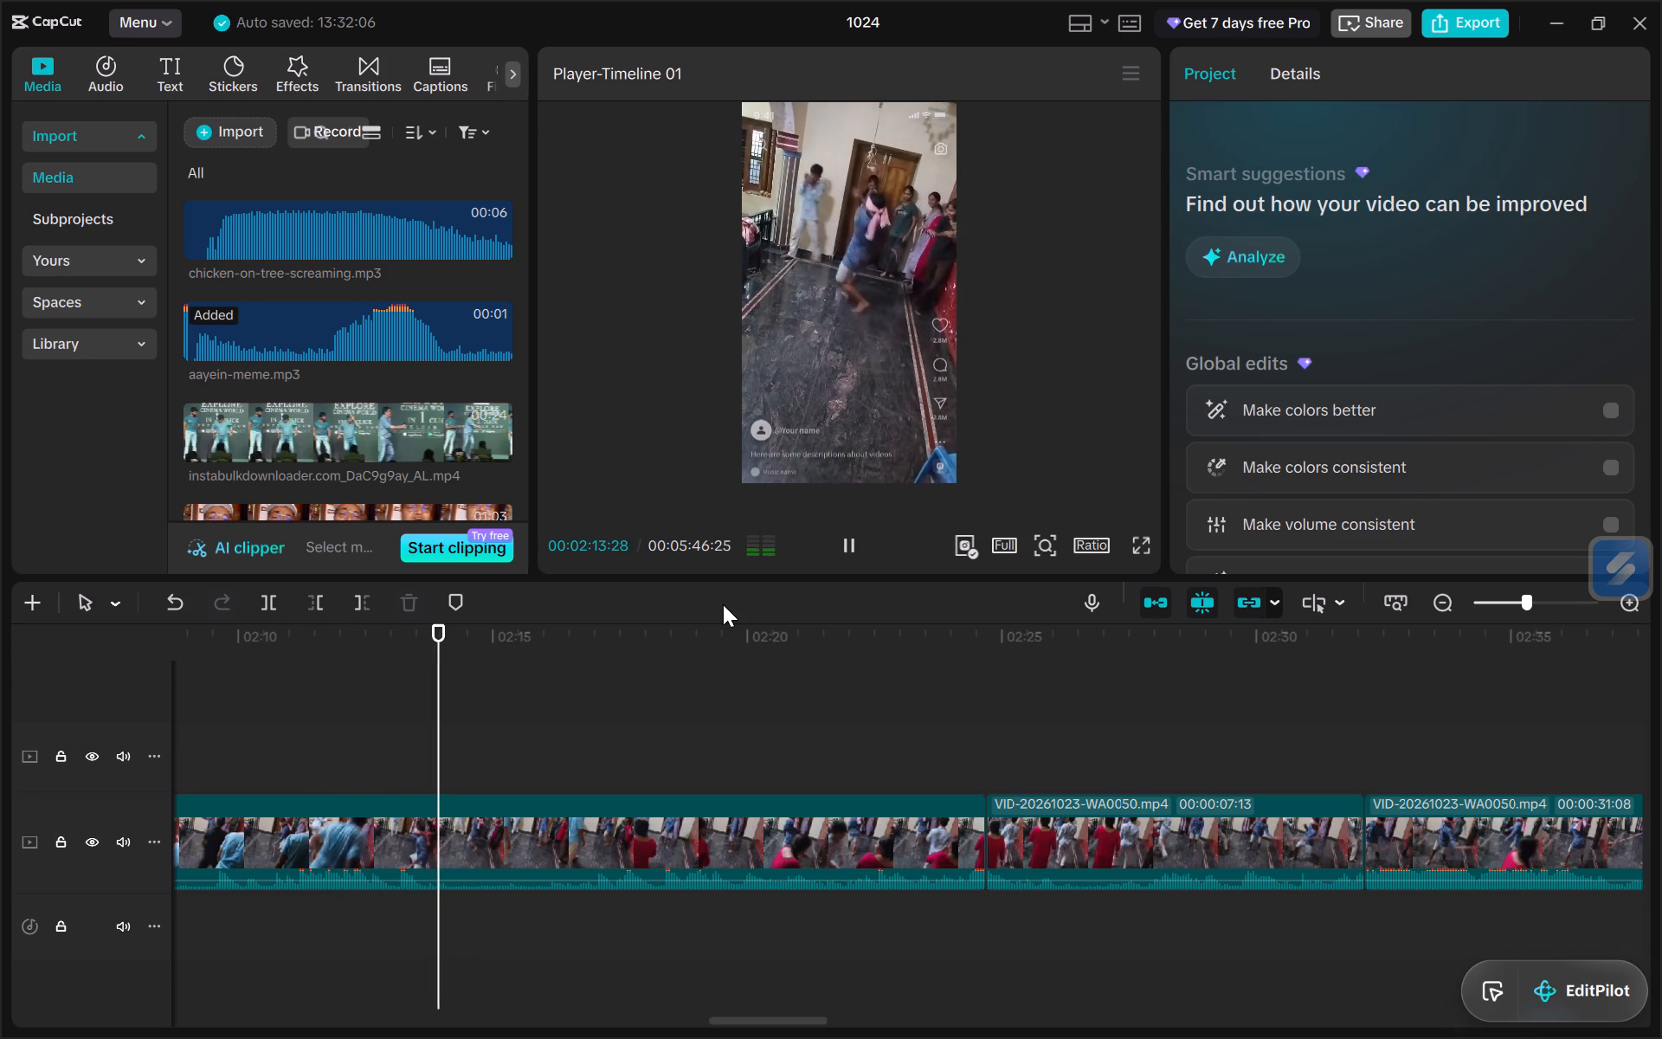
pyautogui.press('space')
pyautogui.press('space')
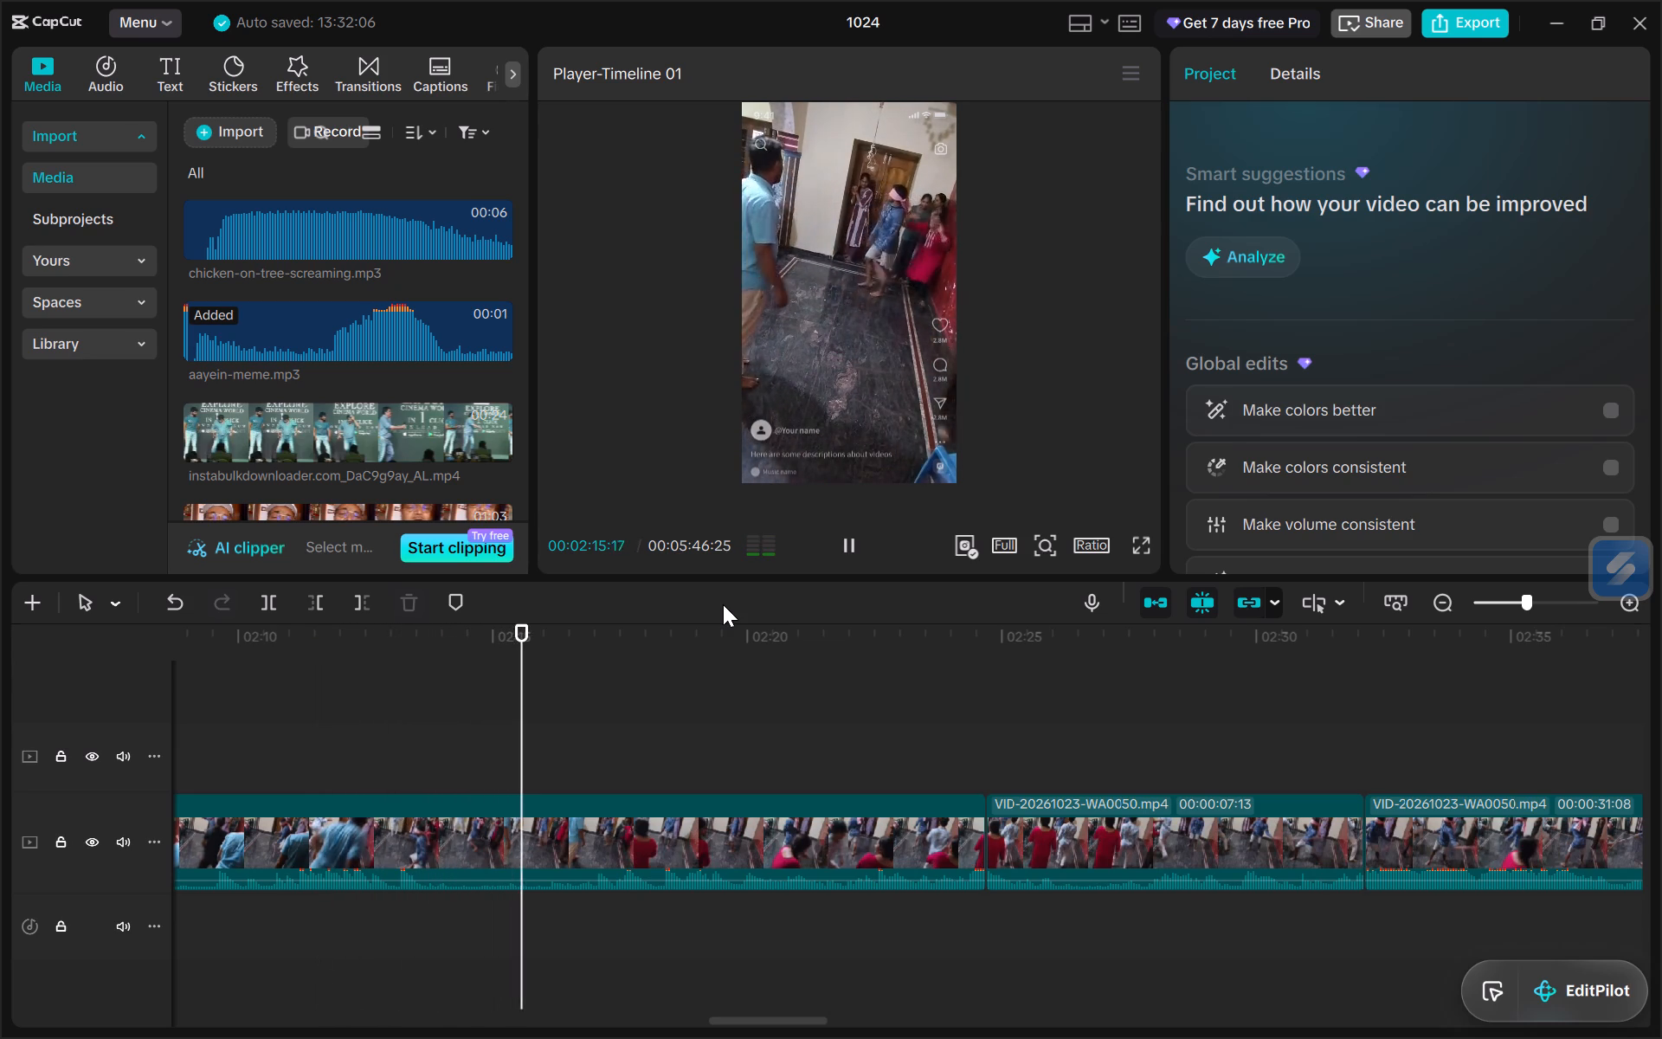
pyautogui.press('space')
pyautogui.press('space')
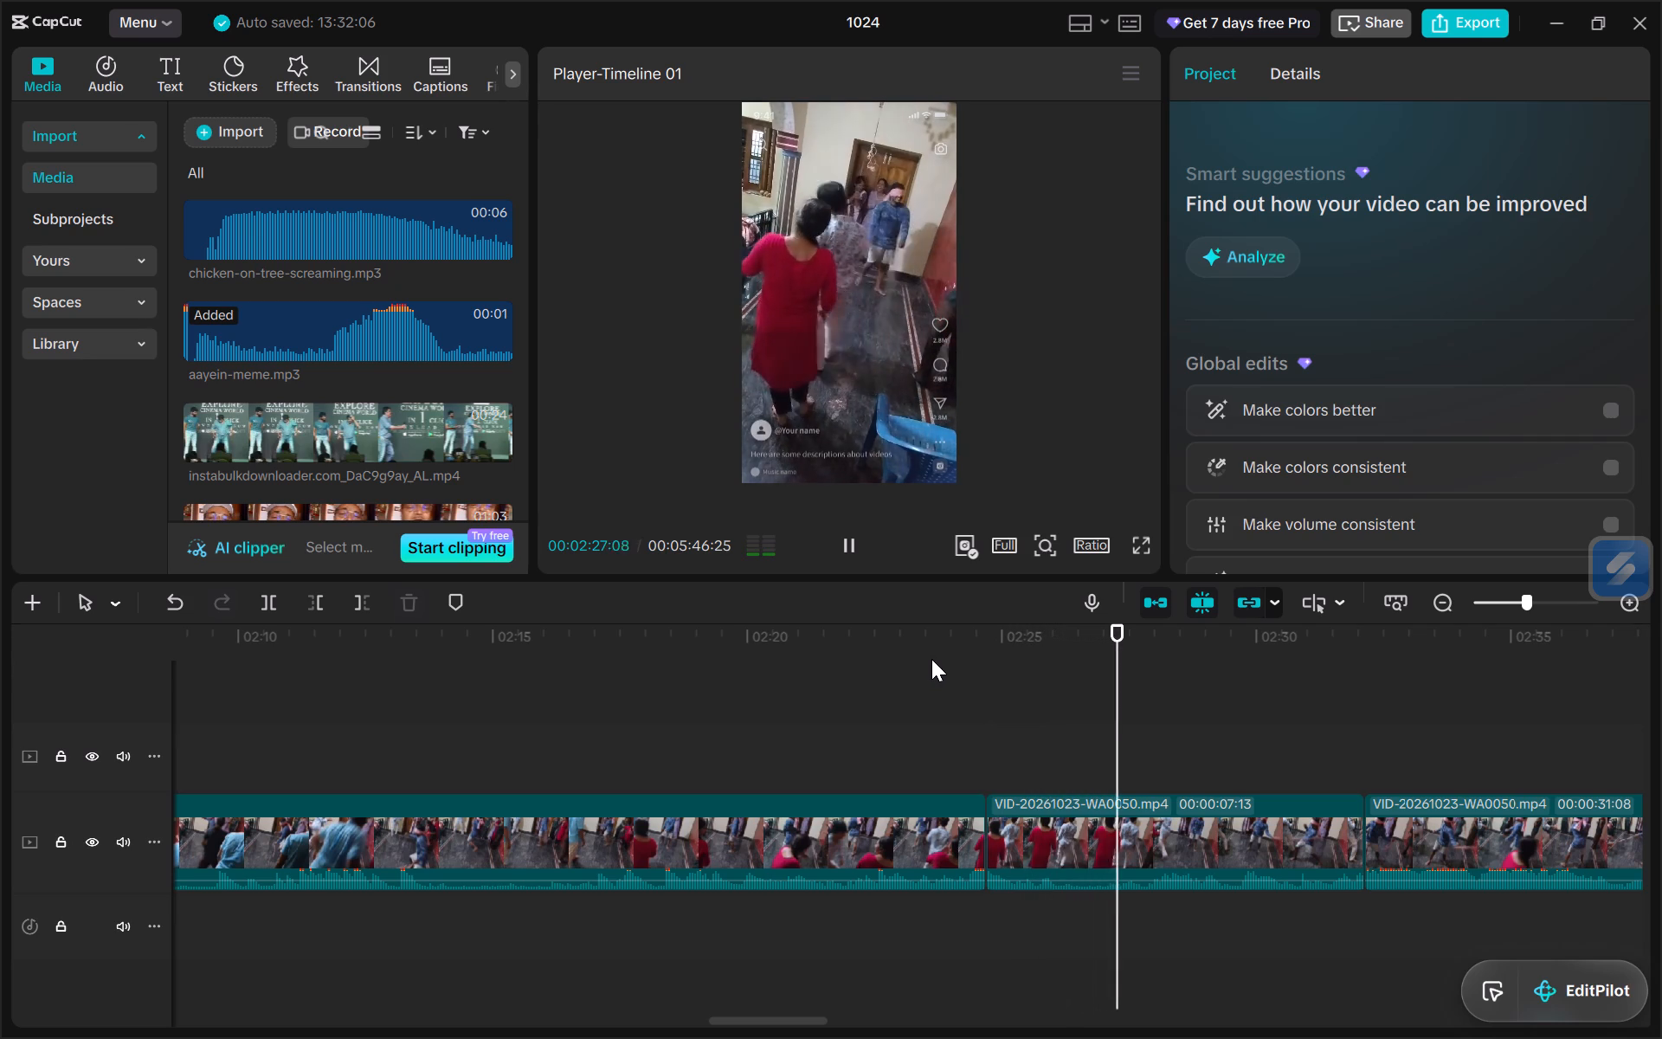
pyautogui.press('space')
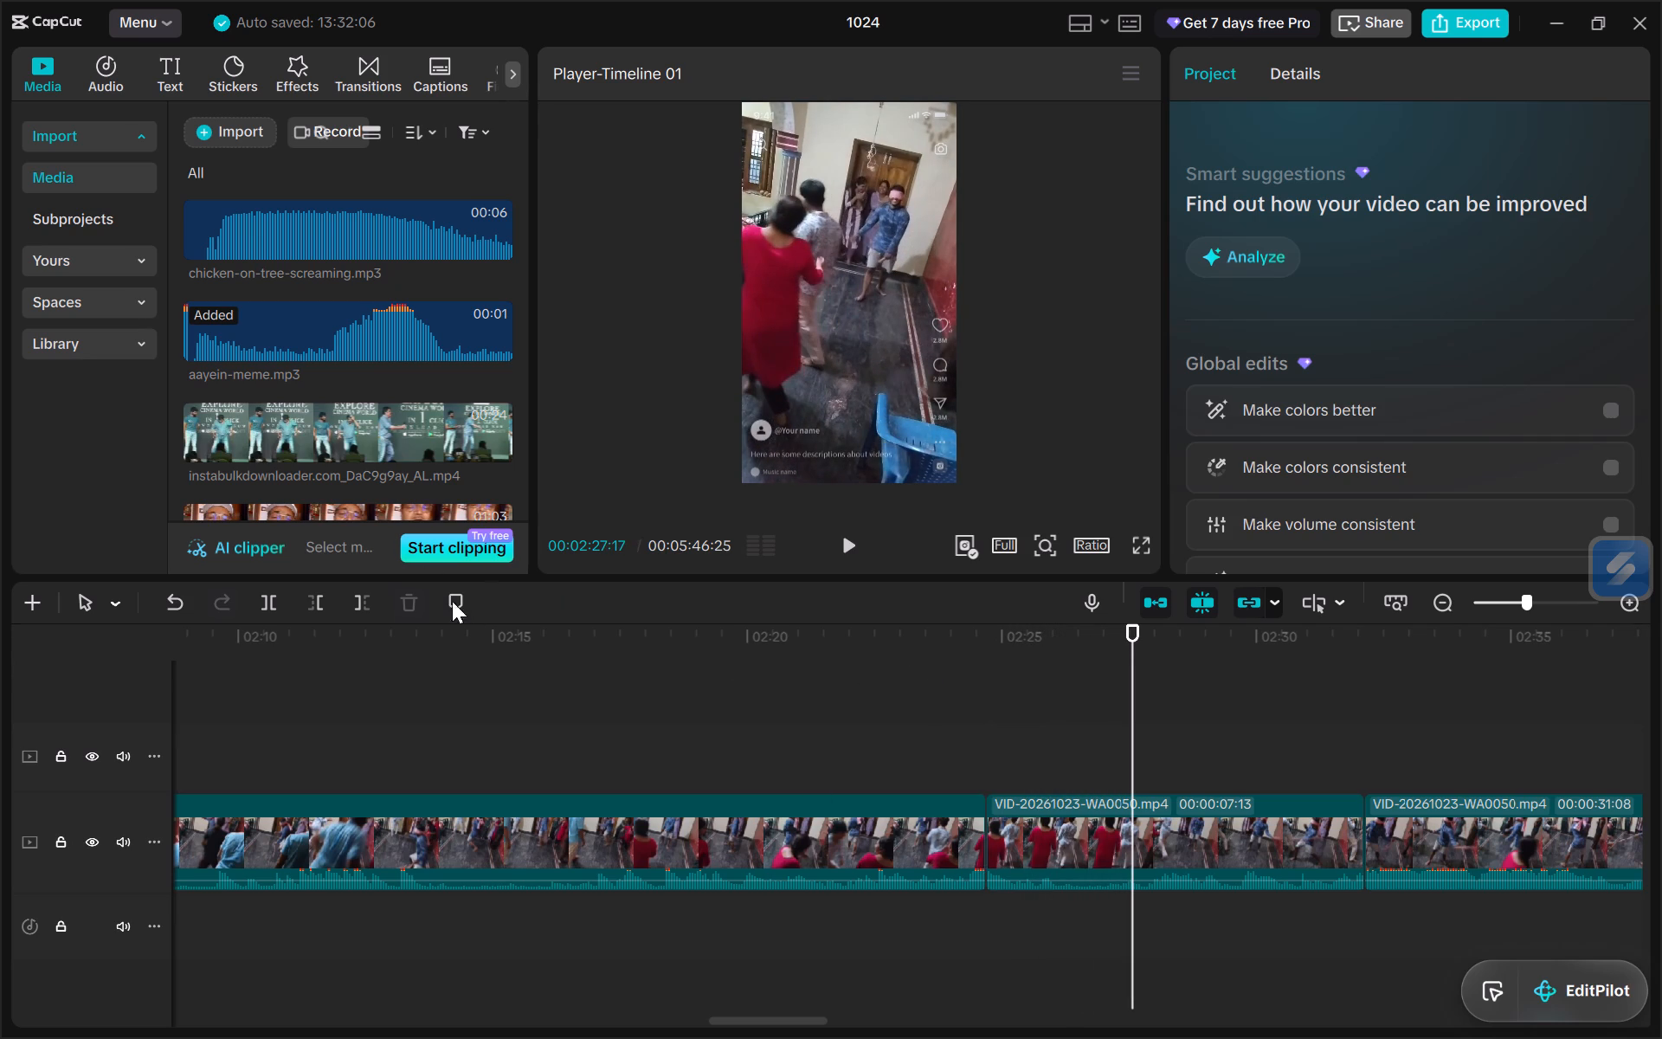
# Preview the imported meme clips from DaC9g9ay_AL through DV5EmjvE2yb to look for a fitting insert at 02:27:17.
pyautogui.click(385, 419)
pyautogui.scroll(-1, 387, 420)
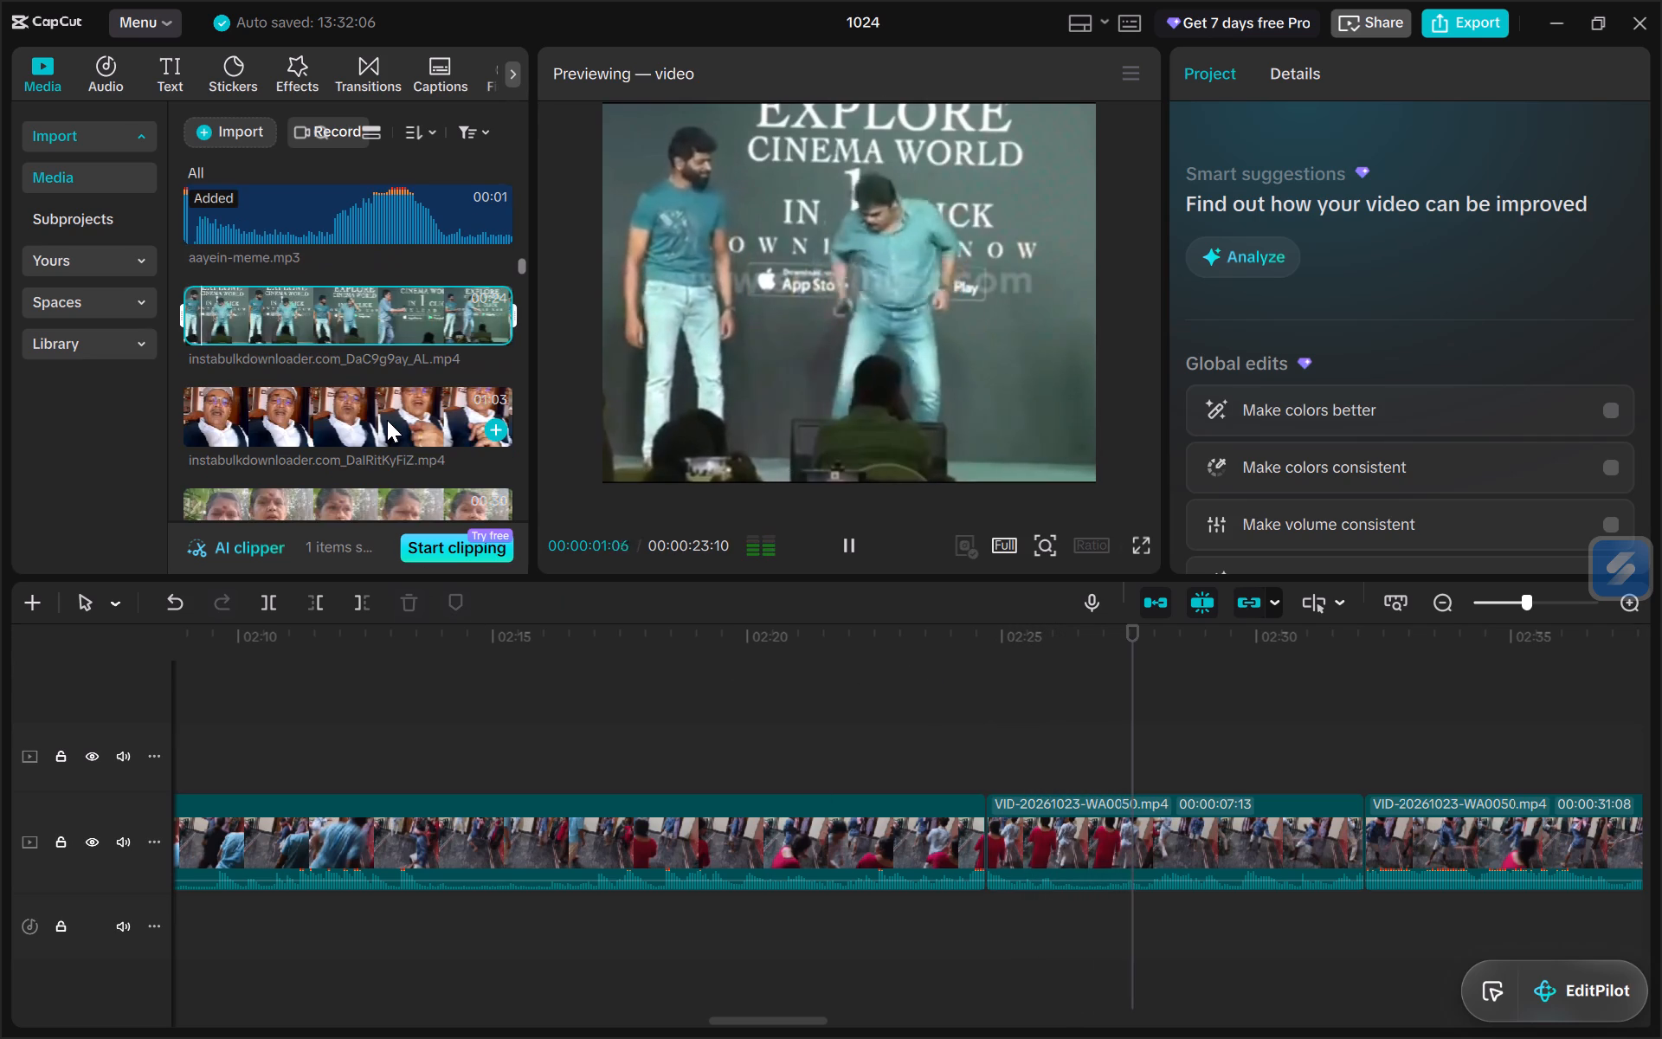
pyautogui.click(387, 421)
pyautogui.scroll(-1, 389, 420)
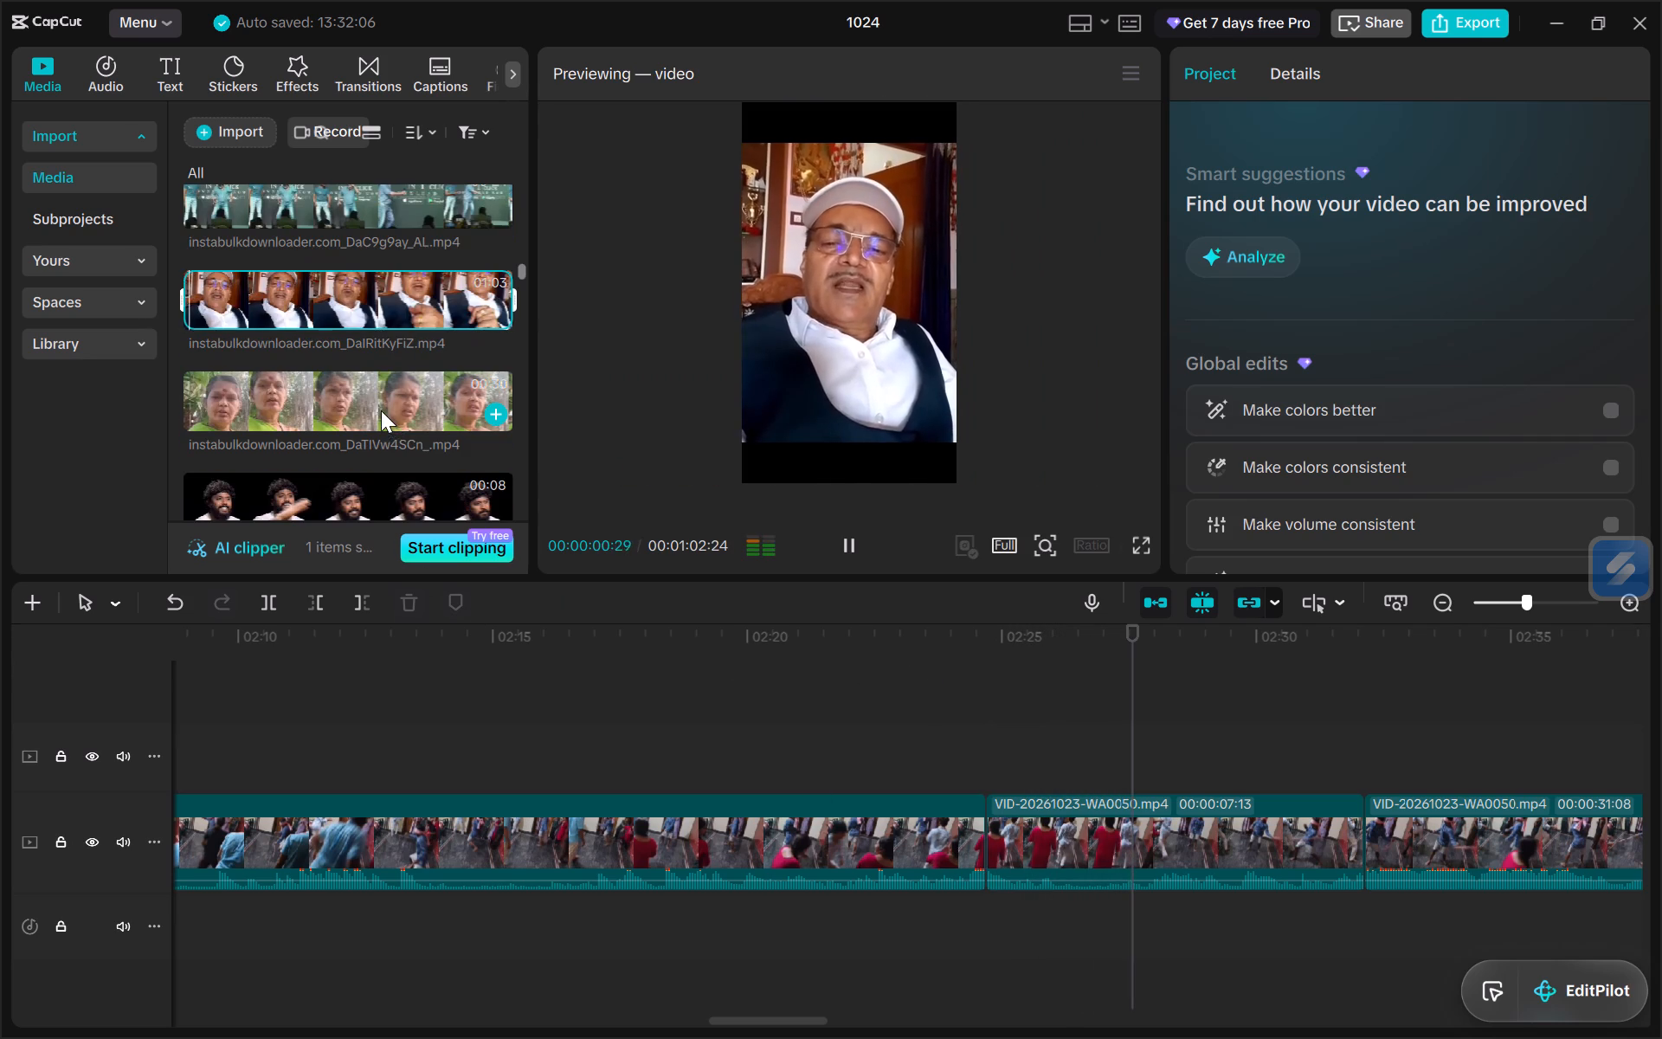
pyautogui.click(380, 409)
pyautogui.scroll(-1, 382, 403)
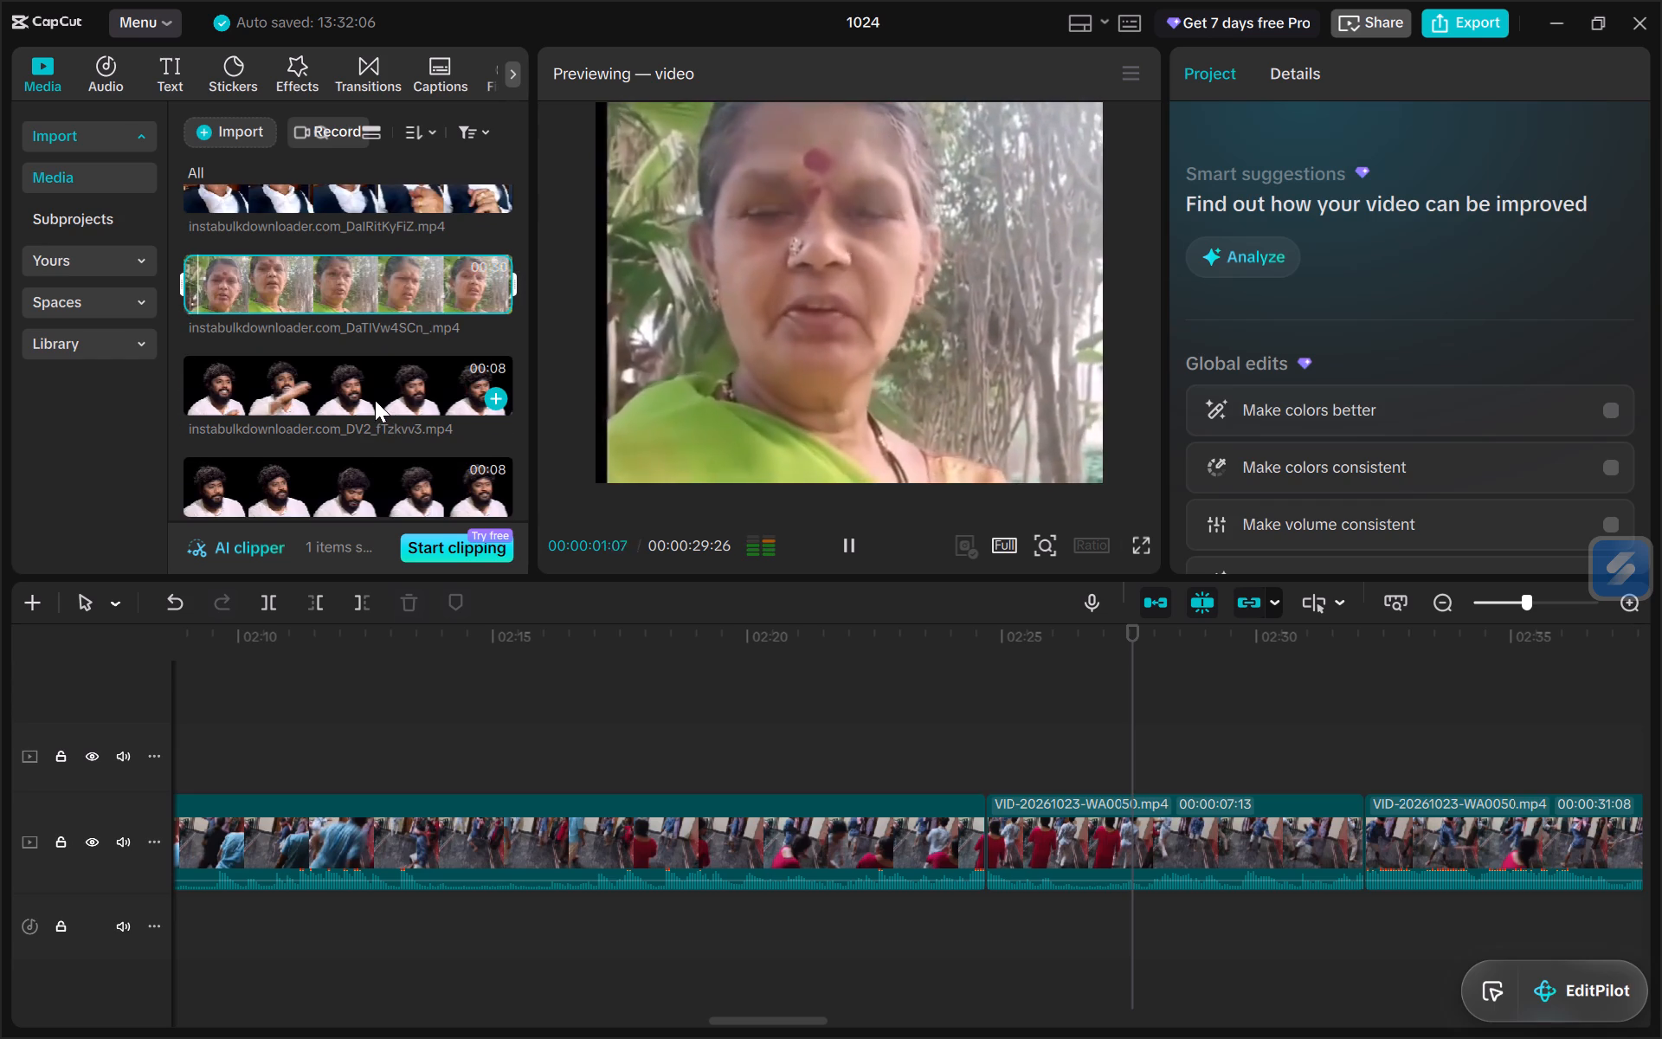
pyautogui.click(375, 400)
pyautogui.scroll(-1, 380, 388)
pyautogui.click(380, 388)
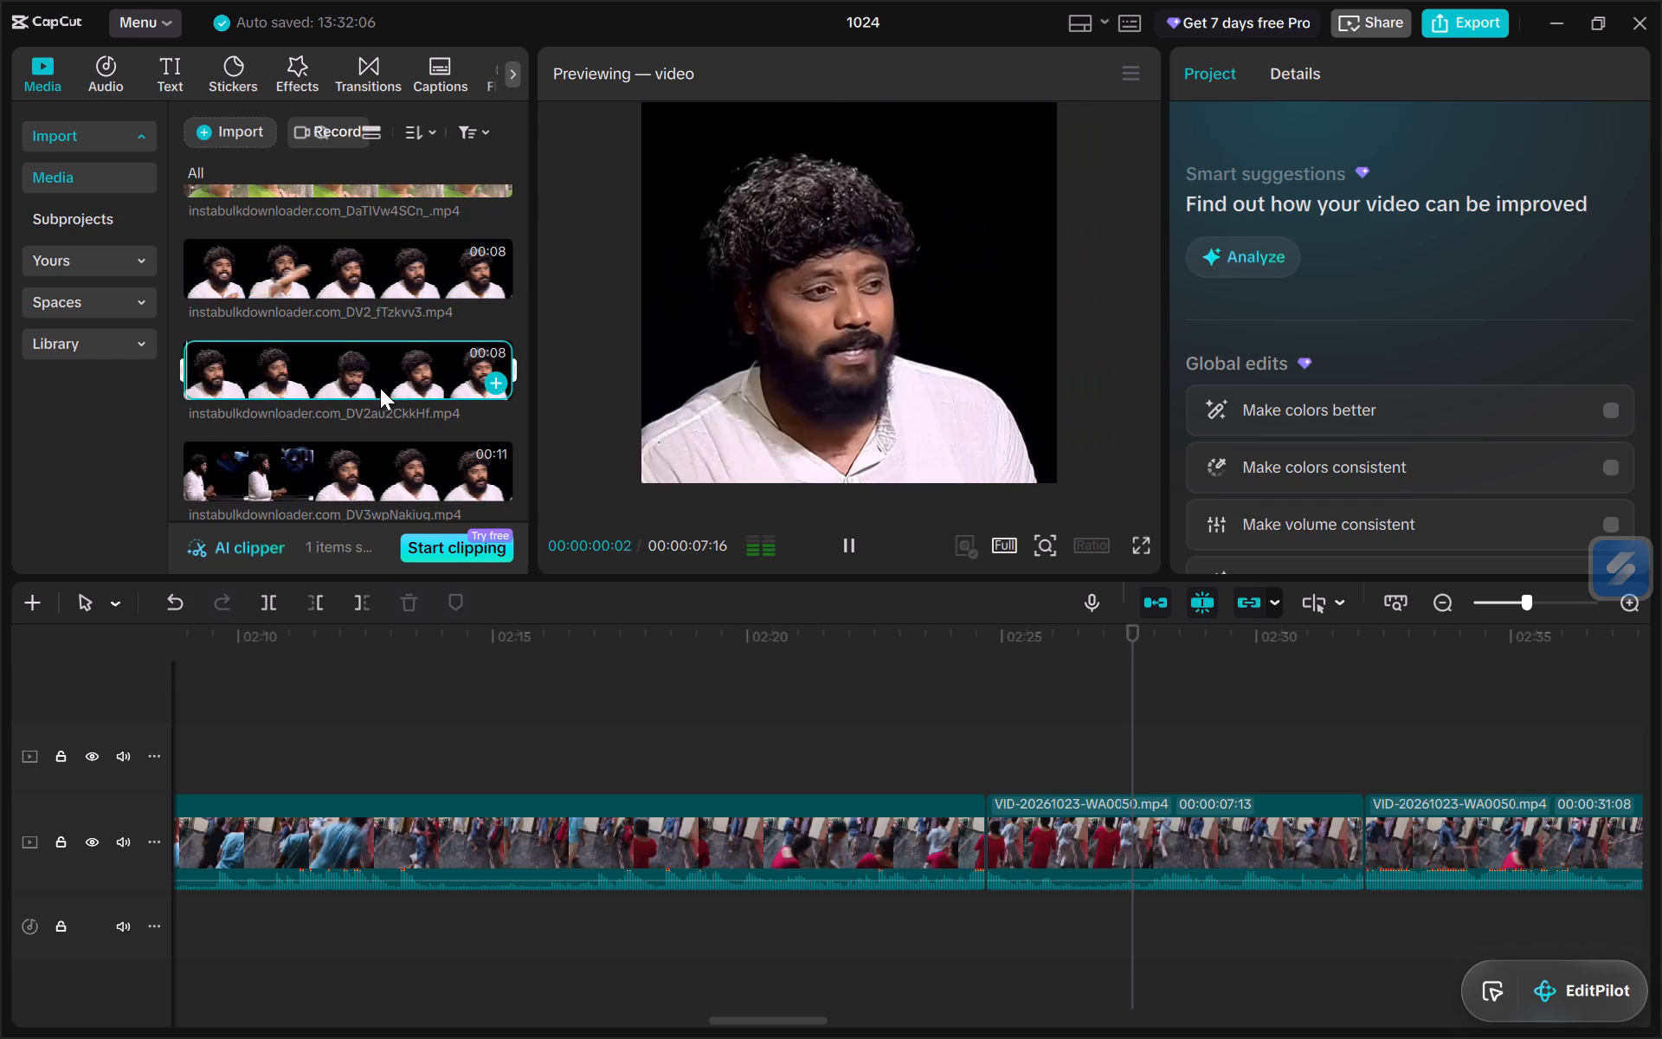
pyautogui.scroll(-1, 383, 385)
pyautogui.click(393, 367)
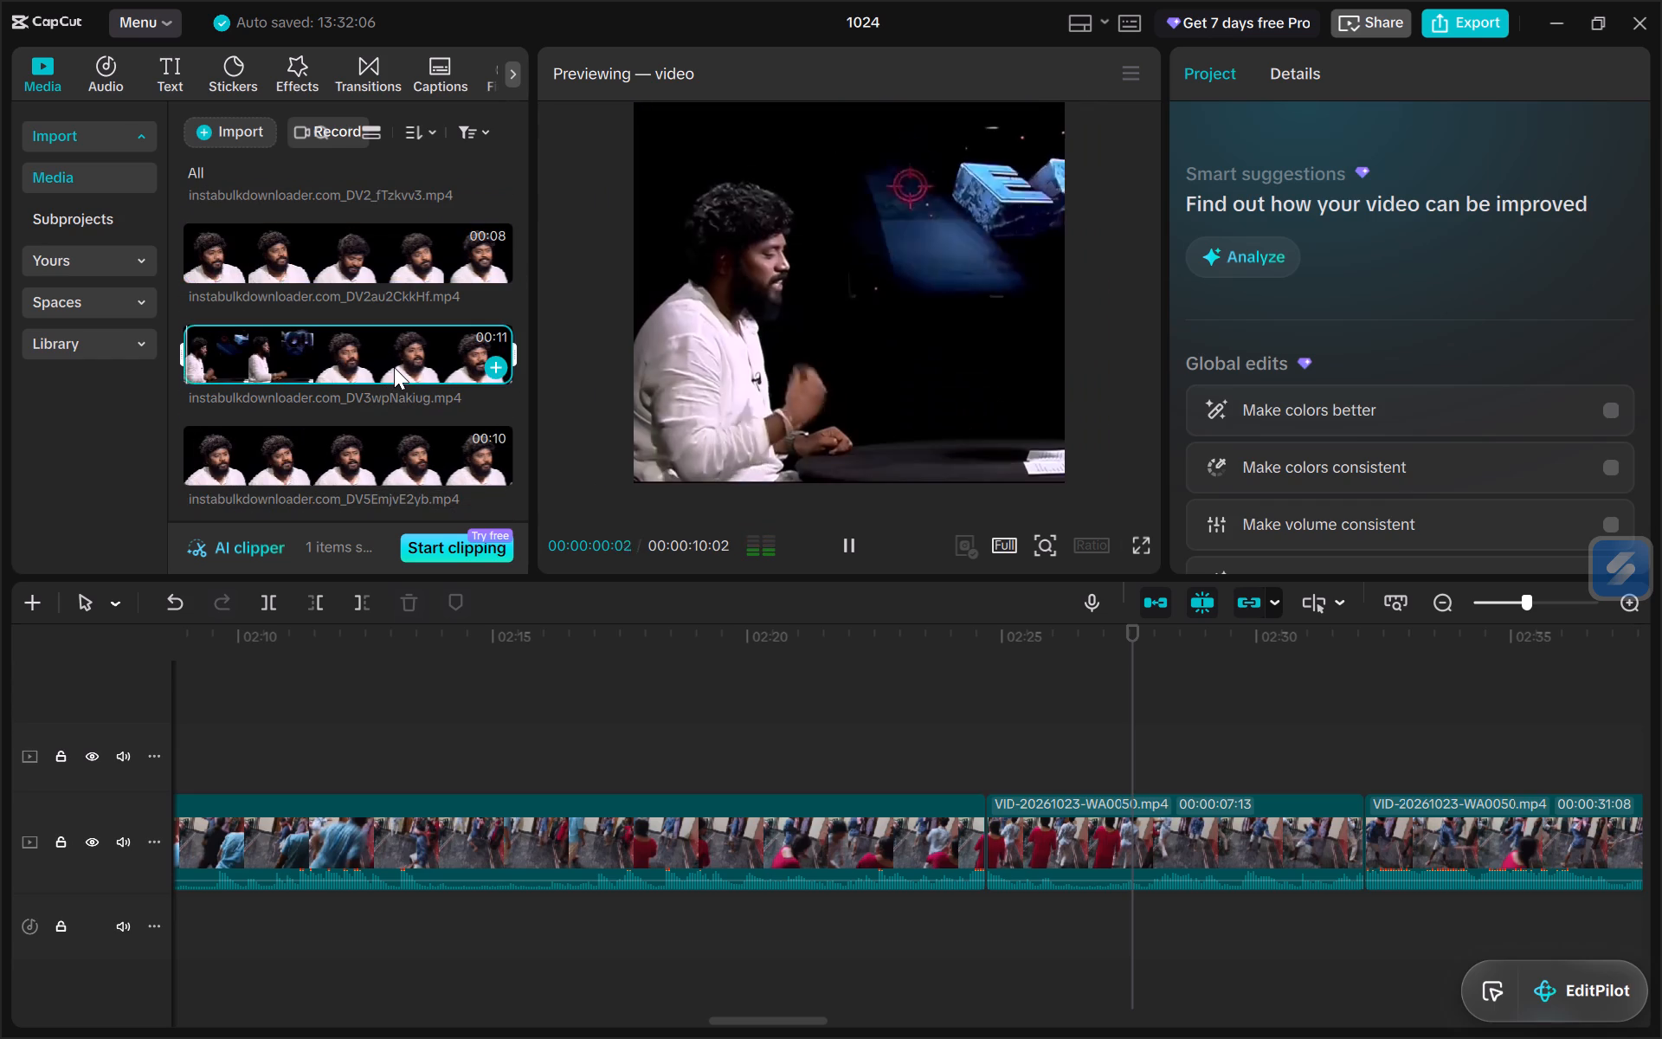
pyautogui.scroll(-1, 394, 367)
pyautogui.click(393, 347)
# Preview the meme clips from DV5f_ZUk41o through DV8WLSPkoa3 as insert candidates, and replay the zebra-background clip DV6SehxCKI5.
pyautogui.scroll(-1, 393, 347)
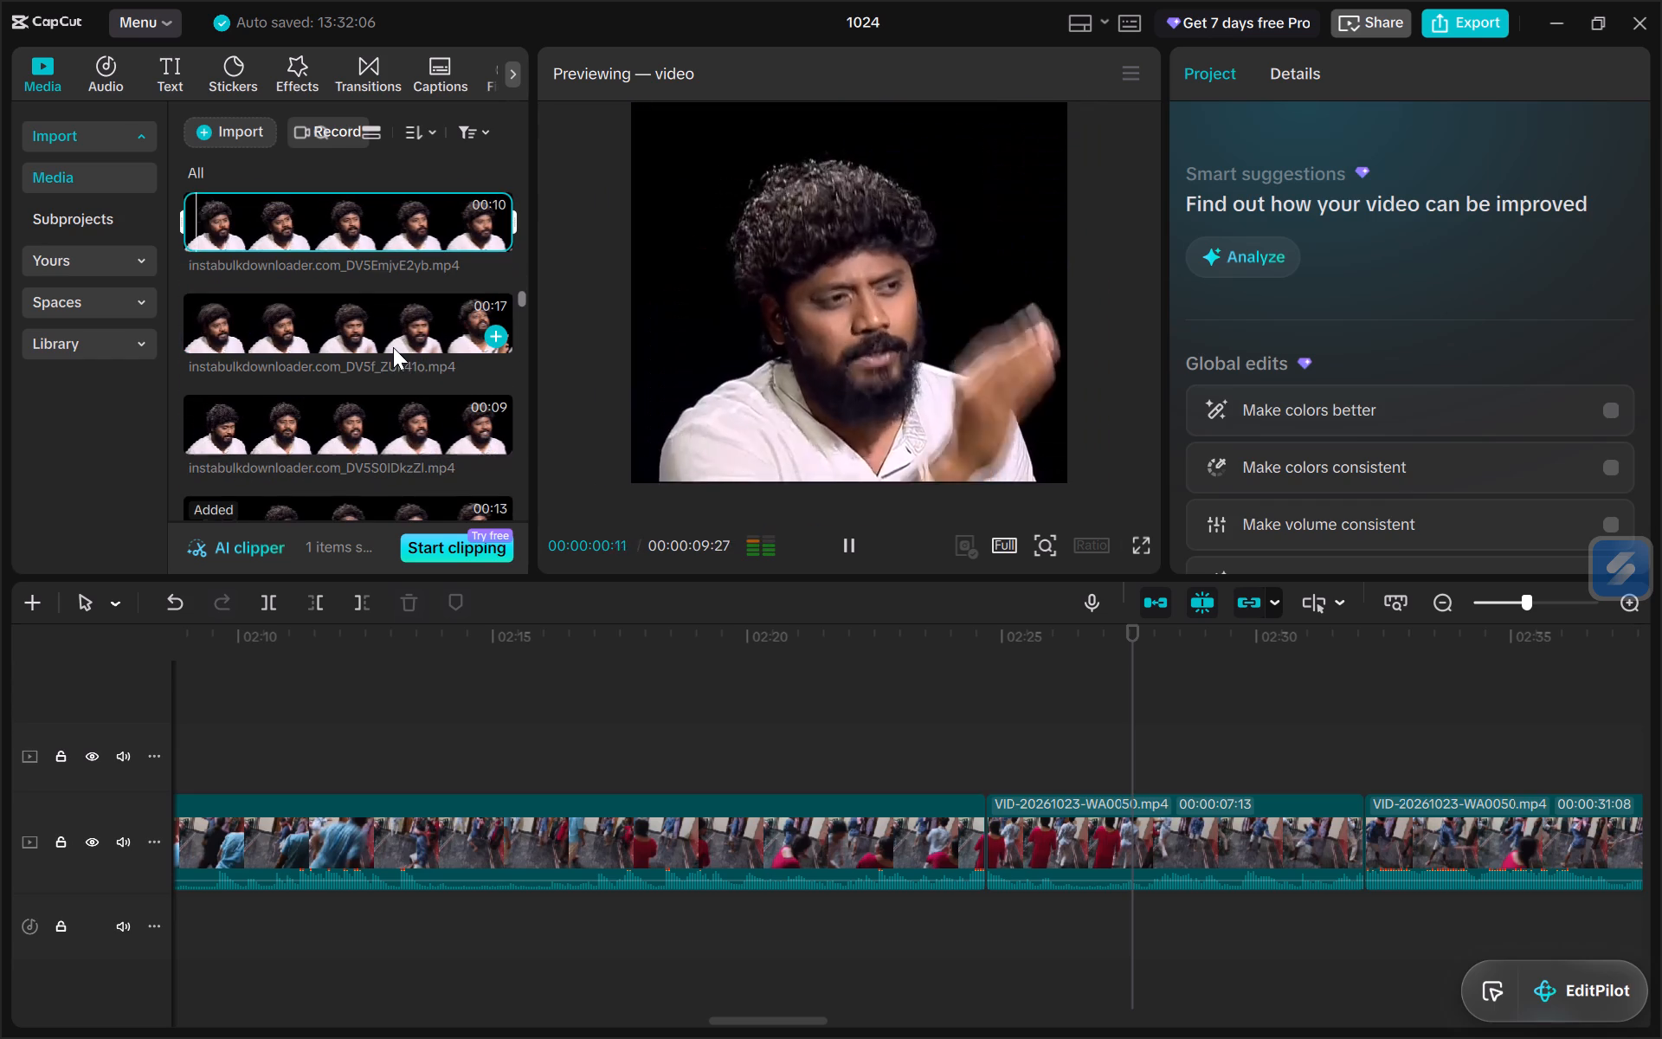
pyautogui.click(395, 332)
pyautogui.scroll(-1, 396, 331)
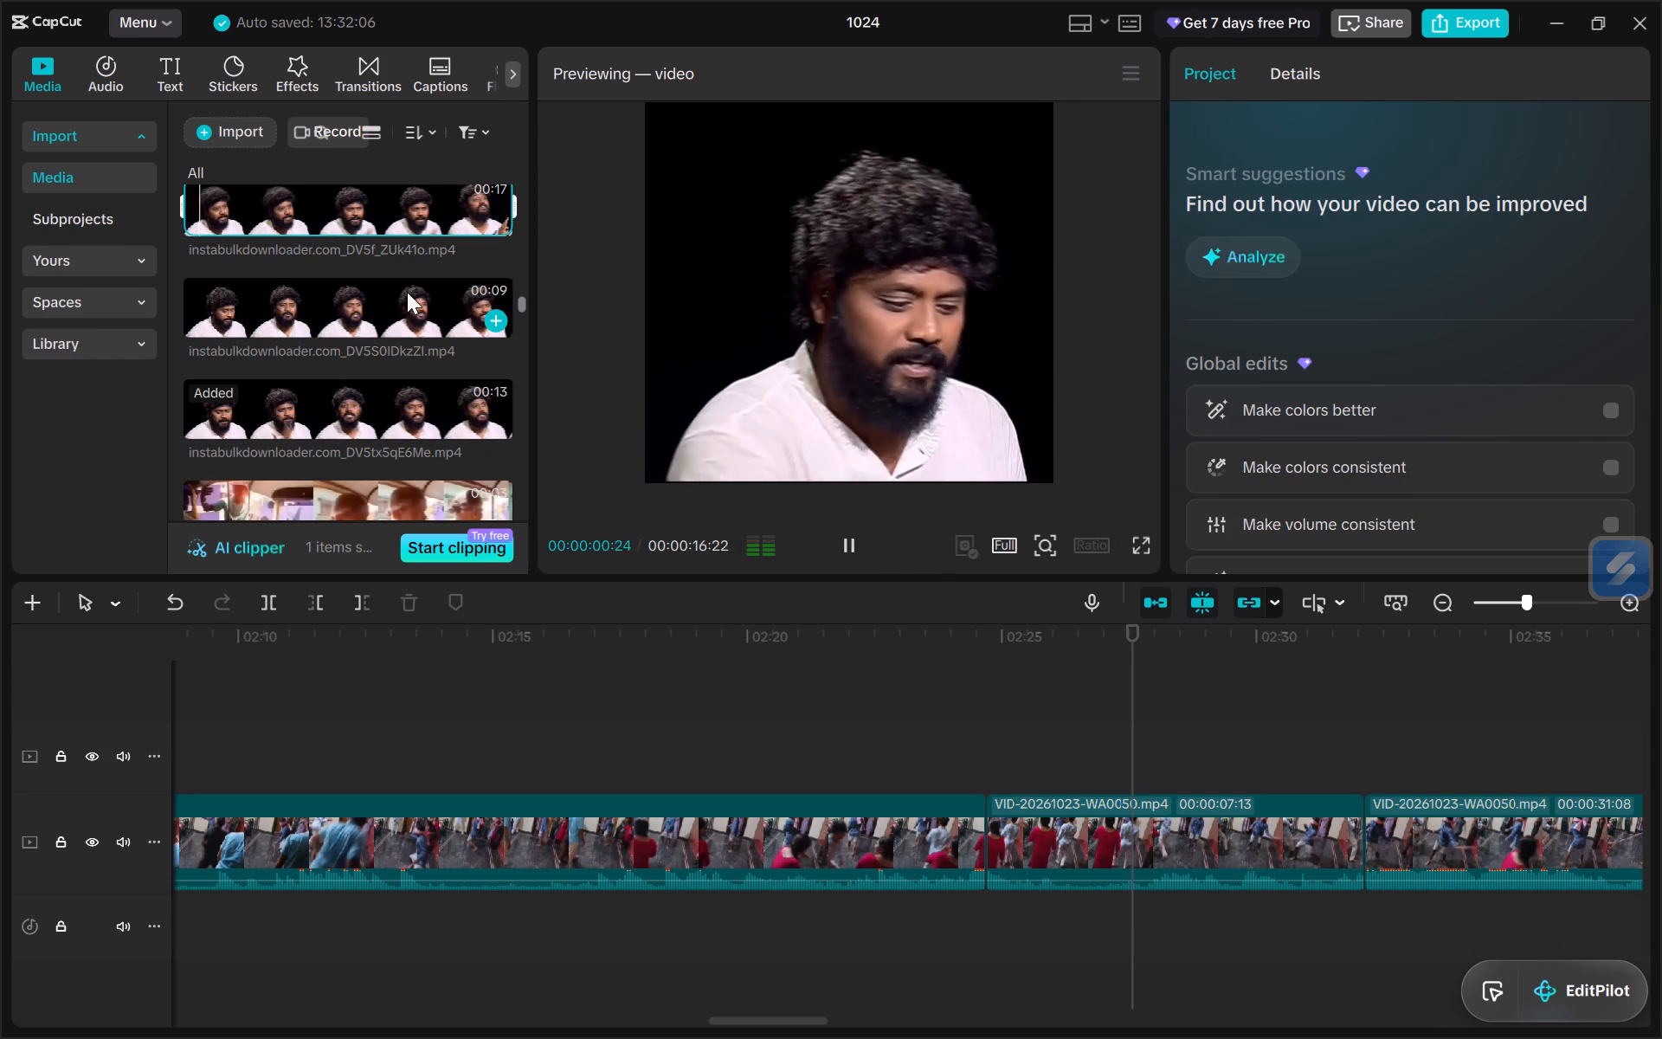
pyautogui.click(408, 290)
pyautogui.click(347, 429)
pyautogui.scroll(-1, 355, 414)
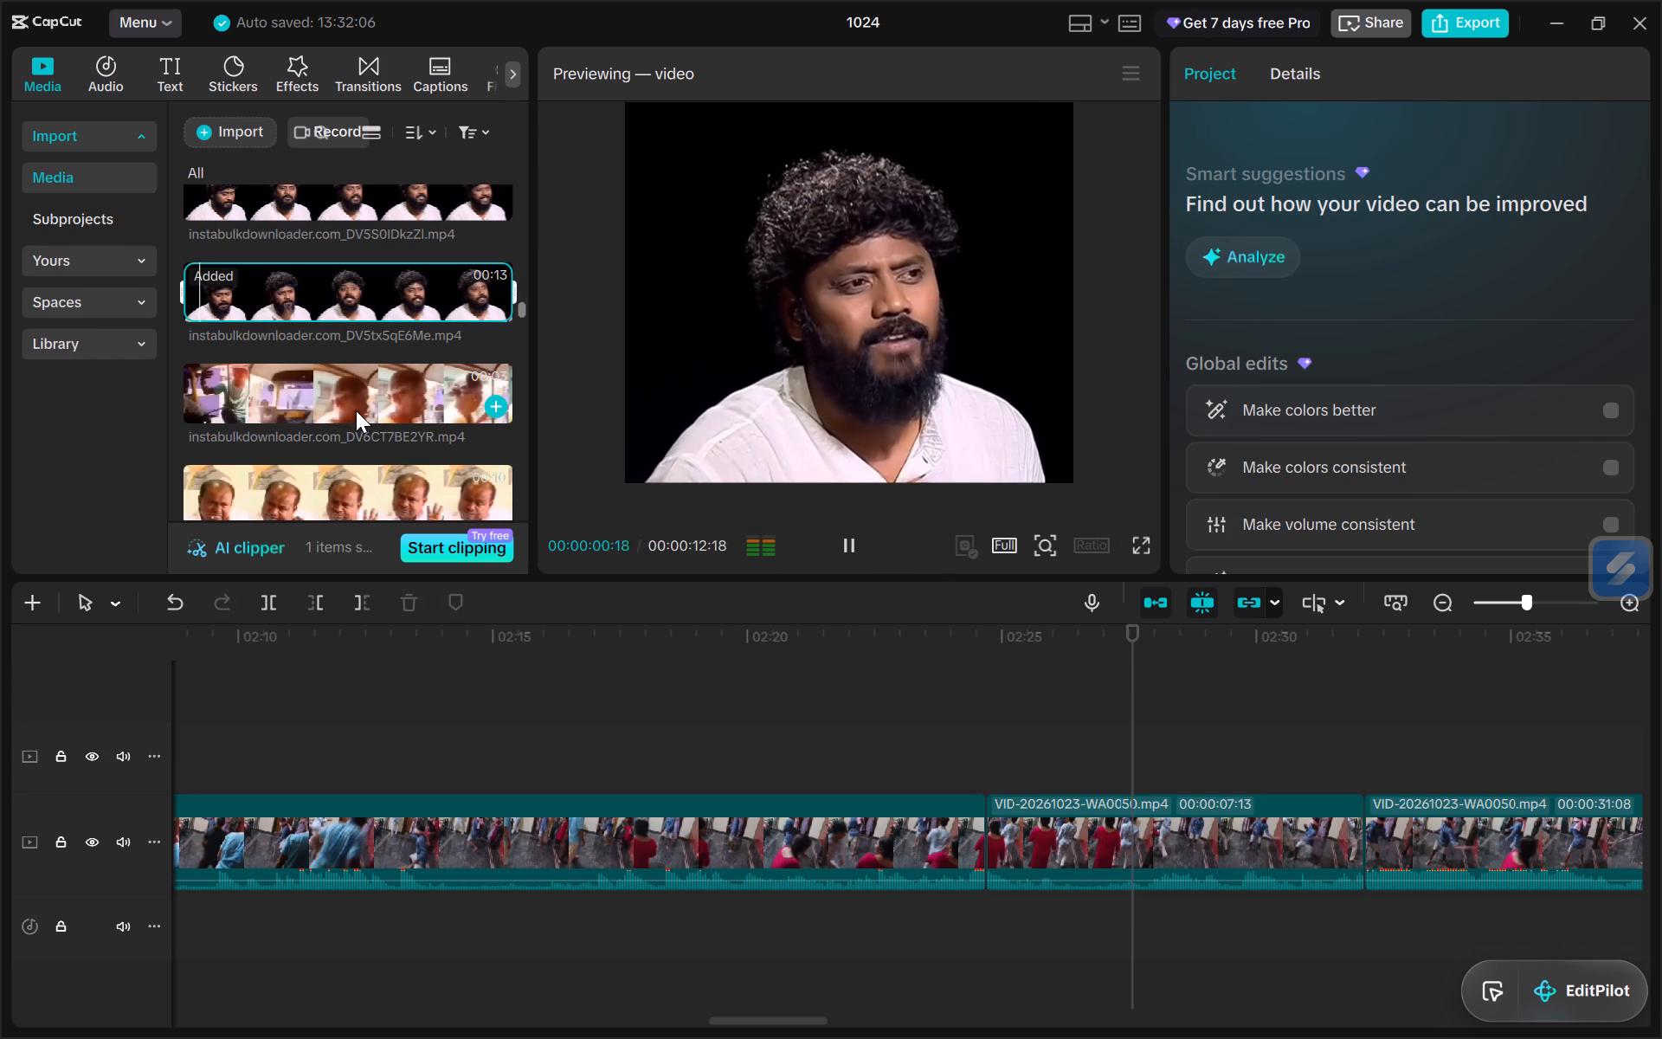
pyautogui.click(353, 399)
pyautogui.scroll(-1, 352, 395)
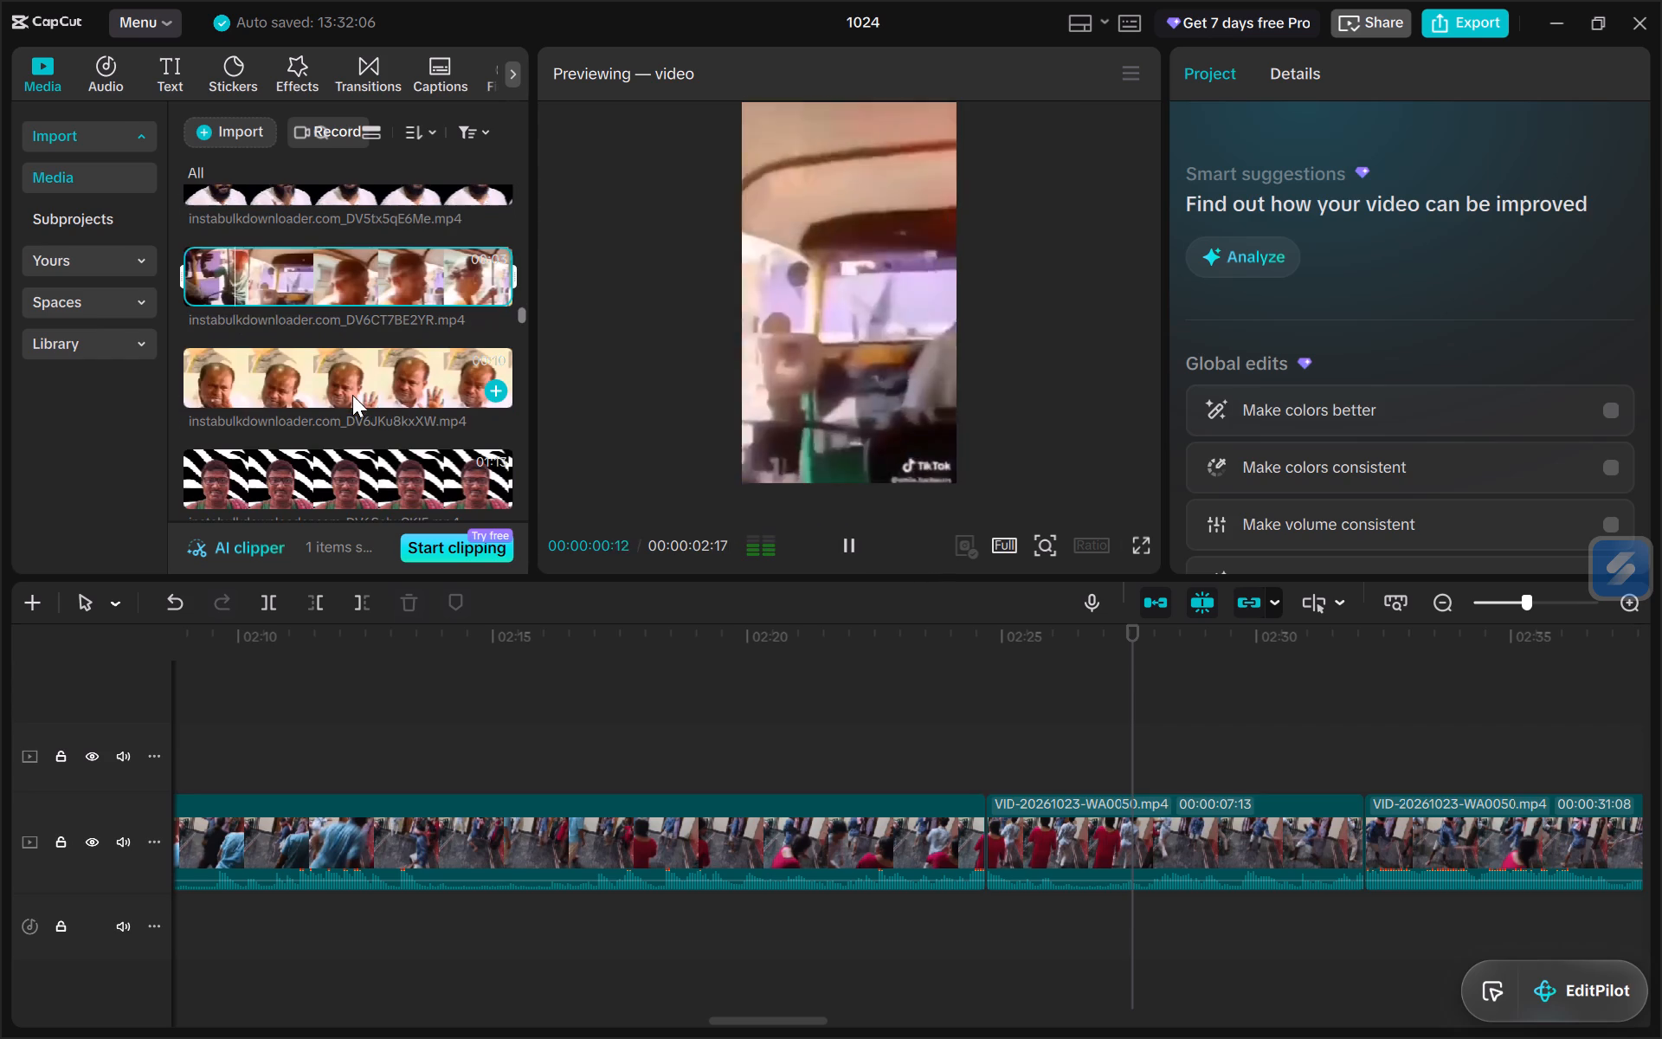
pyautogui.click(355, 379)
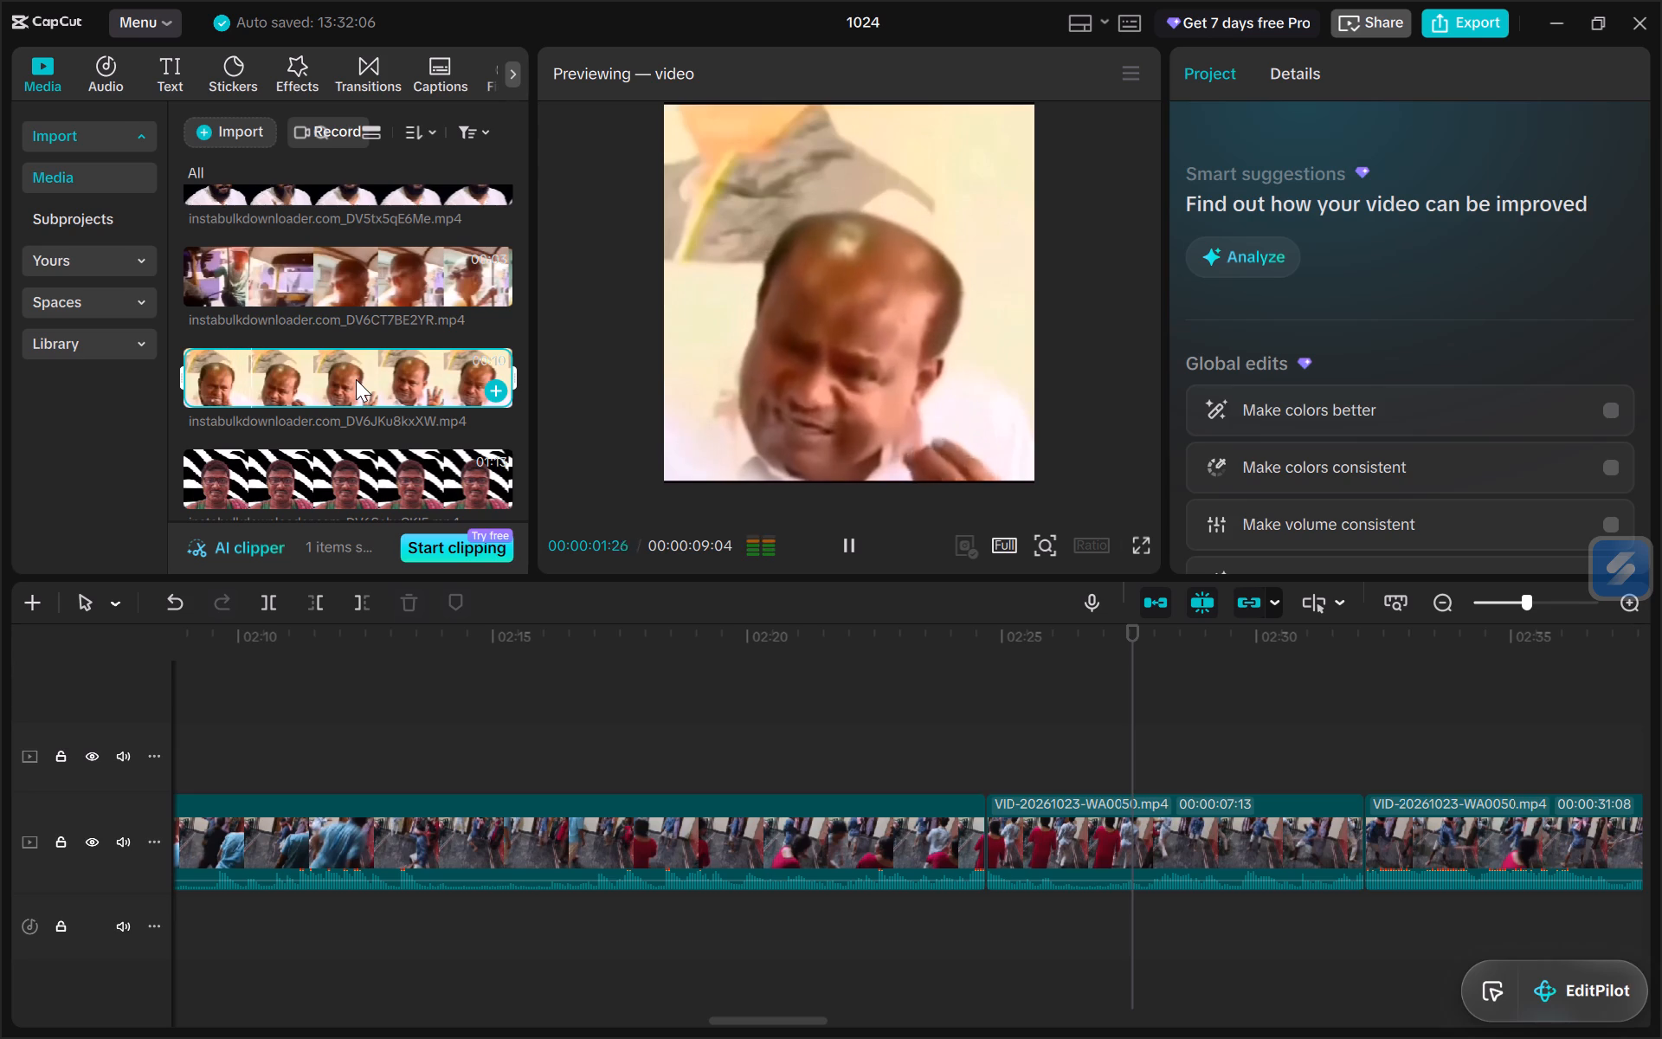
pyautogui.scroll(-1, 365, 364)
pyautogui.click(365, 364)
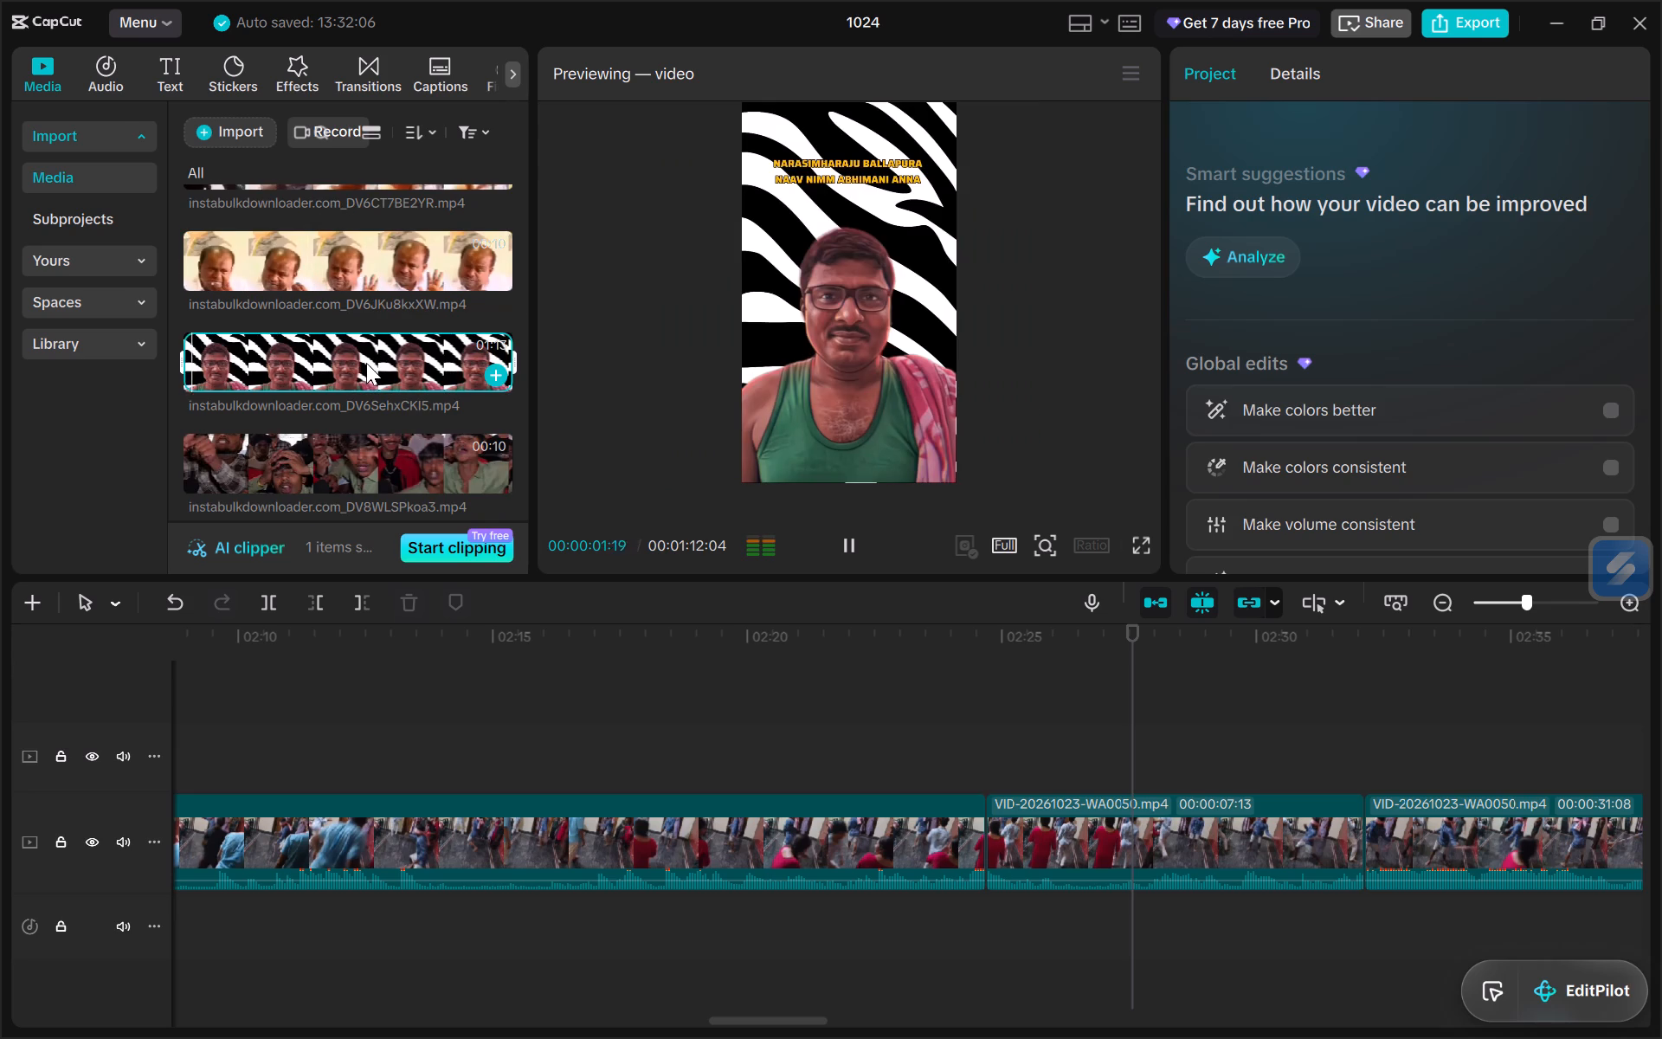
pyautogui.scroll(-1, 366, 363)
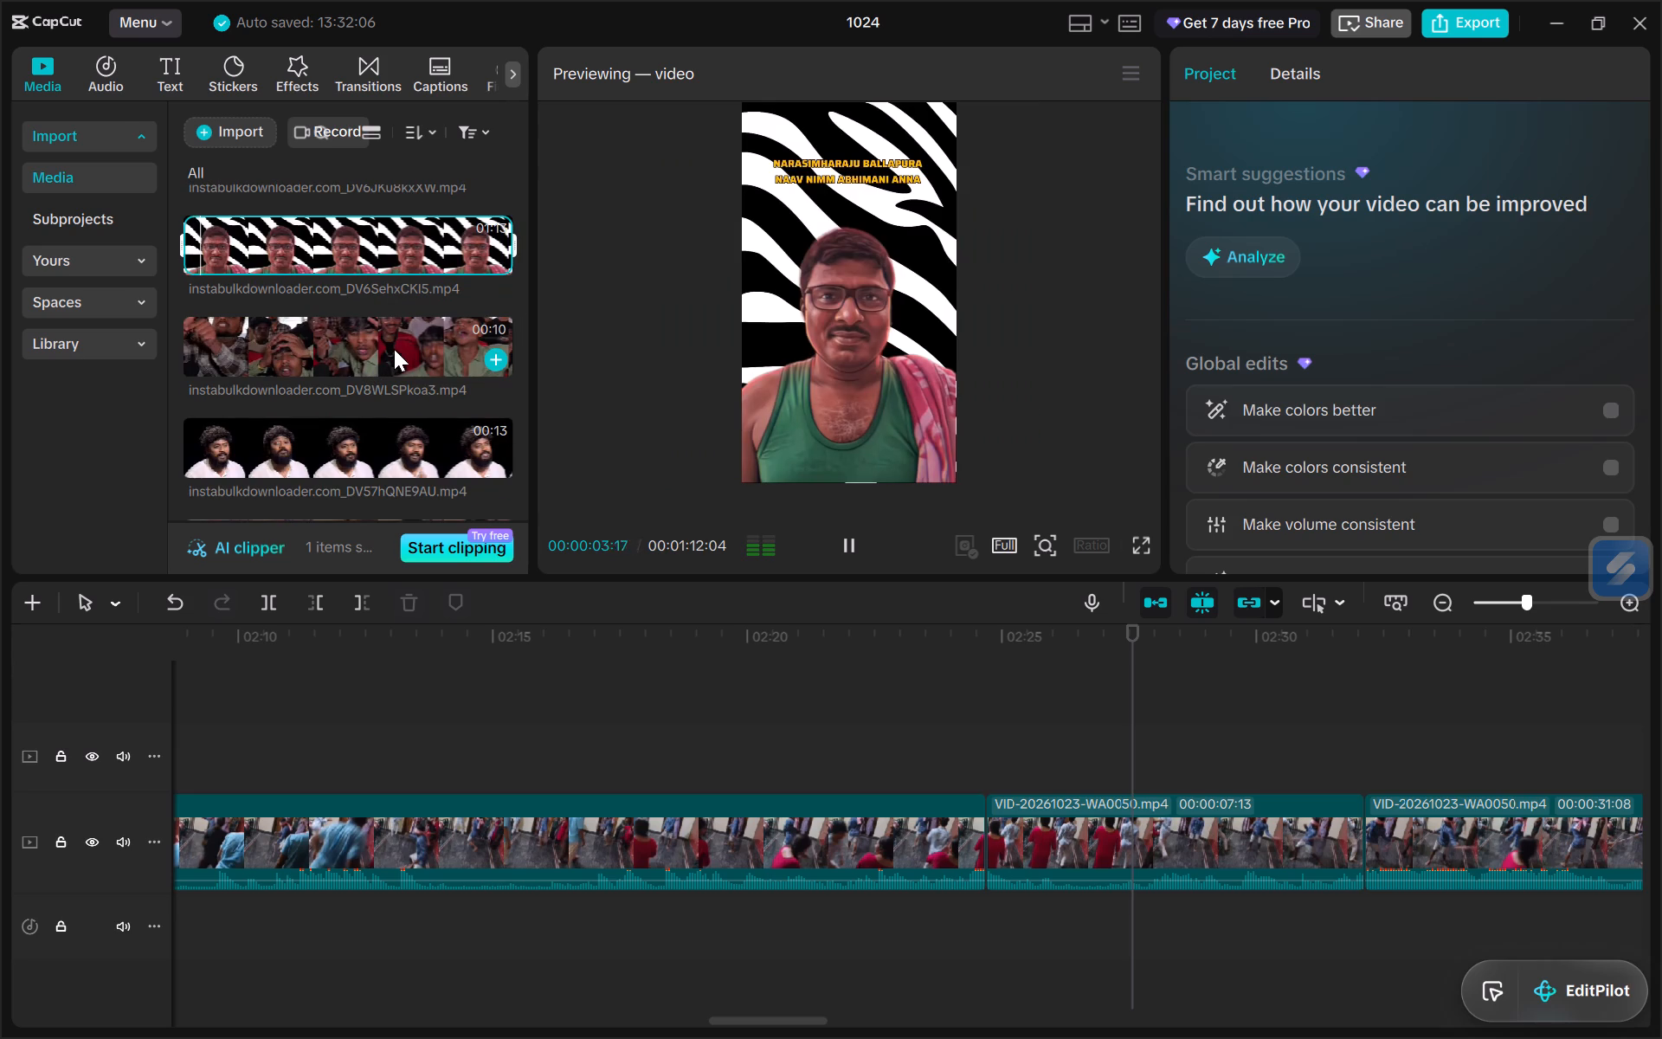
pyautogui.click(395, 348)
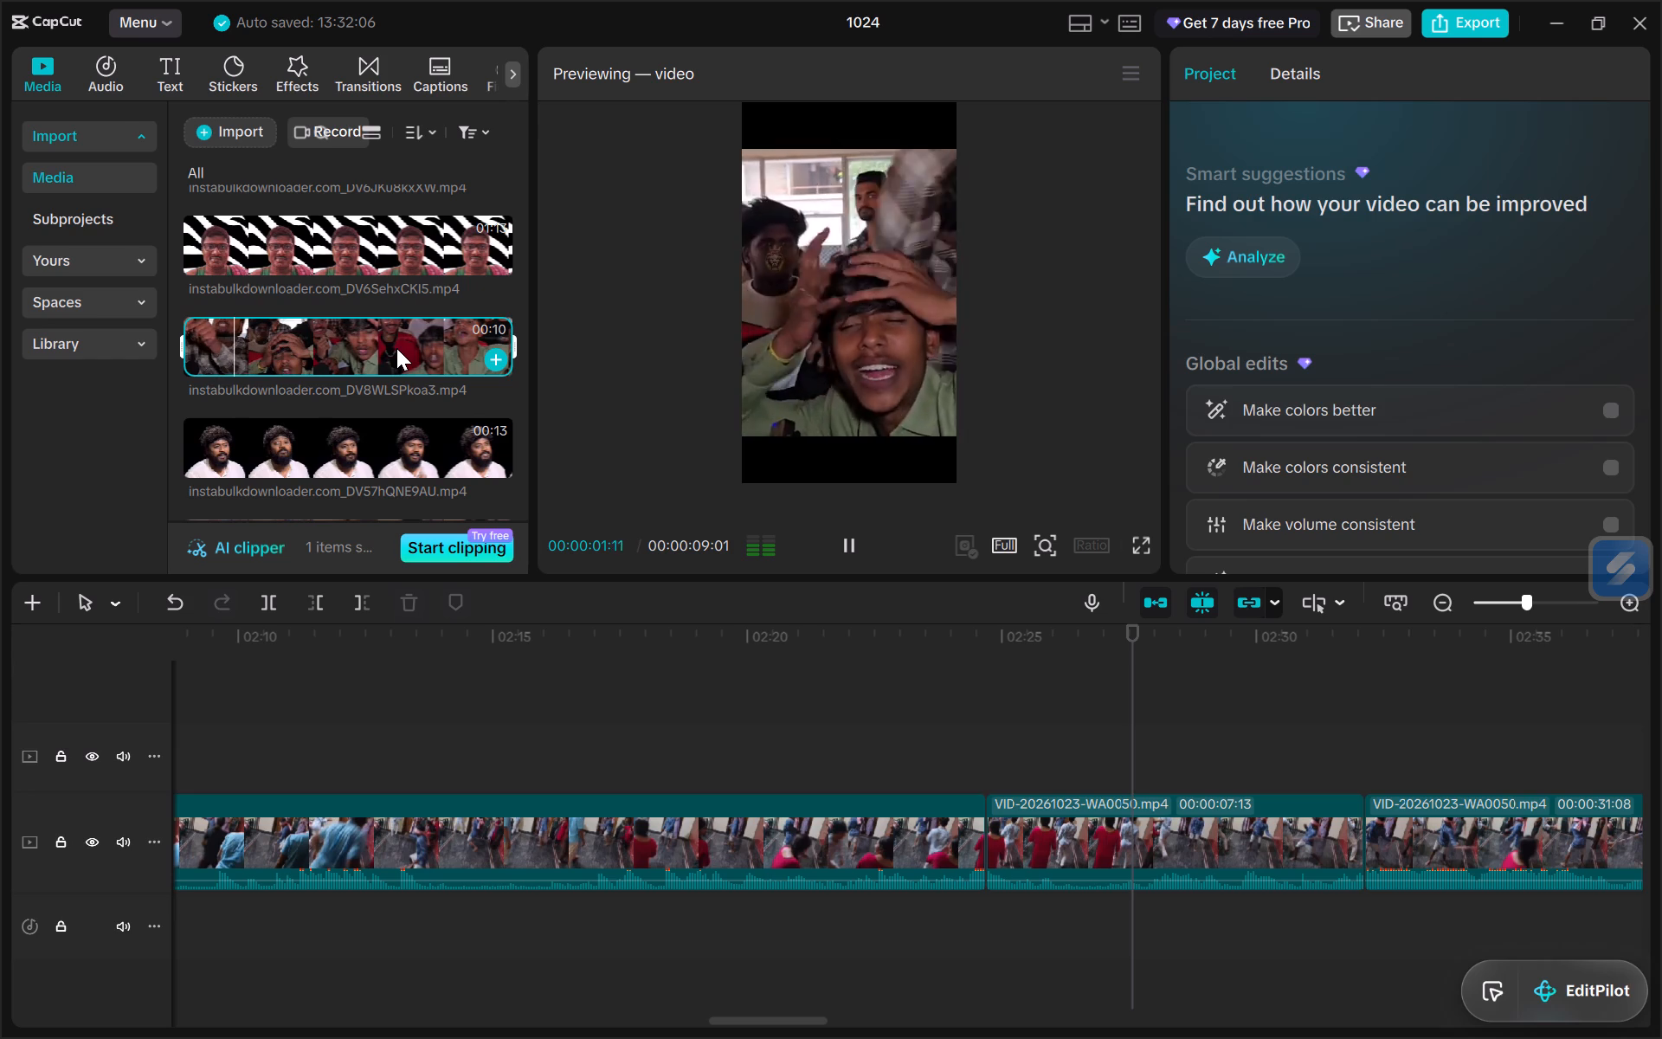
pyautogui.click(390, 256)
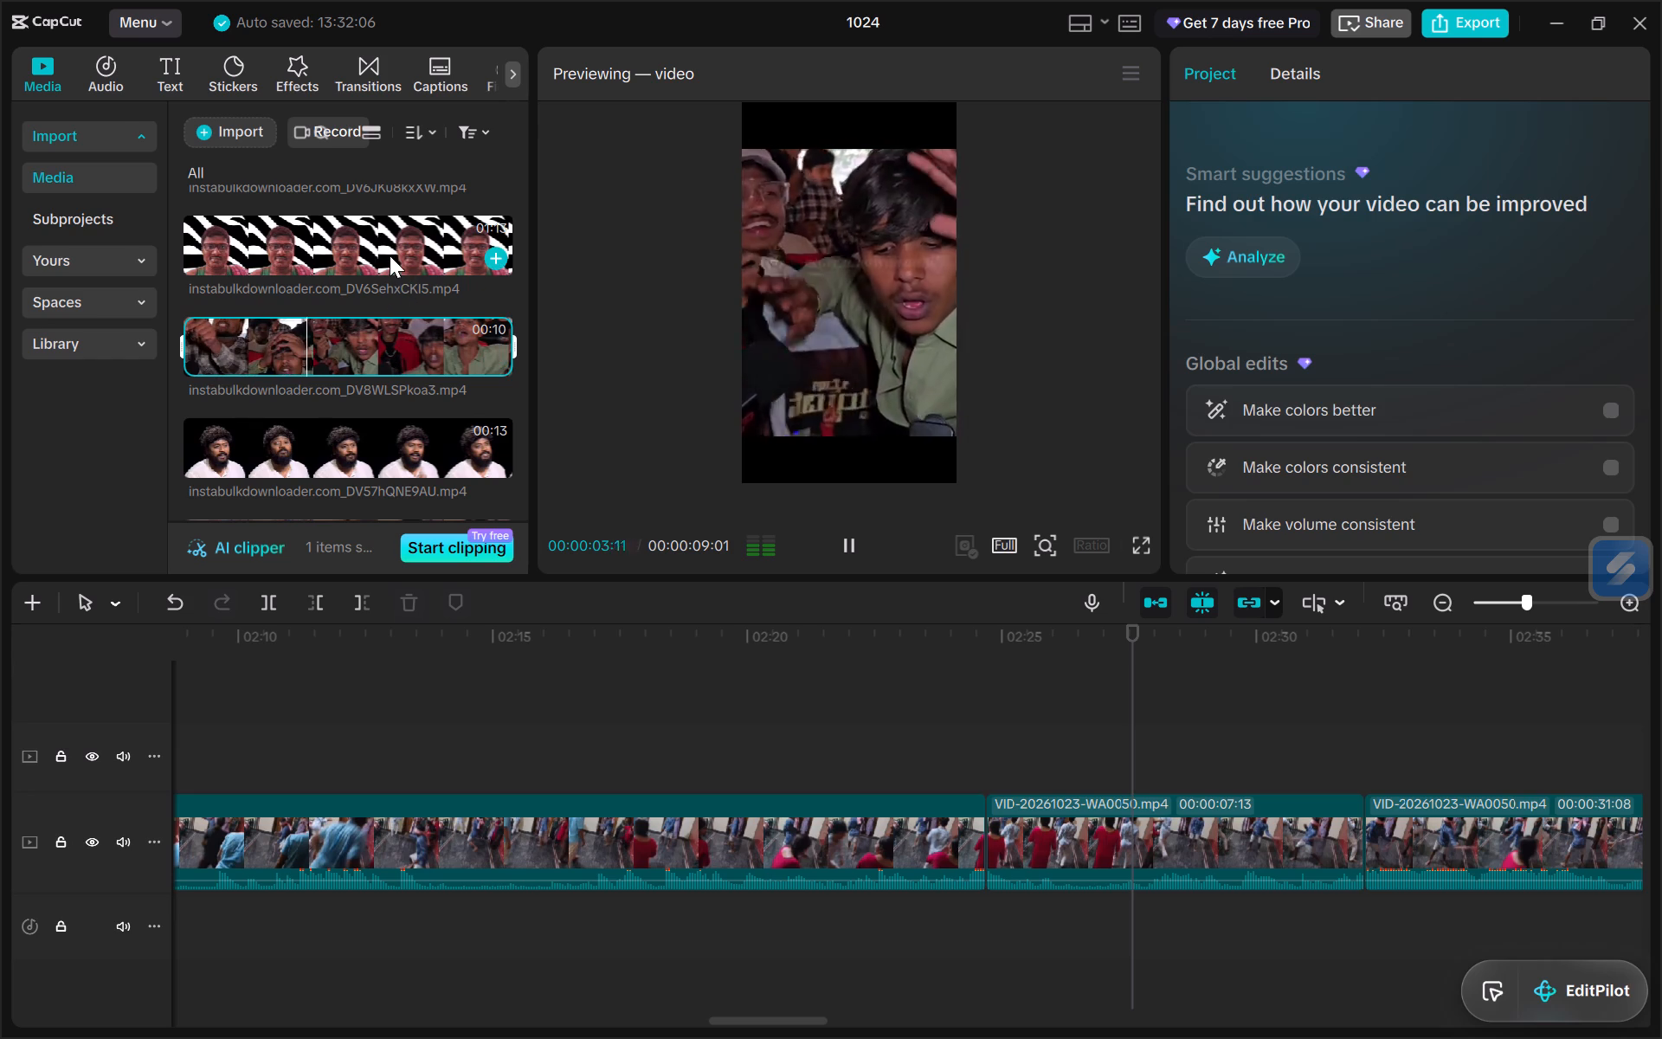
# Preview the meme clips DVgmTqwEqmW, DVkypReEgMU, the 9-second DVlZVBGEqwv, DV-WJE1EkAP and DVY0TvAkgDQ as insert candidates.
pyautogui.scroll(-1, 390, 255)
pyautogui.scroll(1, 371, 304)
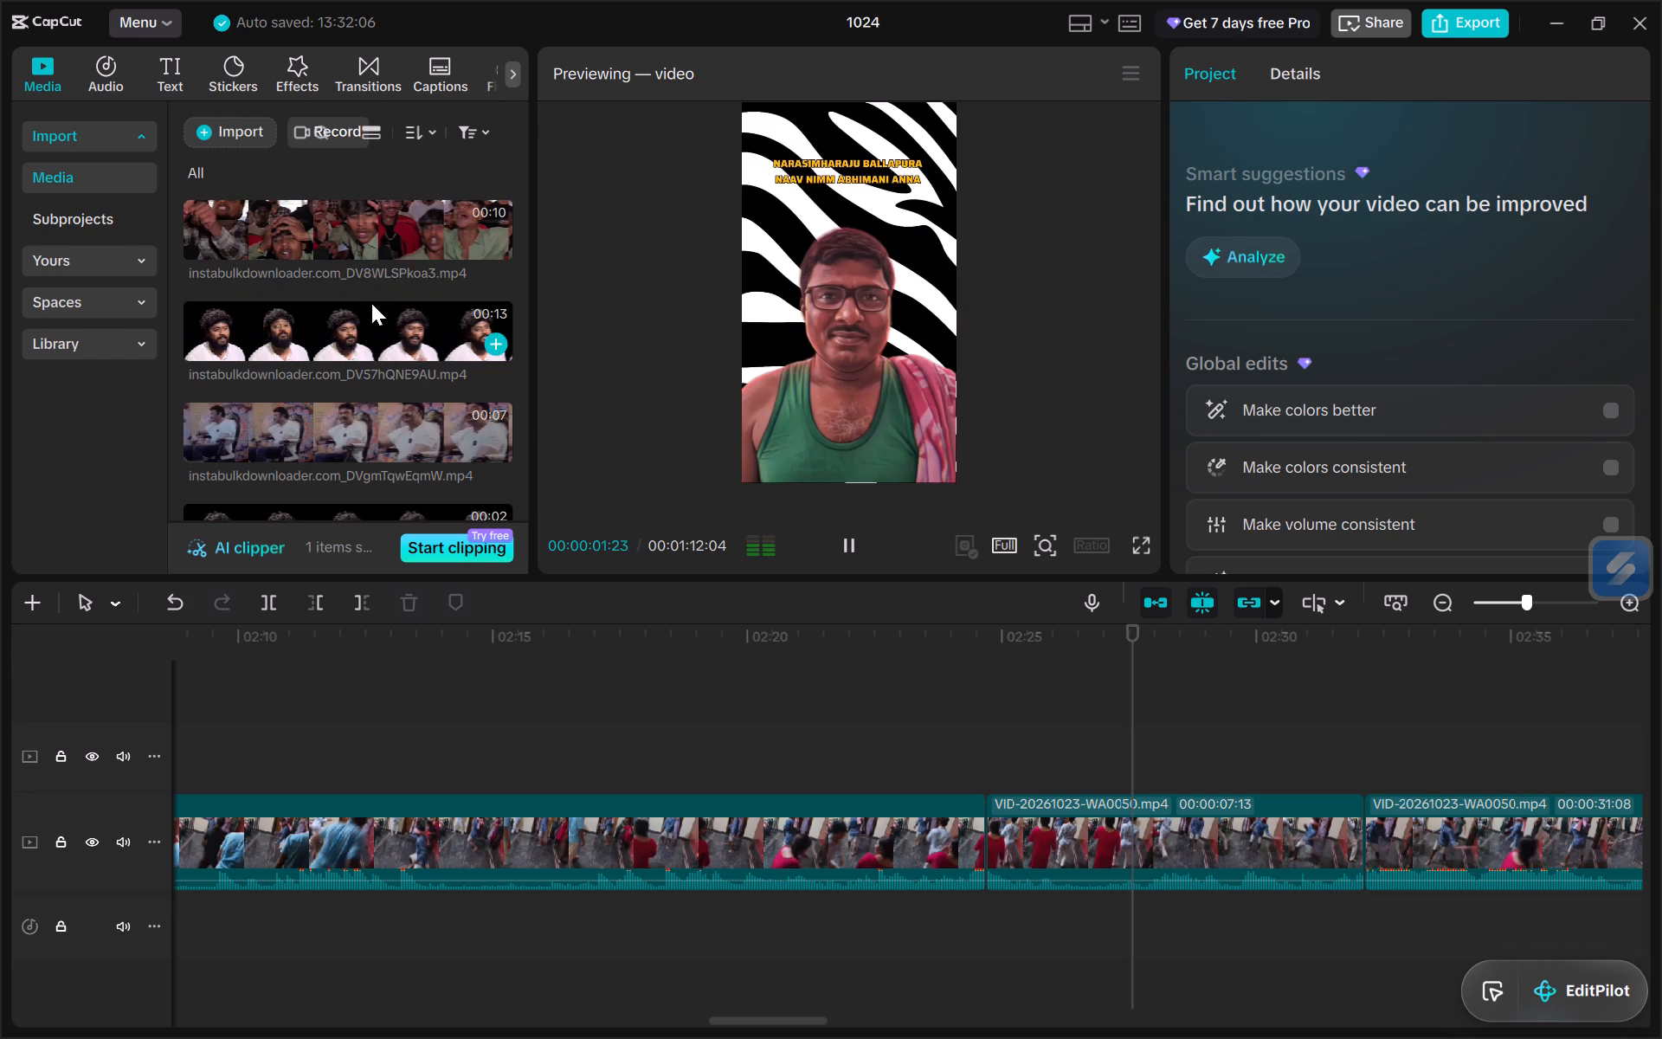
pyautogui.scroll(-1, 351, 376)
pyautogui.click(316, 431)
pyautogui.scroll(-1, 381, 408)
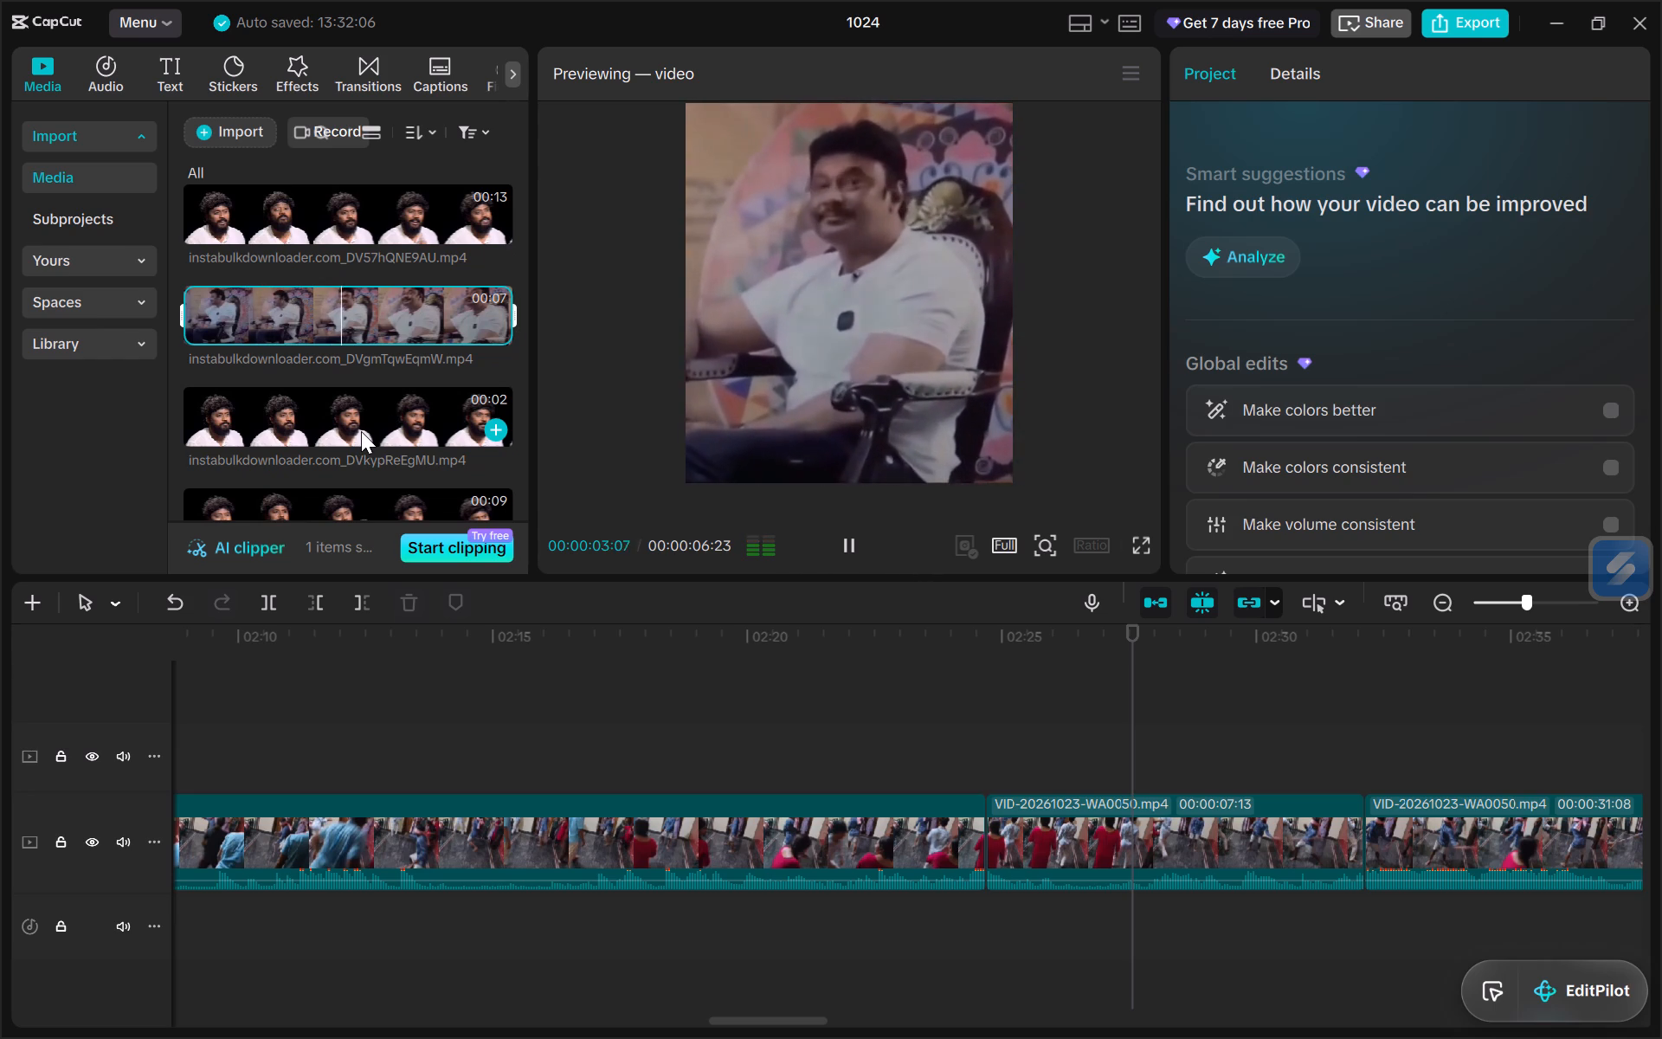
pyautogui.click(361, 430)
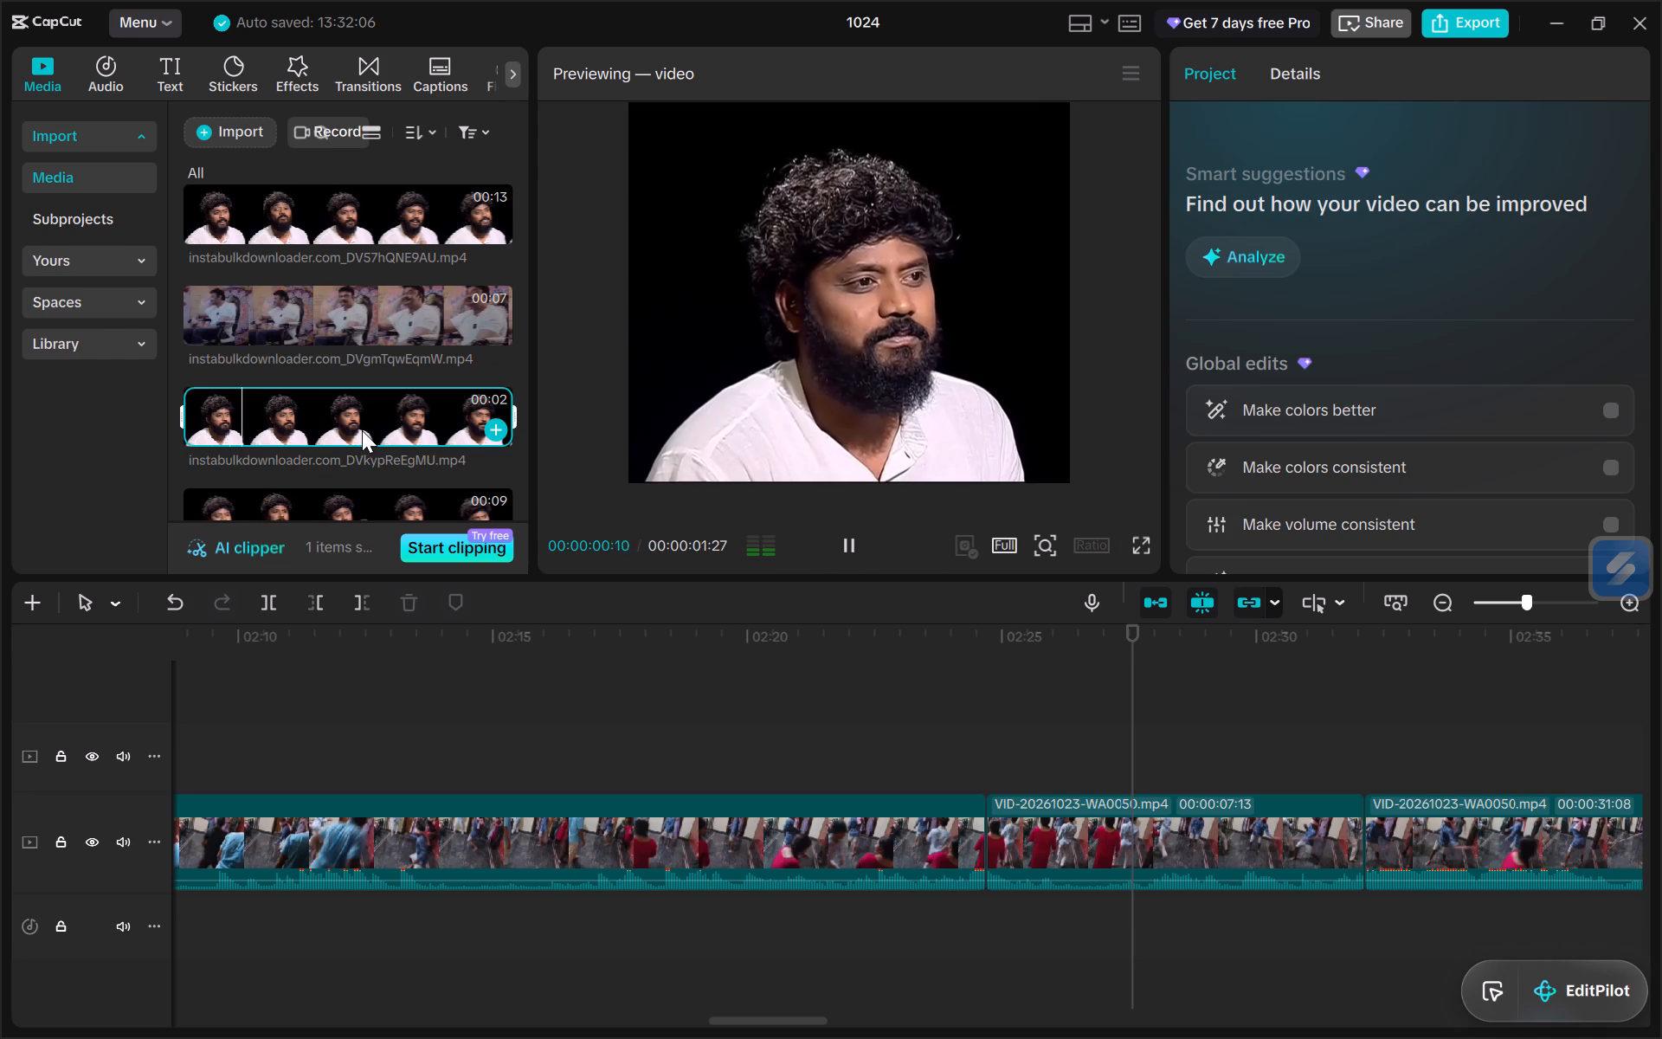
pyautogui.scroll(-1, 374, 416)
pyautogui.click(374, 416)
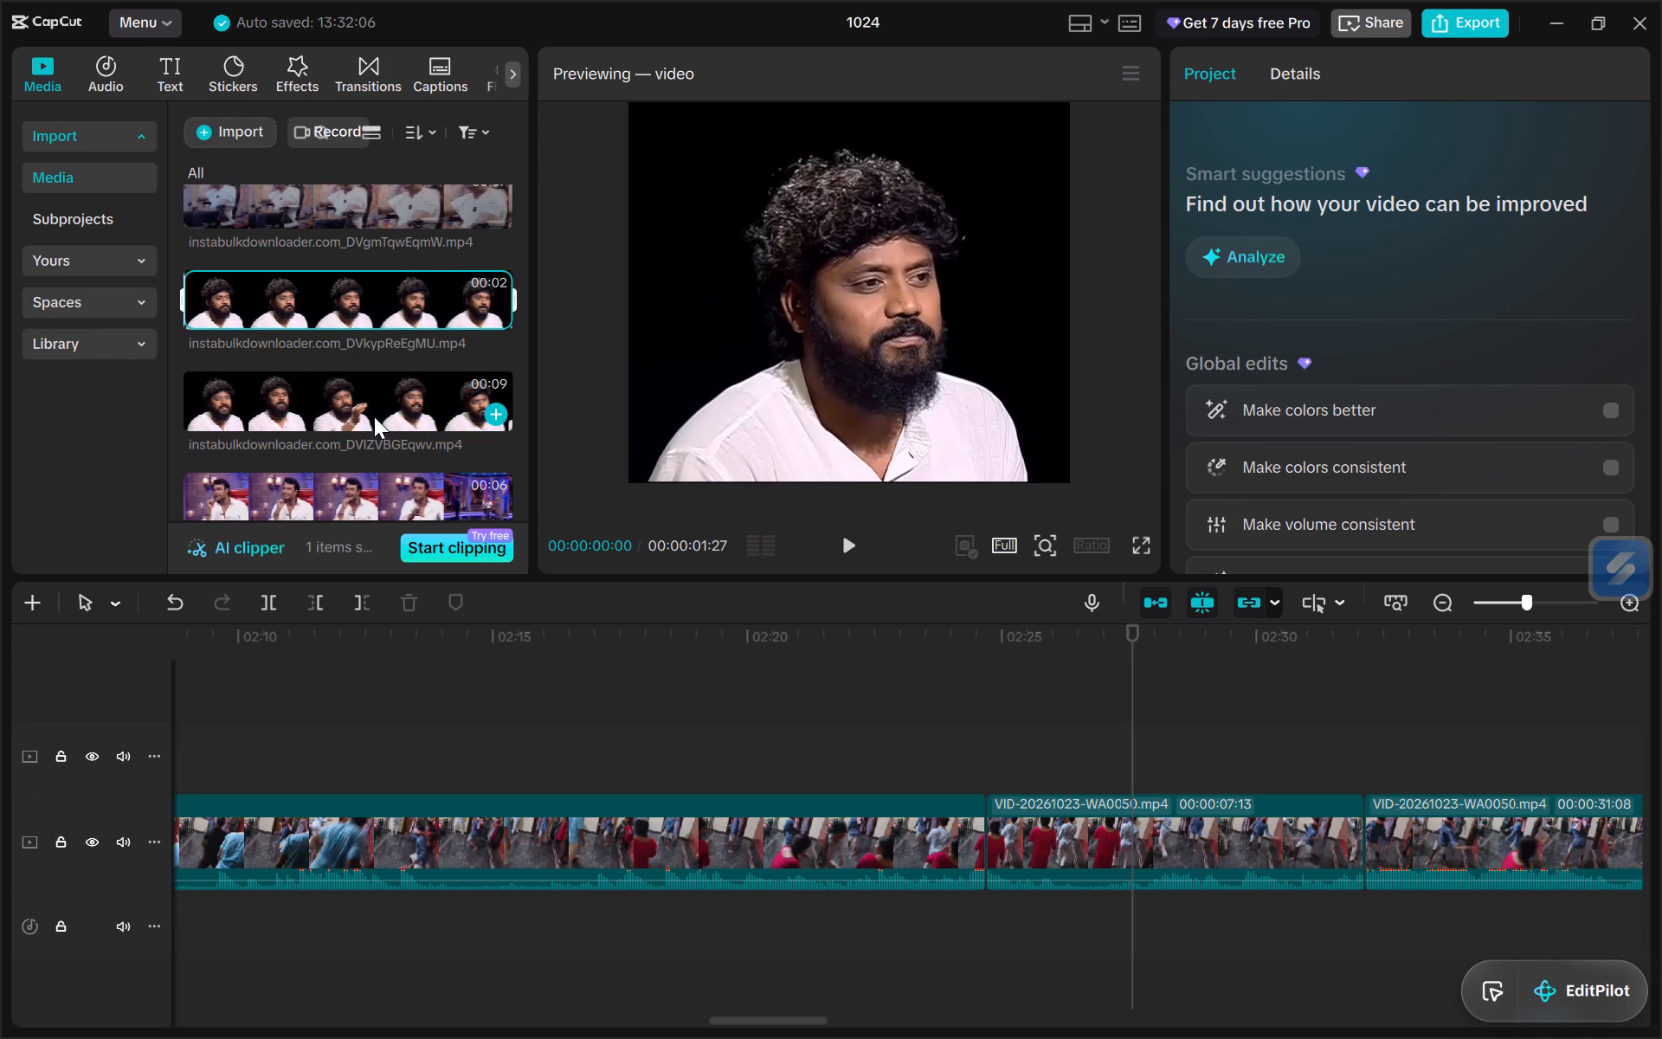
pyautogui.scroll(-1, 331, 441)
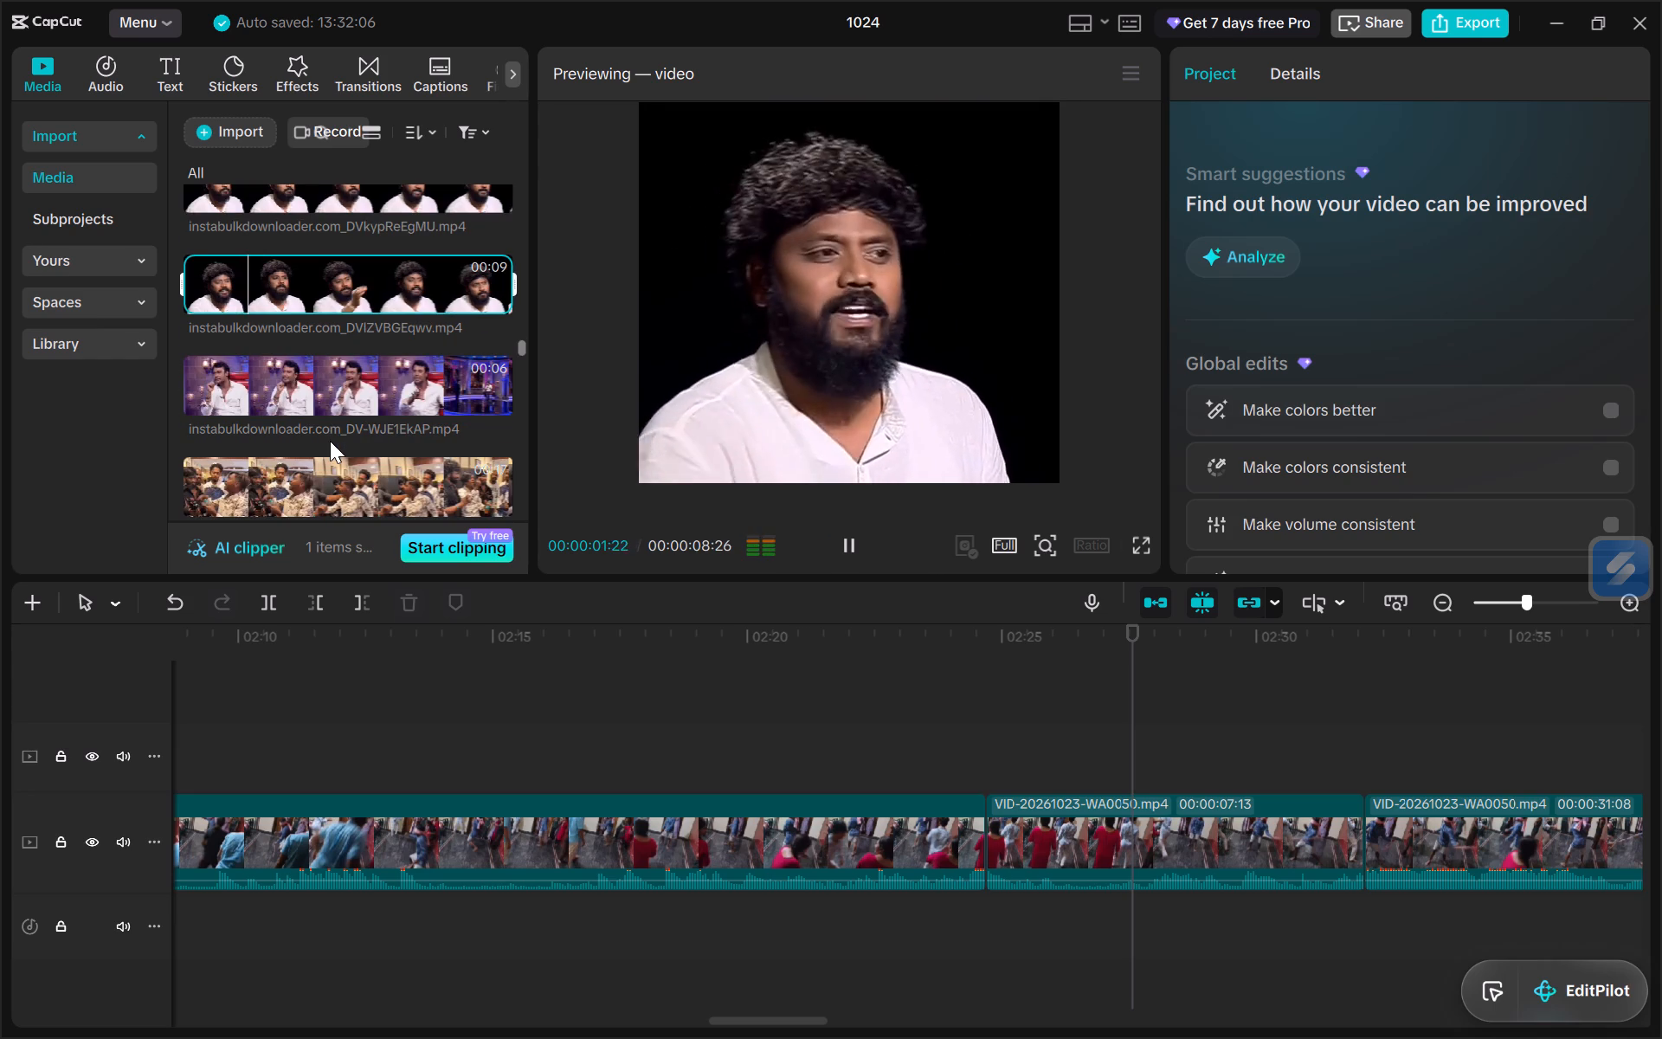
pyautogui.click(349, 397)
pyautogui.scroll(-1, 347, 391)
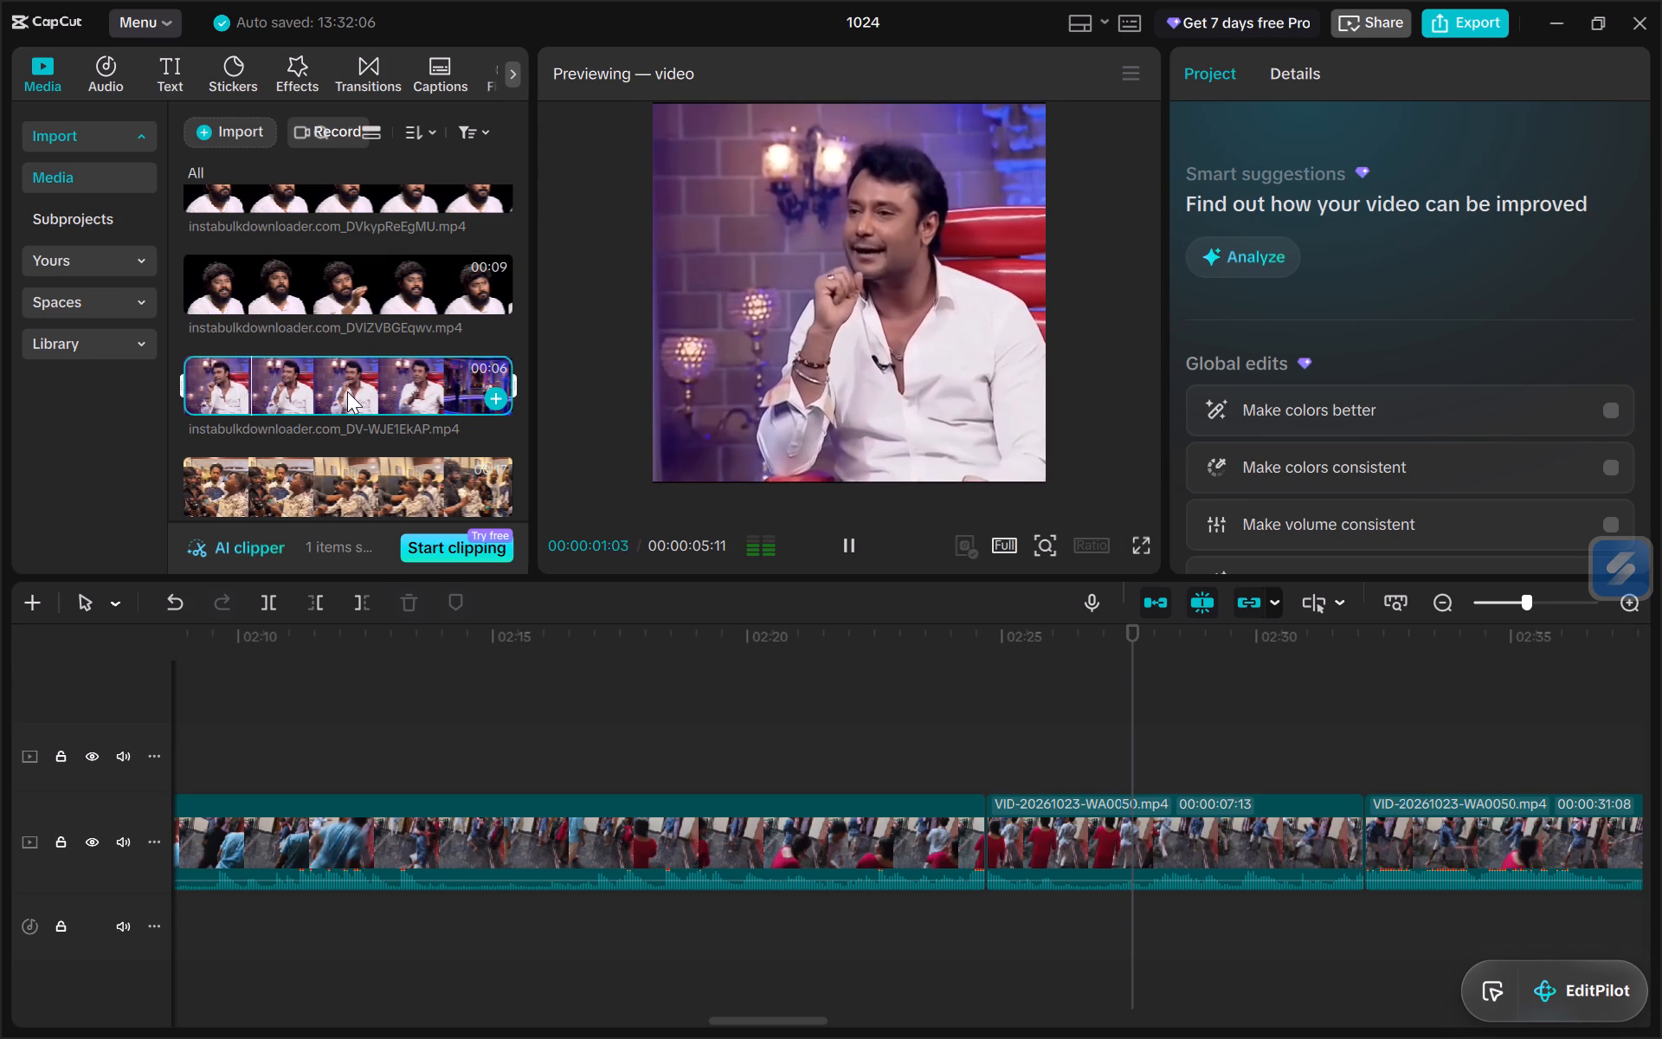
pyautogui.click(403, 358)
# Preview the meme clips from DWBoqBKkmbB through DWN_MBhEi6j in the imported media as insert candidates.
pyautogui.scroll(-1, 403, 358)
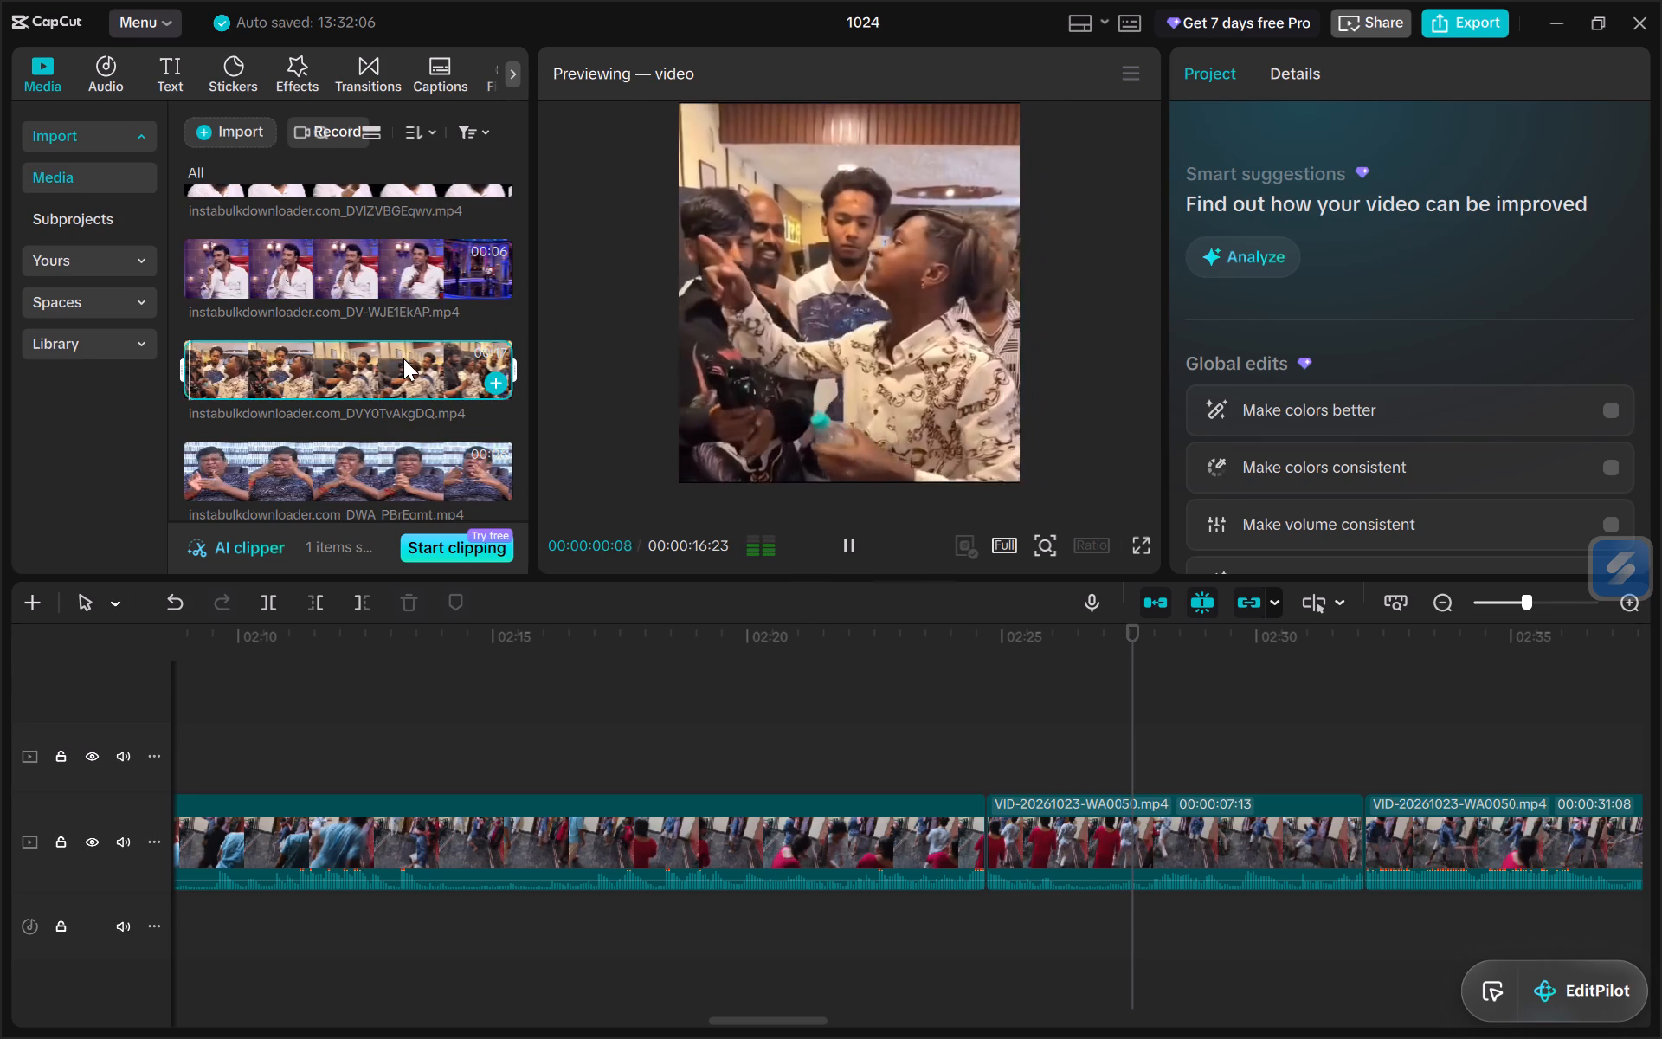
pyautogui.scroll(-1, 403, 358)
pyautogui.click(404, 435)
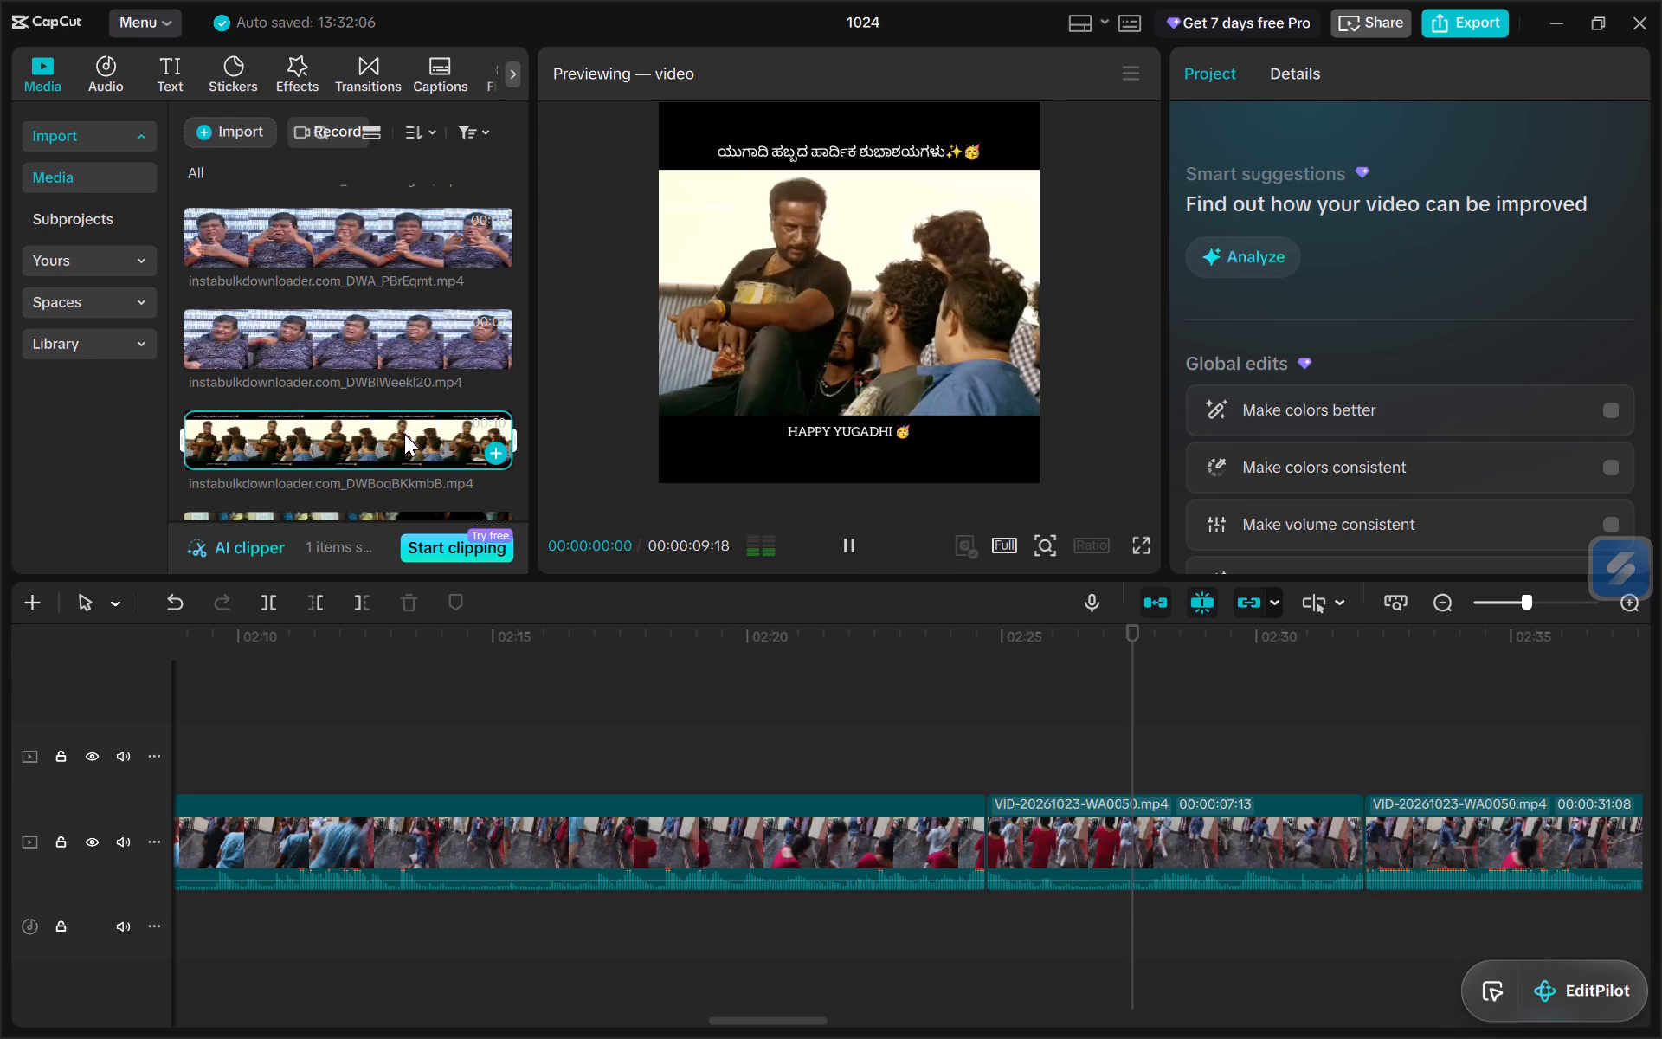
pyautogui.scroll(-1, 408, 420)
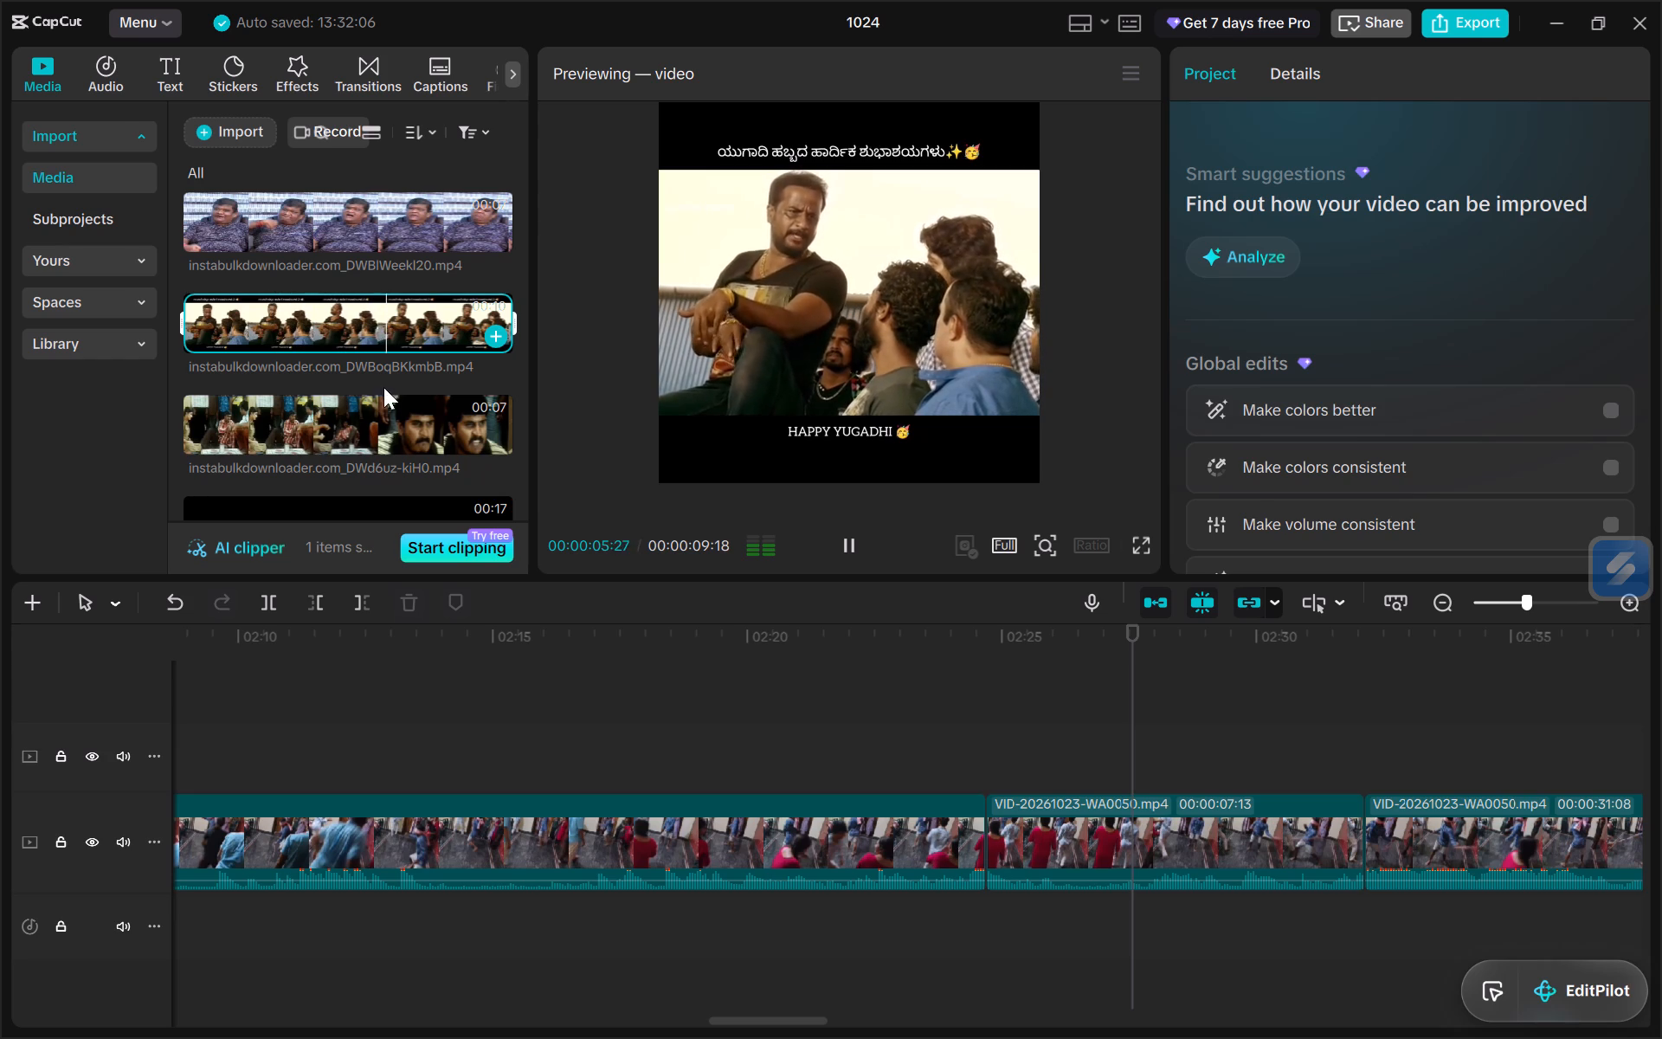
pyautogui.click(383, 410)
pyautogui.scroll(-1, 383, 407)
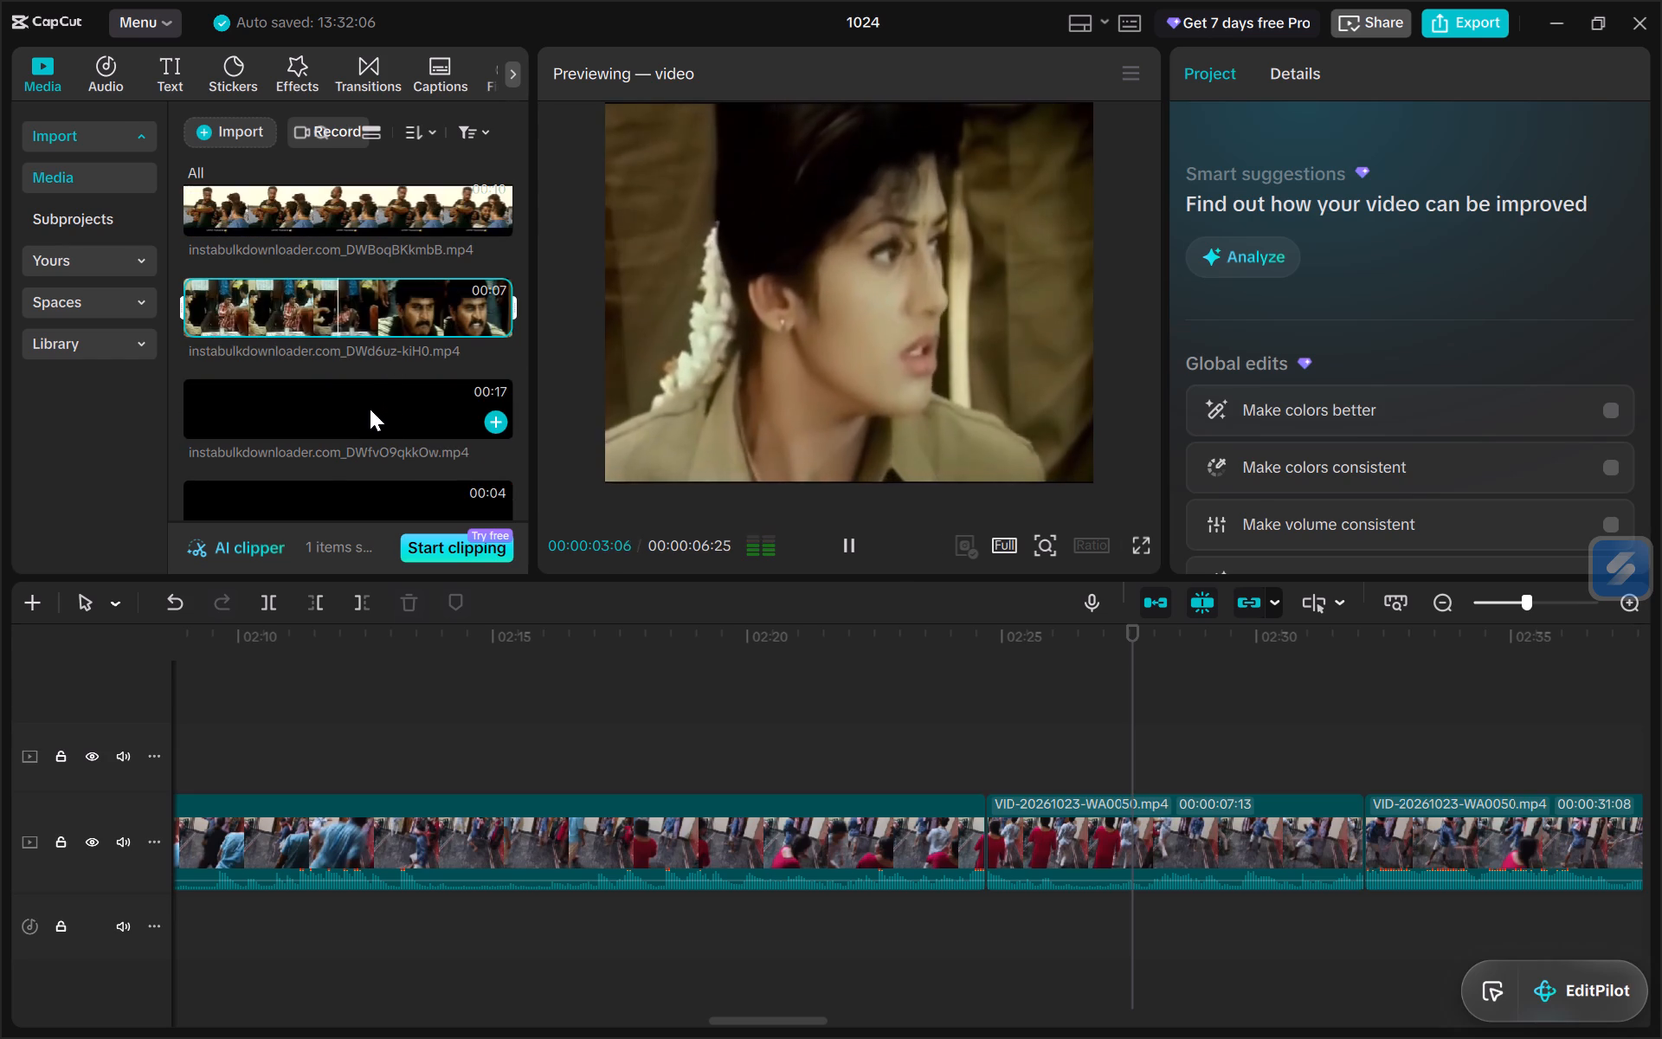
pyautogui.click(370, 409)
pyautogui.scroll(-1, 370, 405)
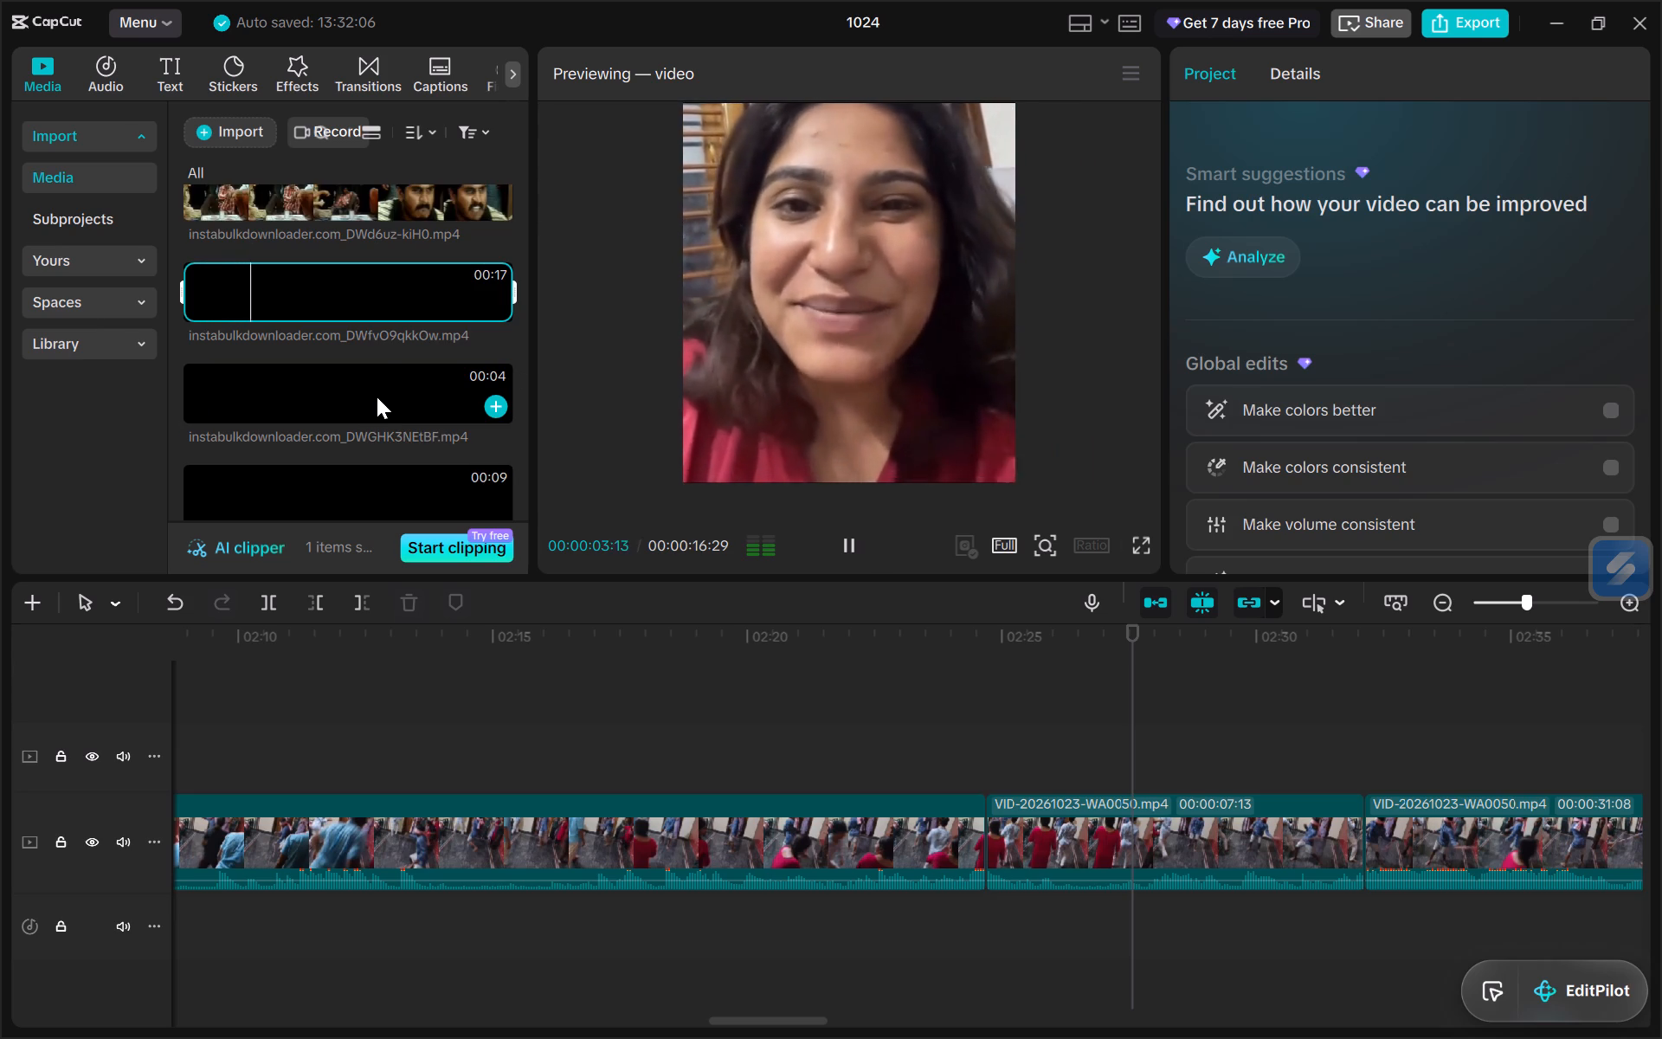
pyautogui.click(377, 397)
pyautogui.scroll(-1, 376, 397)
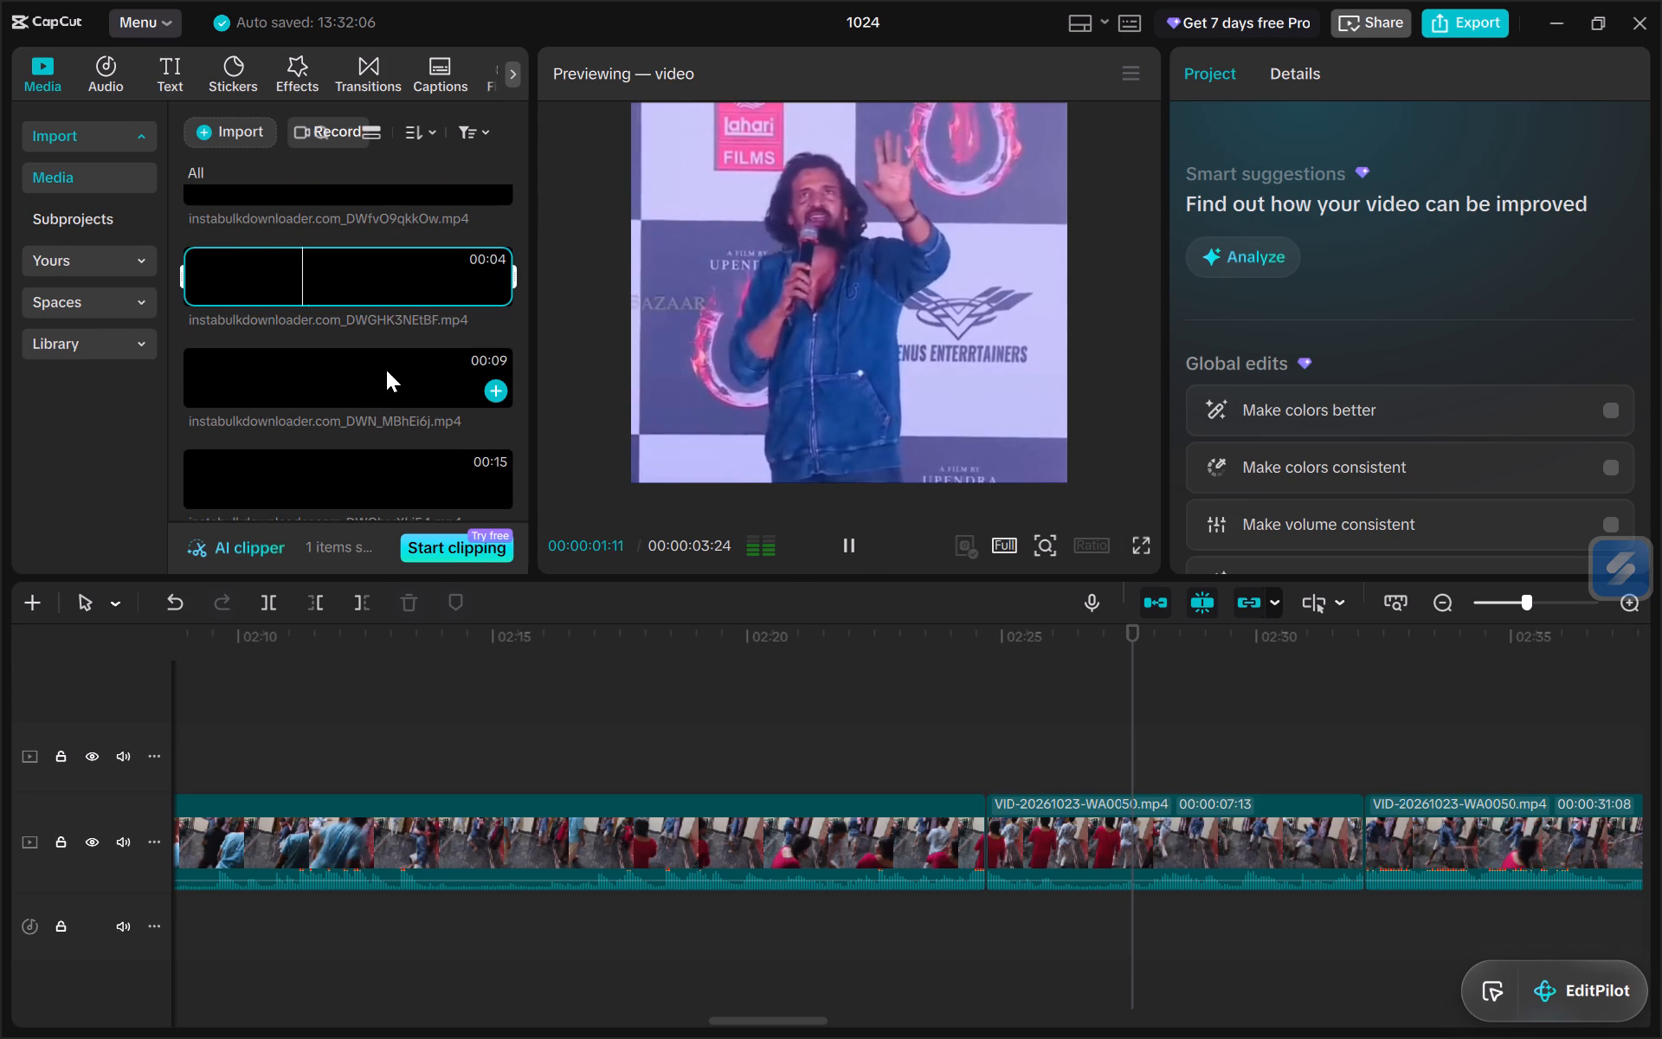
pyautogui.click(386, 370)
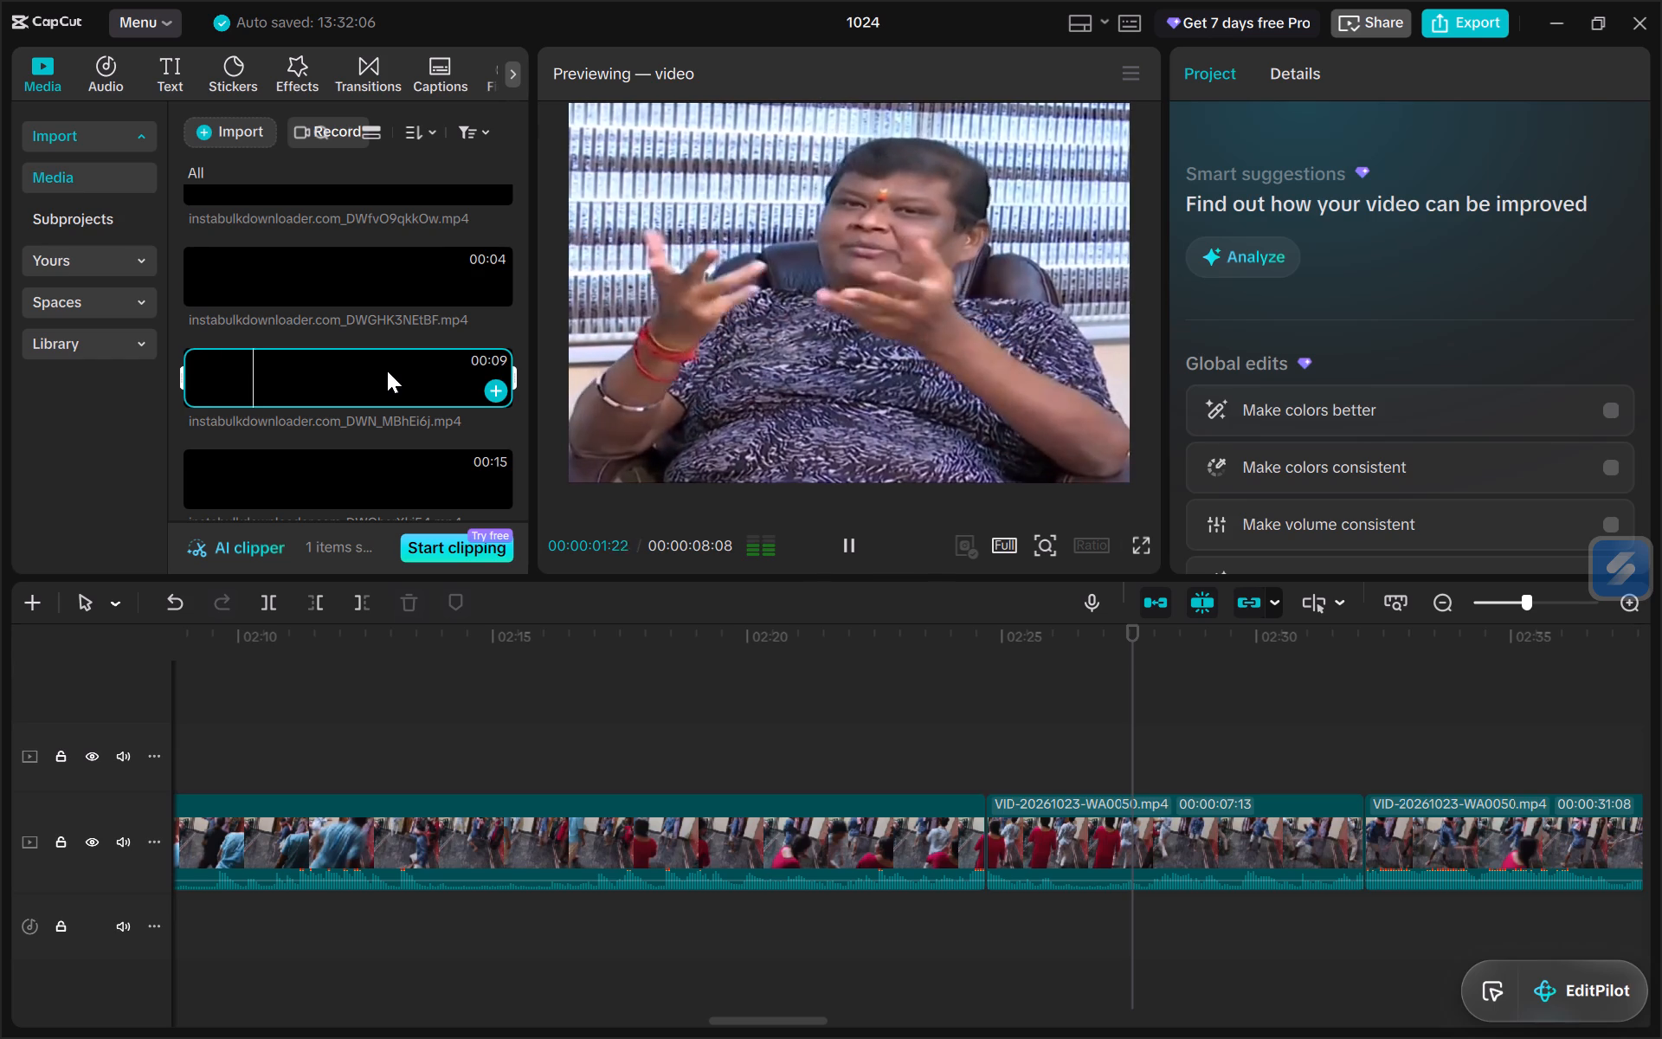
# Preview the meme clips DWOharXkiS4, DWOPnenkh3u, DWQeizTkrHC and DWzBo87krOr in the imported media as insert candidates.
pyautogui.scroll(-1, 387, 371)
pyautogui.click(386, 371)
pyautogui.scroll(-1, 387, 369)
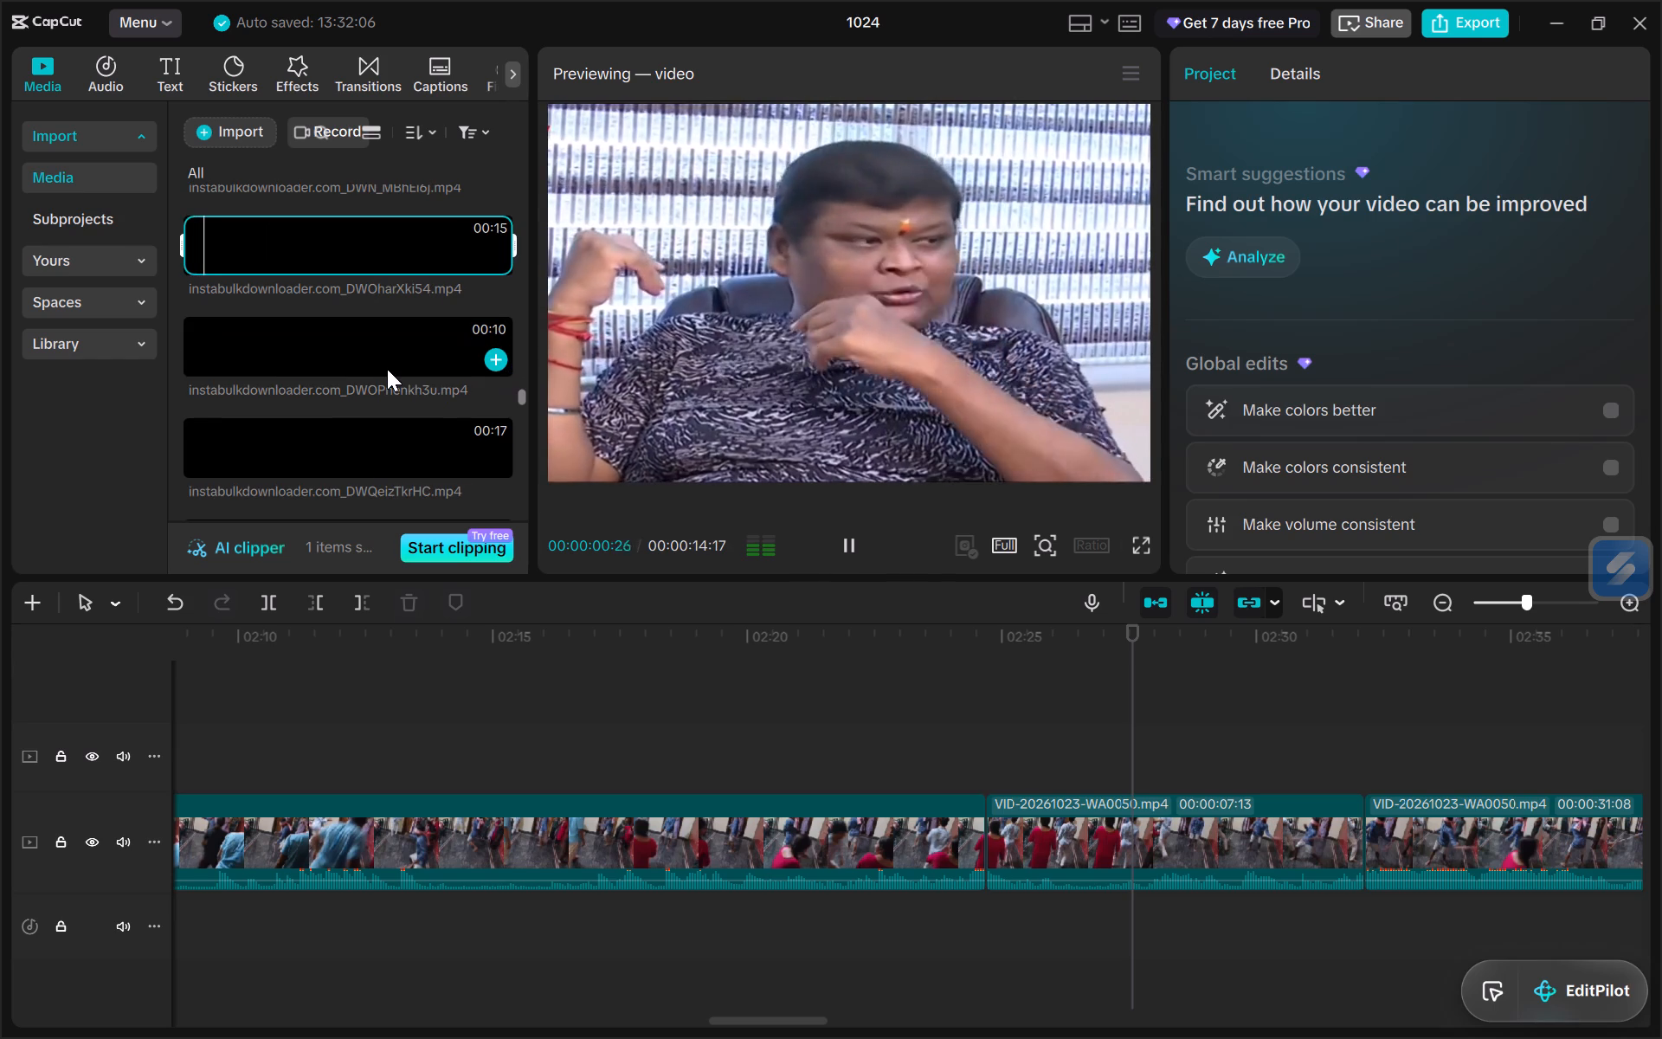
pyautogui.click(410, 349)
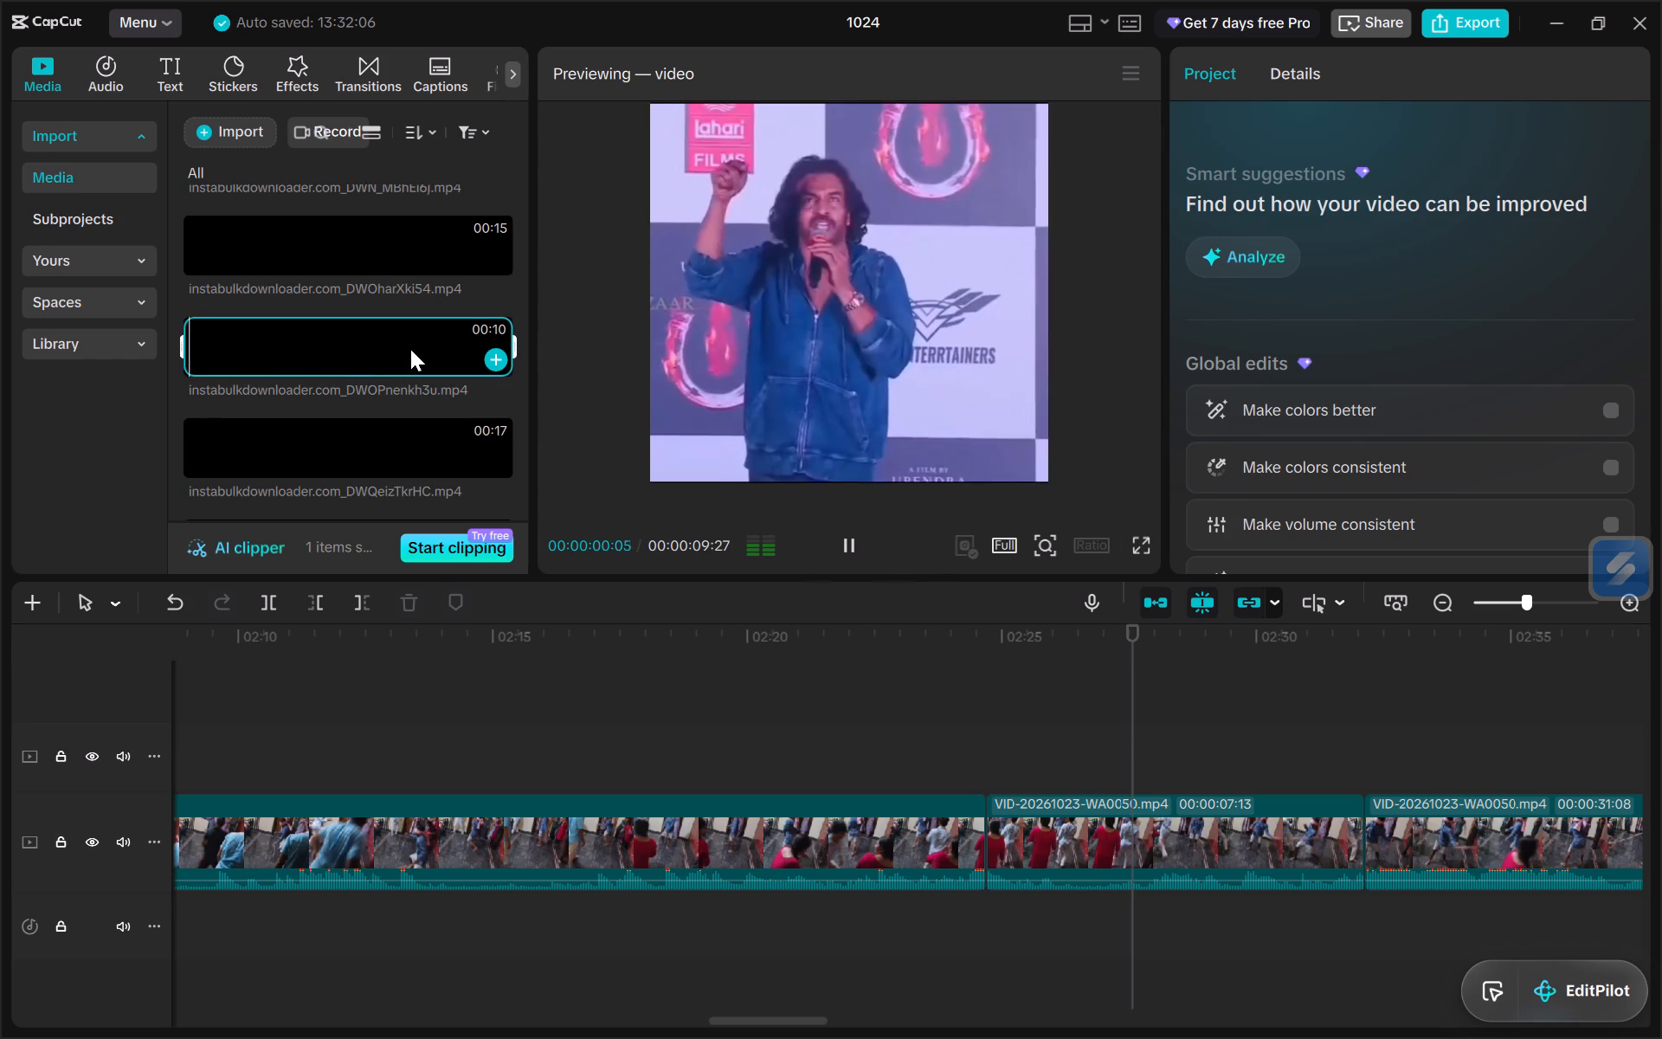
pyautogui.scroll(-1, 410, 349)
pyautogui.click(408, 332)
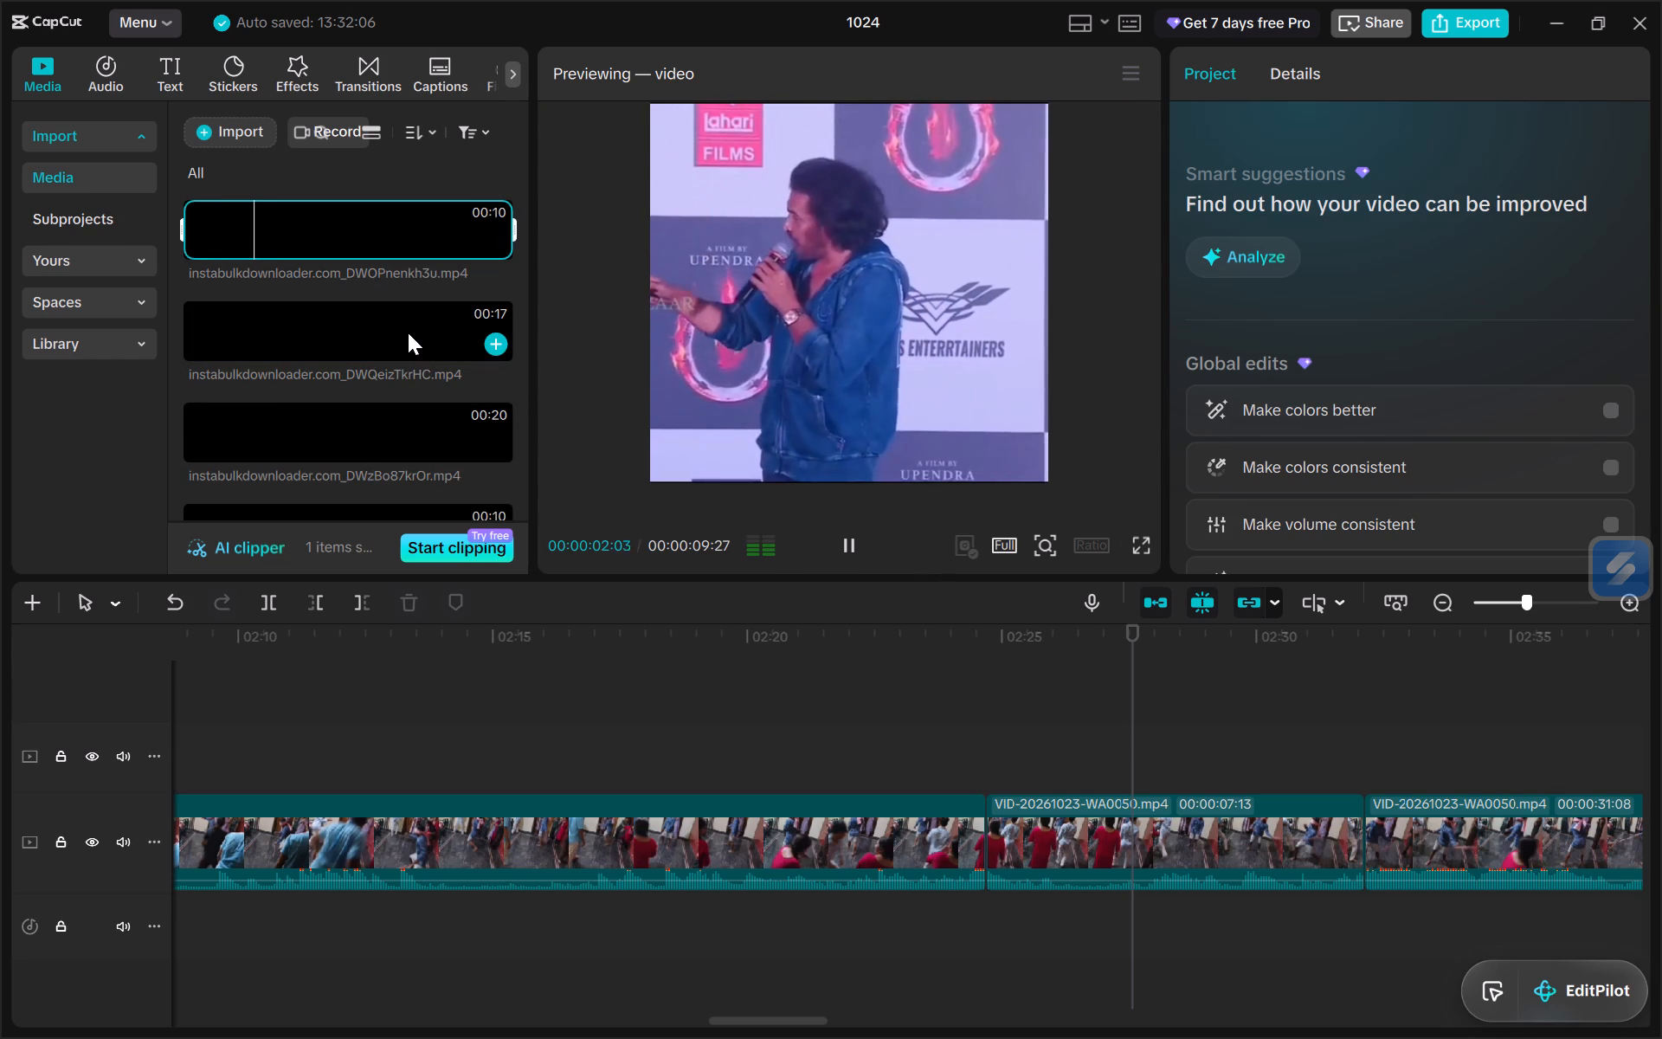
pyautogui.scroll(-1, 408, 332)
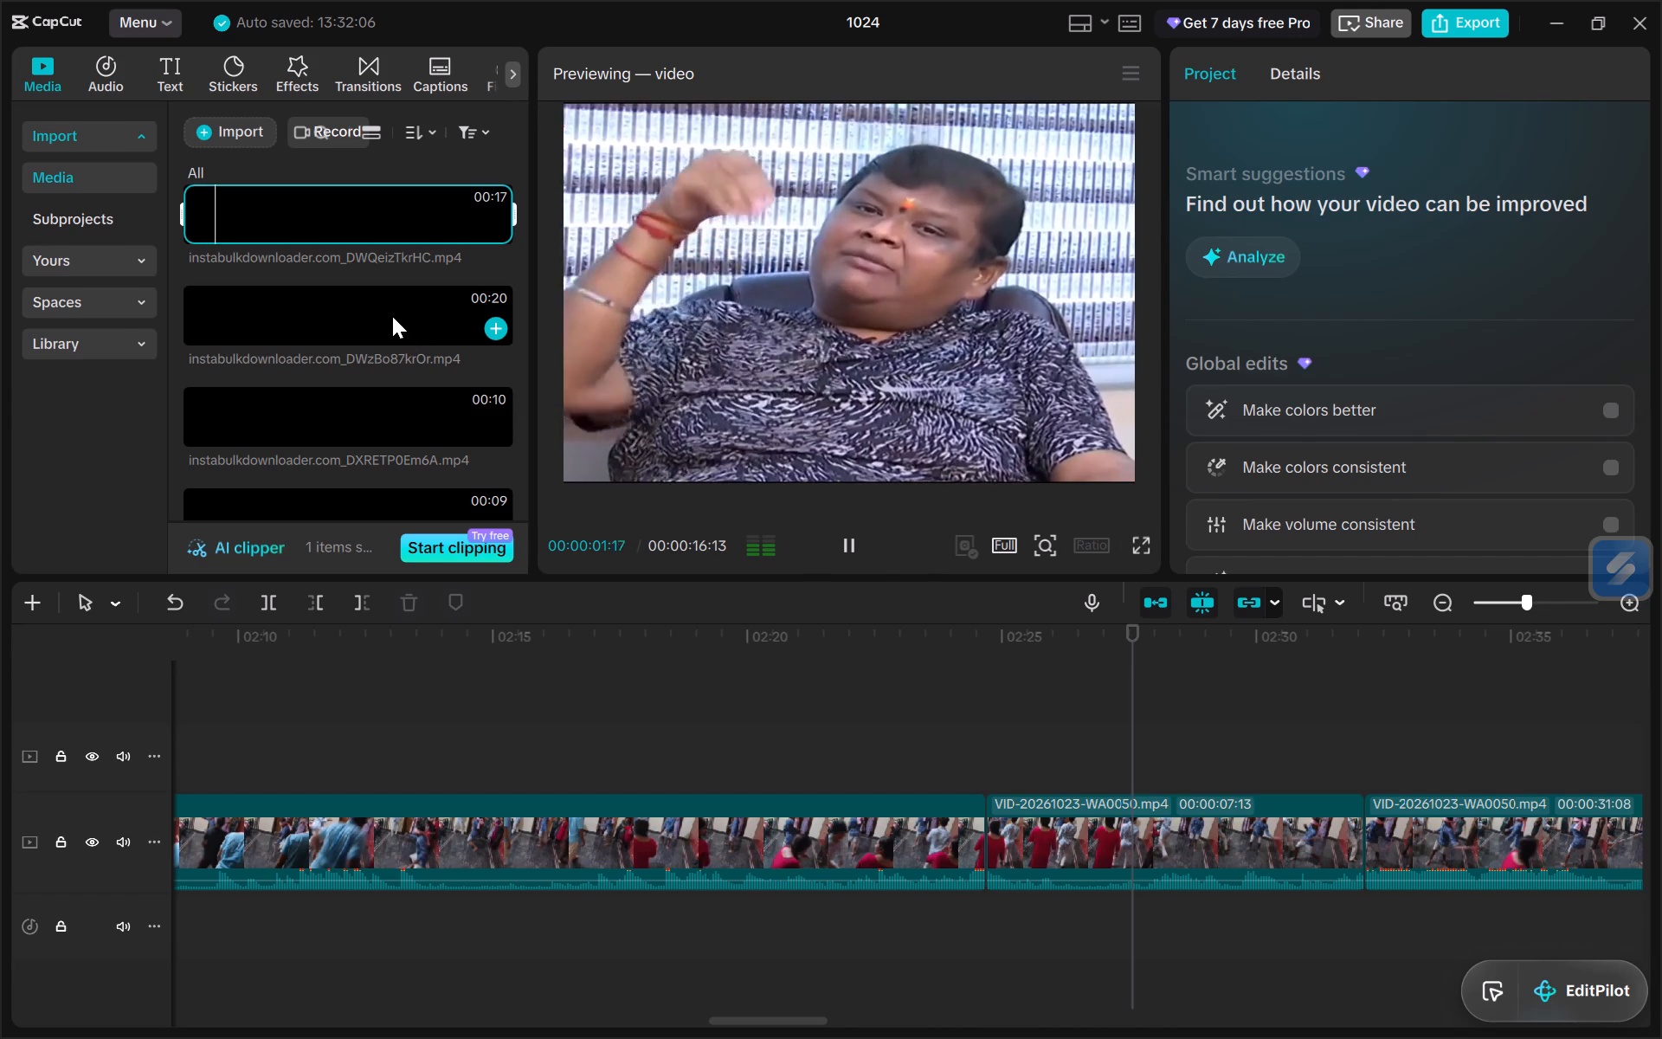
pyautogui.click(386, 311)
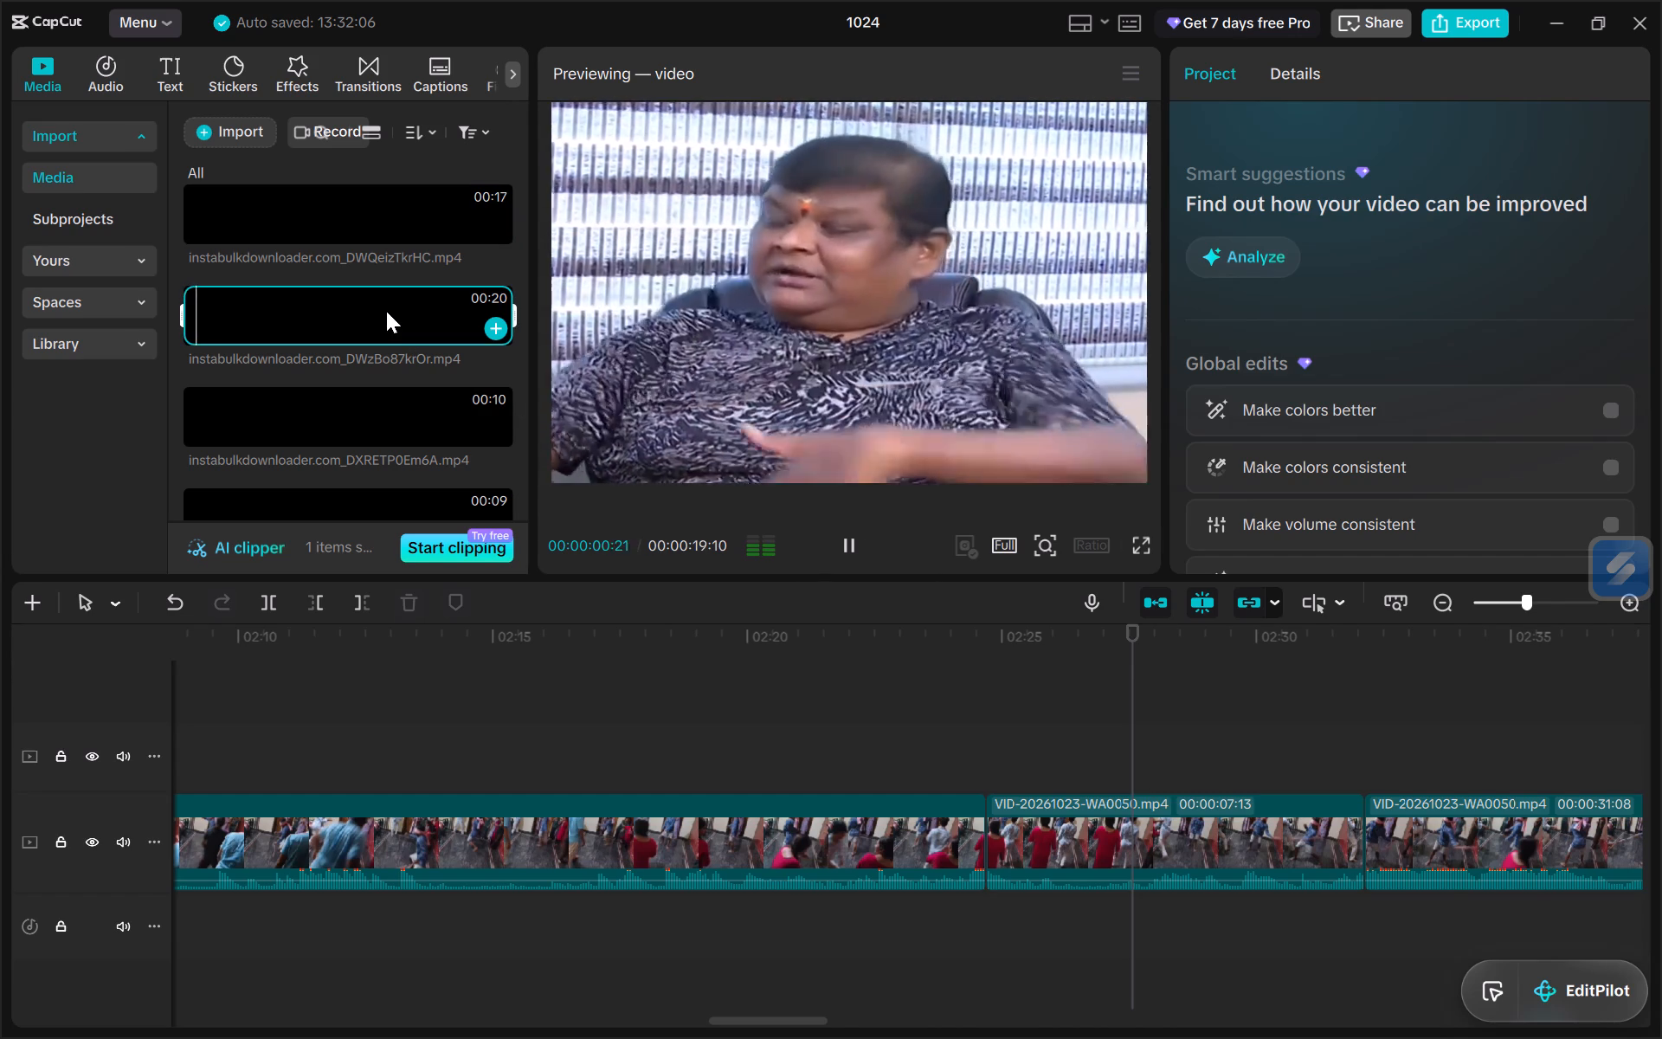
pyautogui.moveTo(386, 311); pyautogui.dragTo(395, 307, button='right')
pyautogui.rightClick(395, 307)
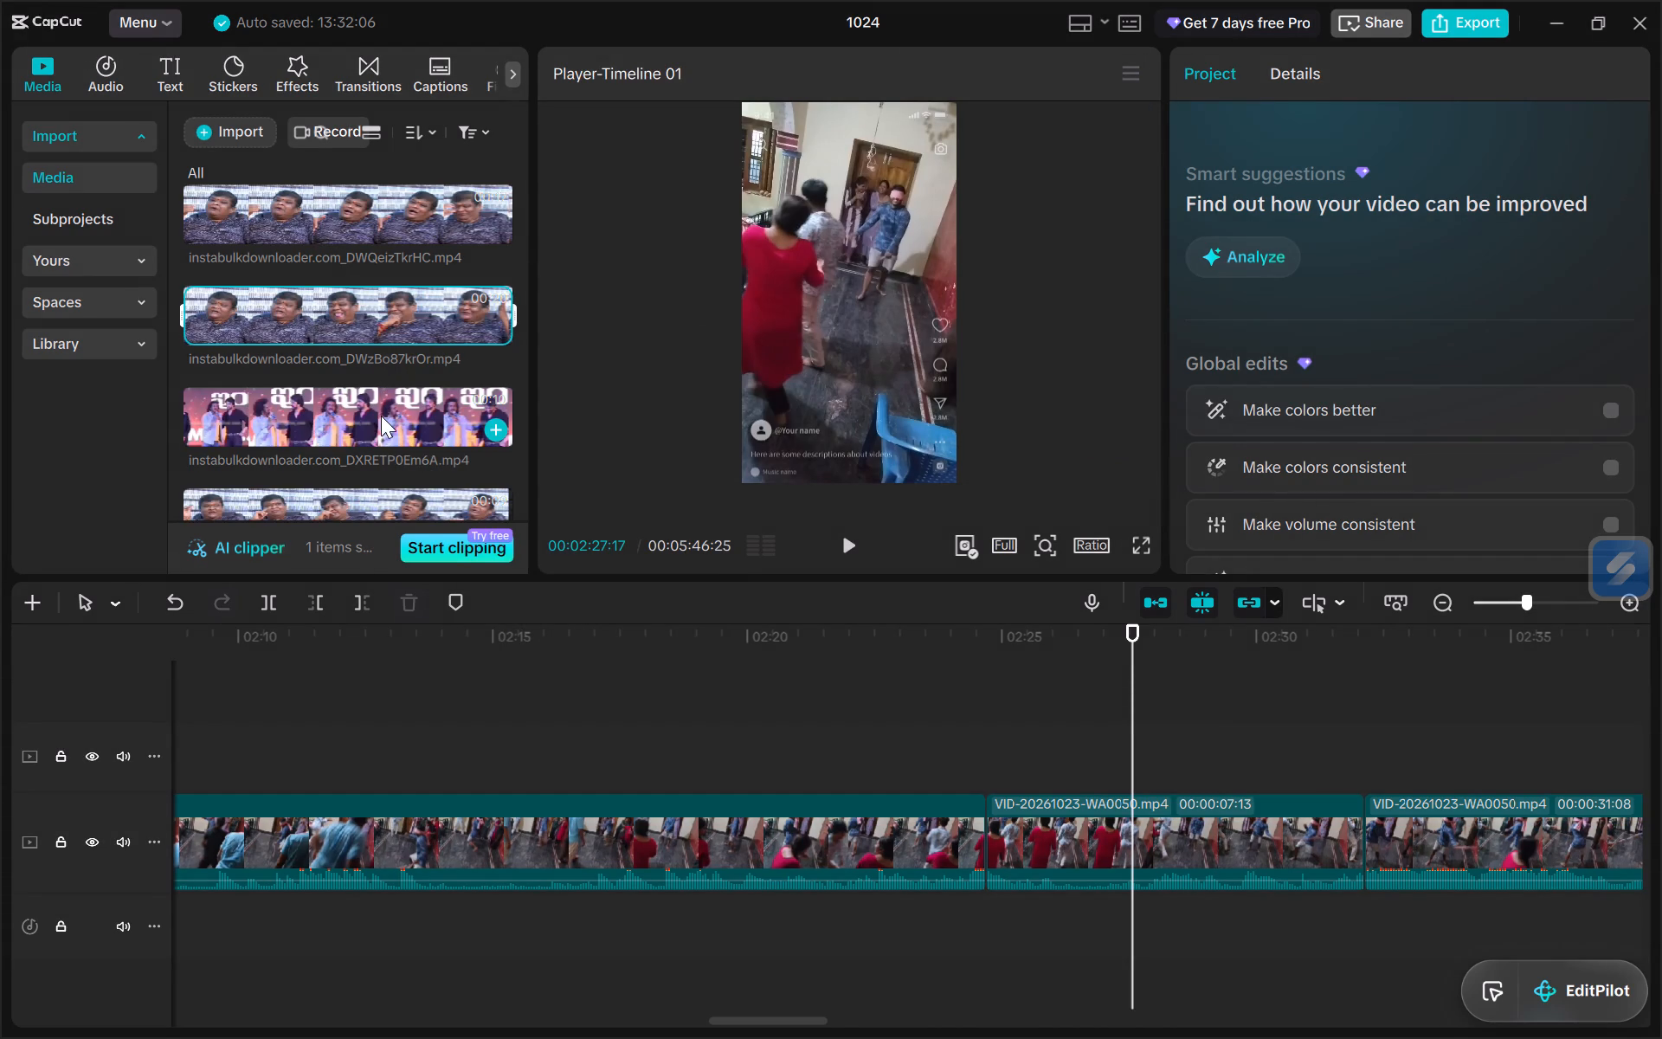
# Preview the meme clips from DXRETP0Em6A through DaNDo4xS4q3 in the imported media as insert candidates.
pyautogui.click(381, 419)
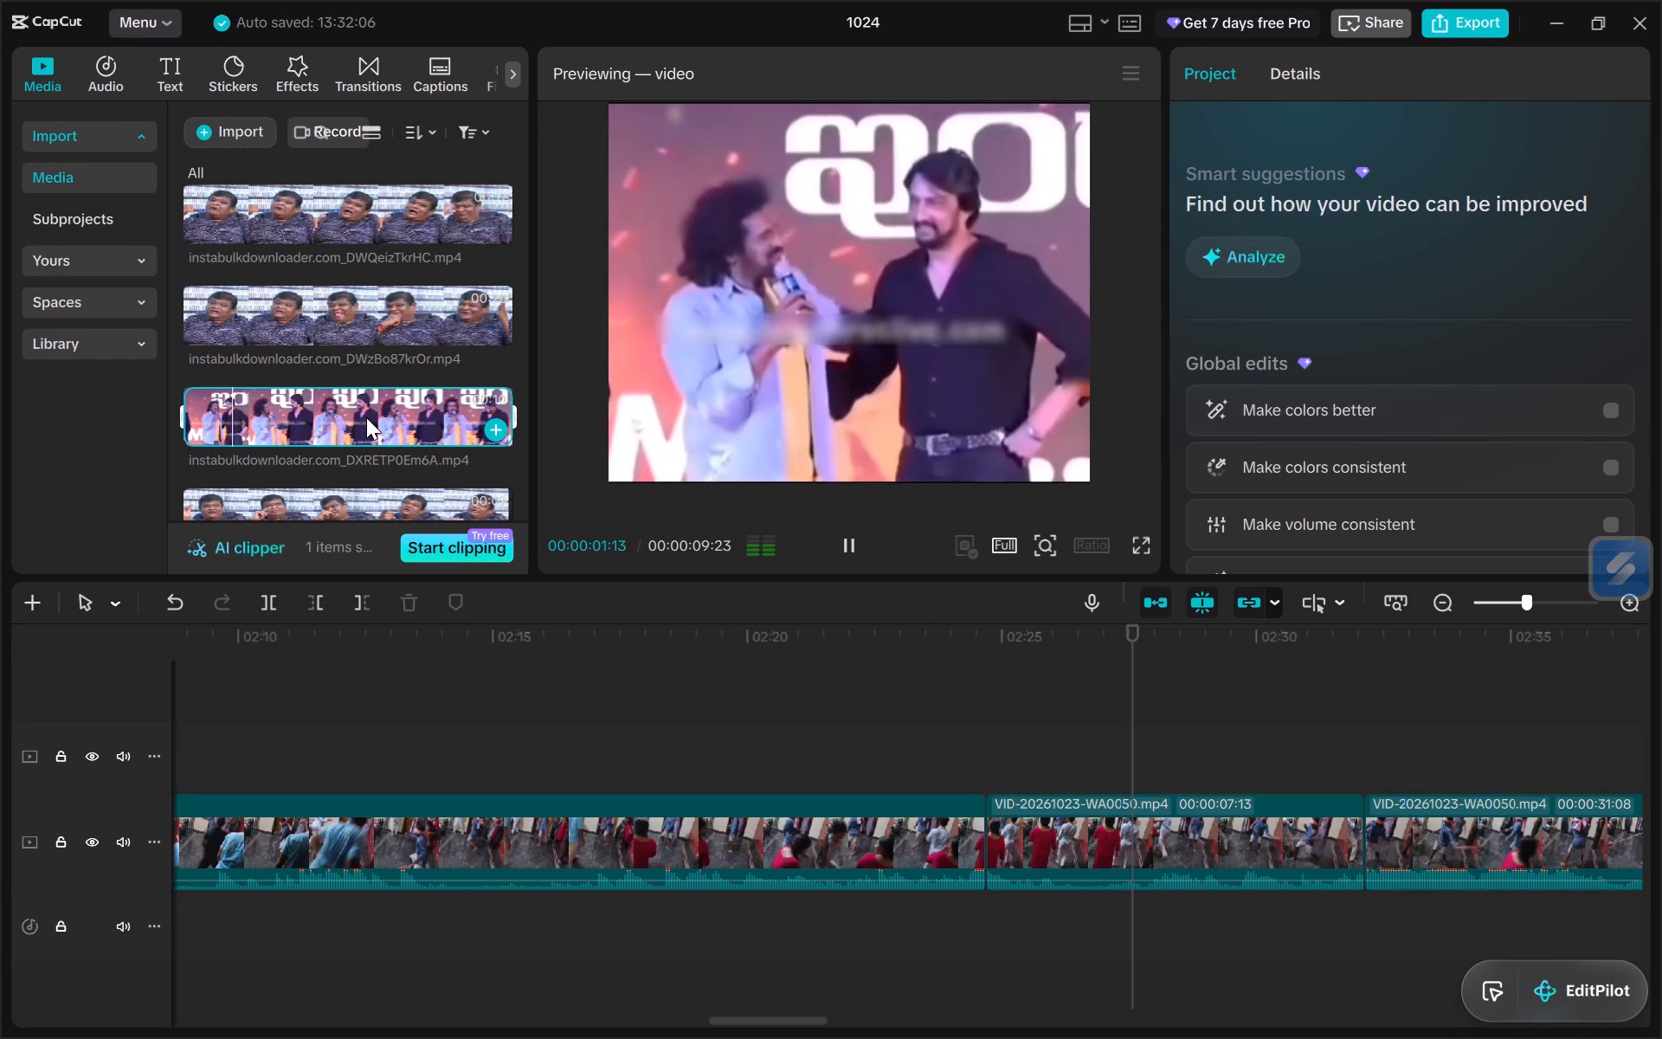
pyautogui.scroll(-1, 366, 417)
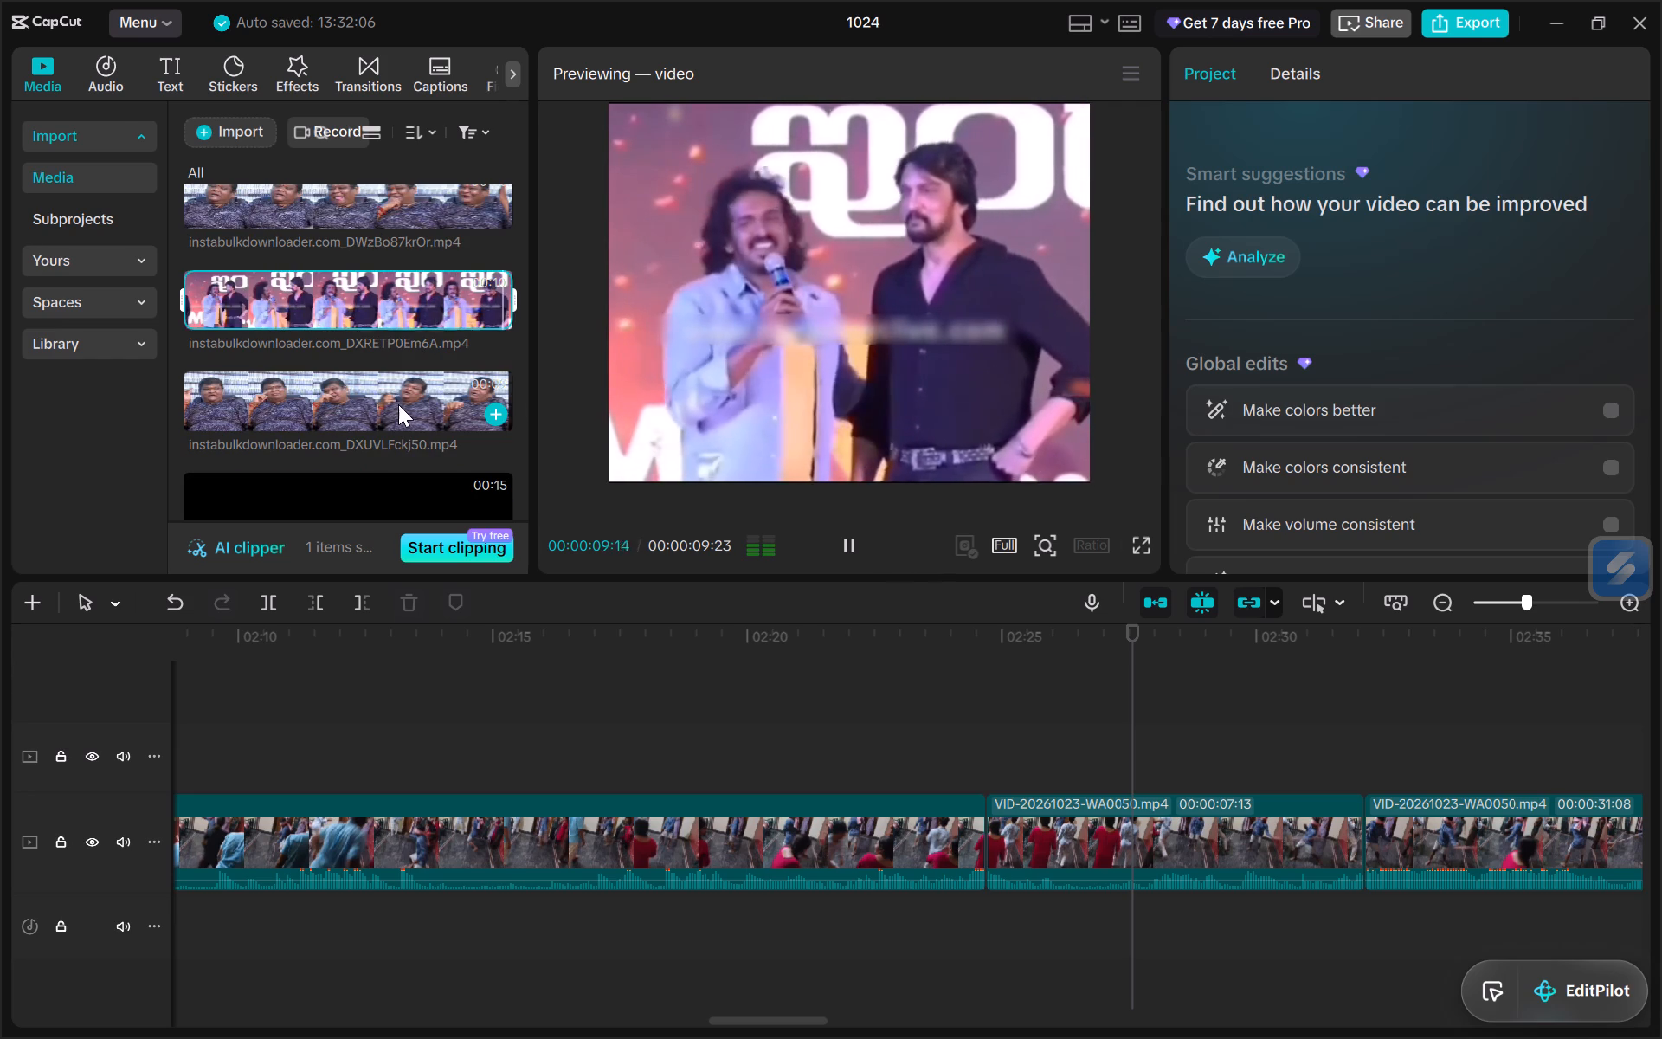
pyautogui.click(398, 404)
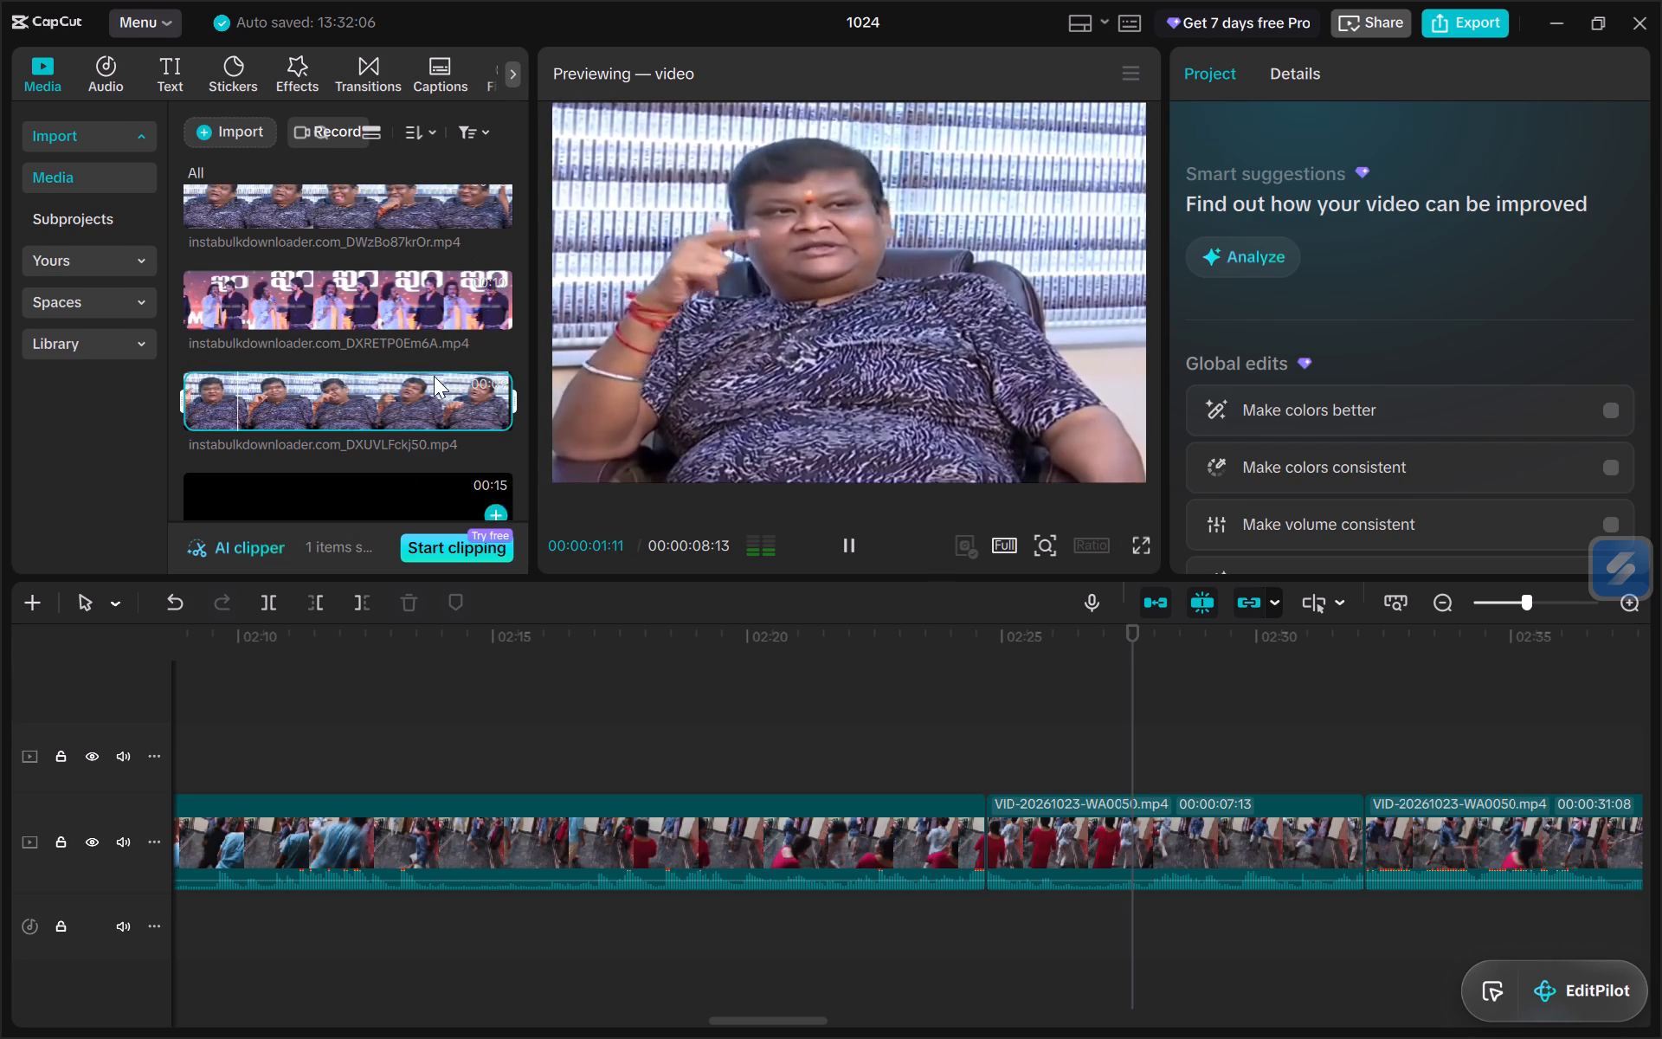
pyautogui.scroll(-2, 435, 380)
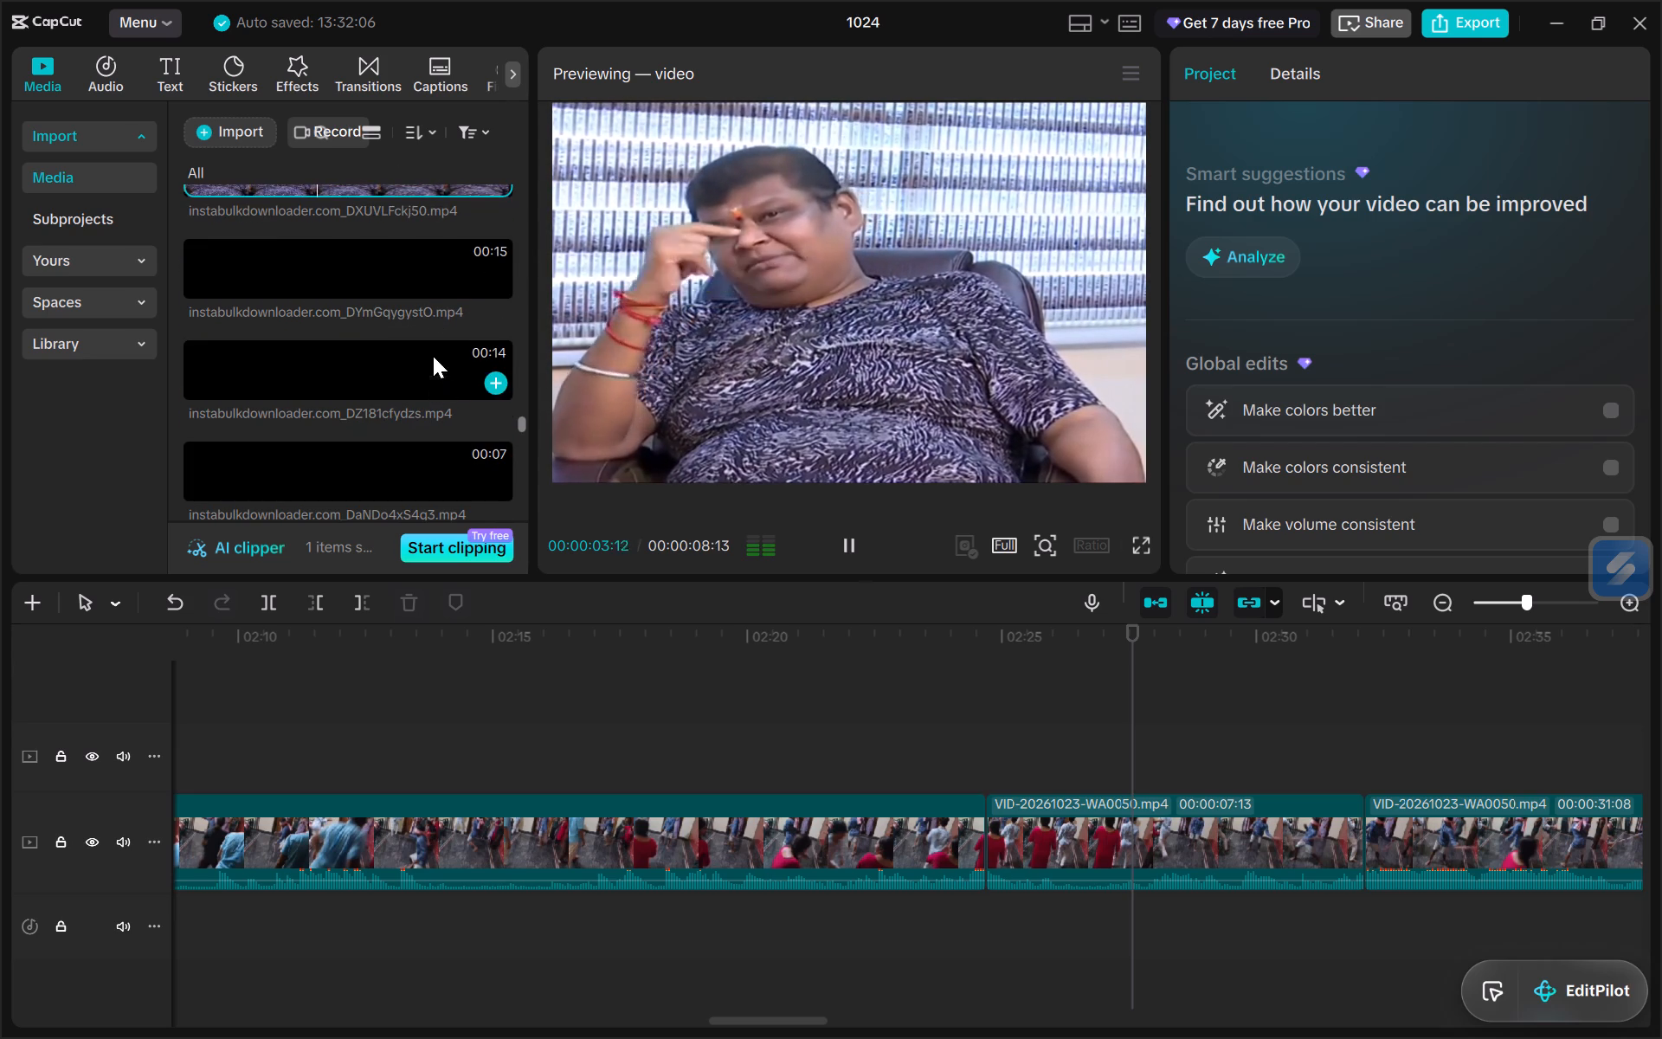
pyautogui.click(433, 269)
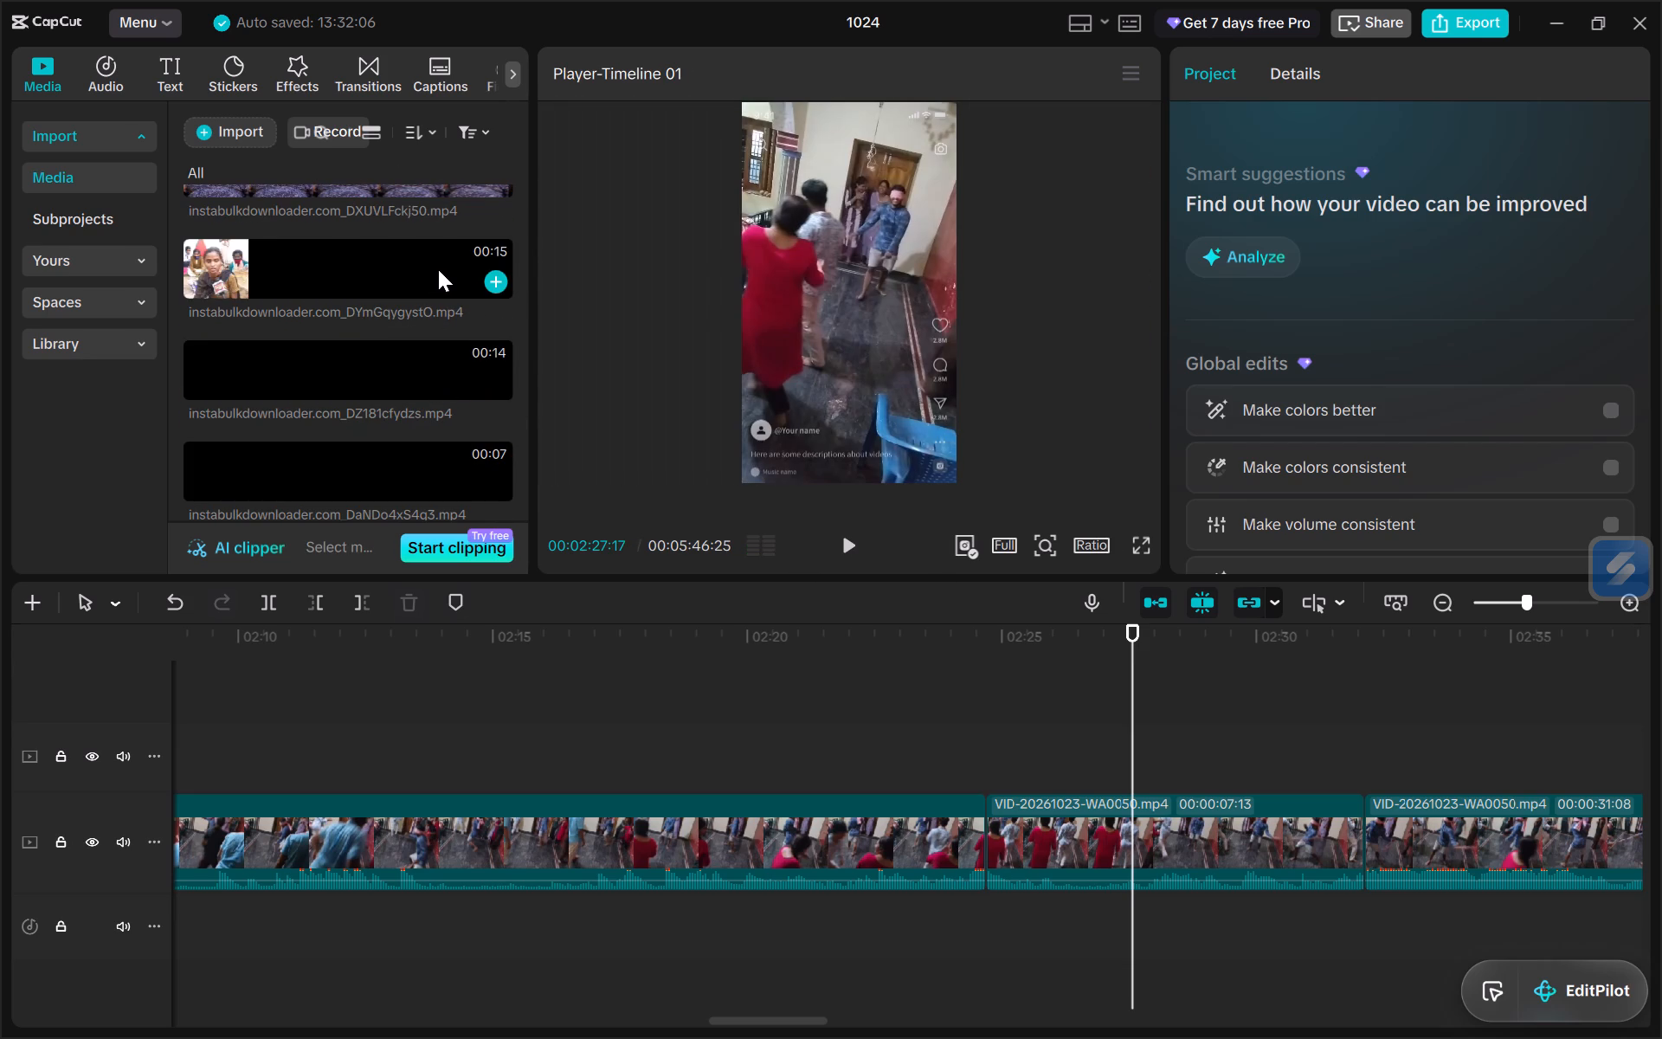
pyautogui.click(440, 269)
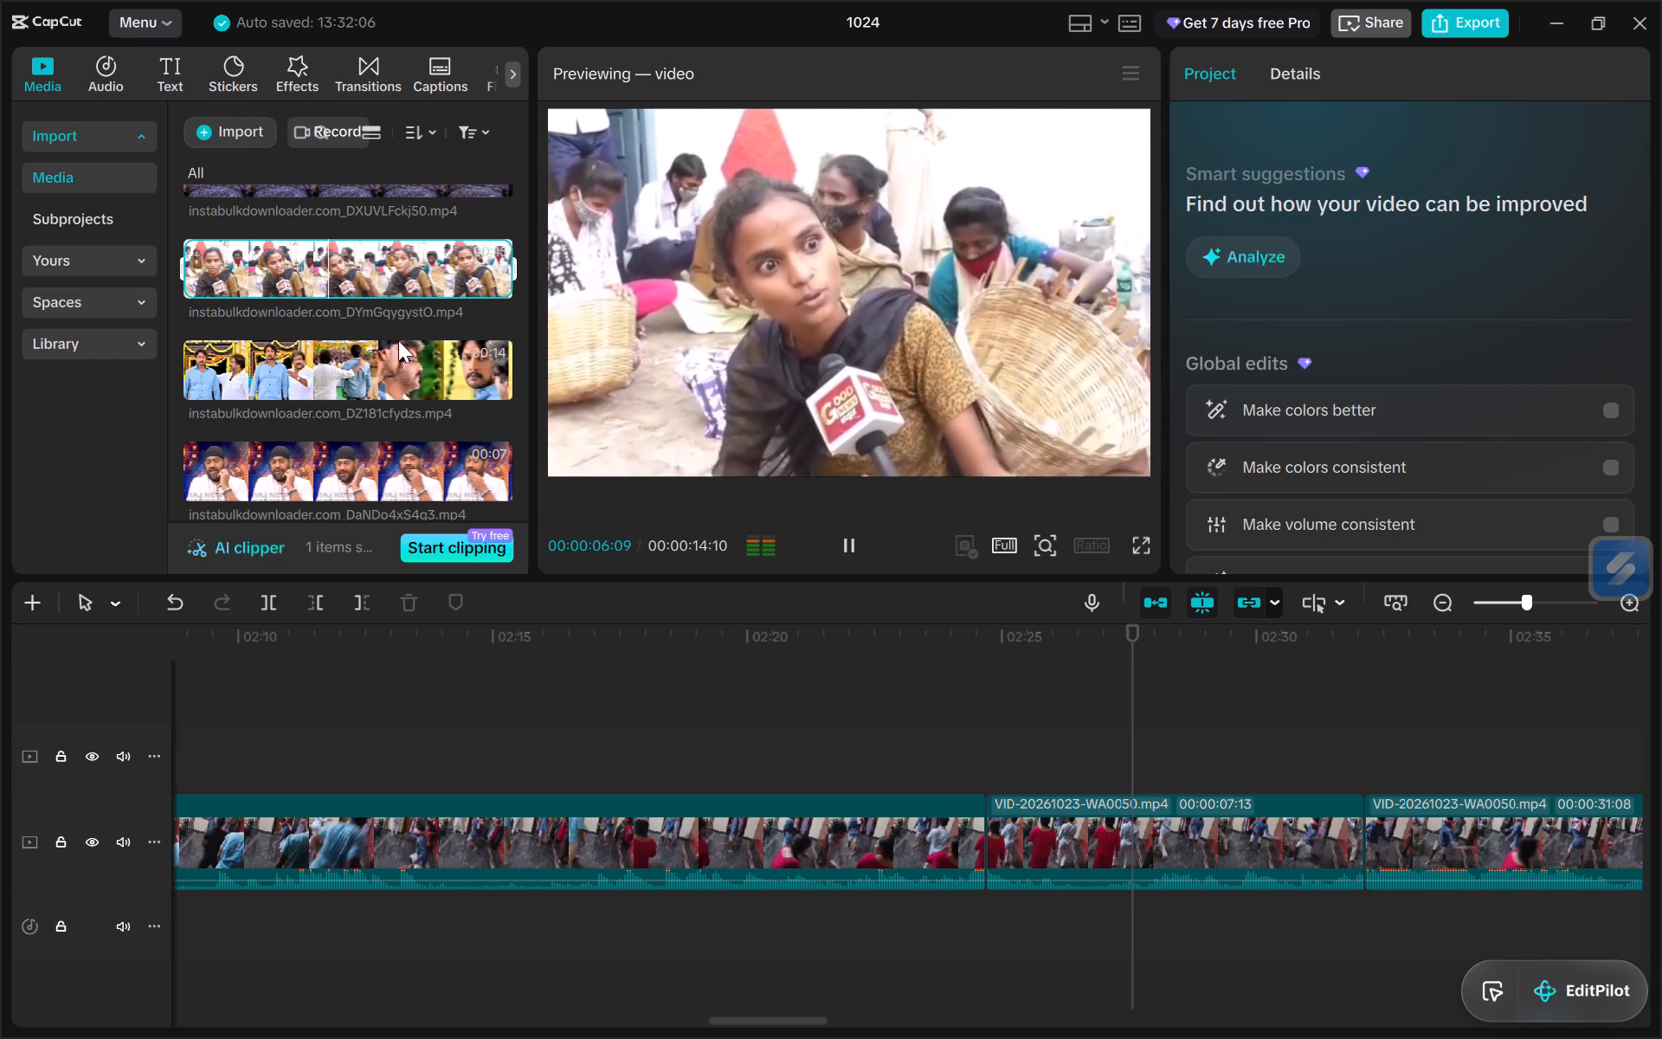
pyautogui.click(390, 372)
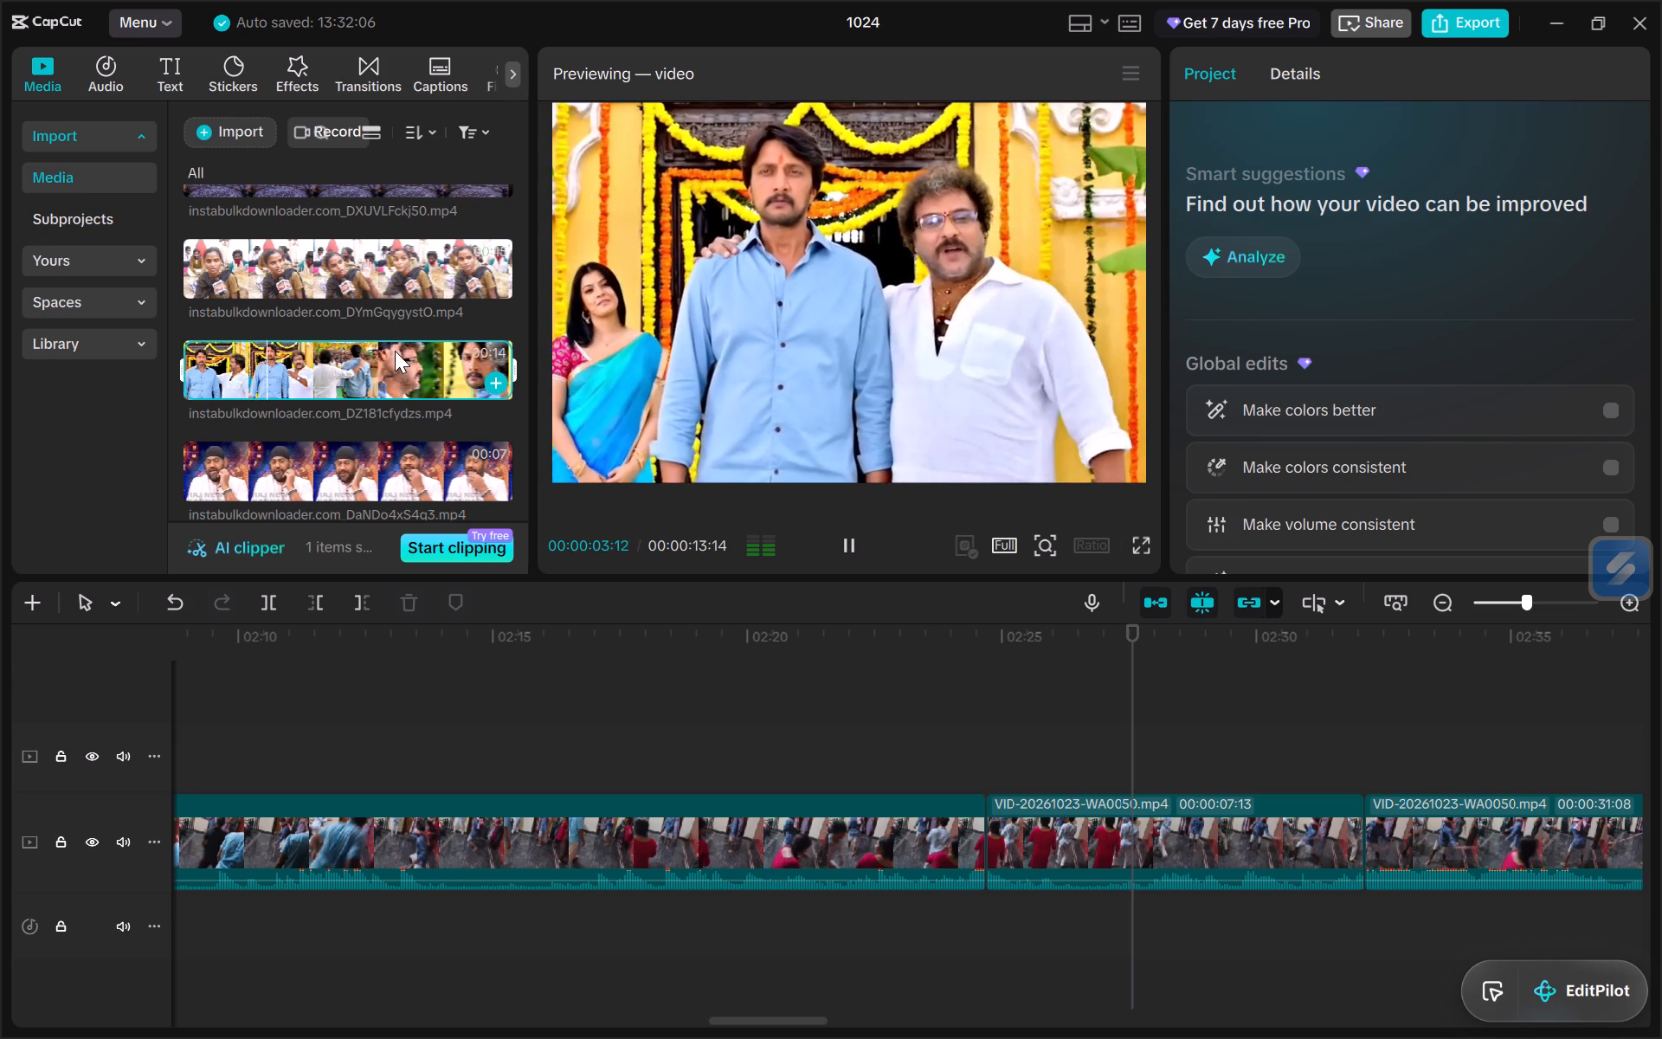
pyautogui.scroll(-1, 395, 351)
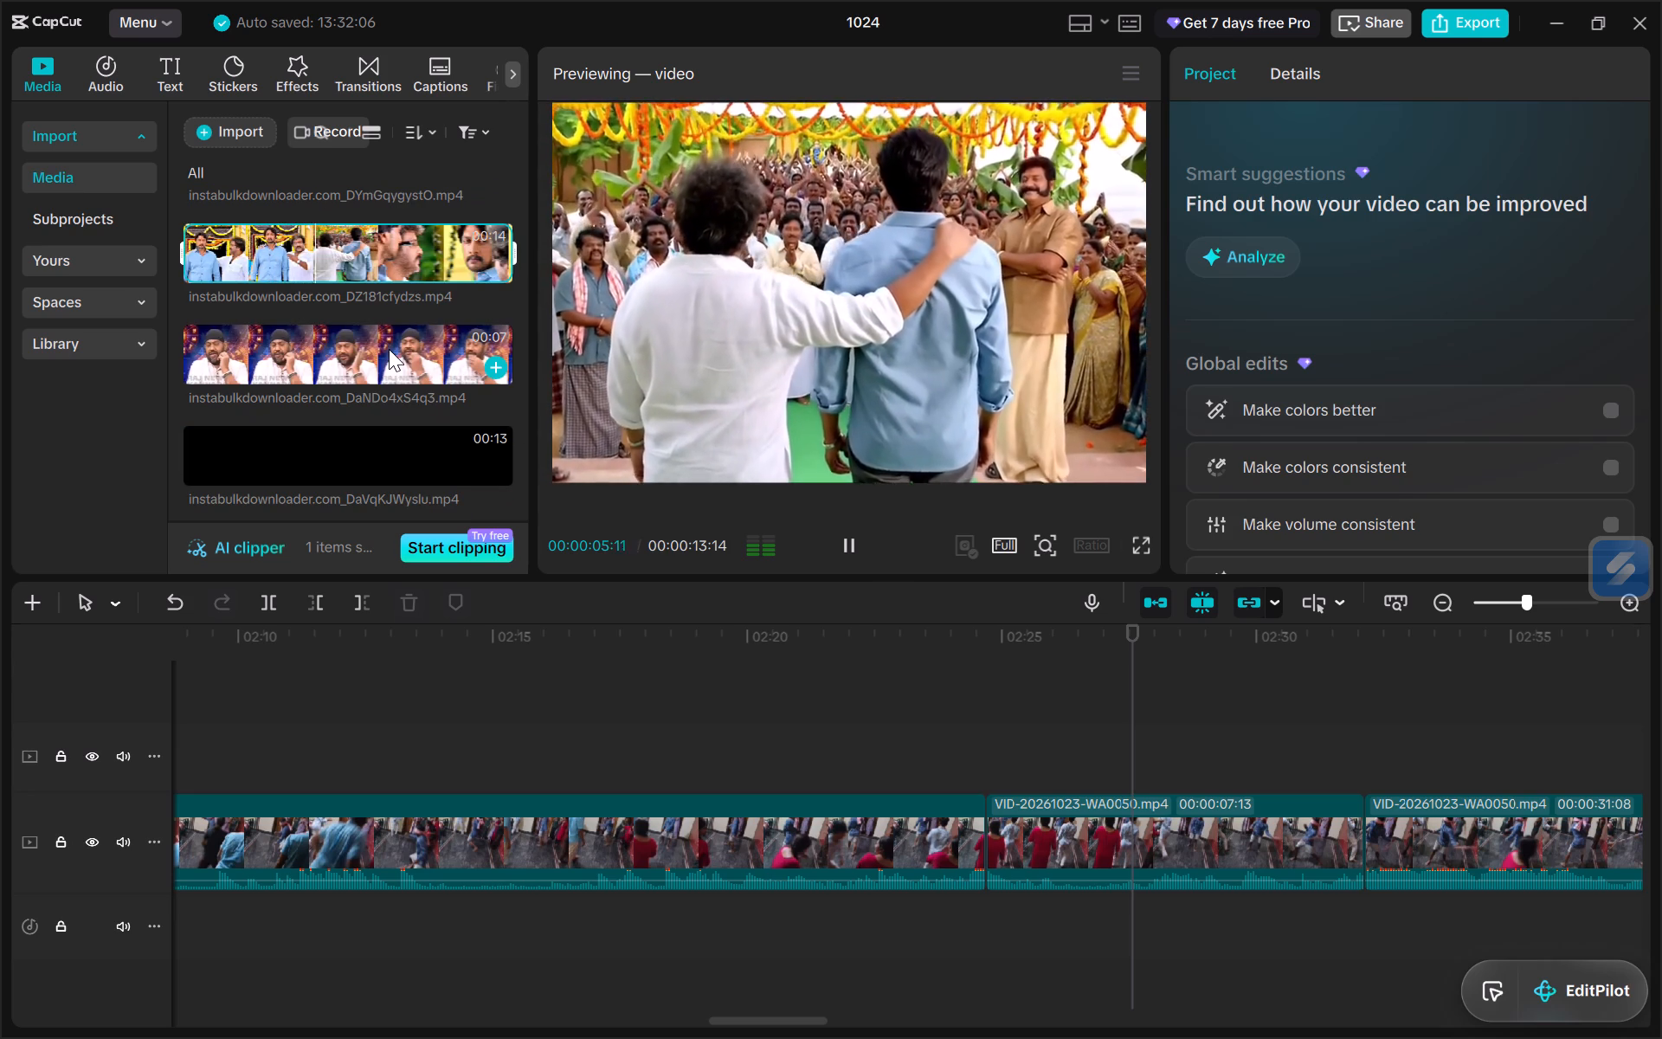
pyautogui.click(388, 349)
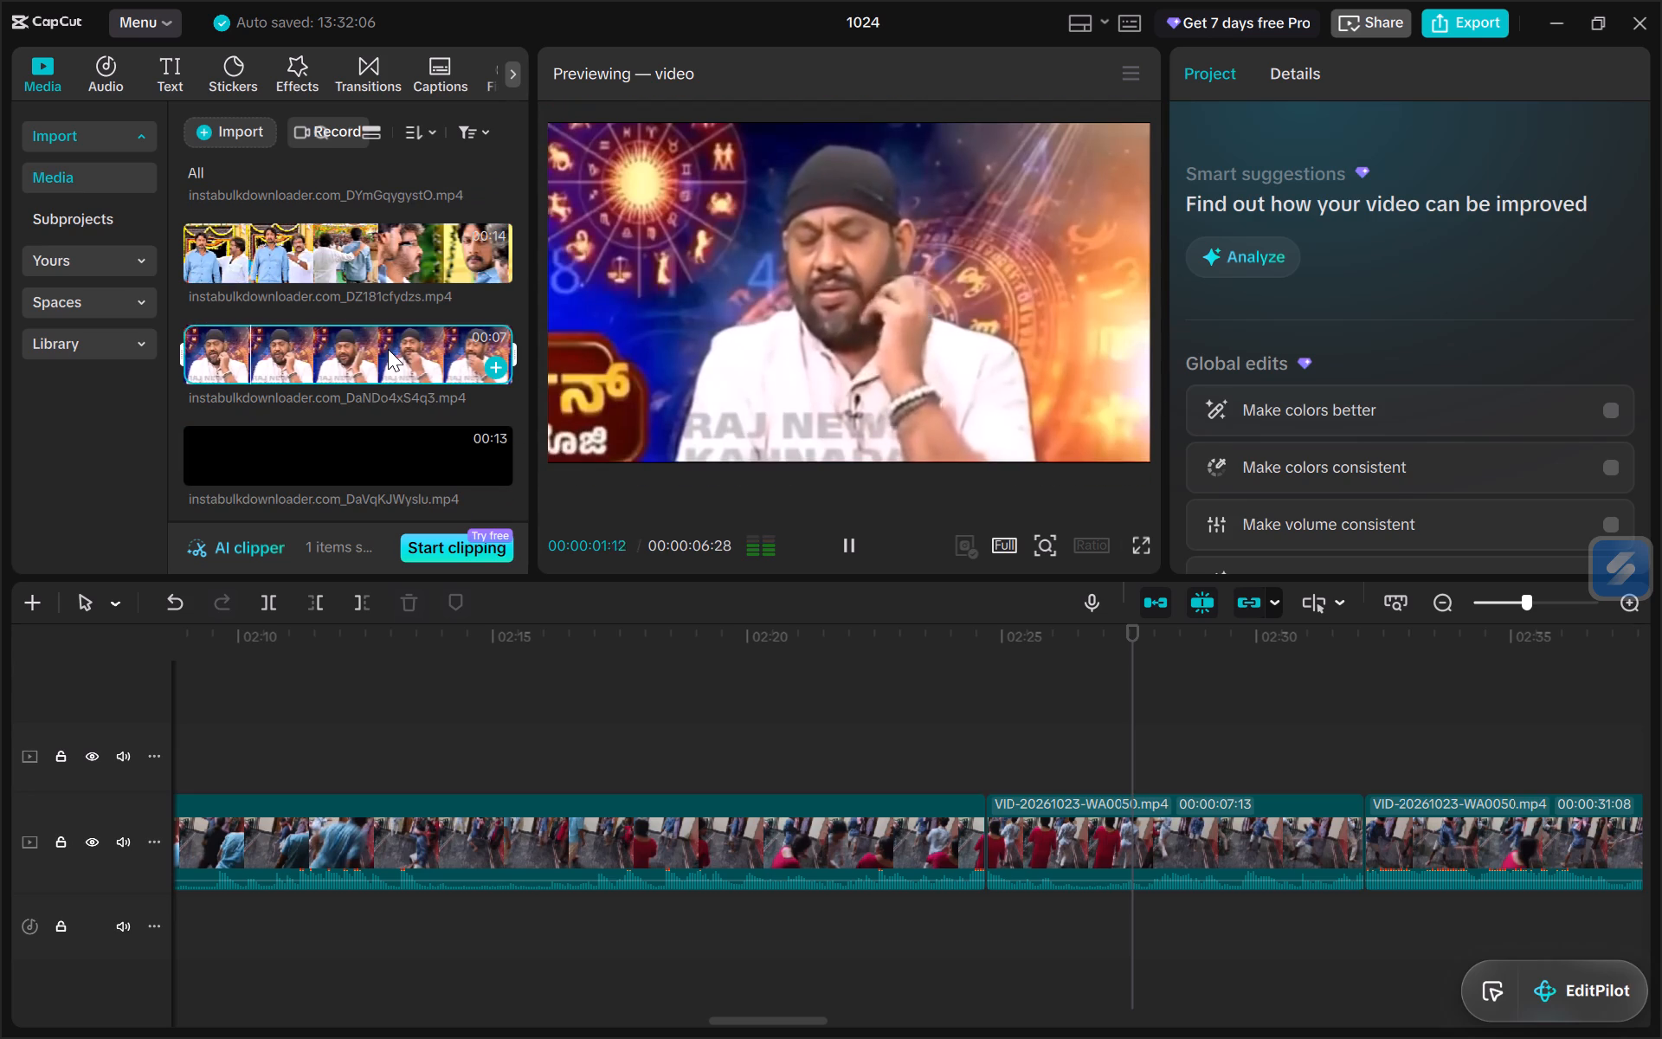
# Preview the meme clips DaVqKJWyslu, DbLmfYEyzJd, DbvFeYTSHAE and DbYfrnfSCu5 as insert candidates.
pyautogui.scroll(-1, 388, 349)
pyautogui.click(383, 347)
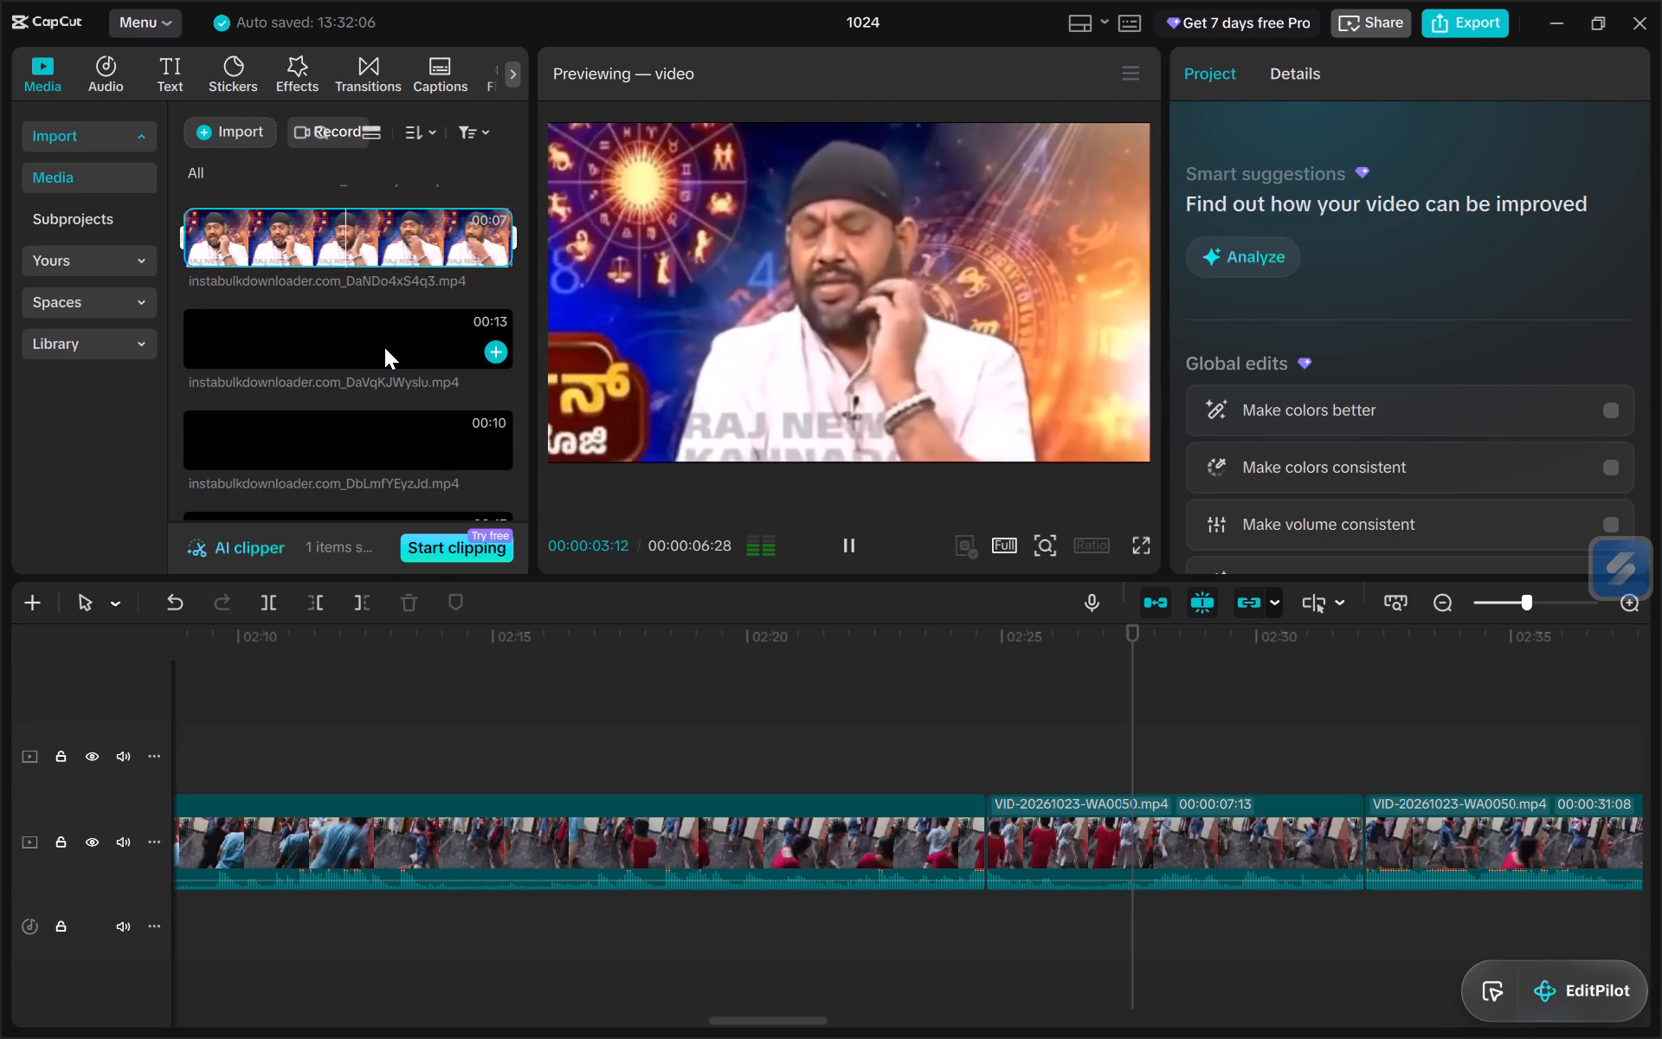
pyautogui.scroll(-1, 384, 347)
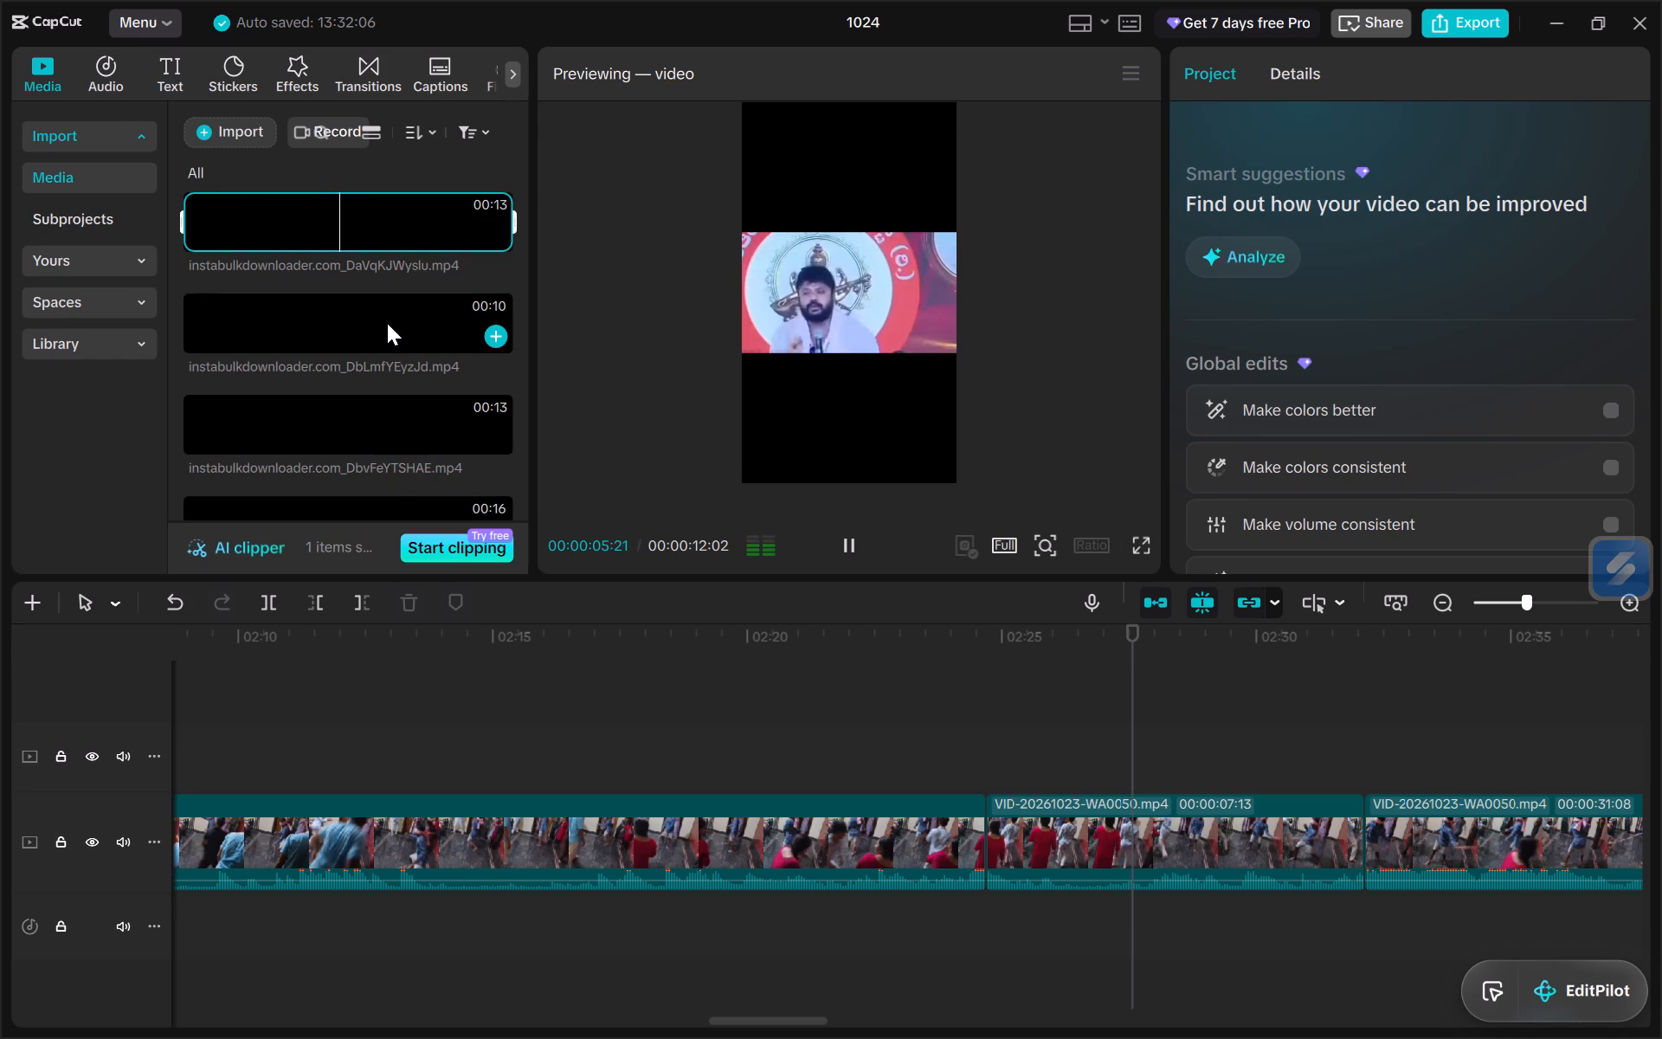
pyautogui.click(387, 323)
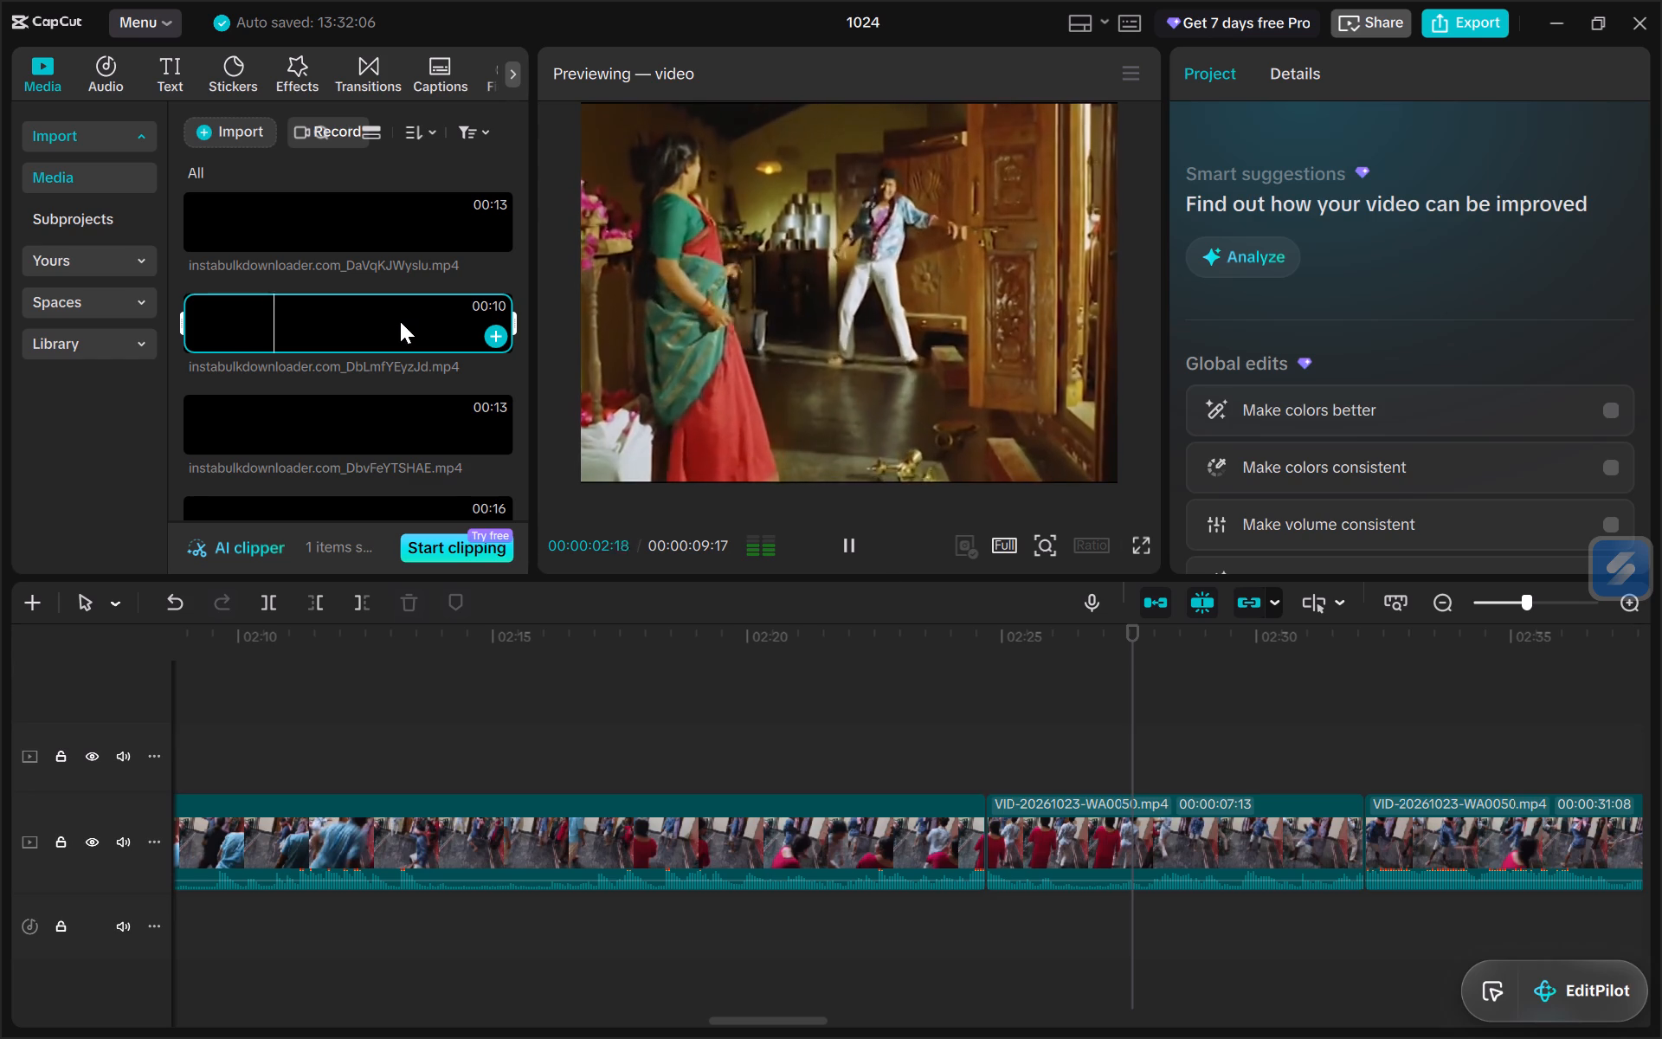
pyautogui.click(399, 434)
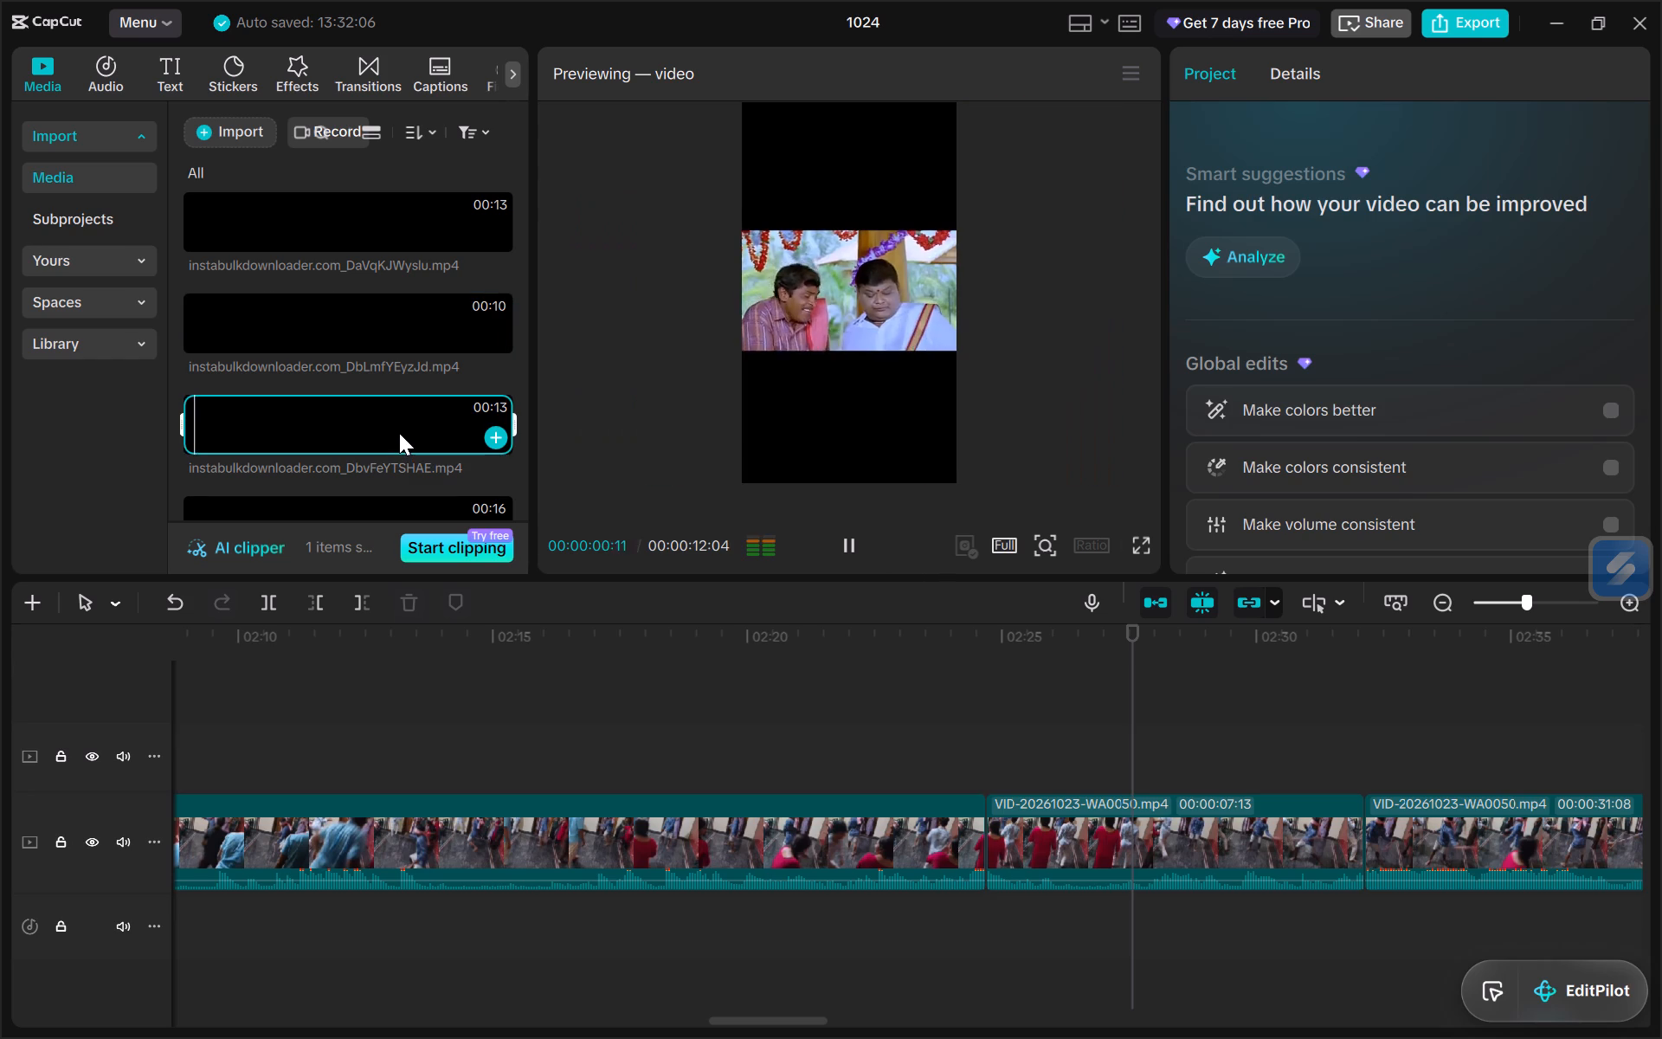
pyautogui.scroll(-1, 399, 423)
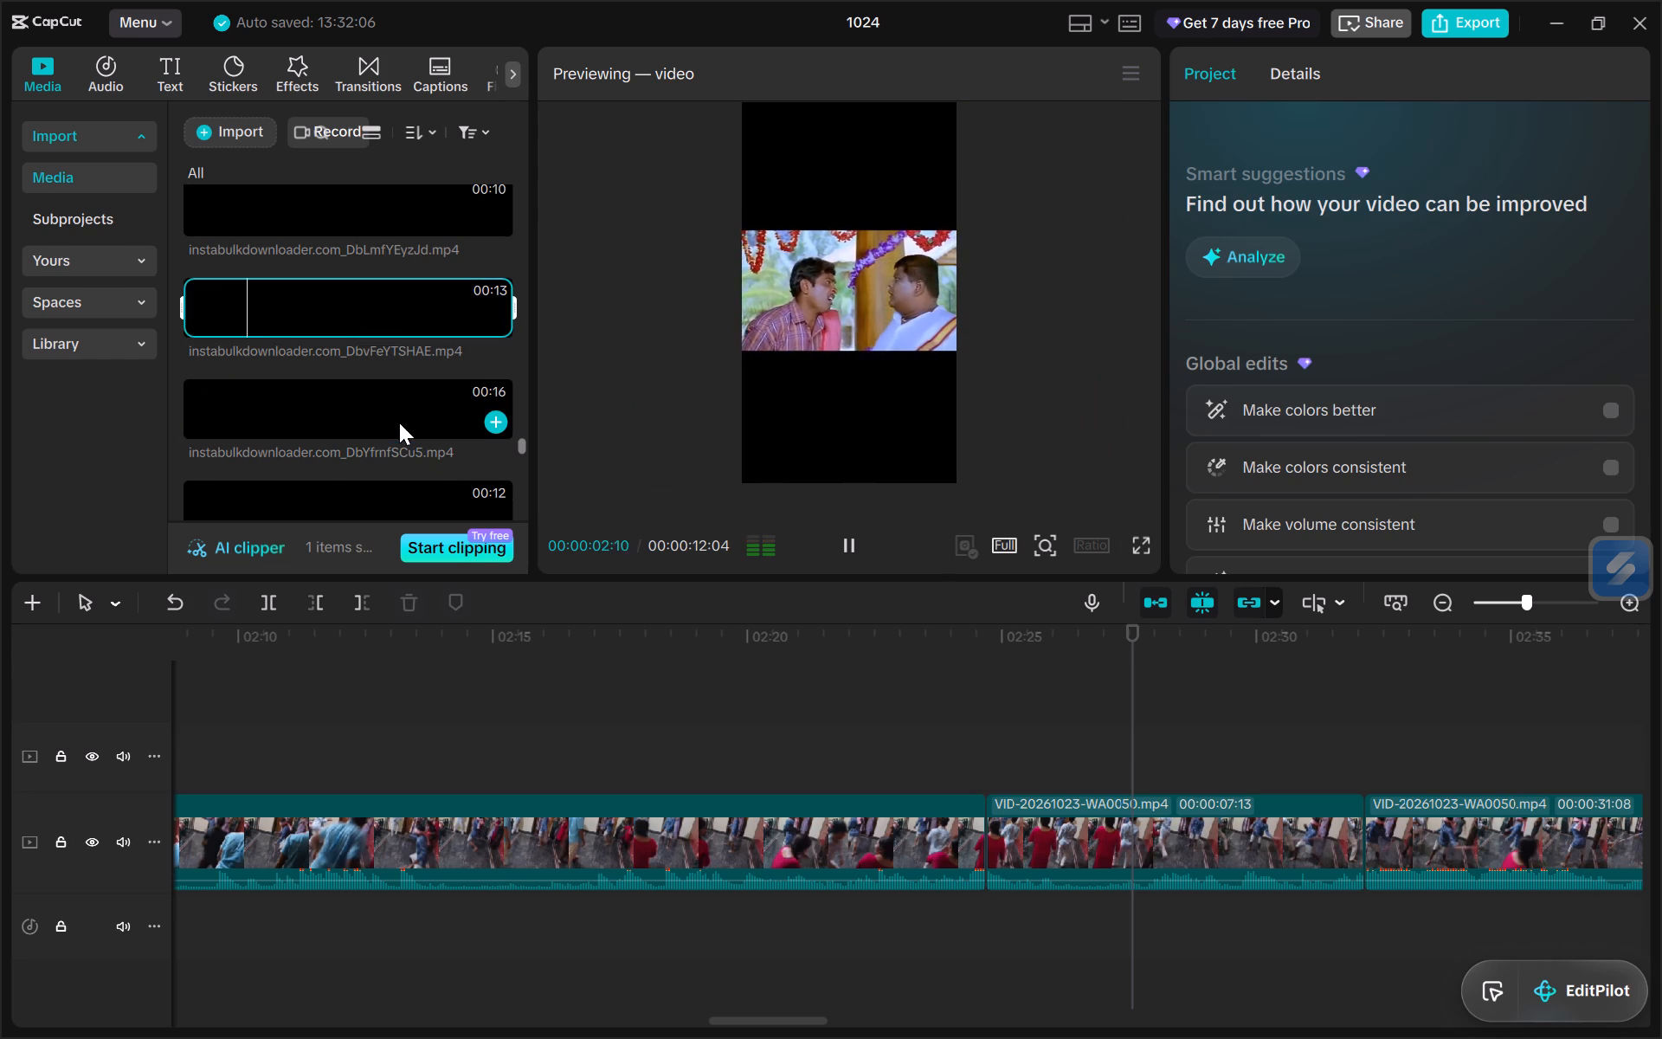
pyautogui.click(415, 404)
# Preview the meme clips from Dc_nKeiStIN through the 3-second DdJ6o4qyhVw, and return that last clip to its start.
pyautogui.scroll(-1, 417, 403)
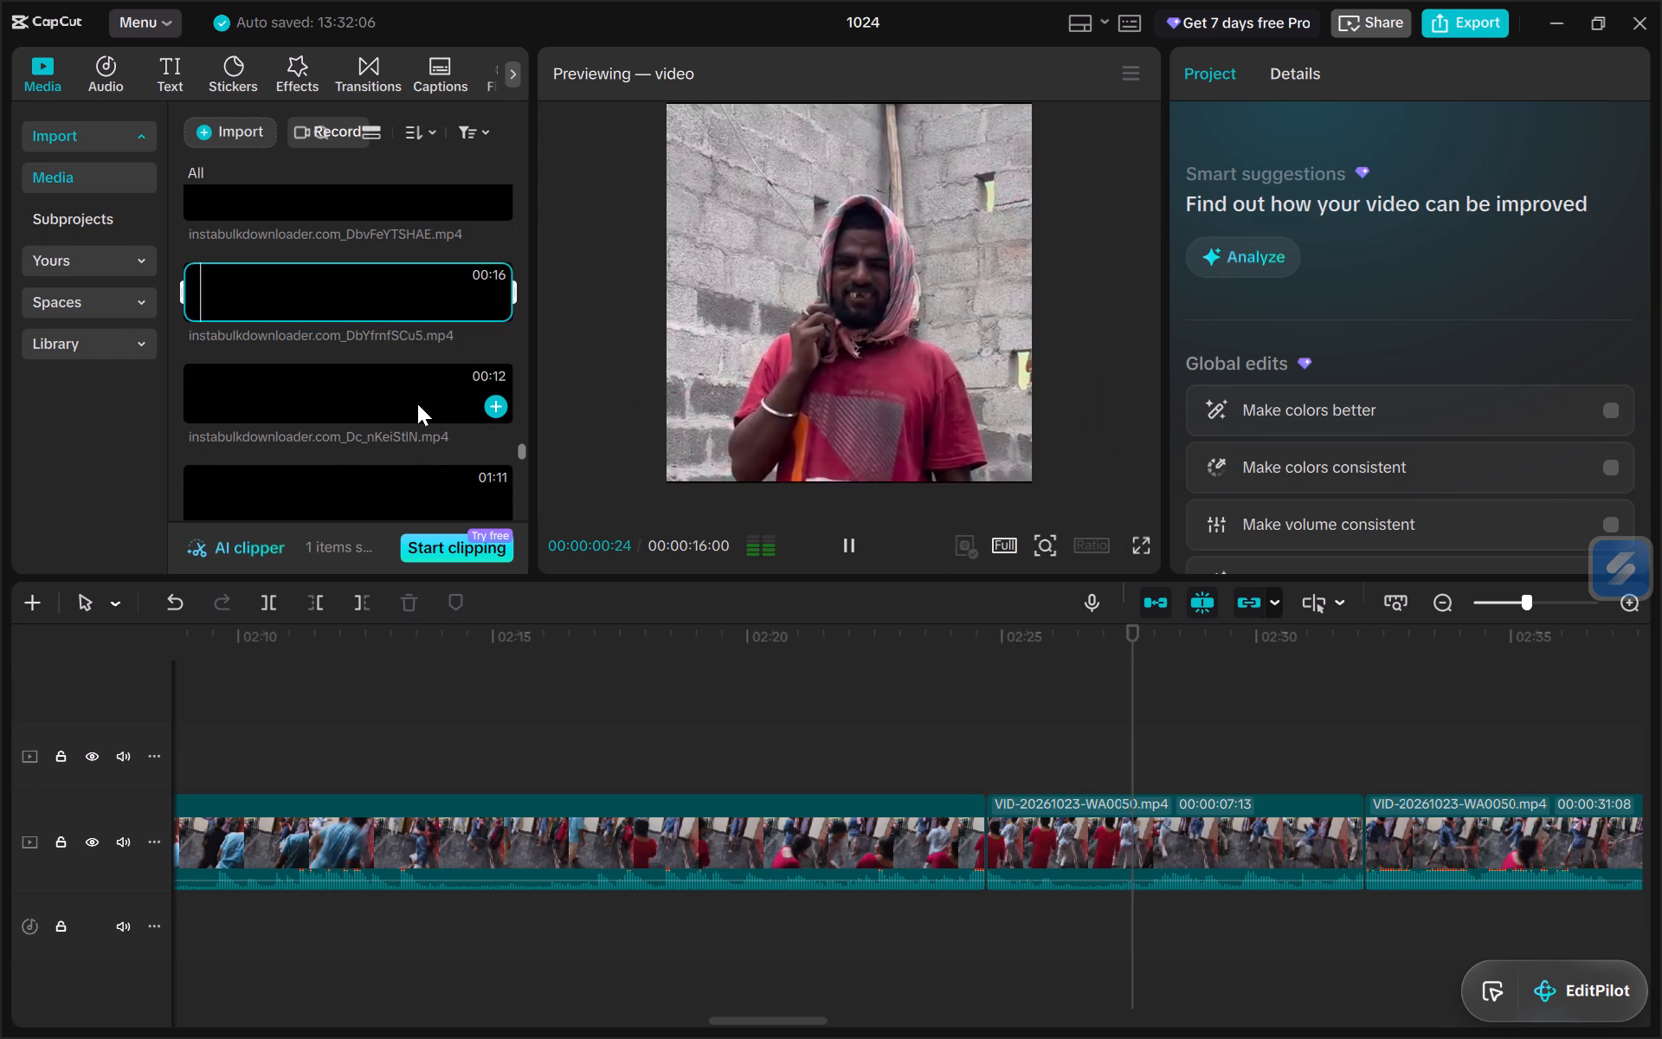
pyautogui.click(351, 390)
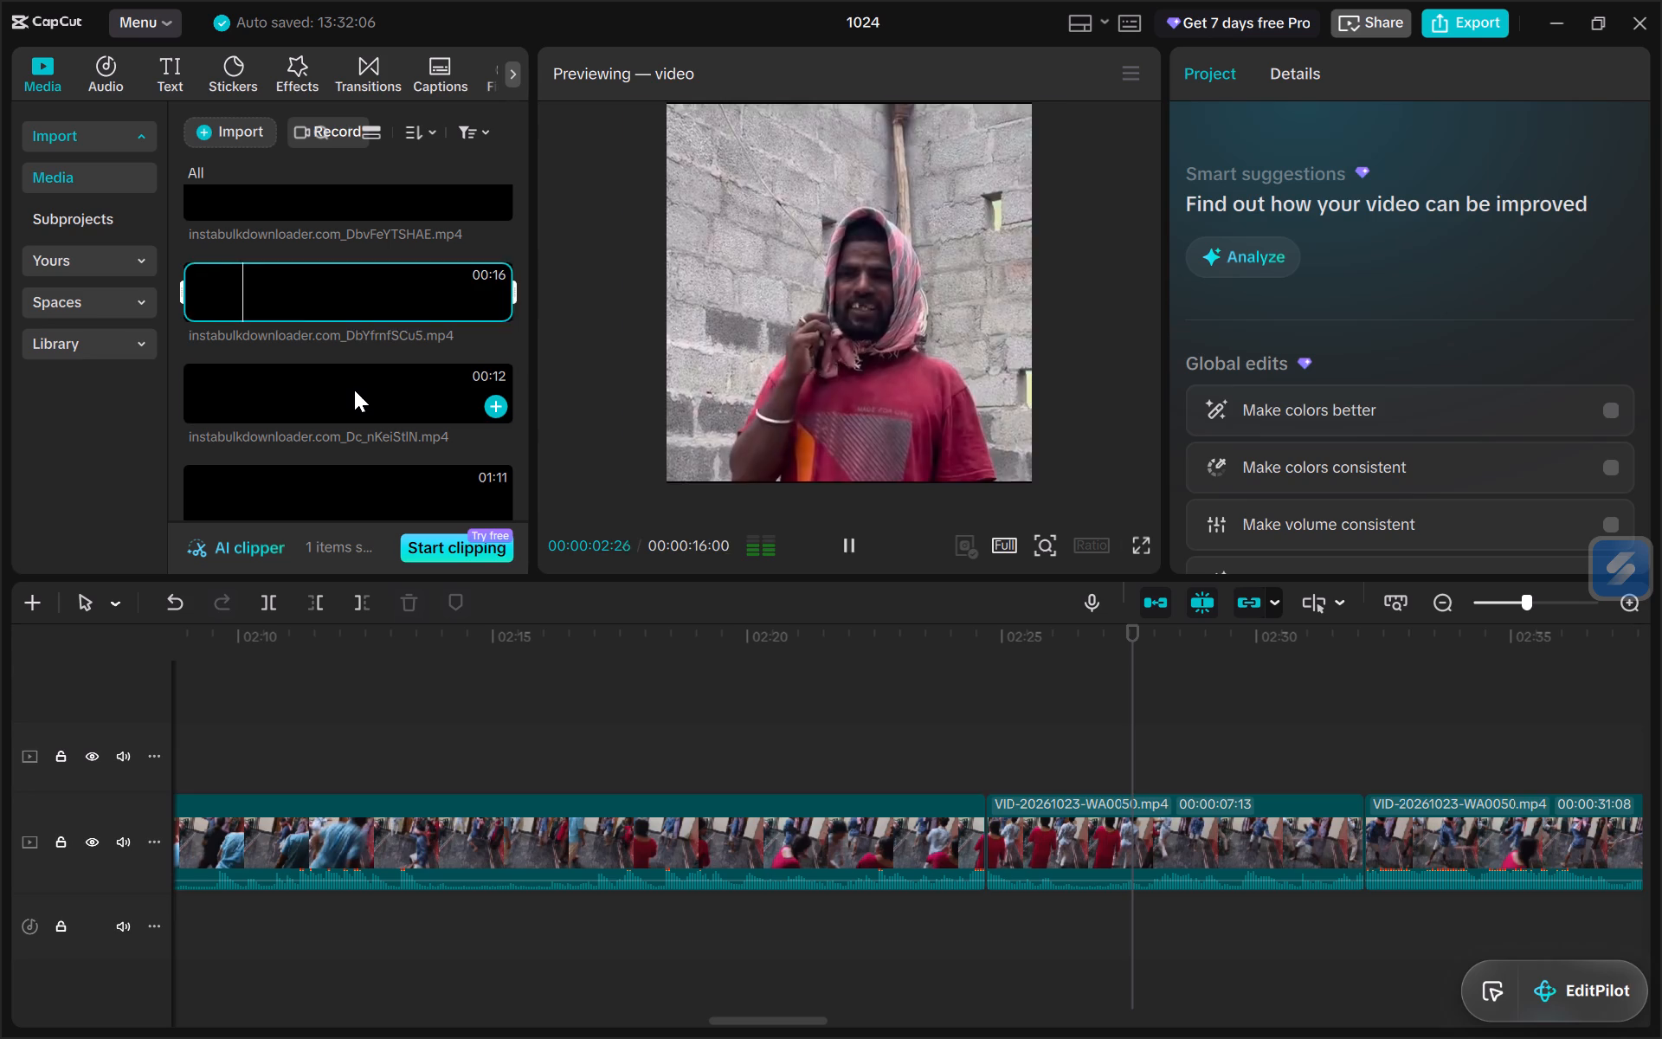
pyautogui.scroll(-1, 369, 380)
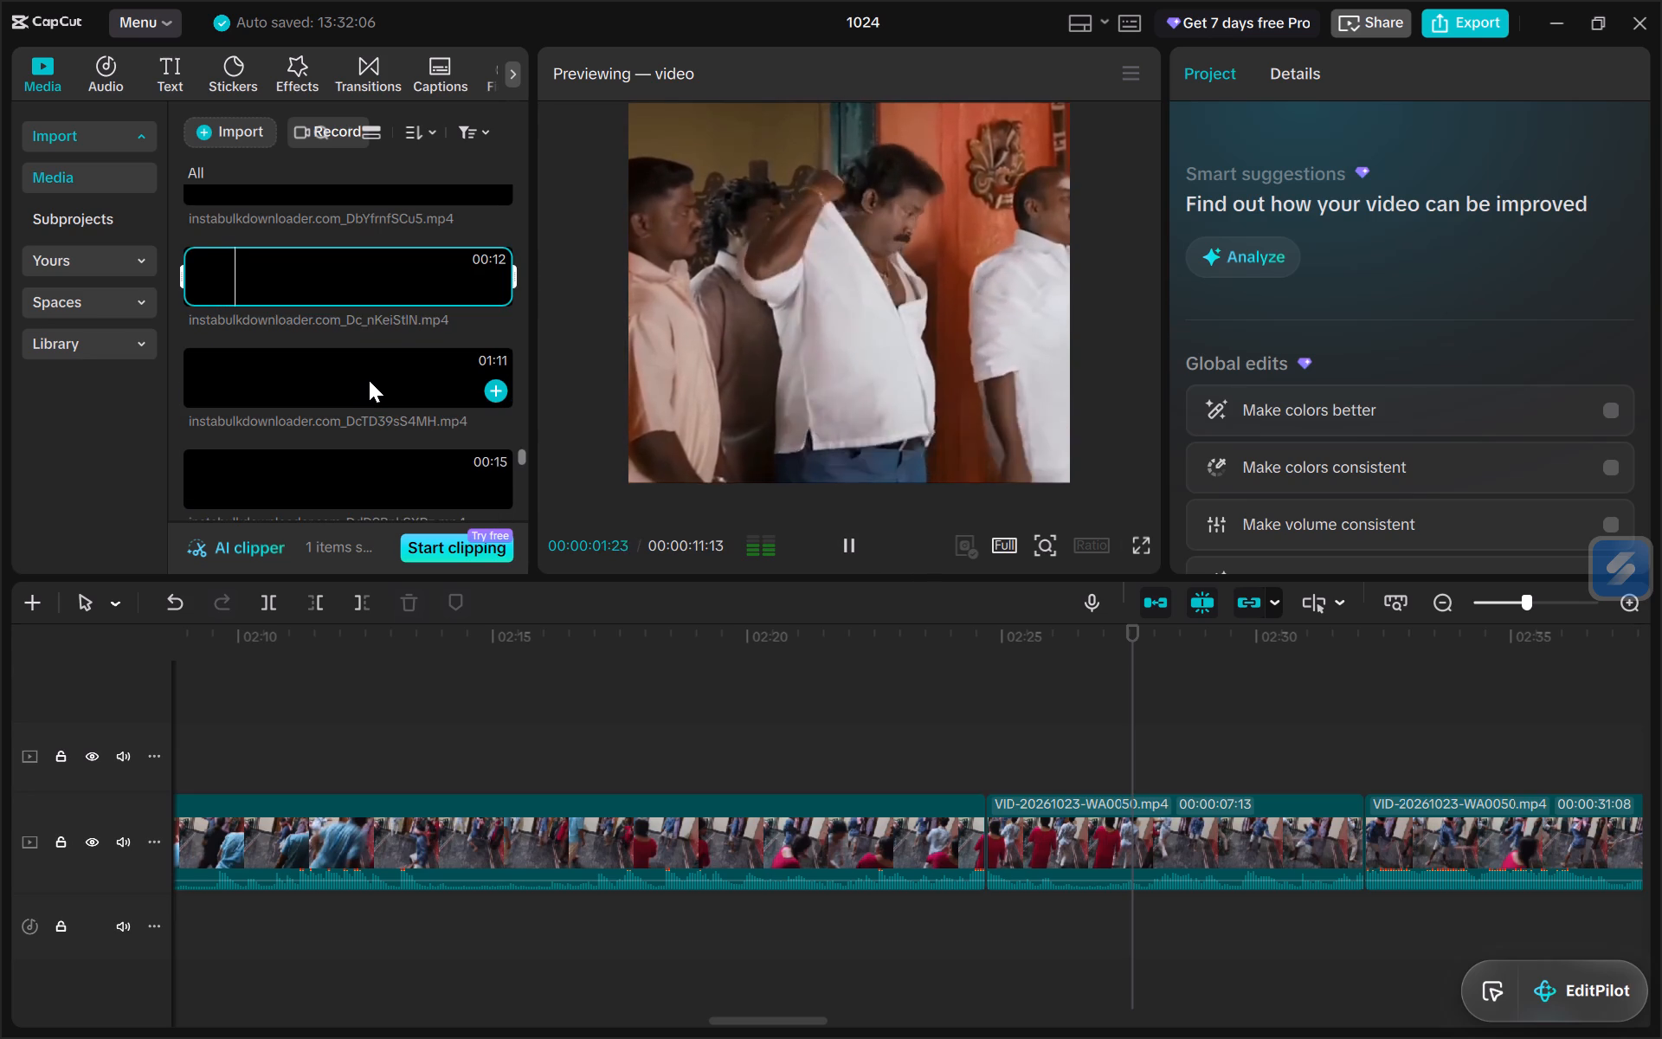
pyautogui.click(369, 380)
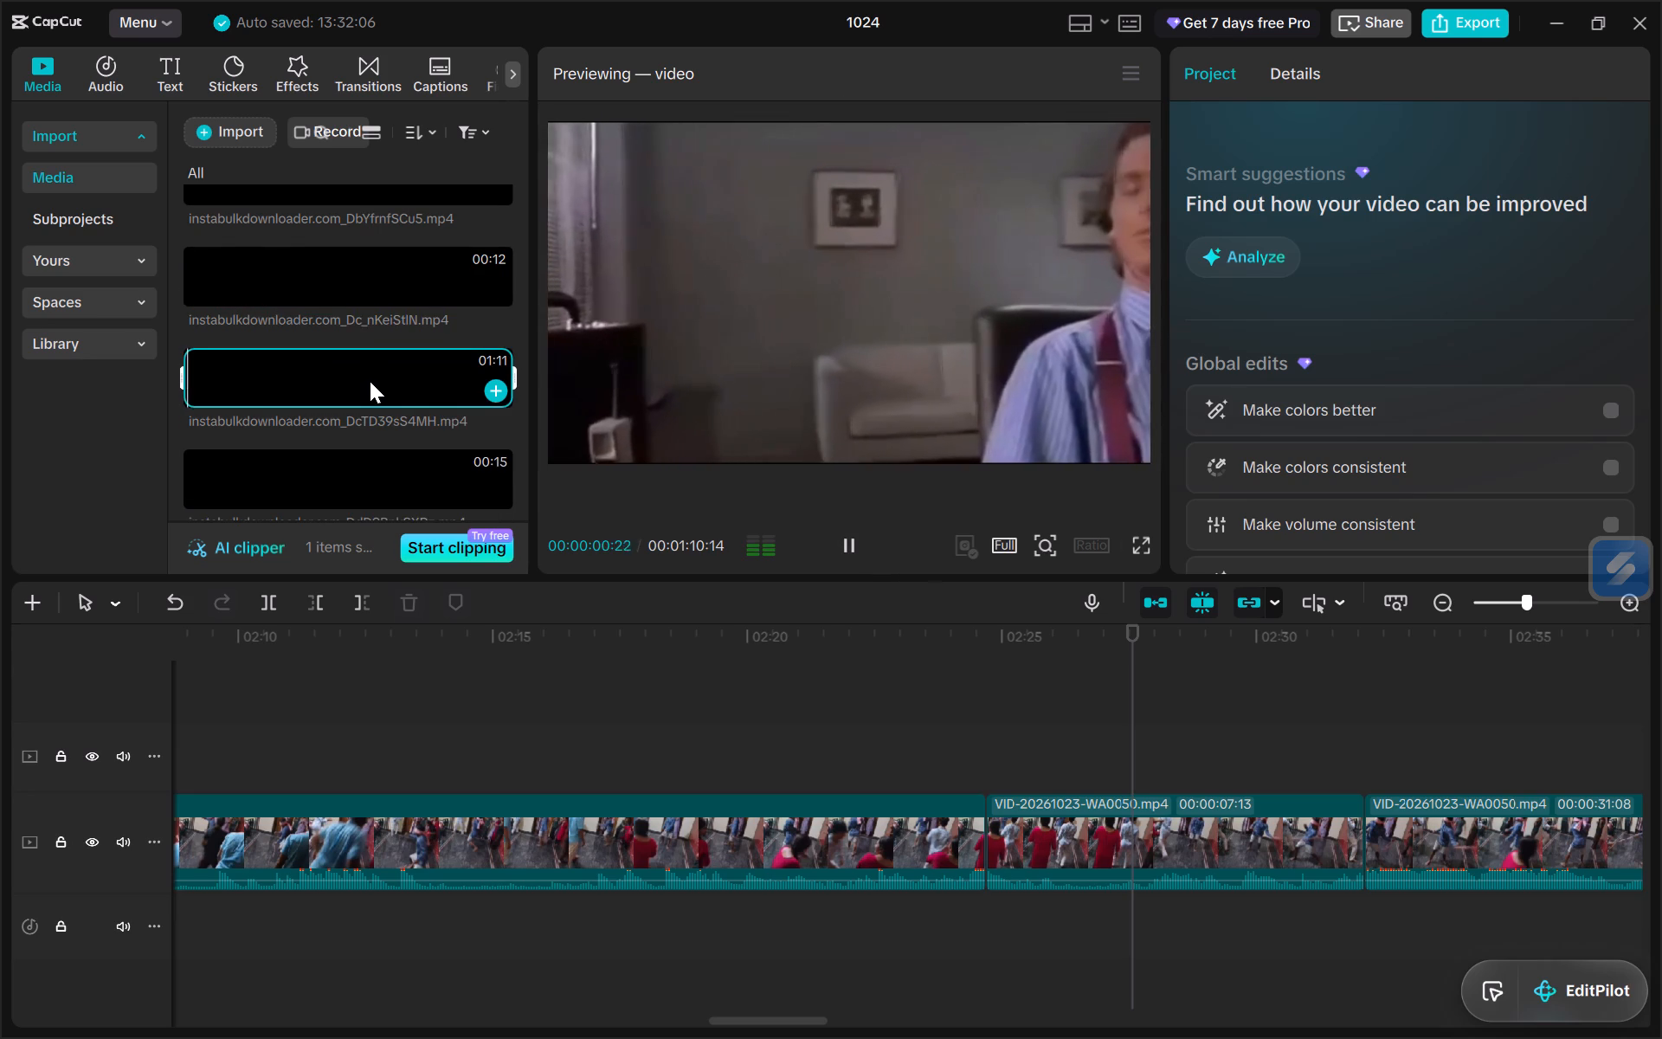
pyautogui.scroll(-1, 373, 381)
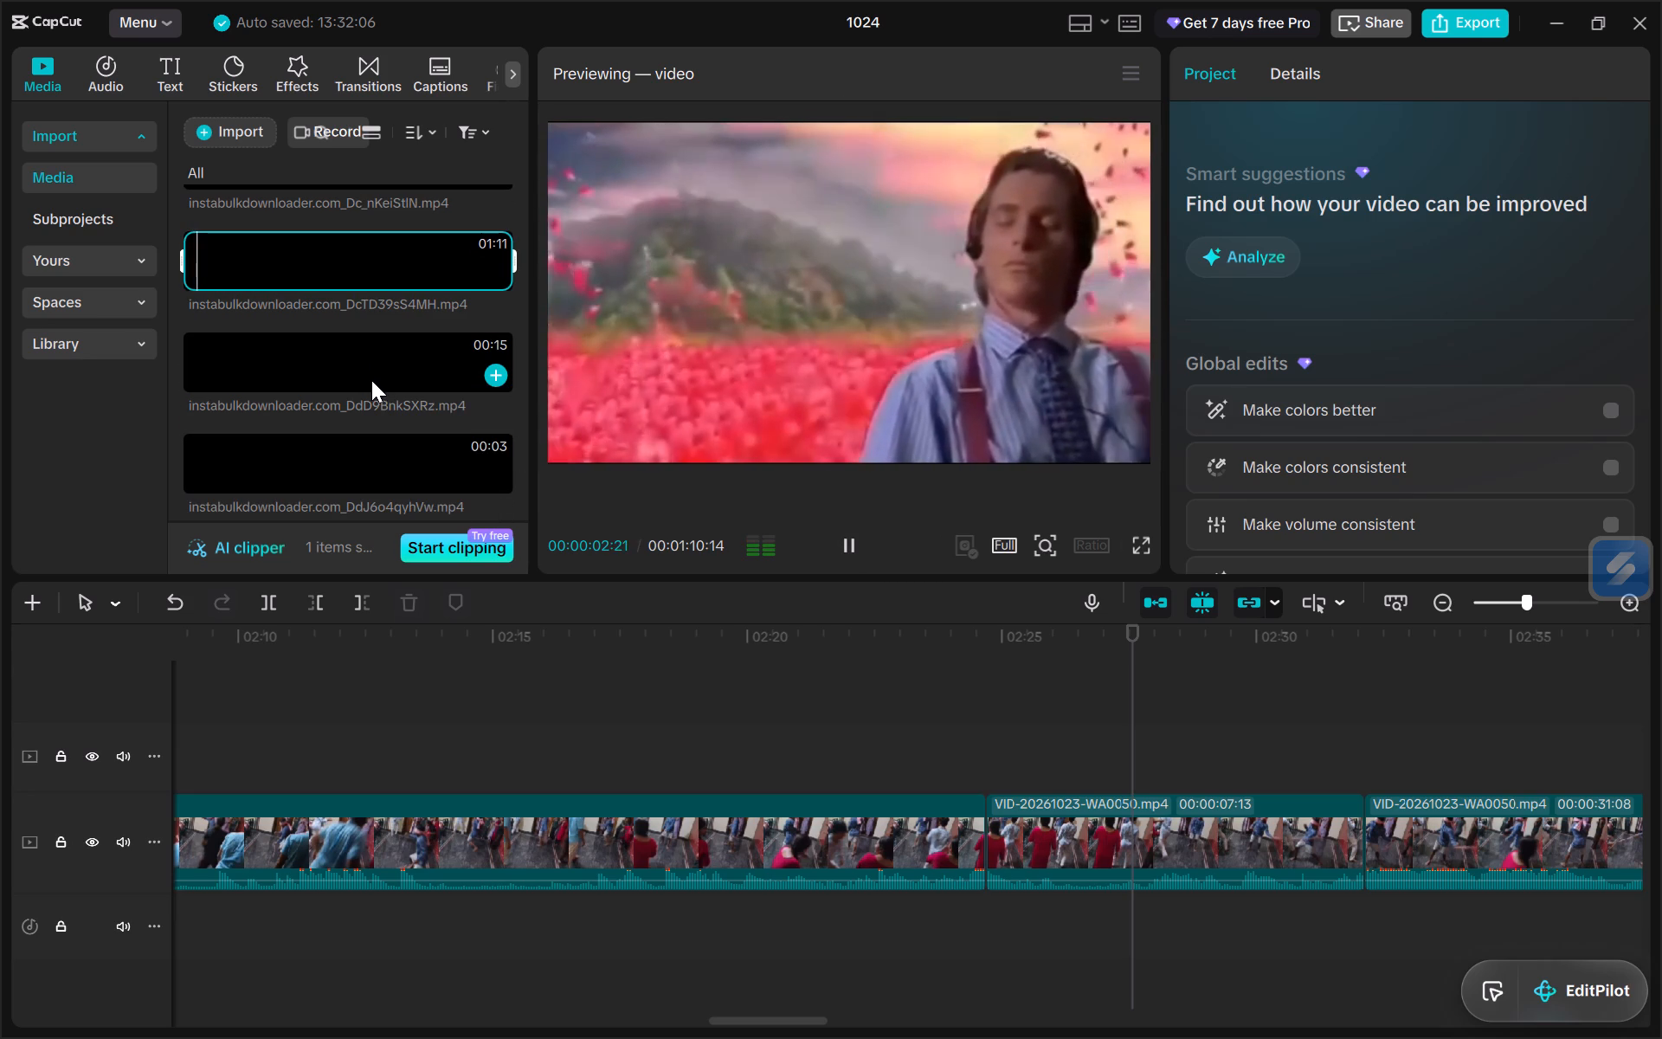
pyautogui.click(364, 374)
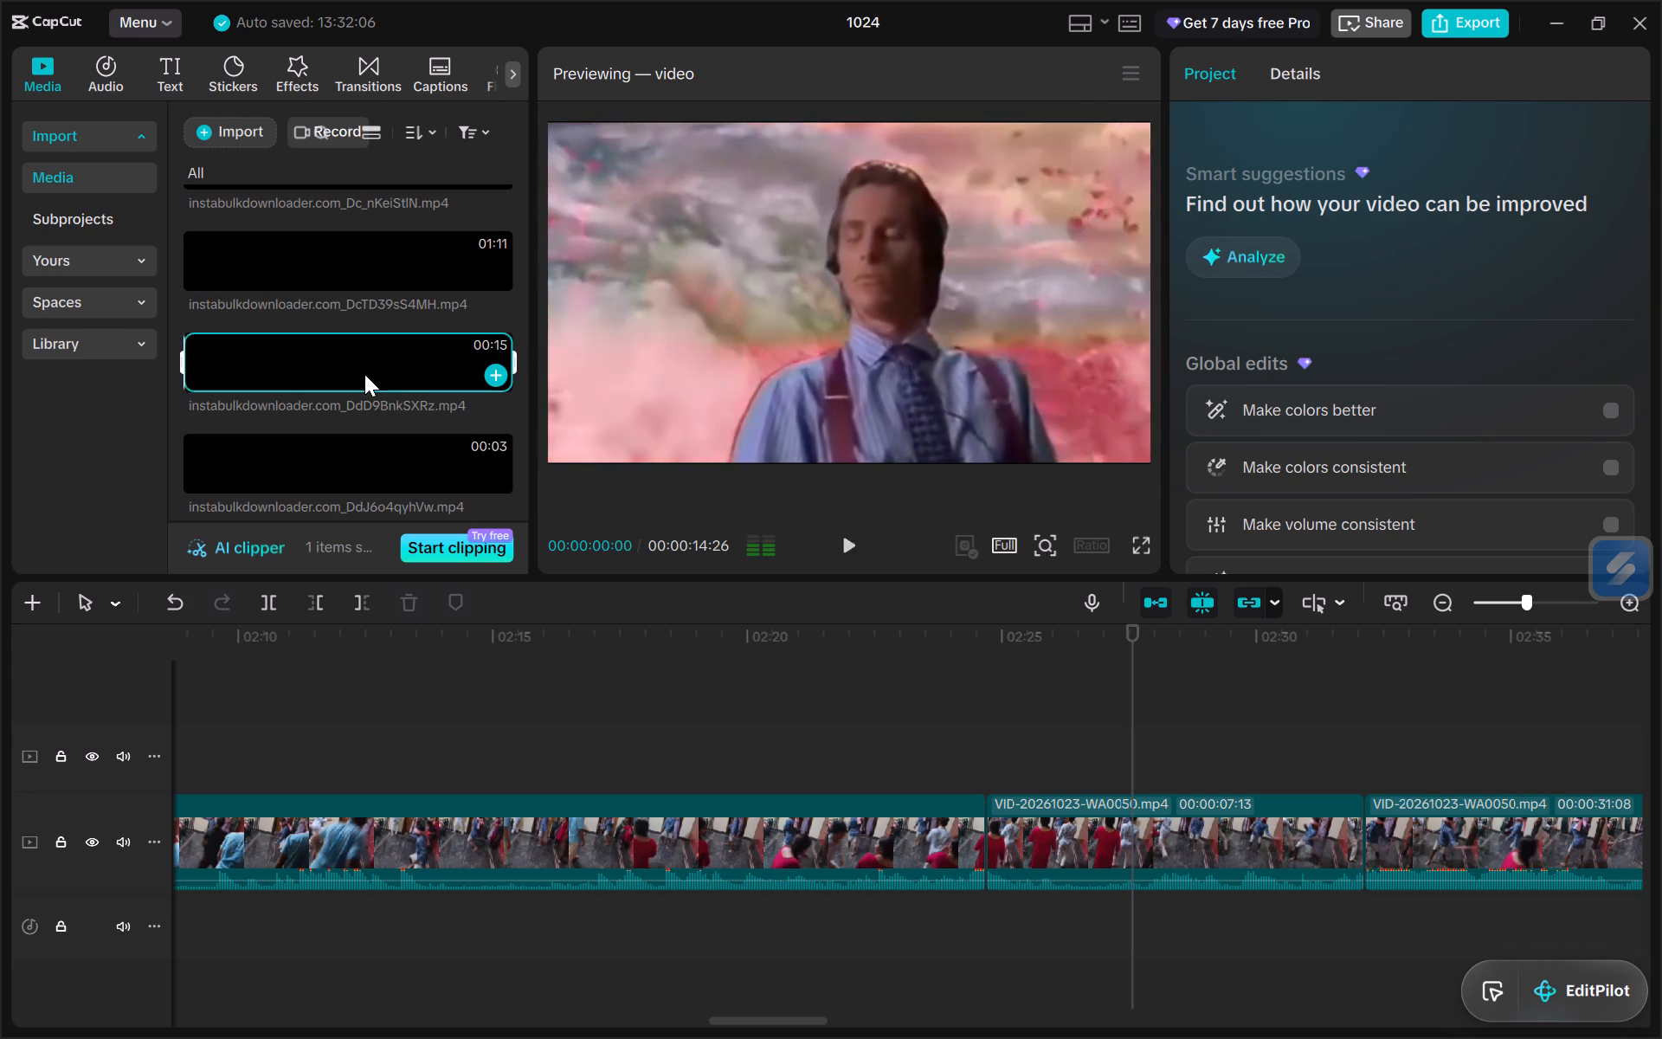
pyautogui.scroll(-1, 365, 370)
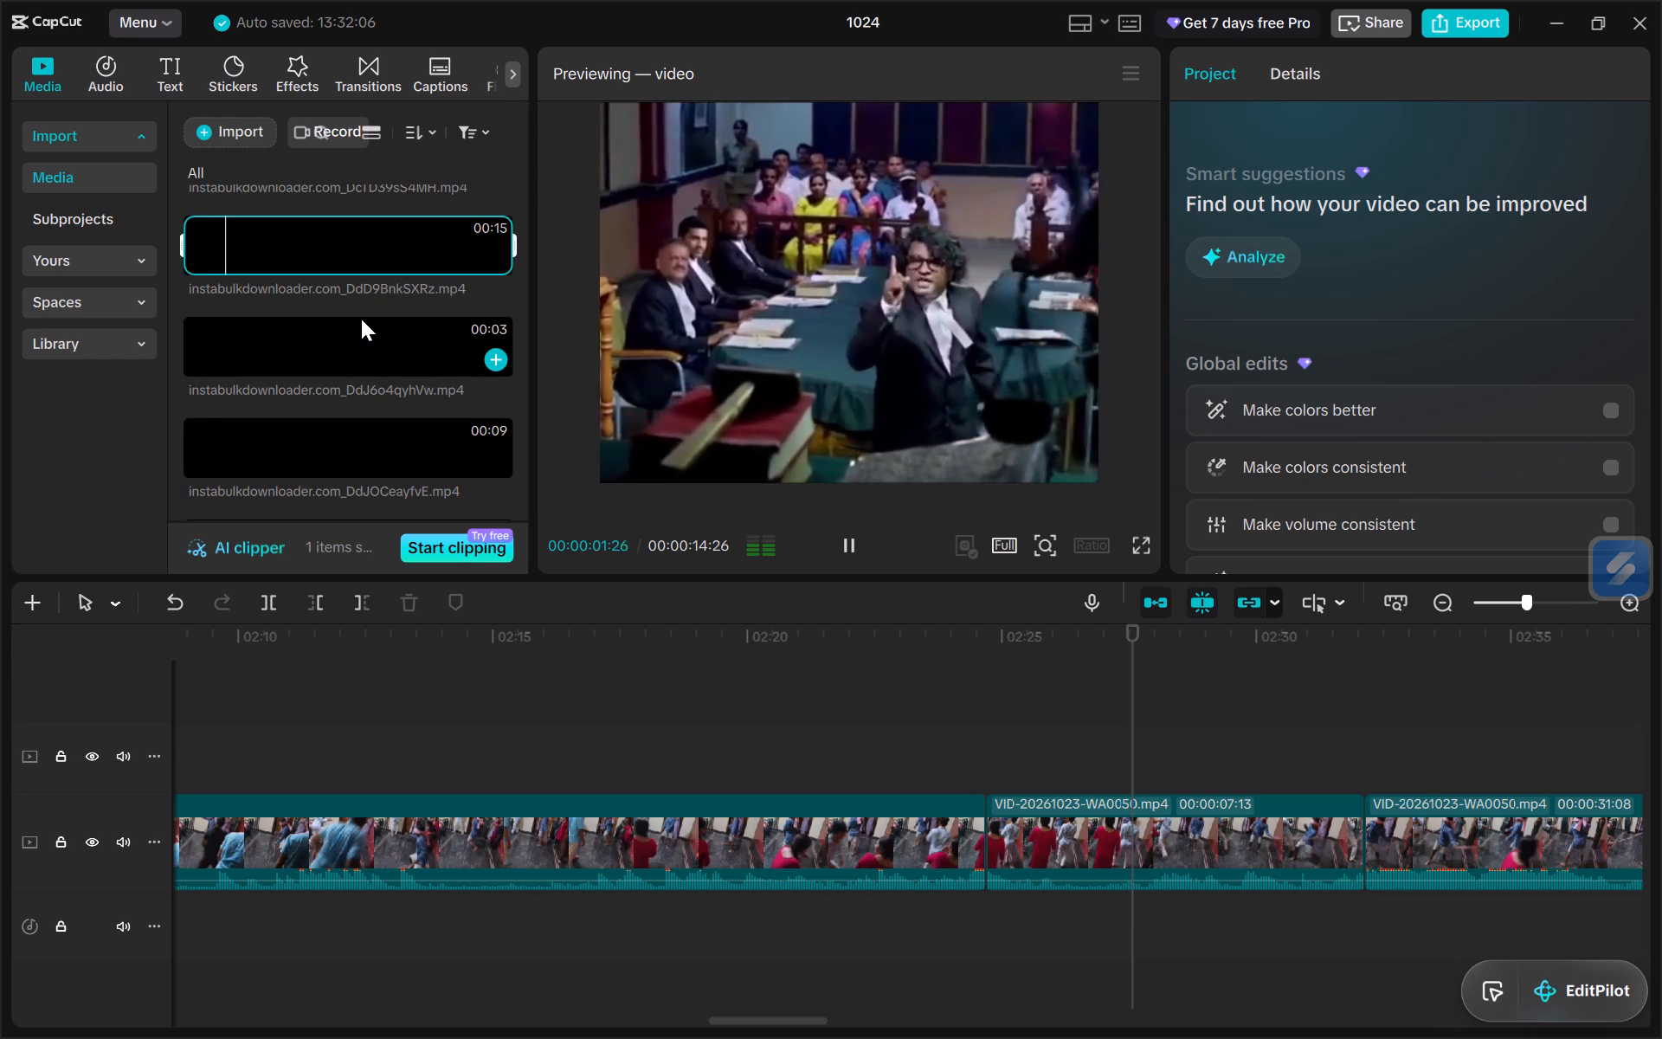
pyautogui.click(370, 339)
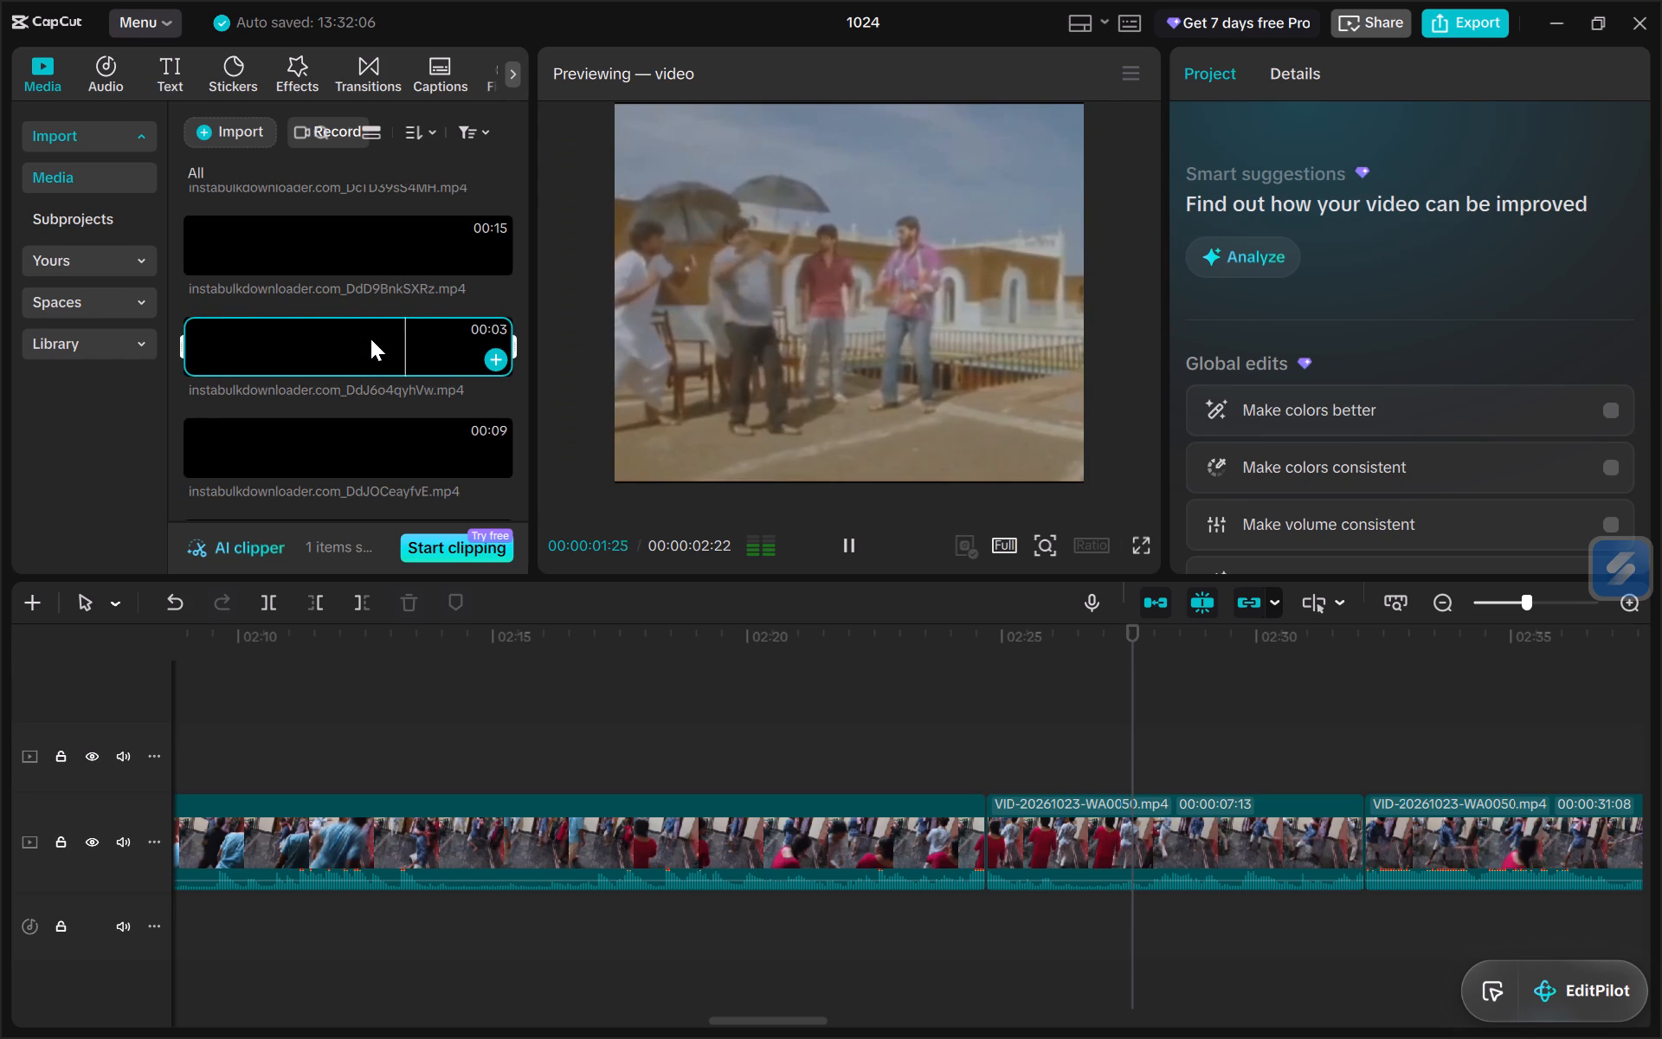
pyautogui.click(390, 340)
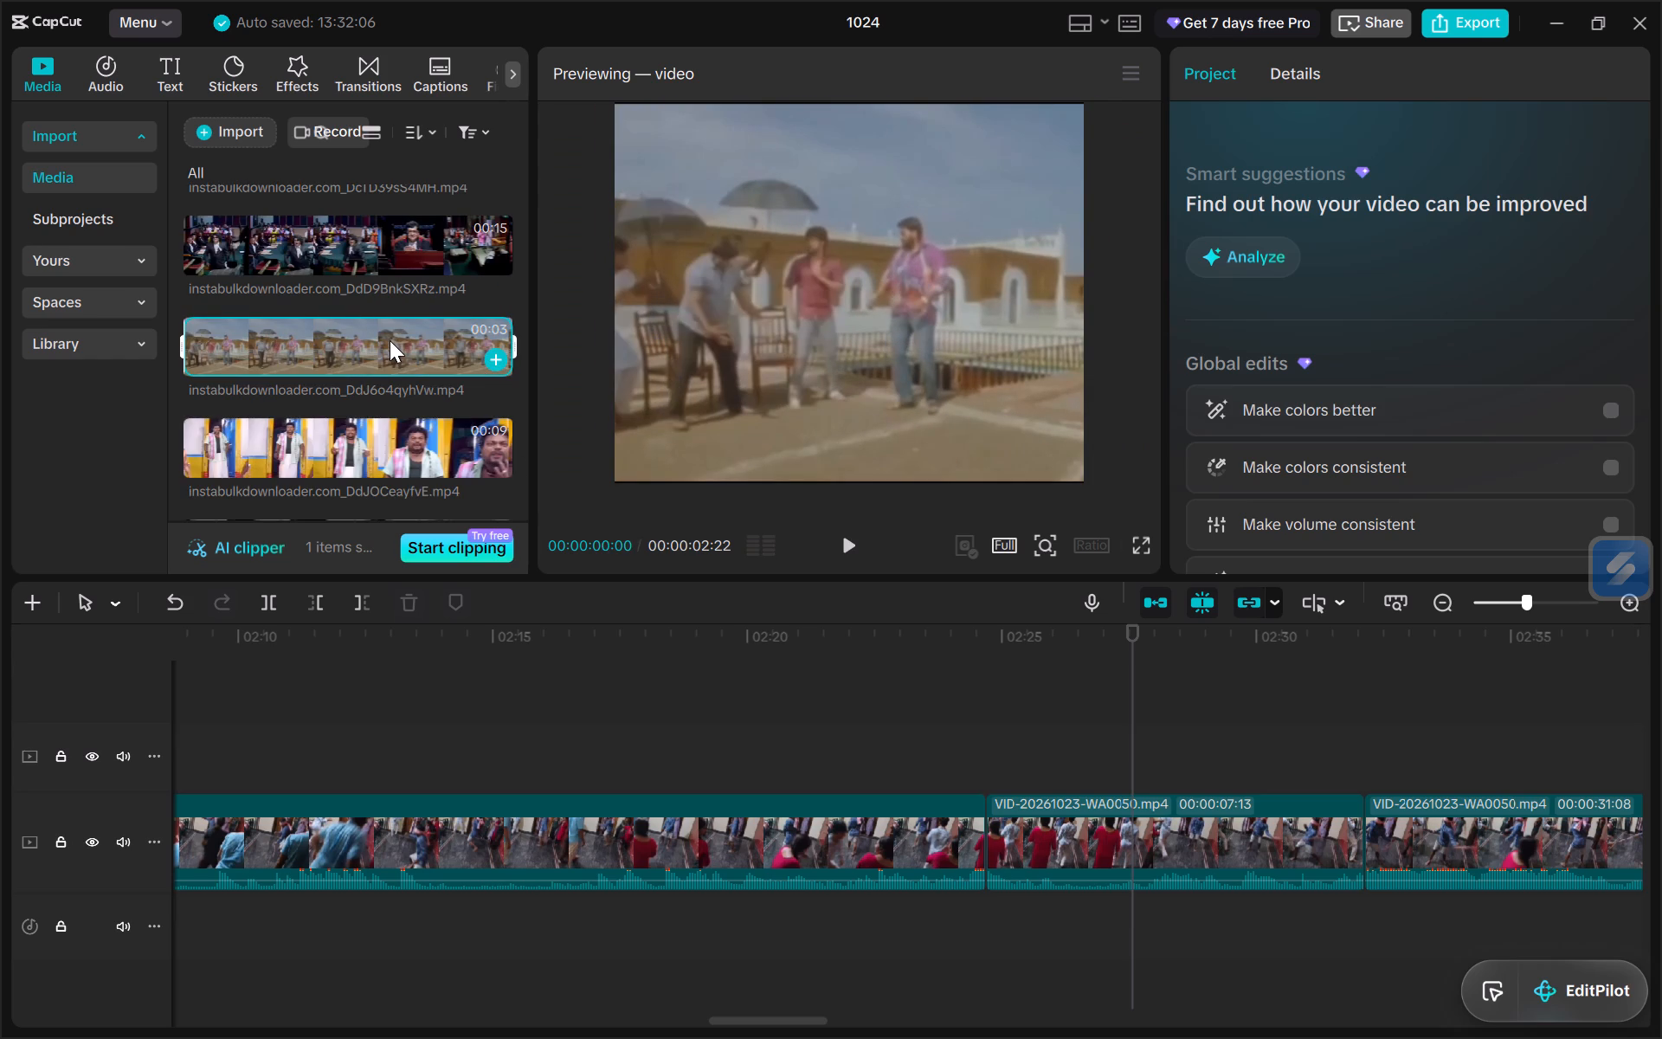
# Play the timeline from 02:23:18 to 02:36:29, and replay from the cut at 02:32:04 to review the blindfold-game footage.
pyautogui.click(931, 745)
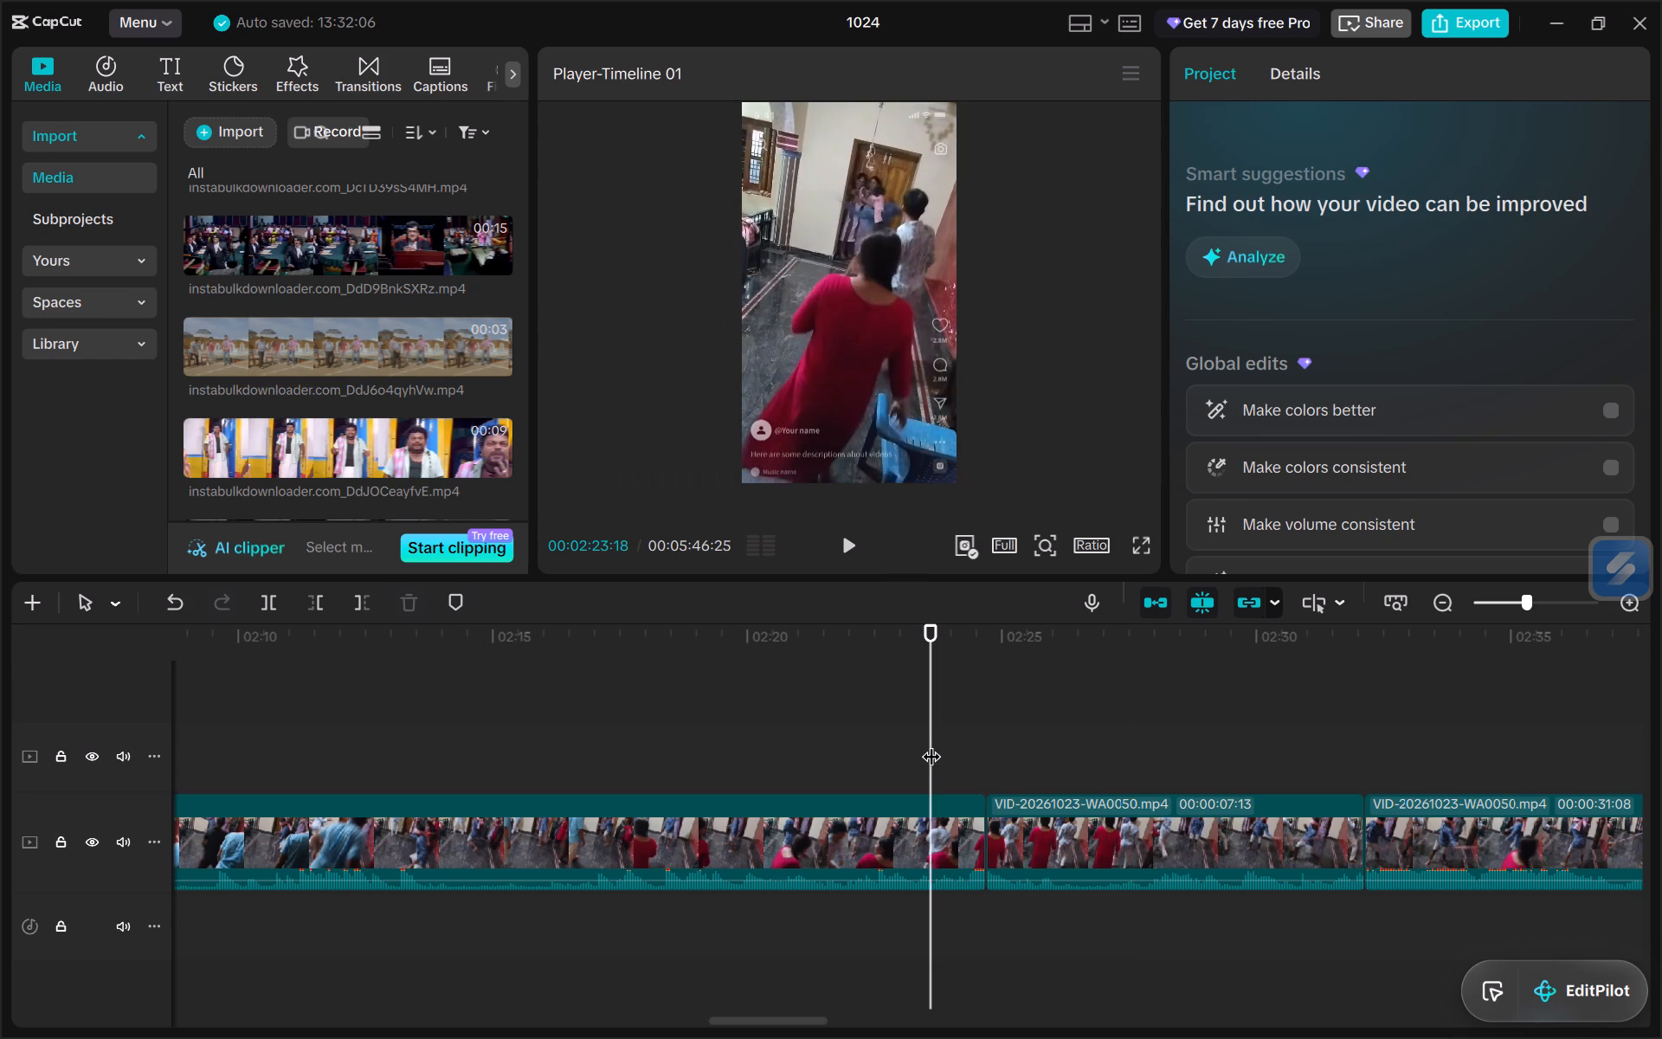
pyautogui.press('space')
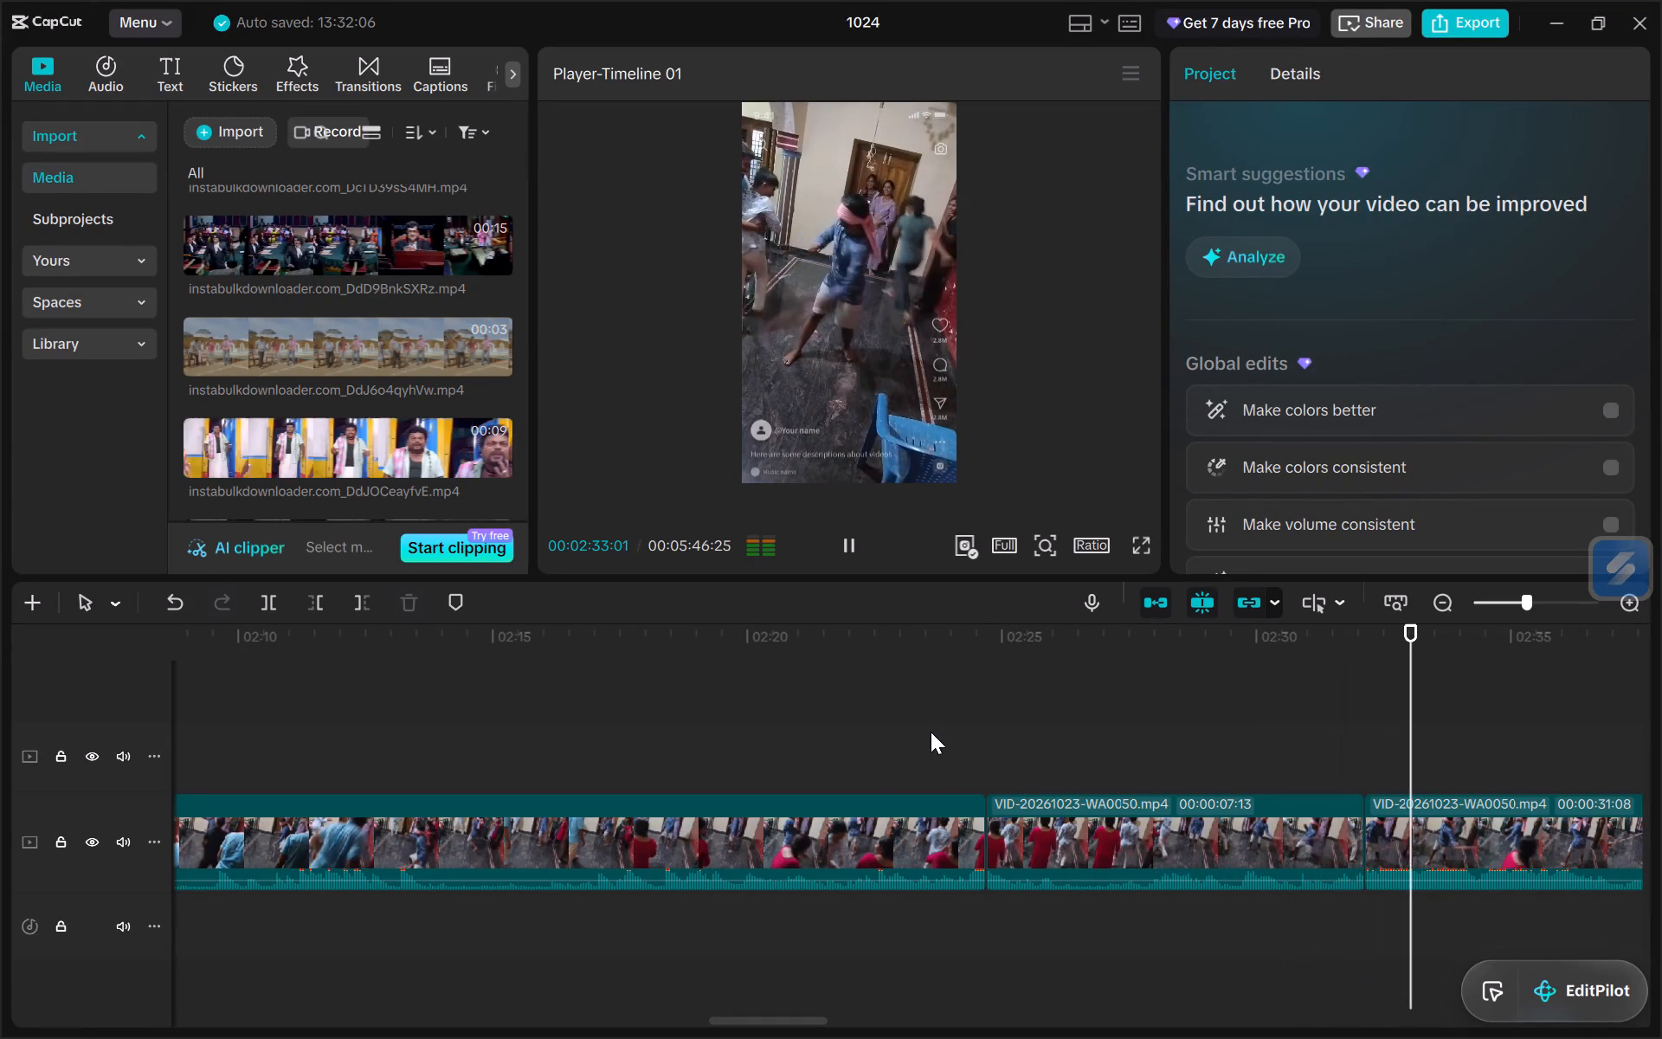
pyautogui.press('space')
pyautogui.press('space')
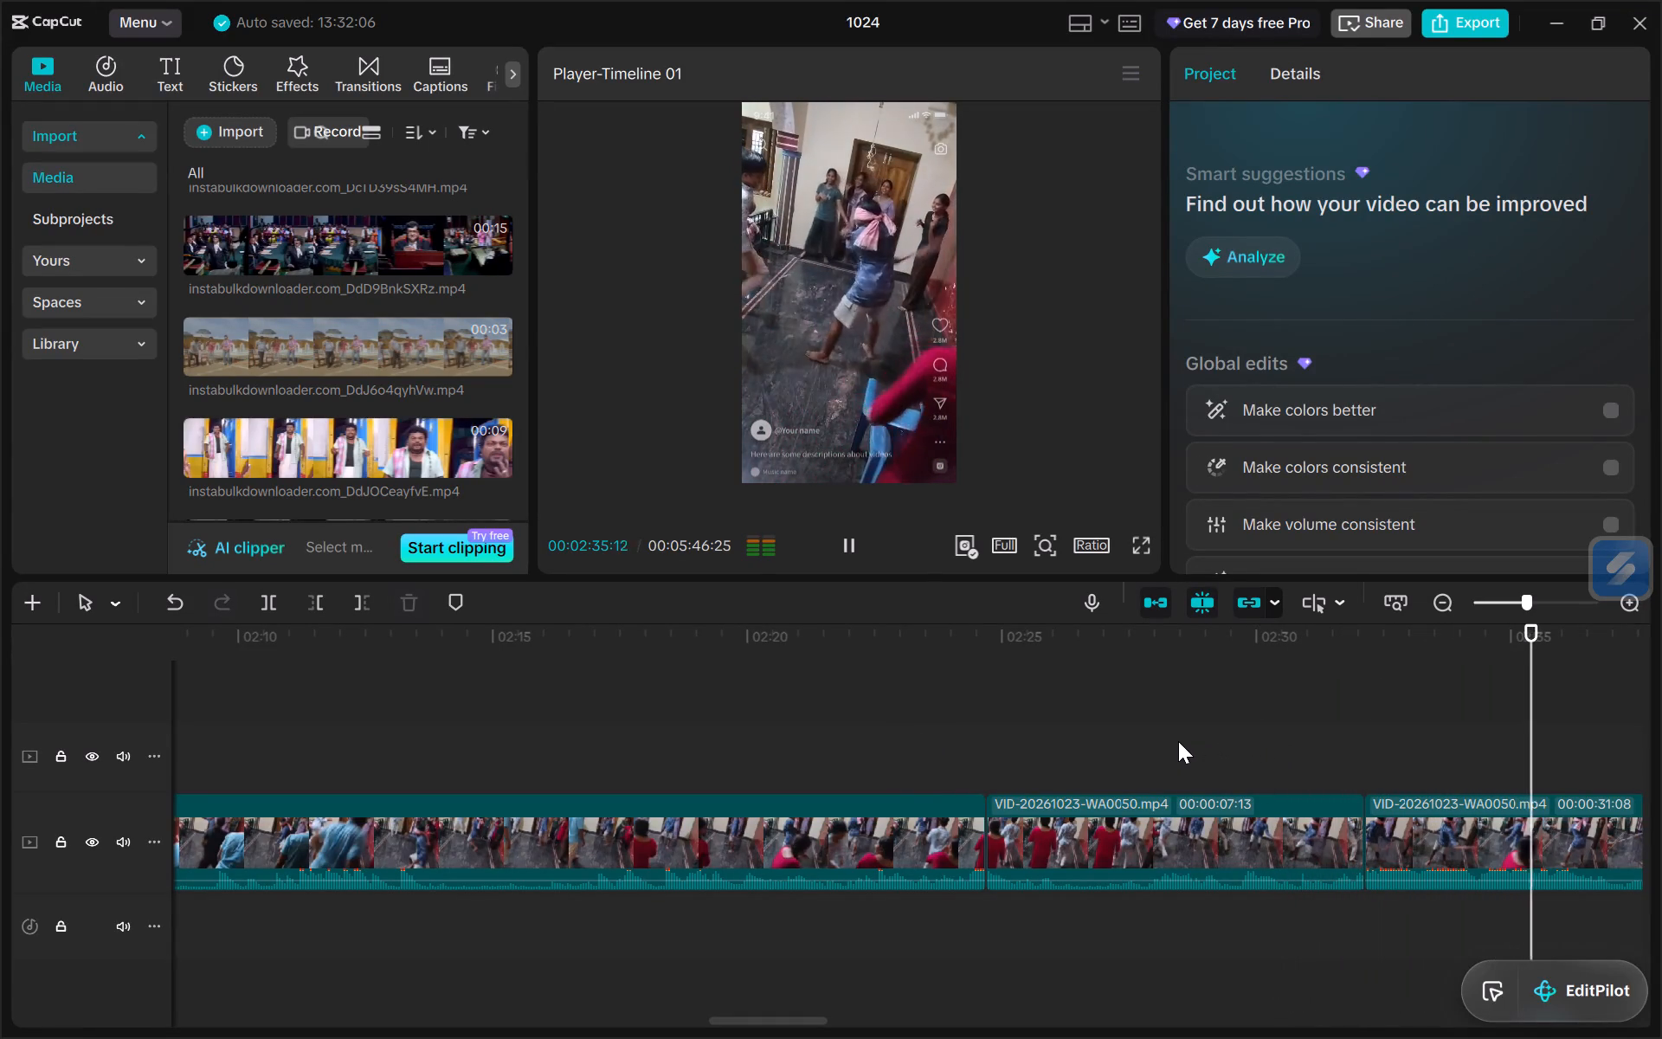
pyautogui.press('space')
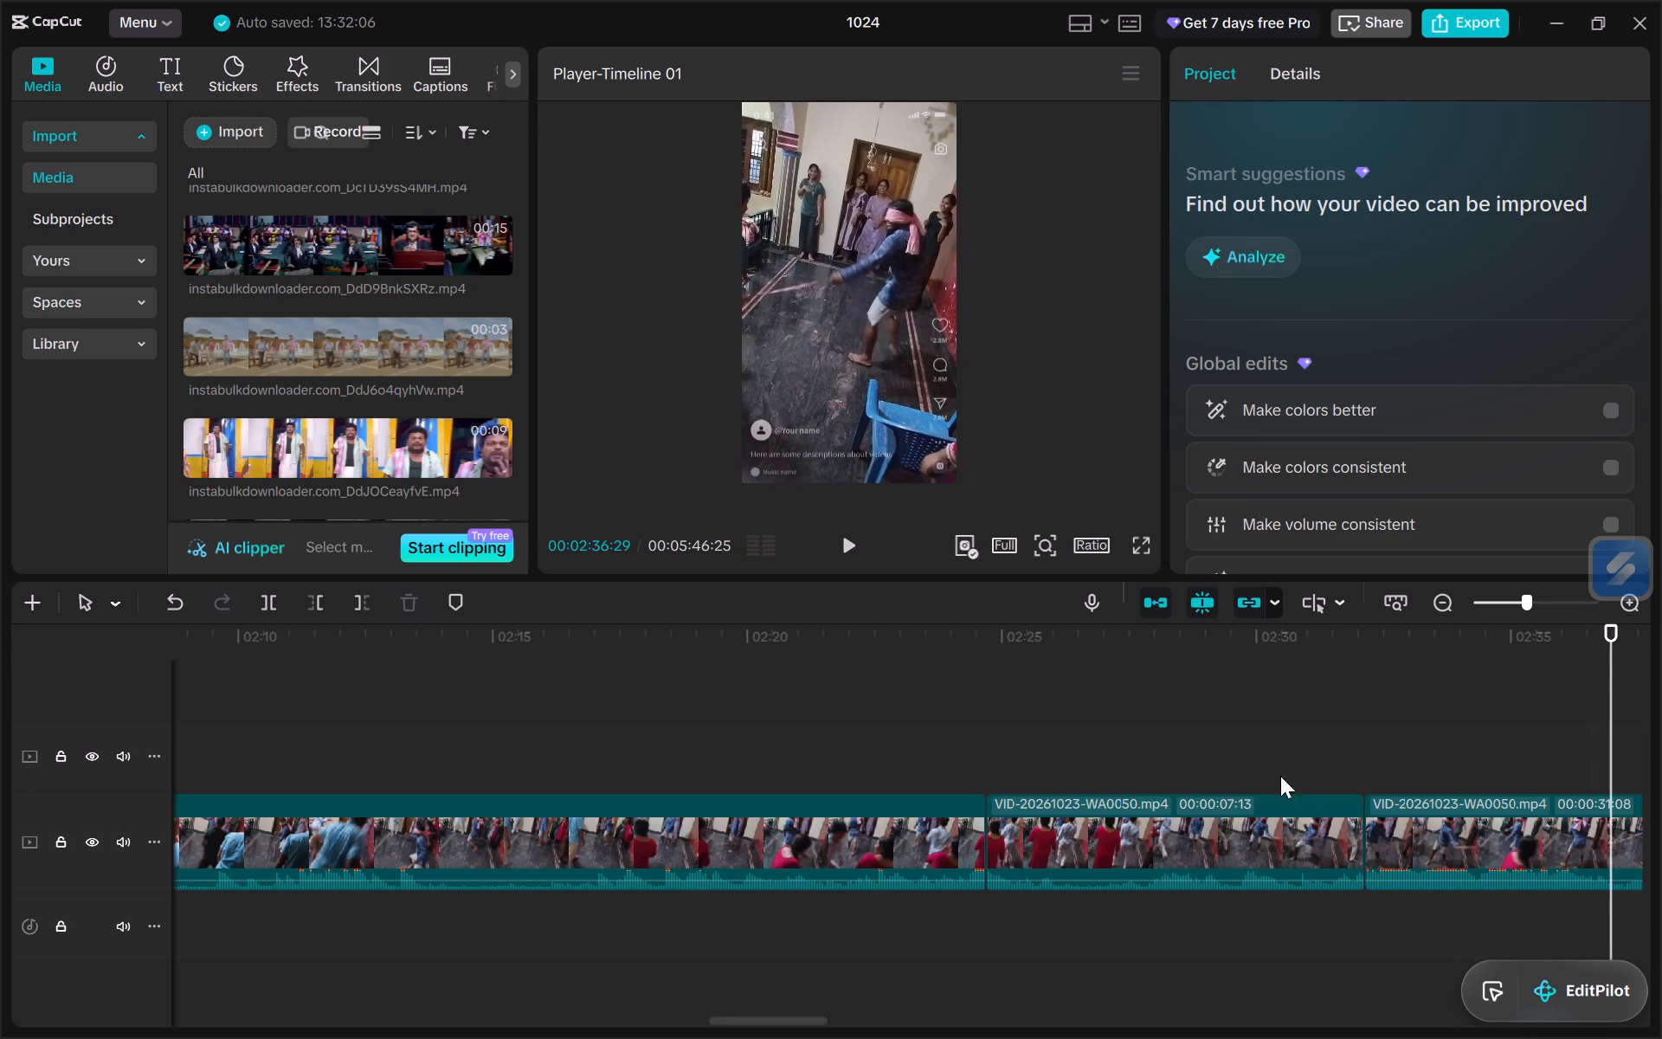
pyautogui.click(1356, 747)
pyautogui.click(1368, 742)
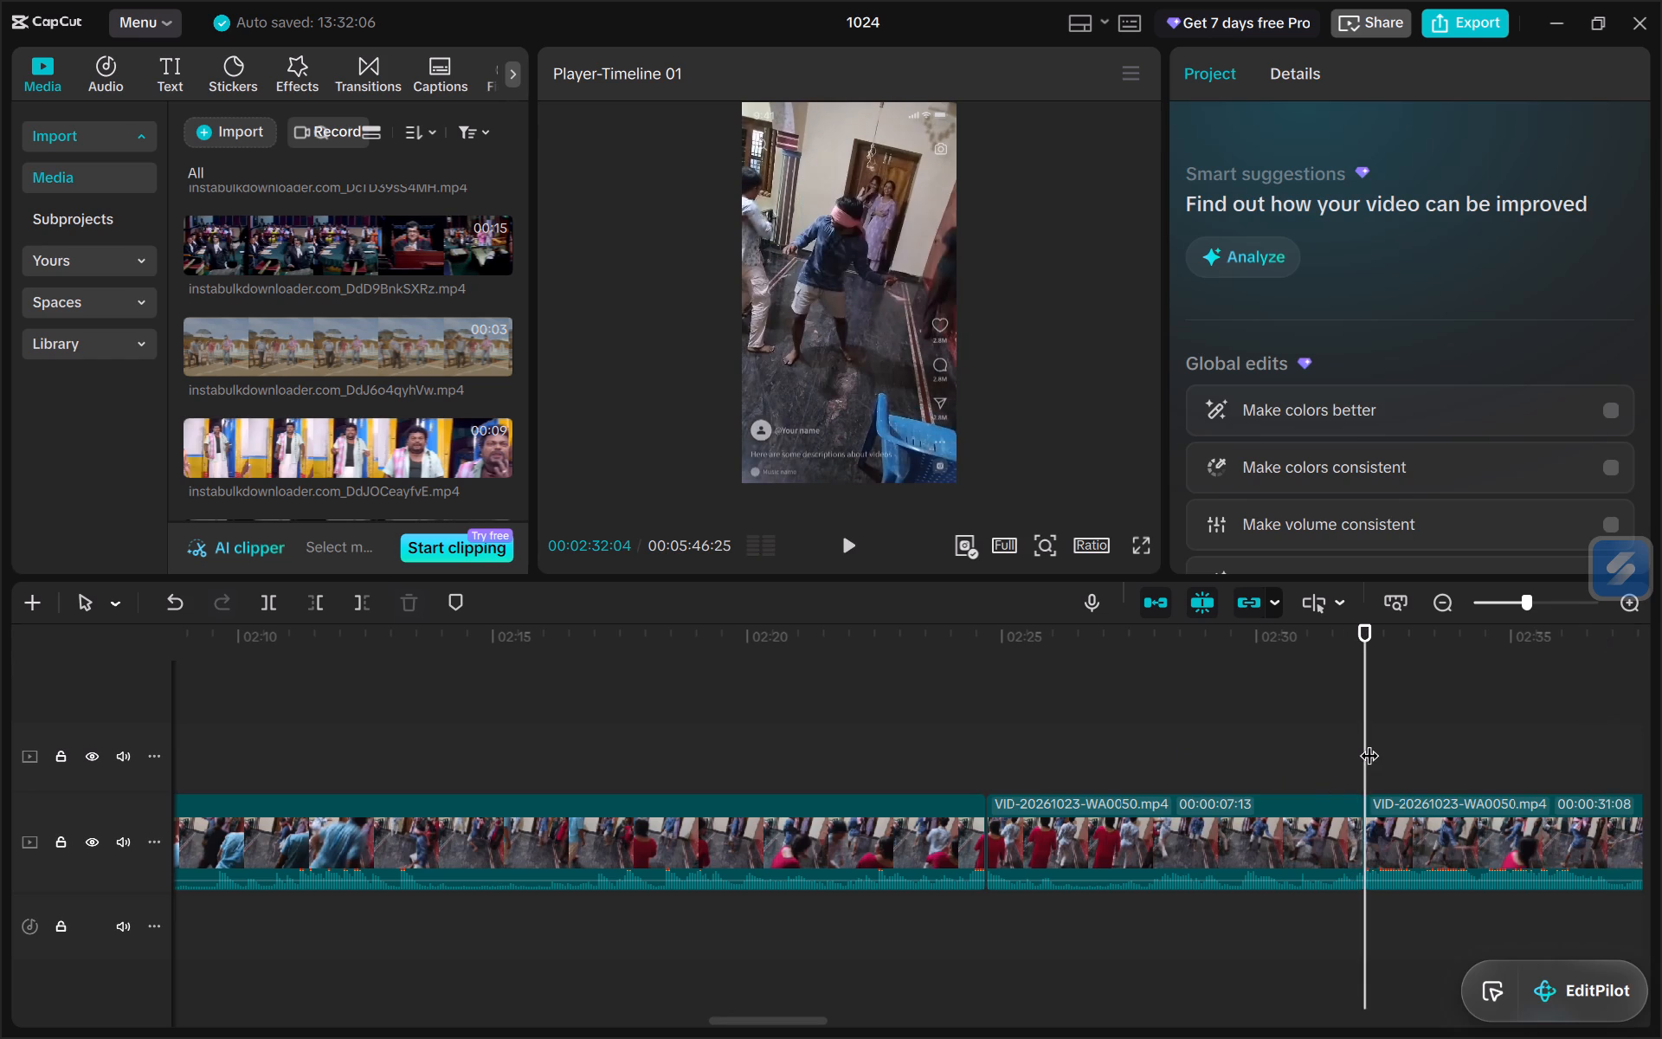
pyautogui.press('space')
pyautogui.press('space')
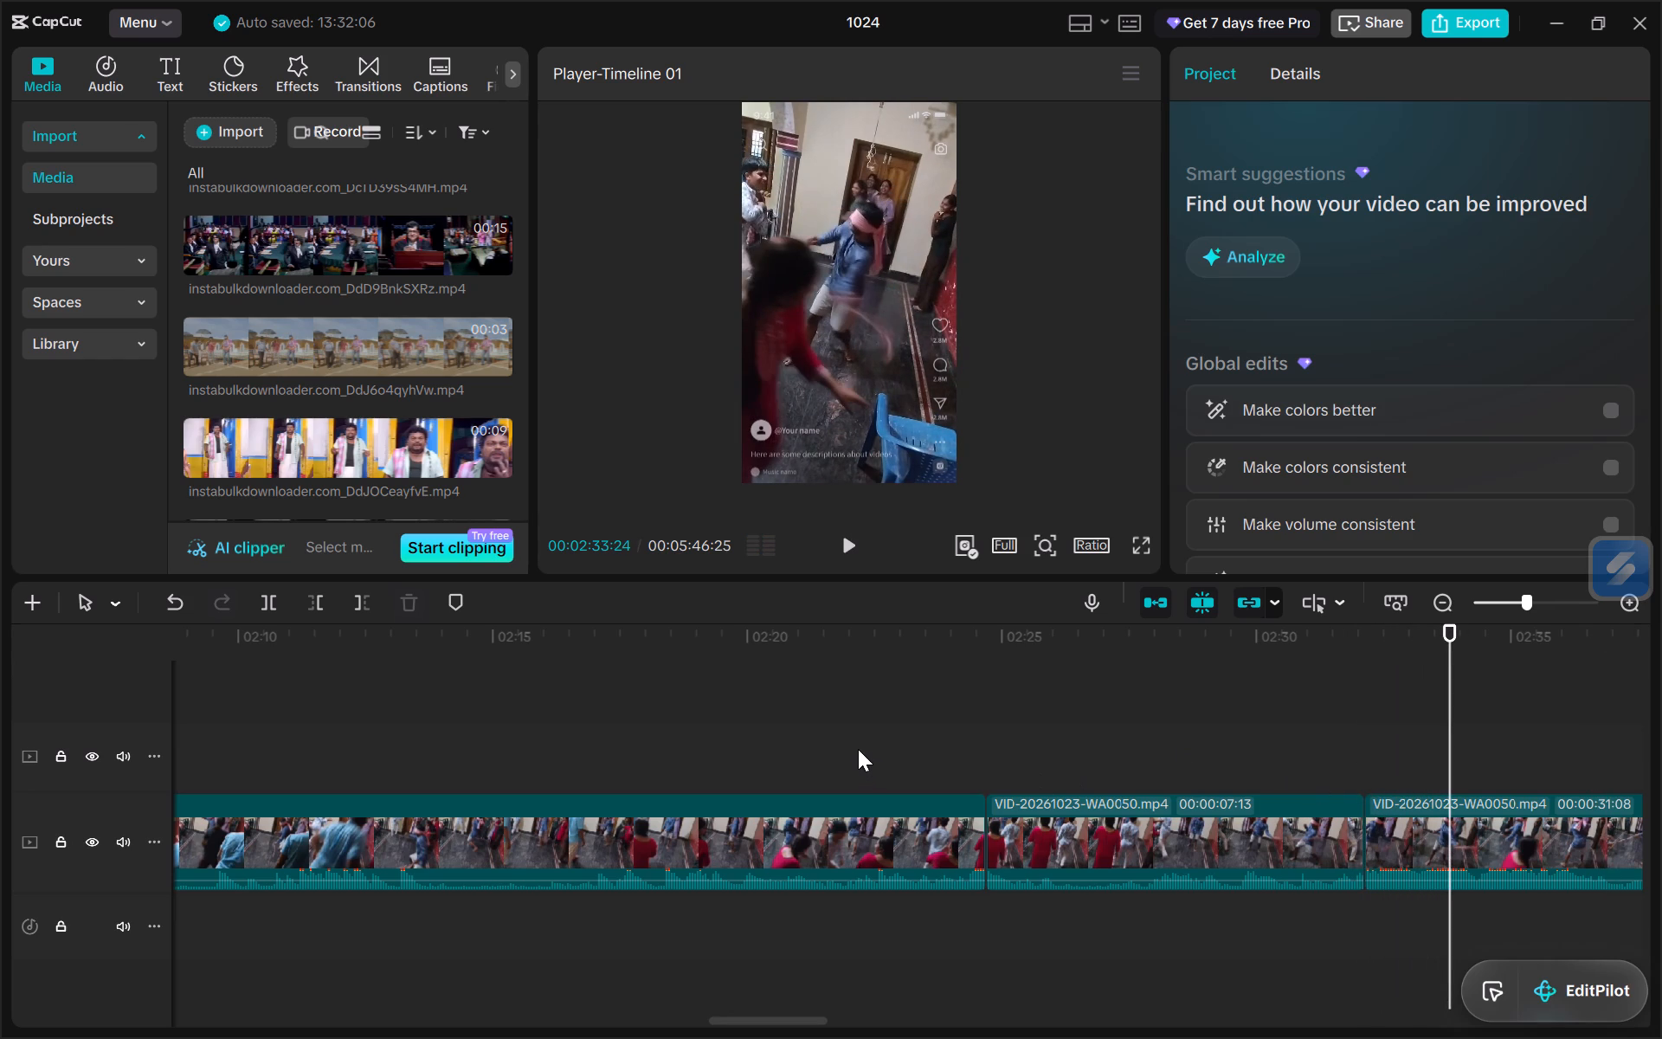
# Split the blindfold-game clip on the main track at 02:33:24.
pyautogui.hotkey('ctrl', 'b')
# Review the footage after the 02:33:24 cut and split the main-track clip again at 02:35:18.
pyautogui.press('space')
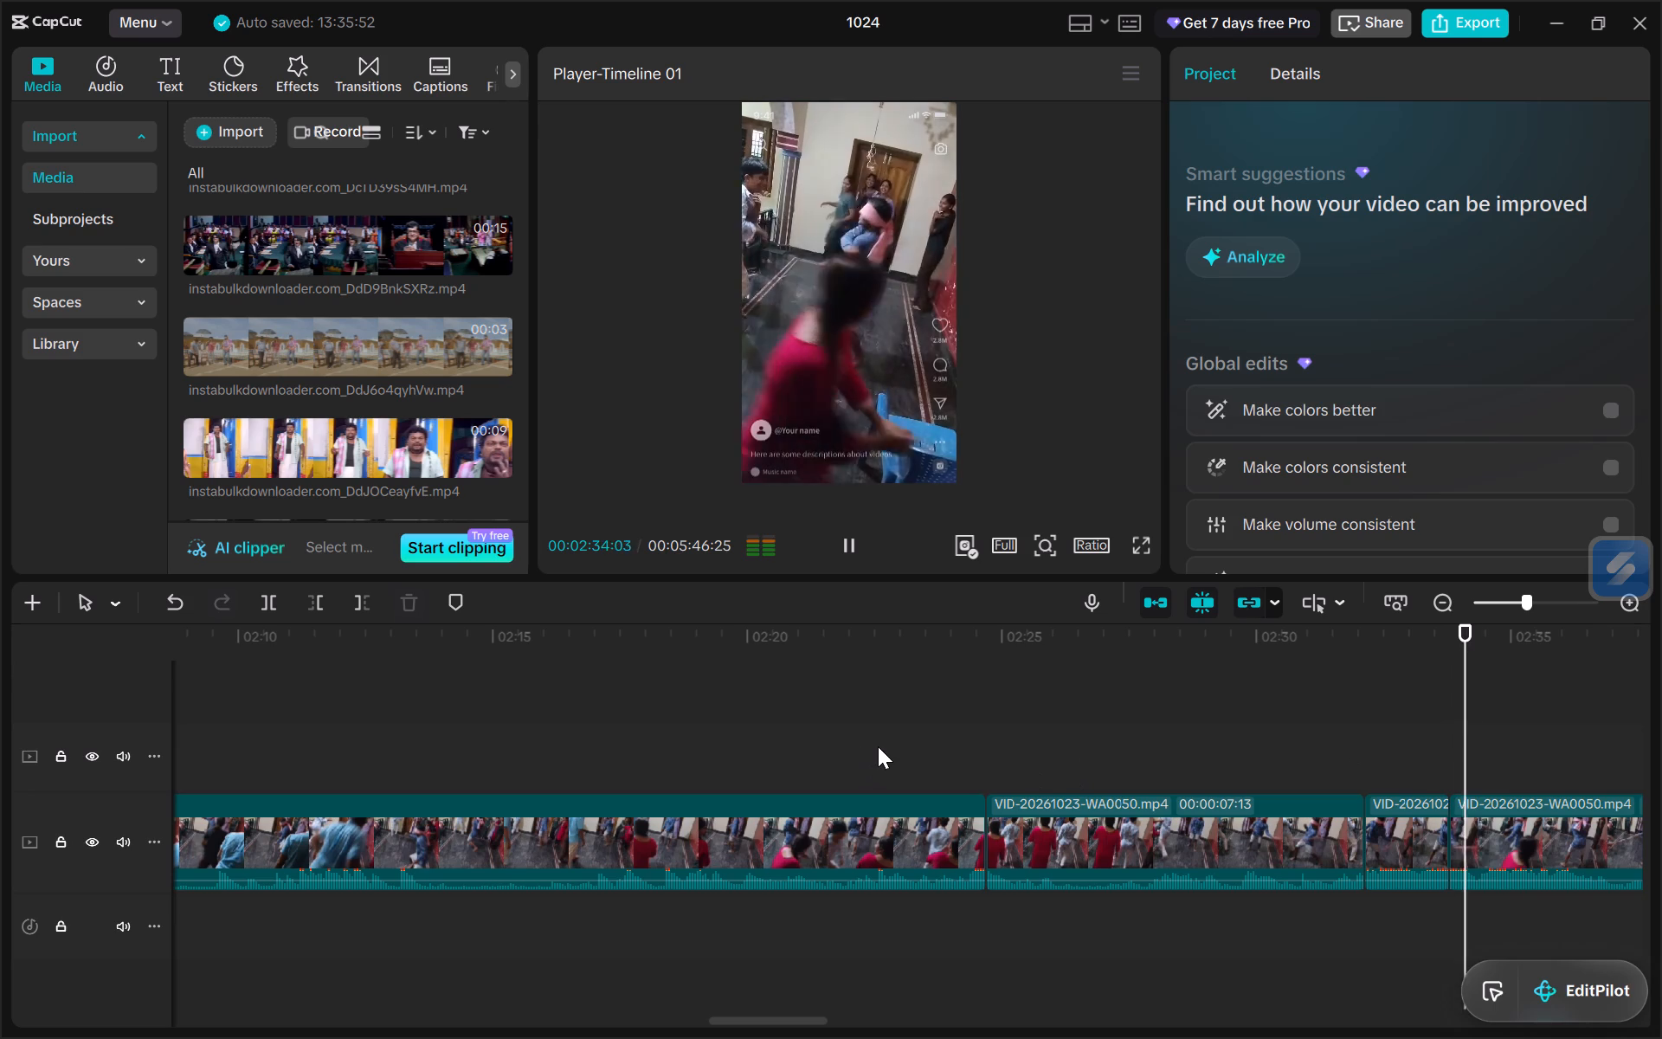
pyautogui.press('space')
pyautogui.press('space')
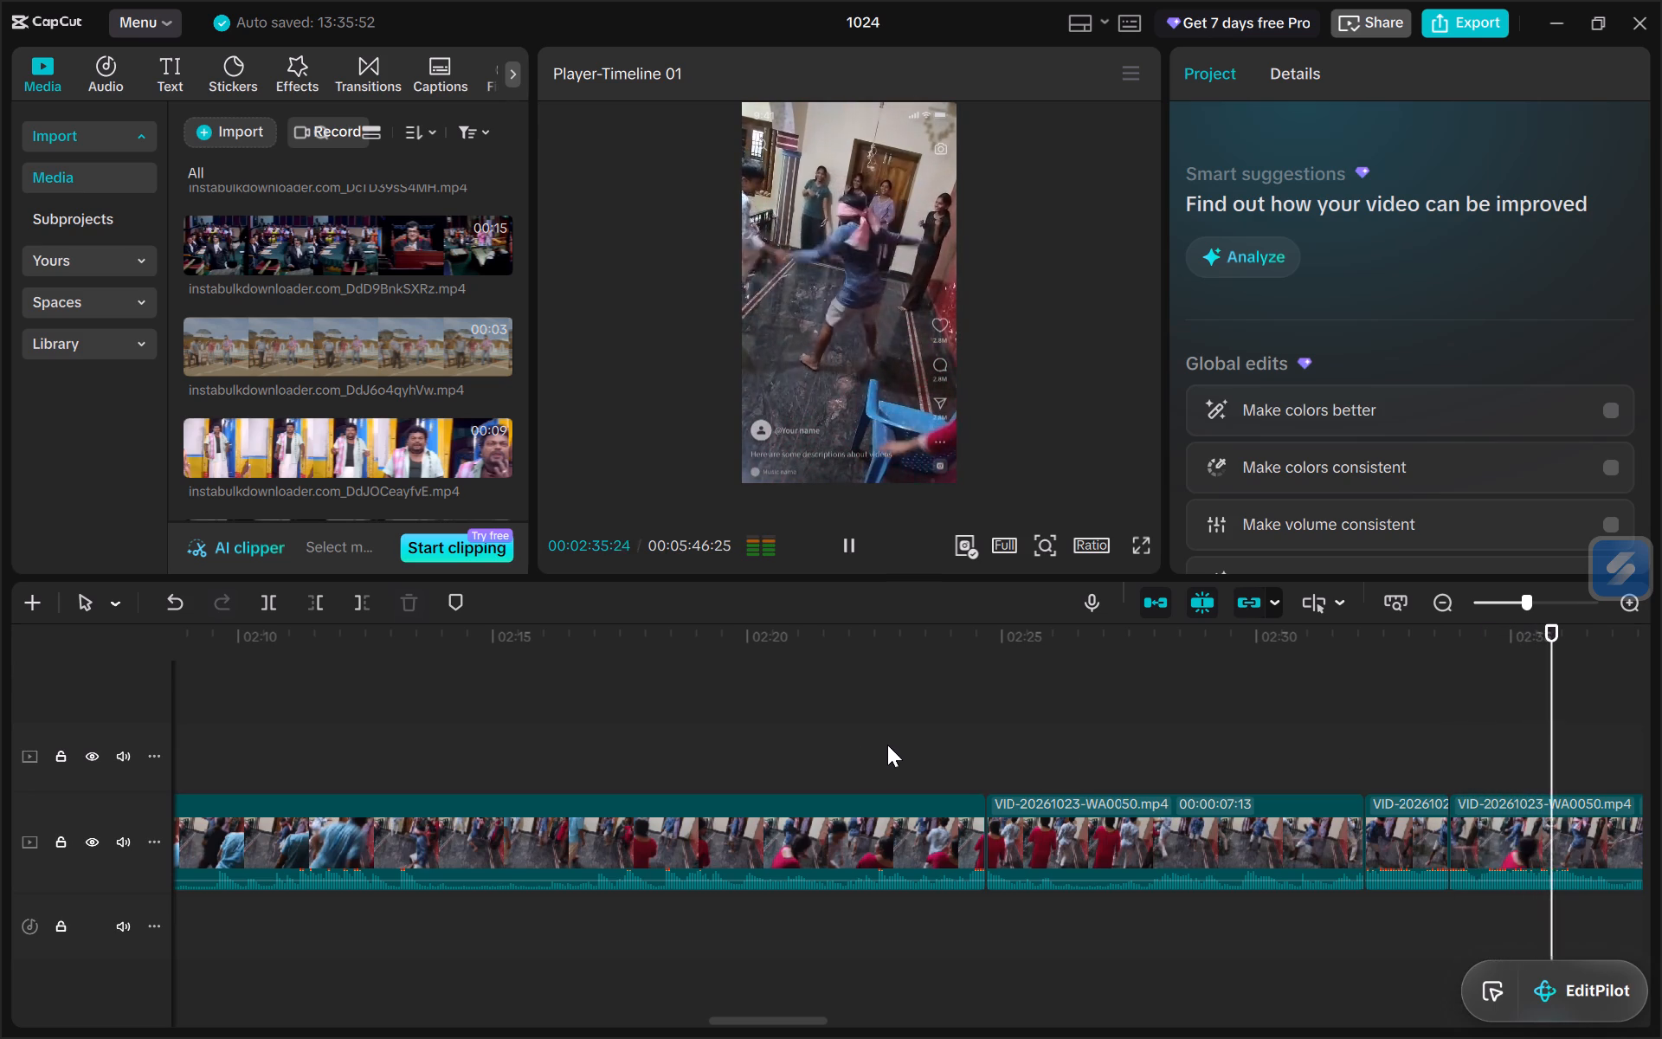
pyautogui.press('space')
pyautogui.press('space')
pyautogui.press('space')
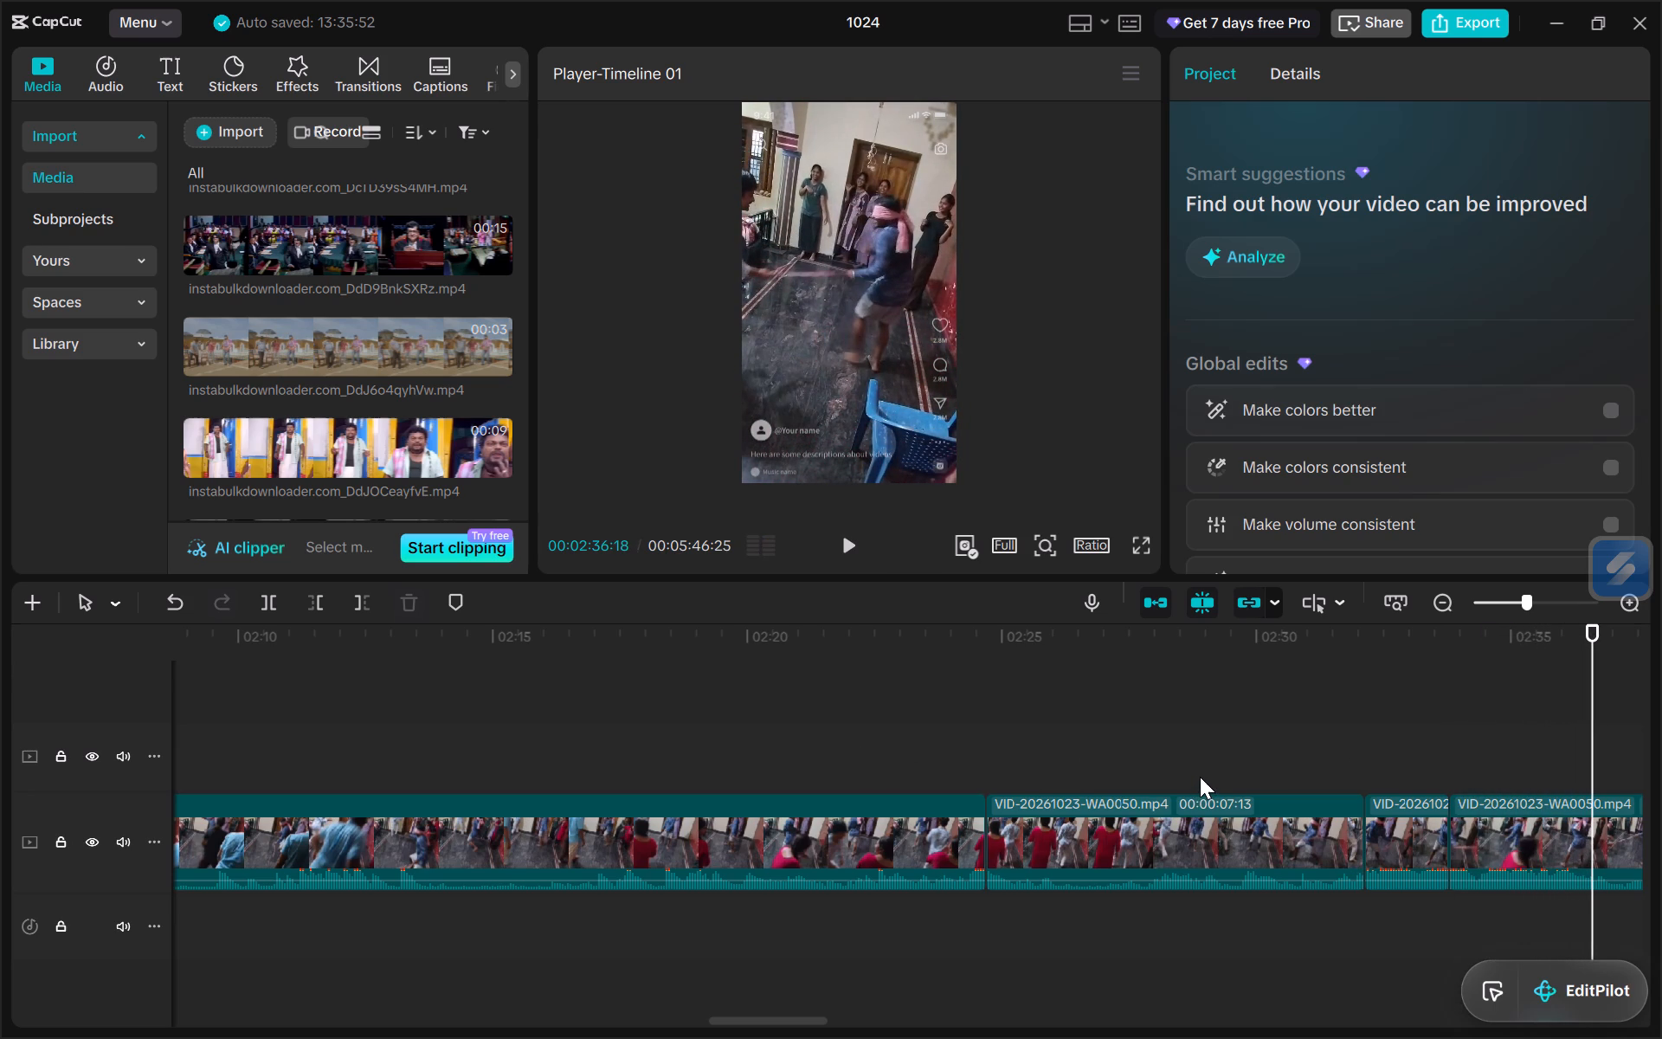
pyautogui.press('Left')
pyautogui.press('Left')
pyautogui.press('Left')
pyautogui.press('Left')
pyautogui.press('Left')
pyautogui.press('Left')
pyautogui.press('Left')
pyautogui.press('Left')
pyautogui.press('Left')
pyautogui.press('Left')
pyautogui.press('Left')
pyautogui.press('Left')
pyautogui.press('Left')
pyautogui.press('Left')
pyautogui.press('Left')
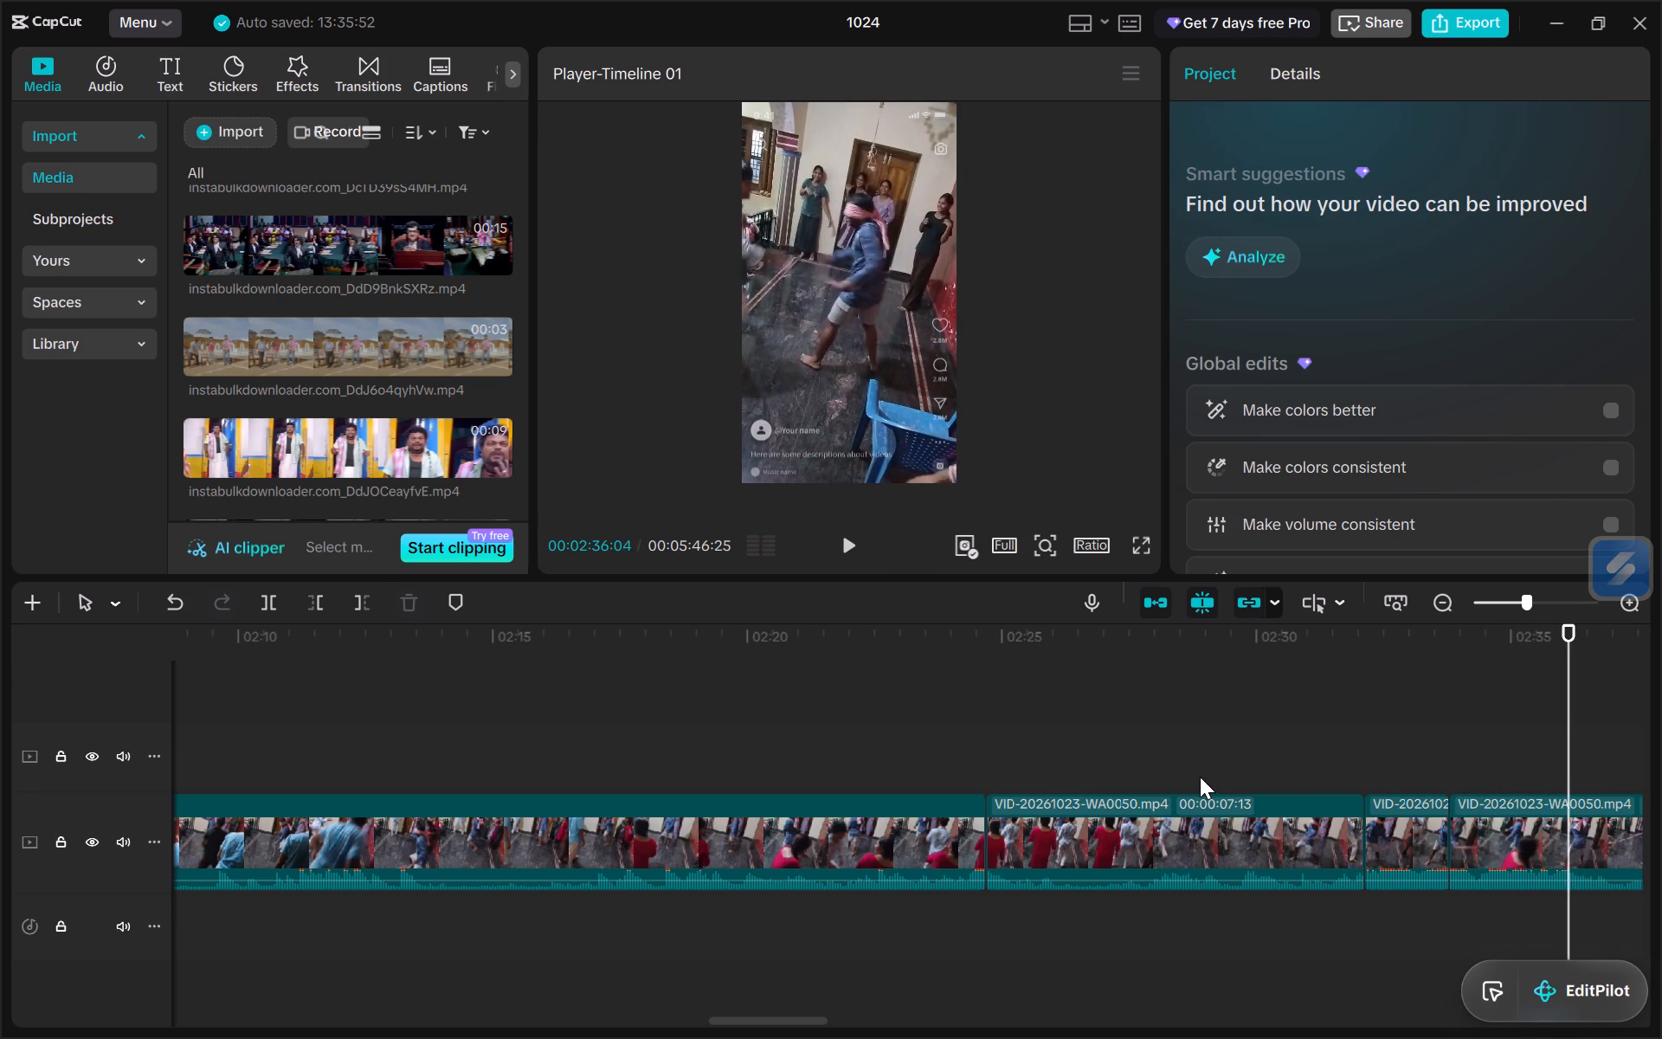
pyautogui.press('Left')
pyautogui.press('Left')
pyautogui.press('Left')
pyautogui.press('Left')
pyautogui.press('Left')
pyautogui.press('Left')
pyautogui.press('Left')
pyautogui.press('Left')
pyautogui.press('Left')
pyautogui.press('Left')
pyautogui.press('Left')
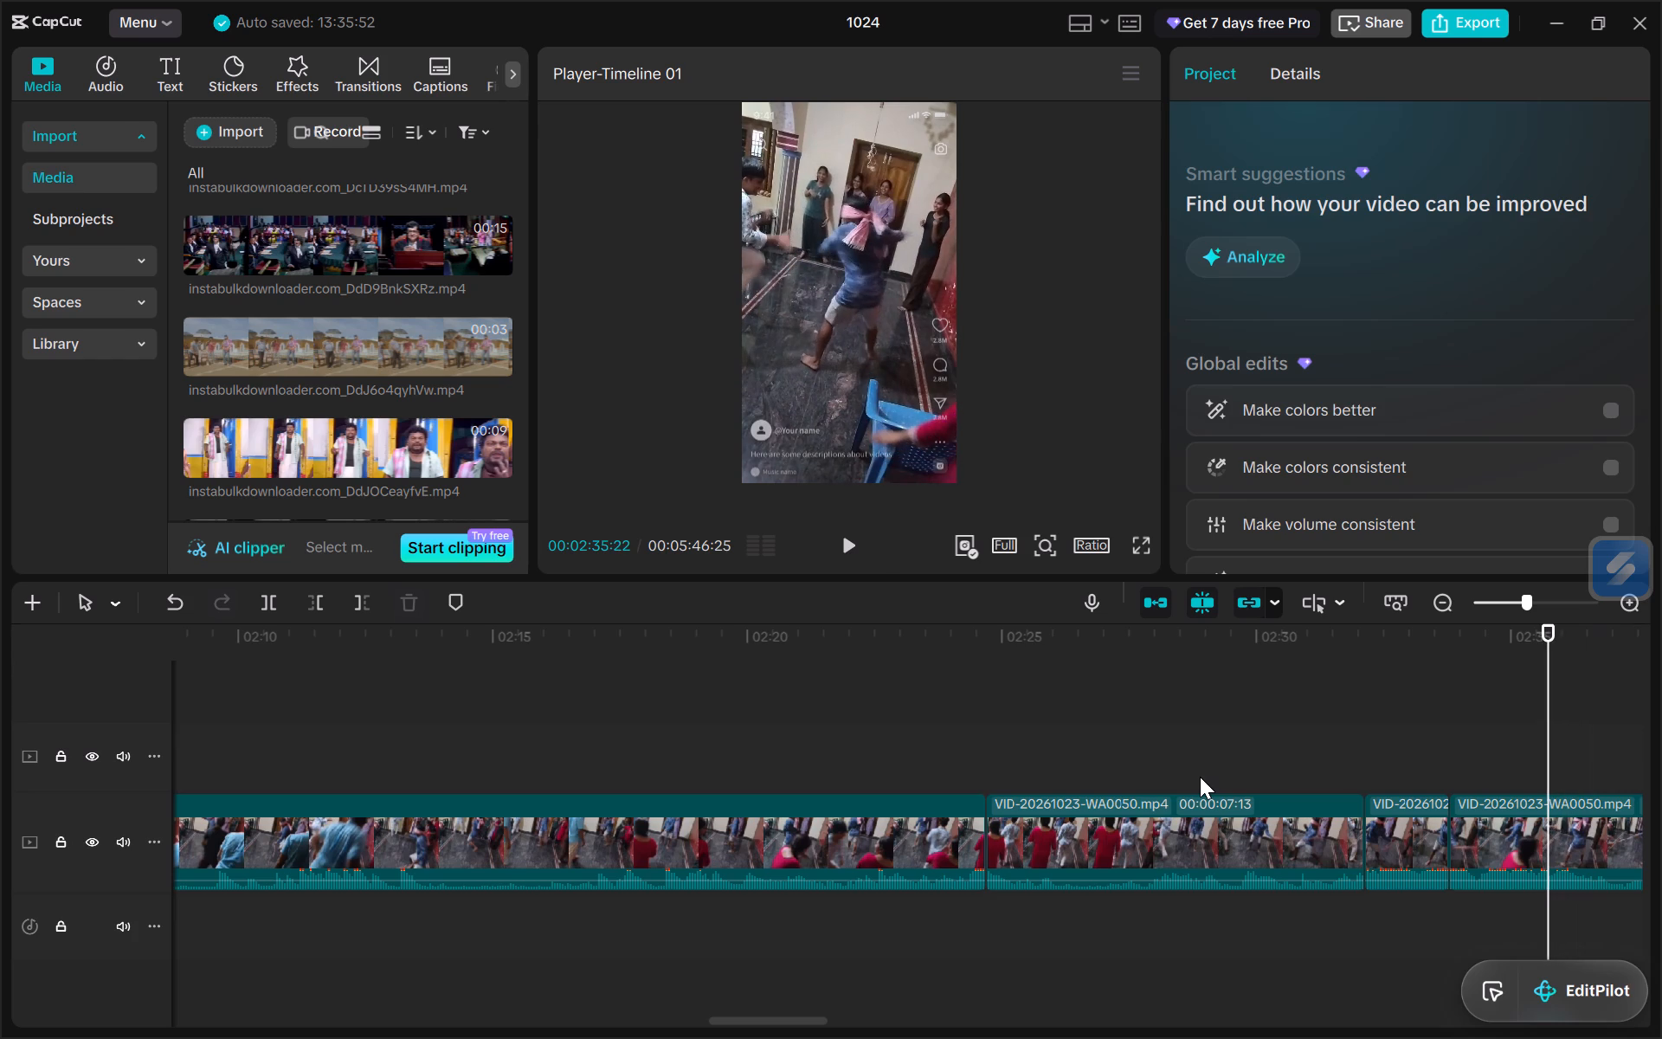
pyautogui.press('Left')
pyautogui.press('Left')
pyautogui.press('Left')
pyautogui.press('Left')
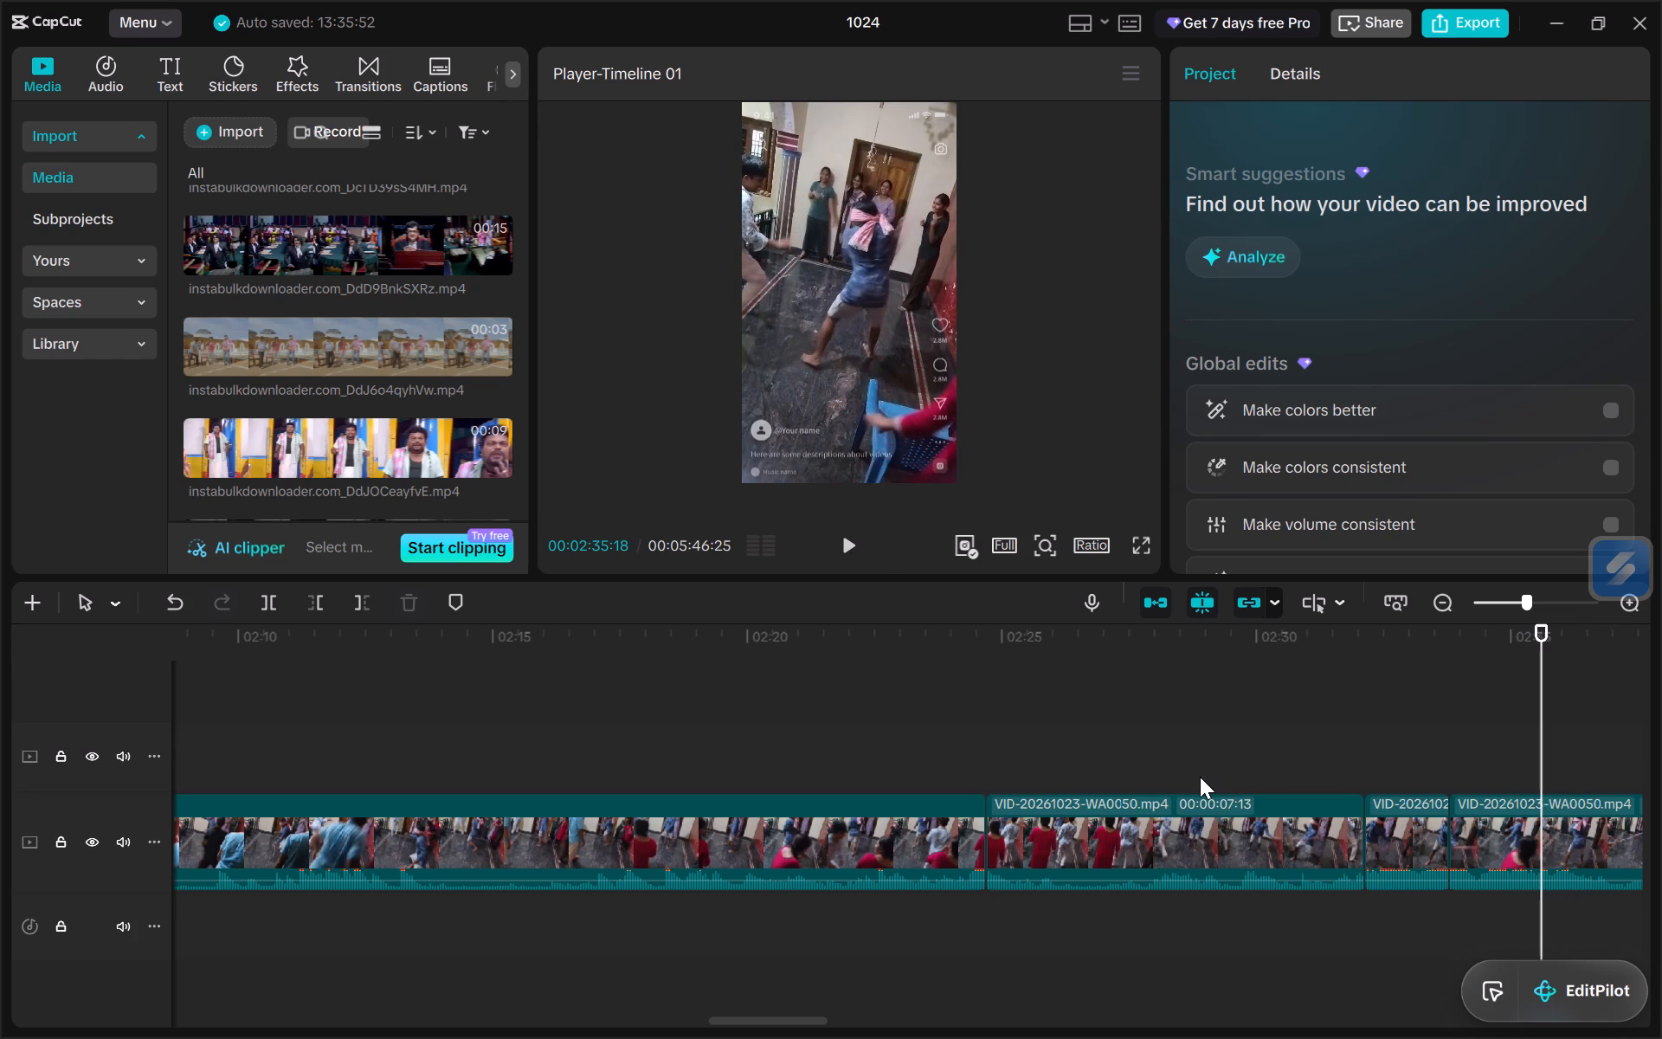
pyautogui.hotkey('ctrl', 'b')
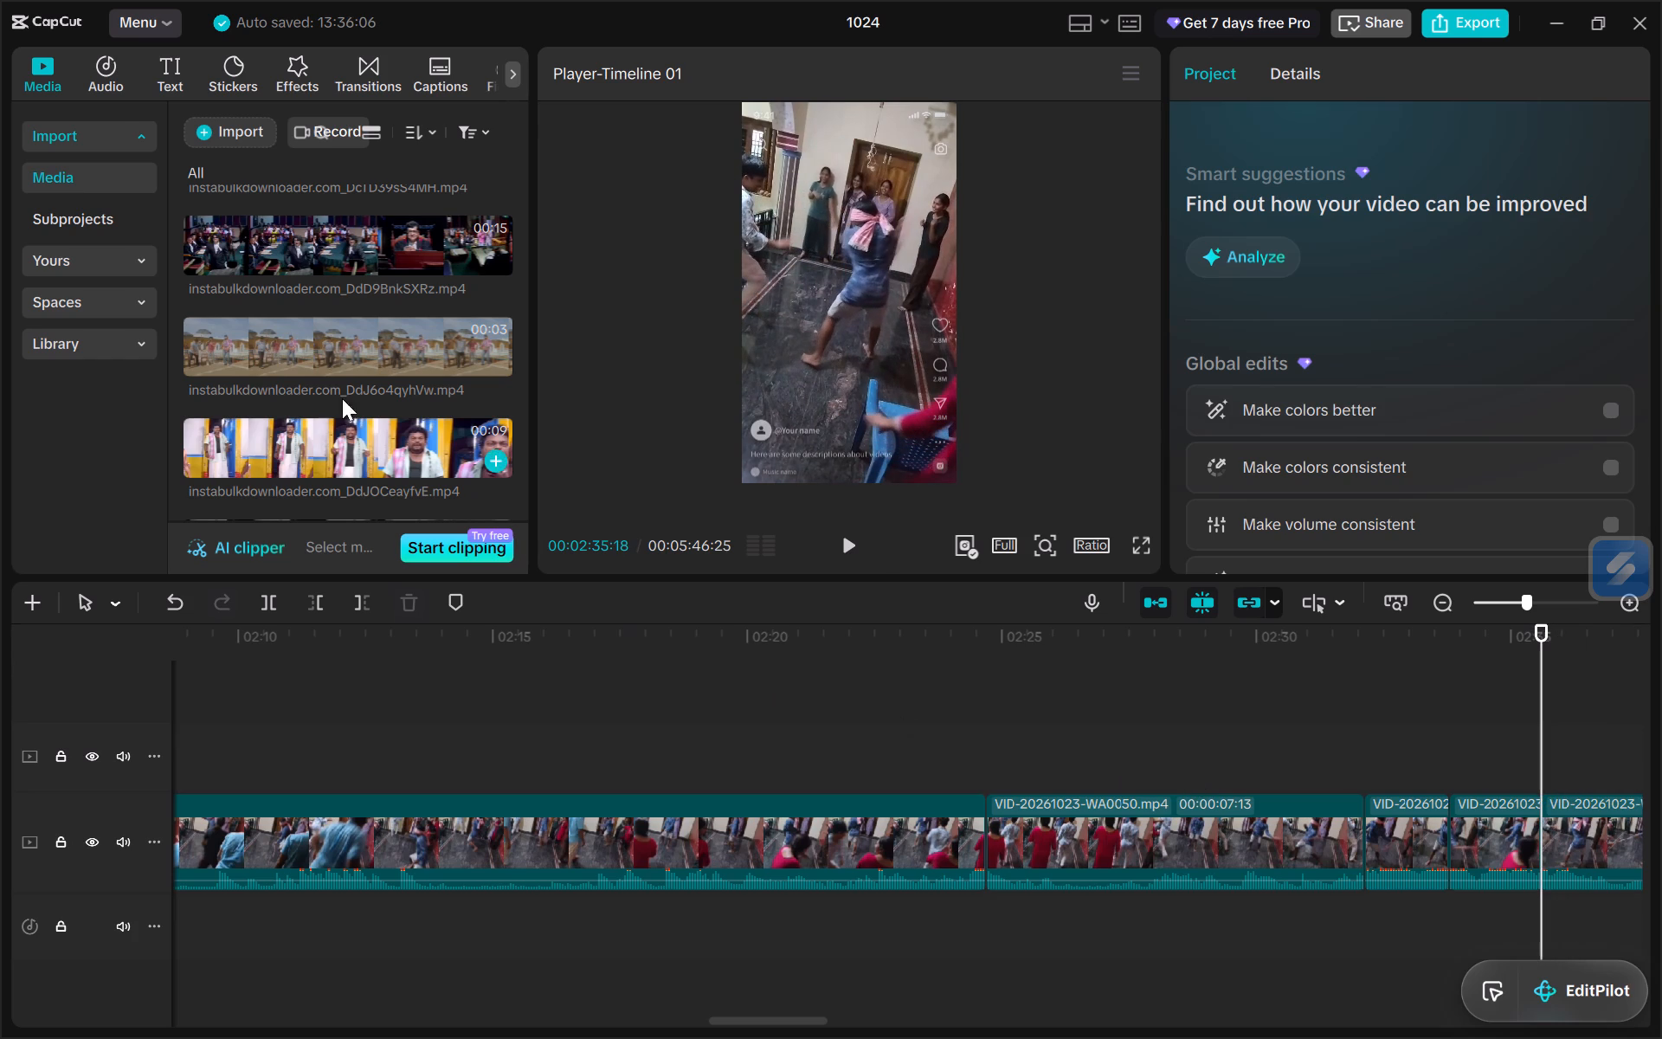
# Preview the meme clips from DXUVLFckjS0 back through DWzBo87krOr to DWGHK3NEtBF in the imported media as insert candidates.
pyautogui.scroll(7, 301, 339)
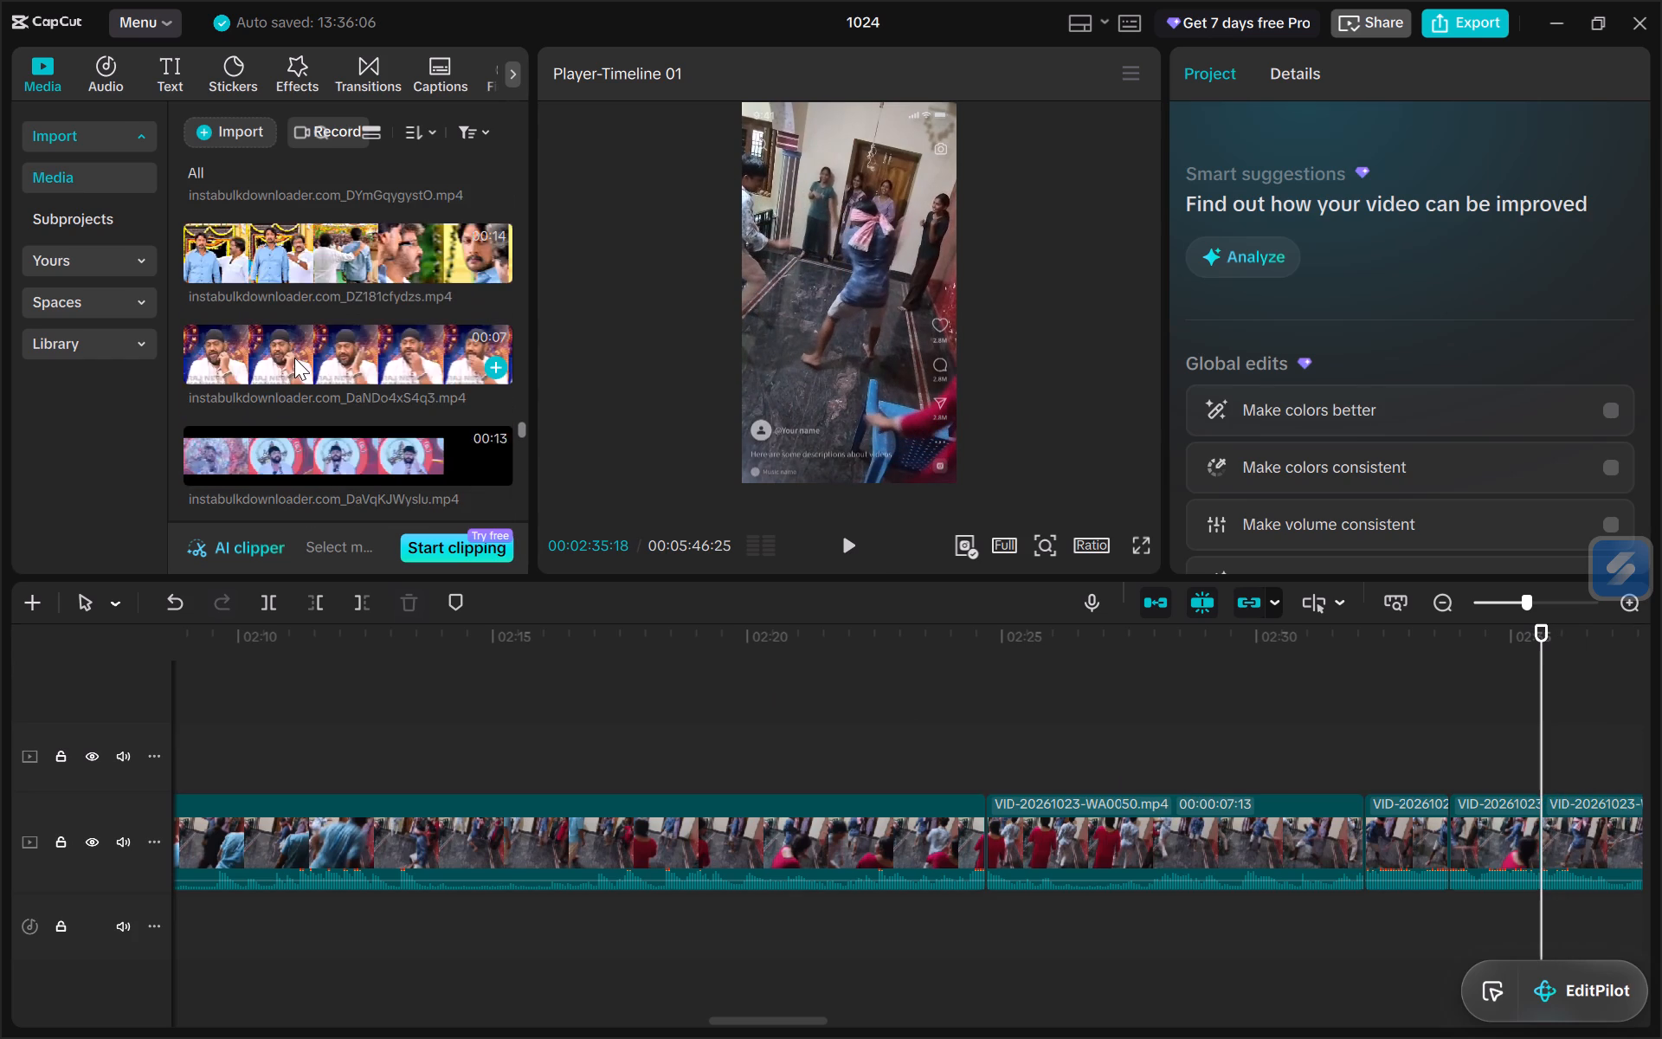
pyautogui.scroll(3, 295, 358)
pyautogui.click(302, 410)
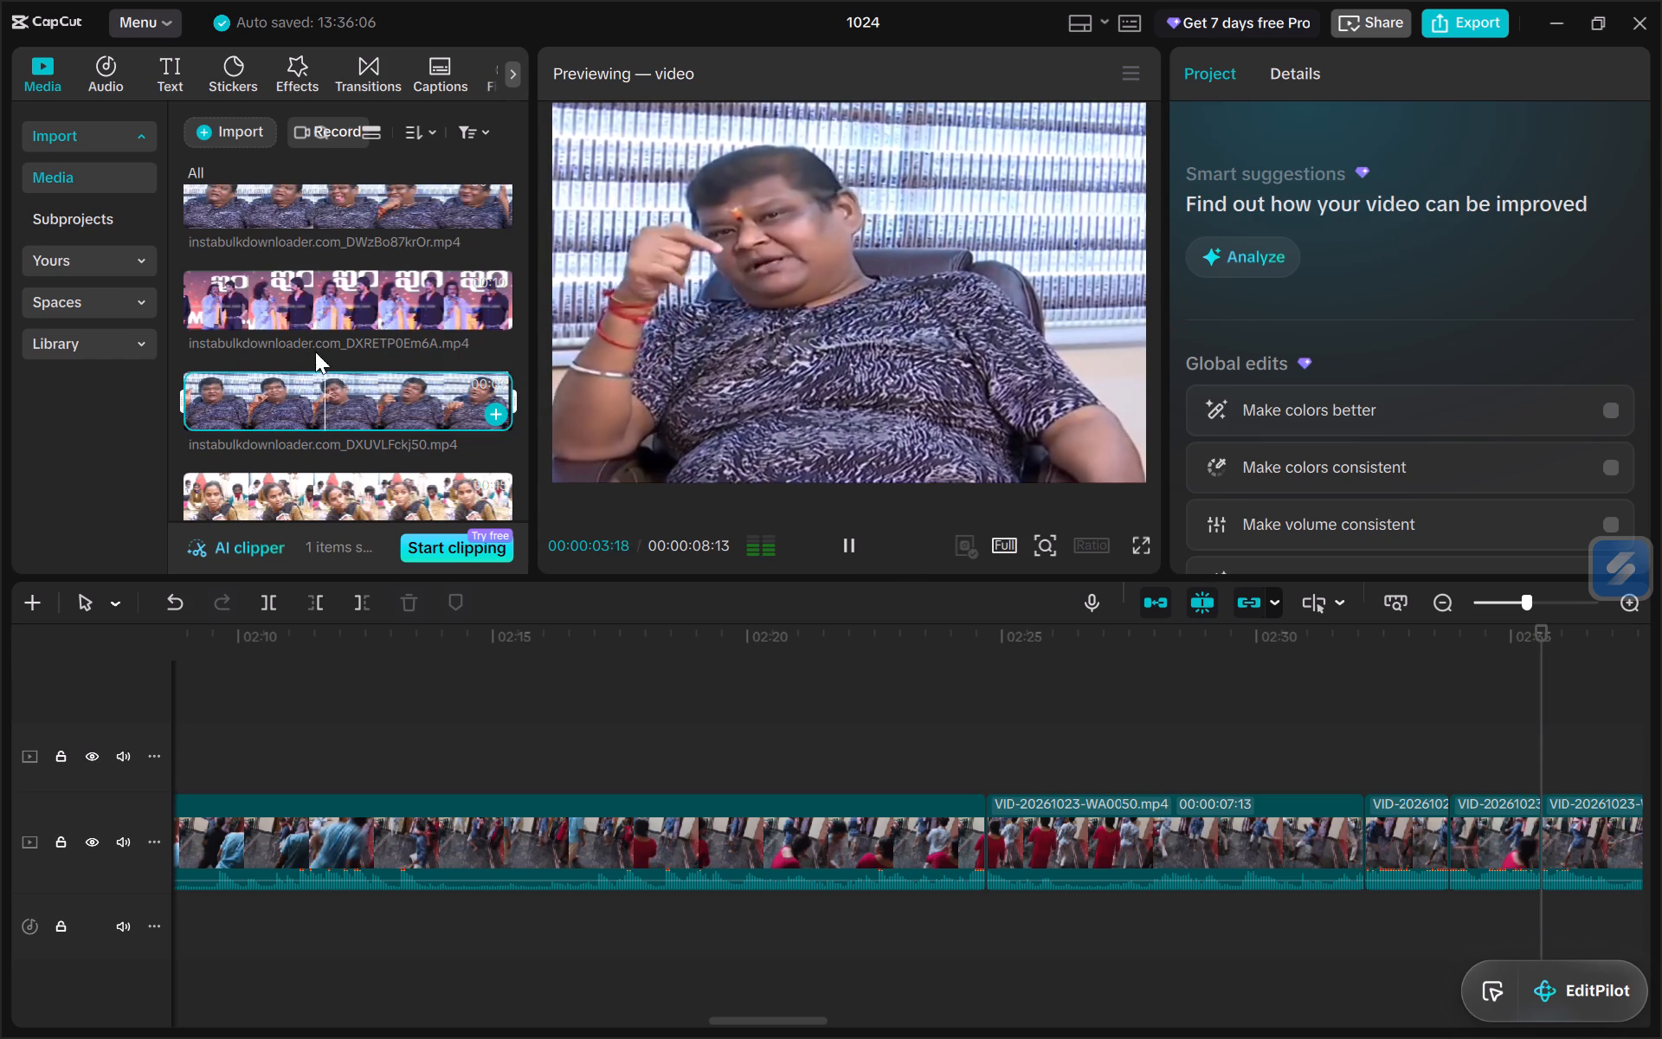
pyautogui.click(300, 301)
pyautogui.scroll(1, 300, 300)
pyautogui.click(306, 307)
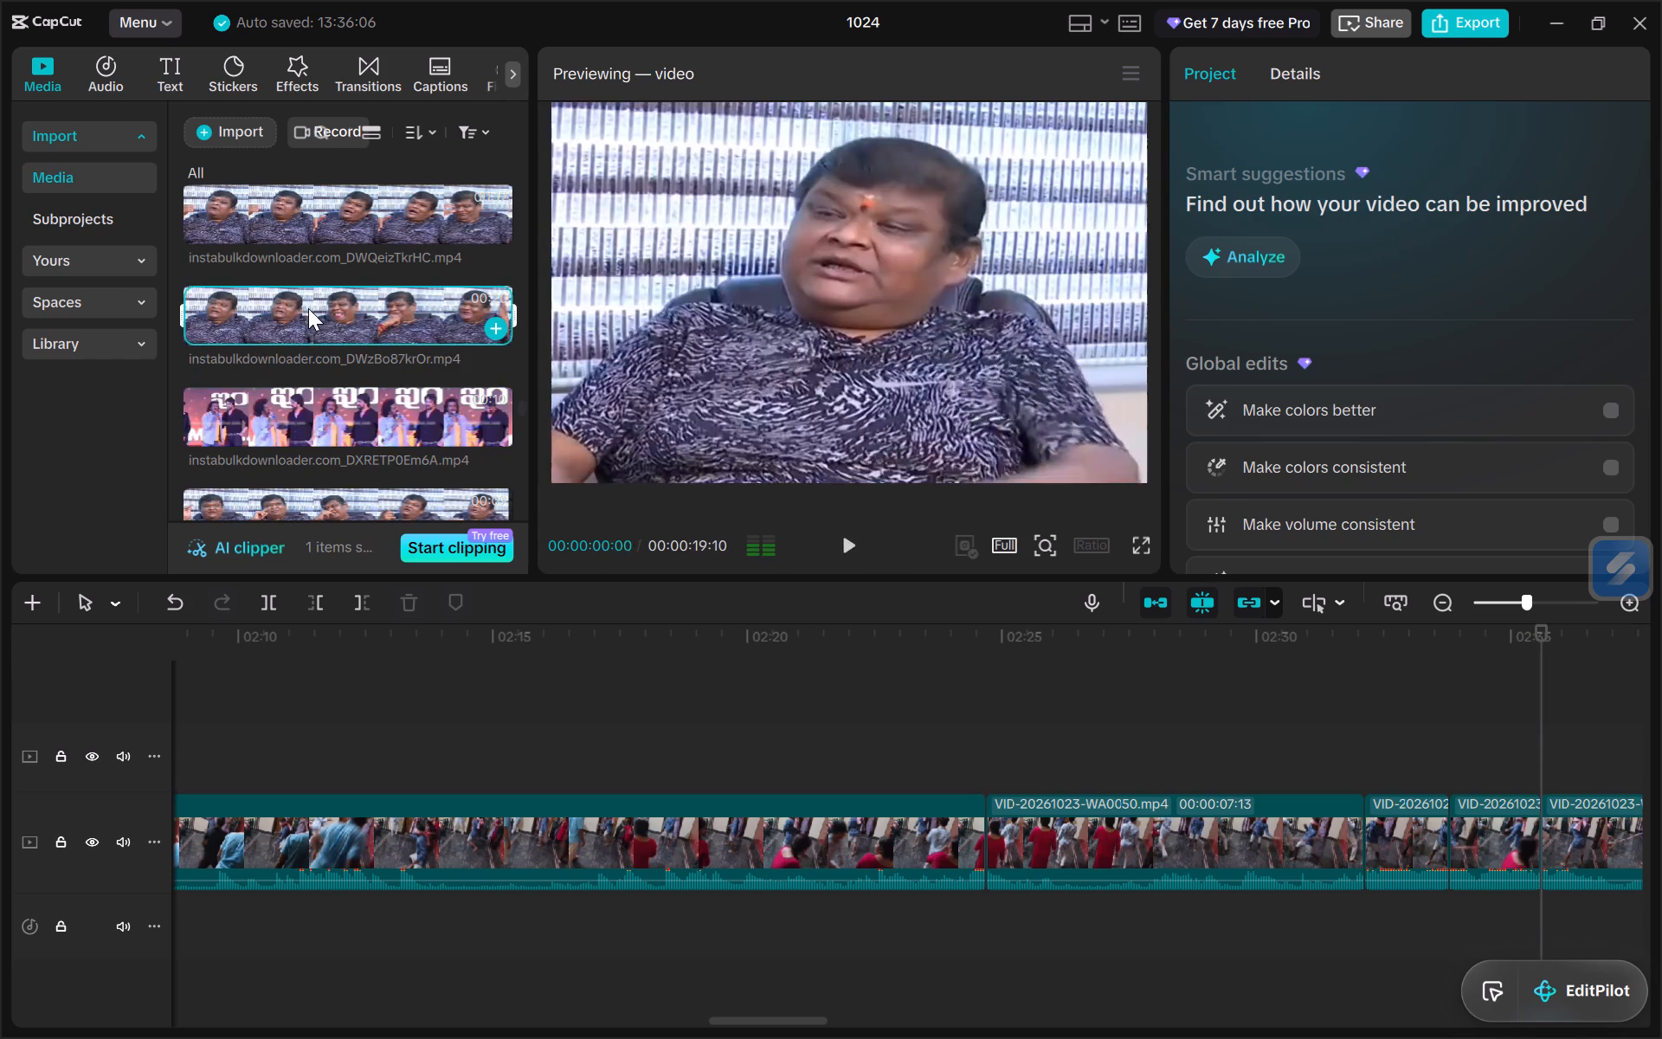
pyautogui.scroll(1, 305, 308)
pyautogui.click(324, 334)
pyautogui.scroll(3, 324, 333)
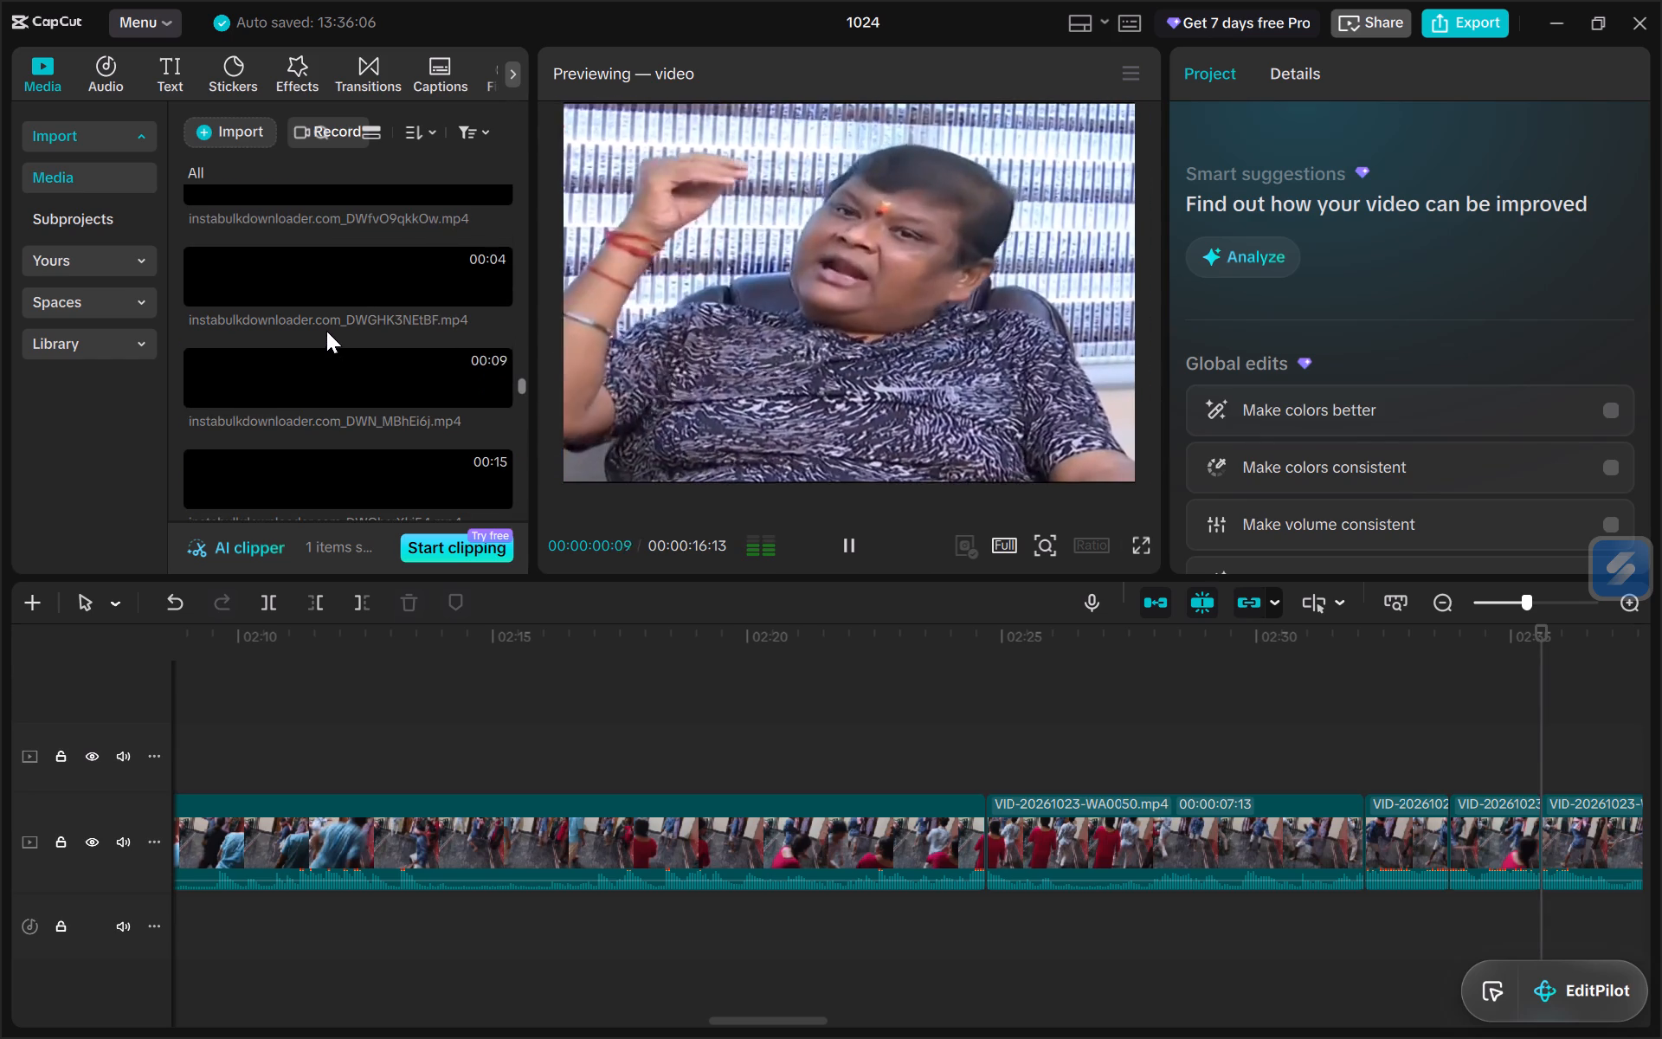
pyautogui.click(345, 450)
pyautogui.click(348, 382)
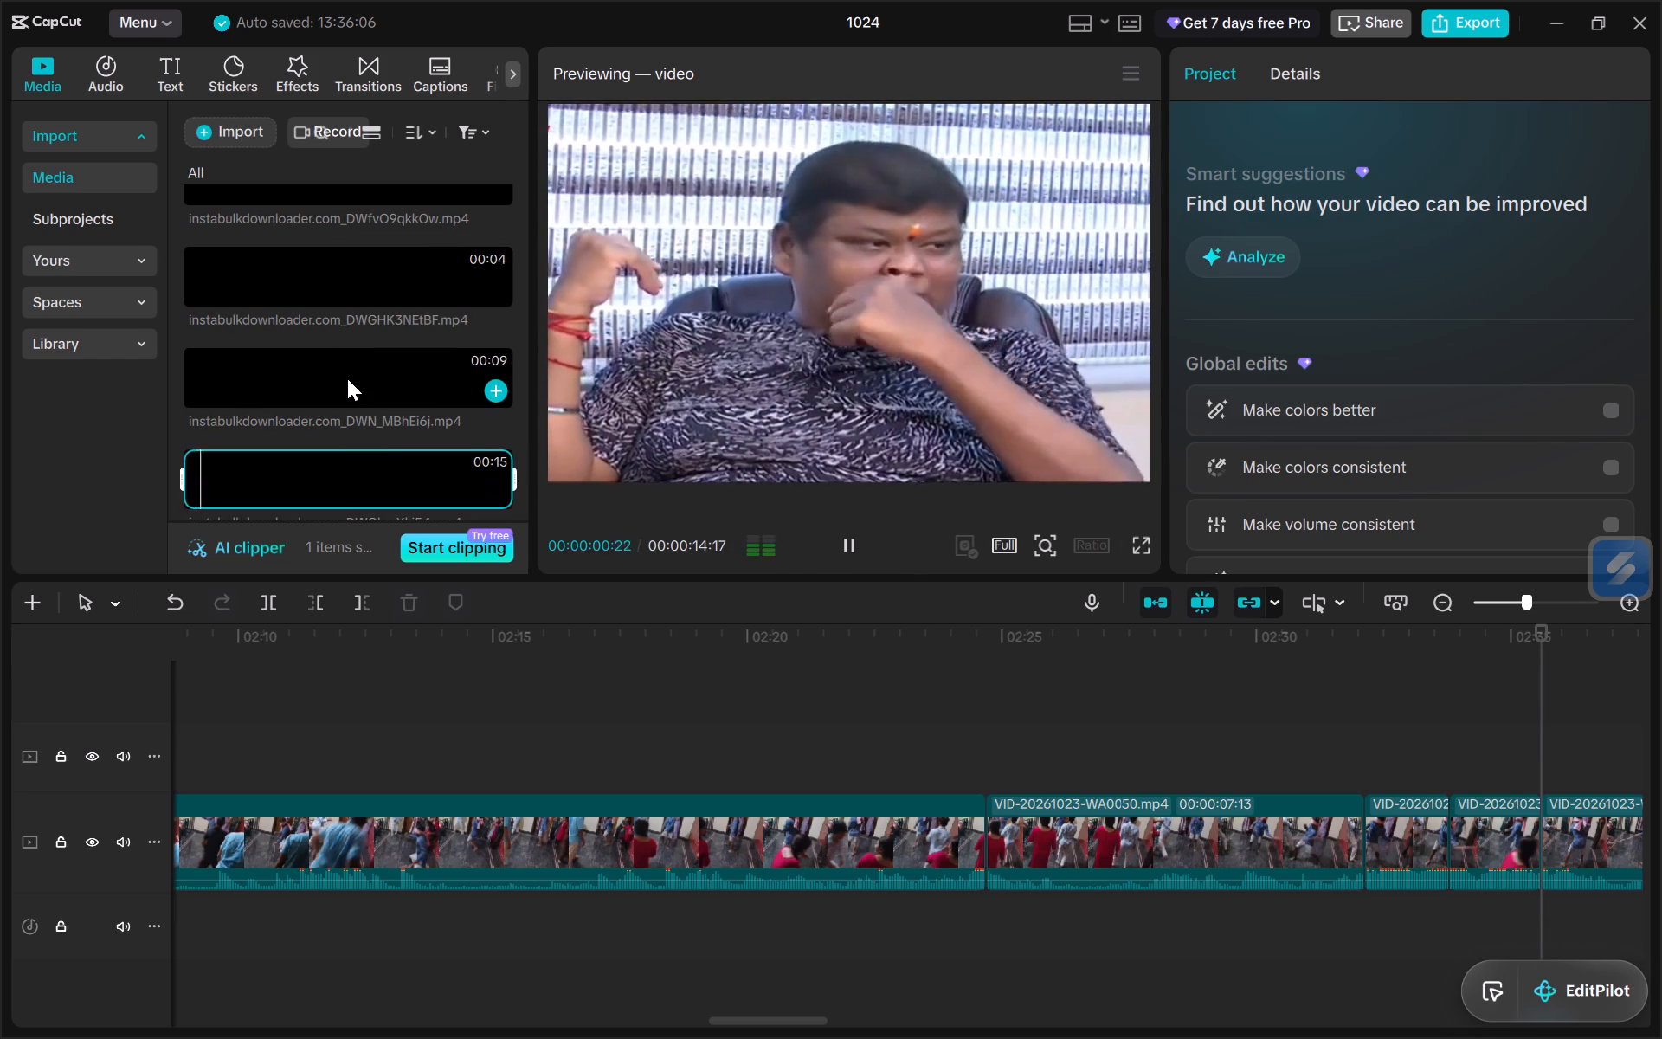
pyautogui.click(358, 277)
# Preview the meme clips DWBlWeekl20 and DWA_PBrEqmt as insert candidates.
pyautogui.scroll(4, 358, 277)
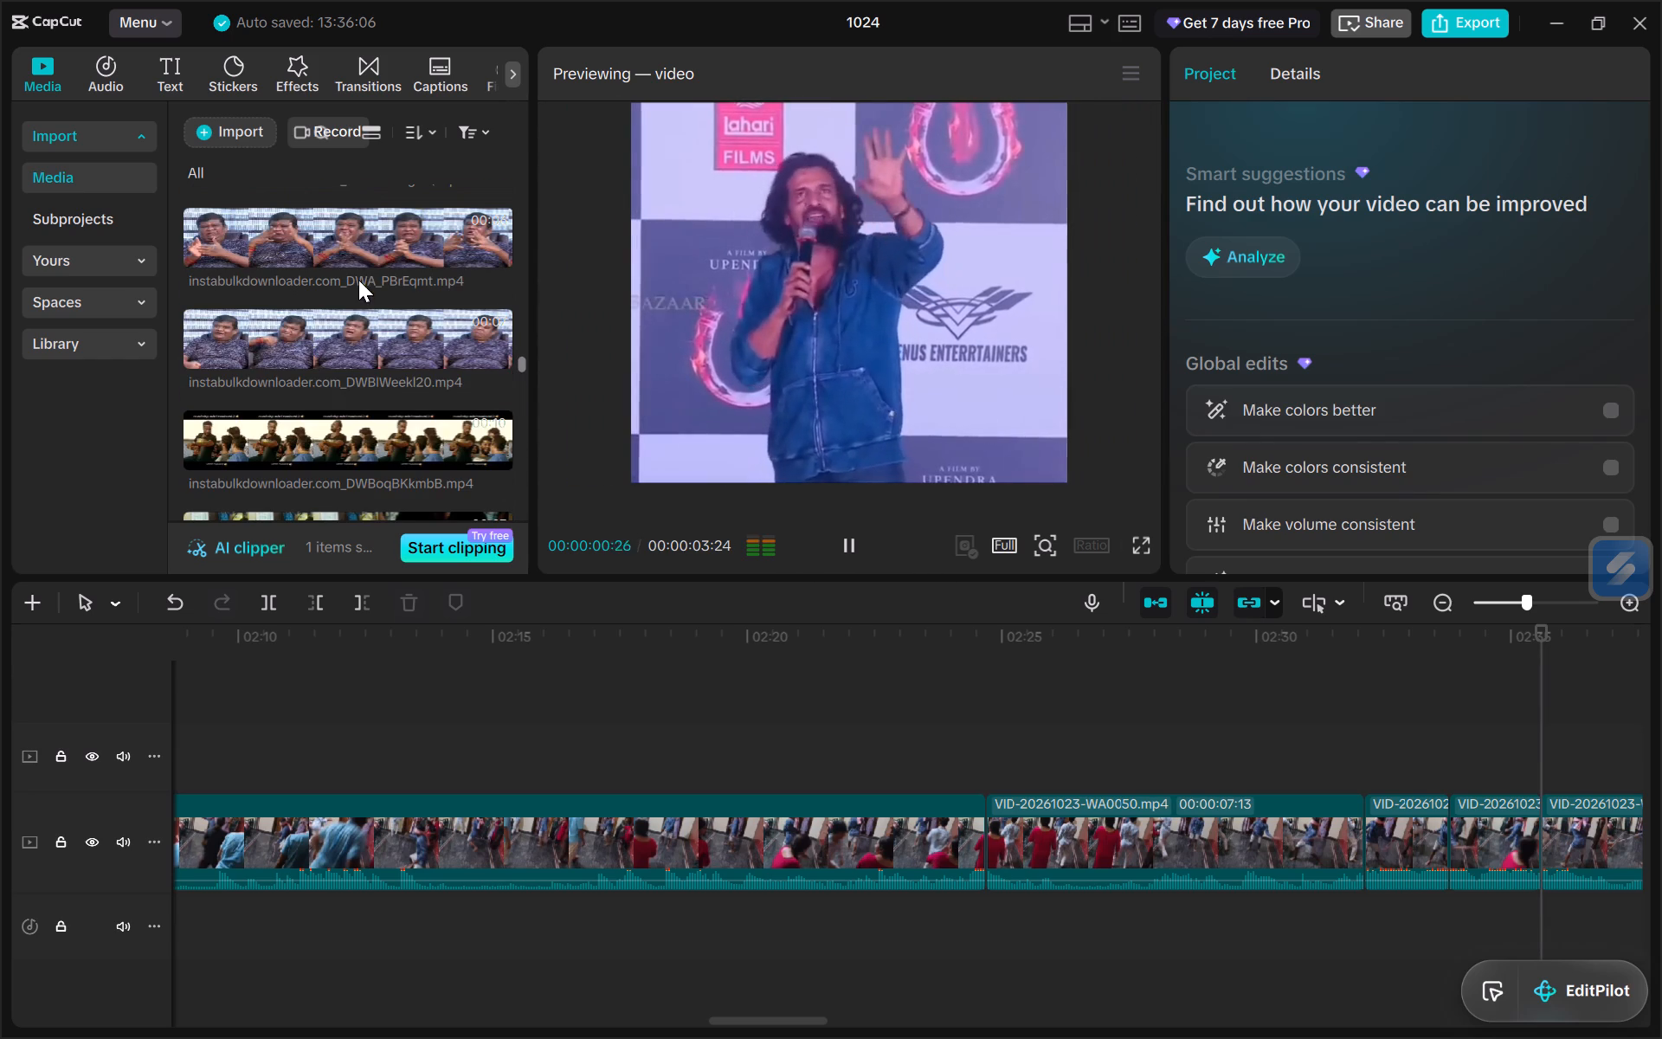
pyautogui.click(338, 333)
pyautogui.click(340, 333)
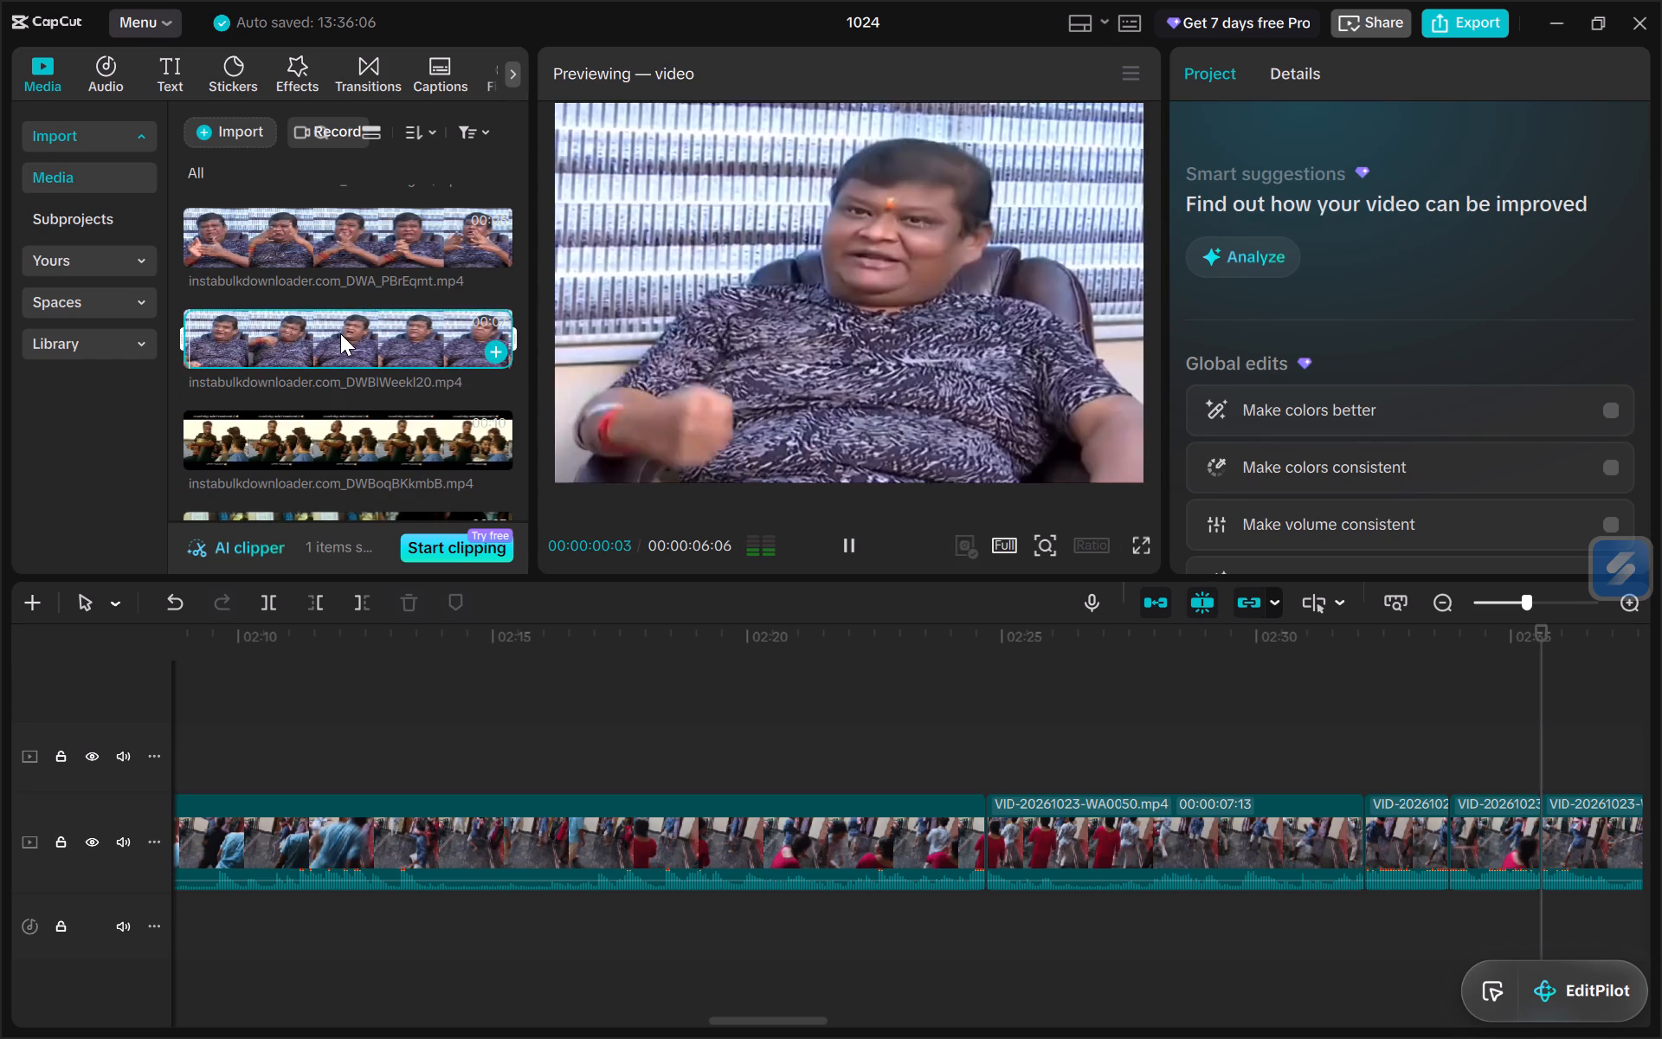
pyautogui.click(352, 248)
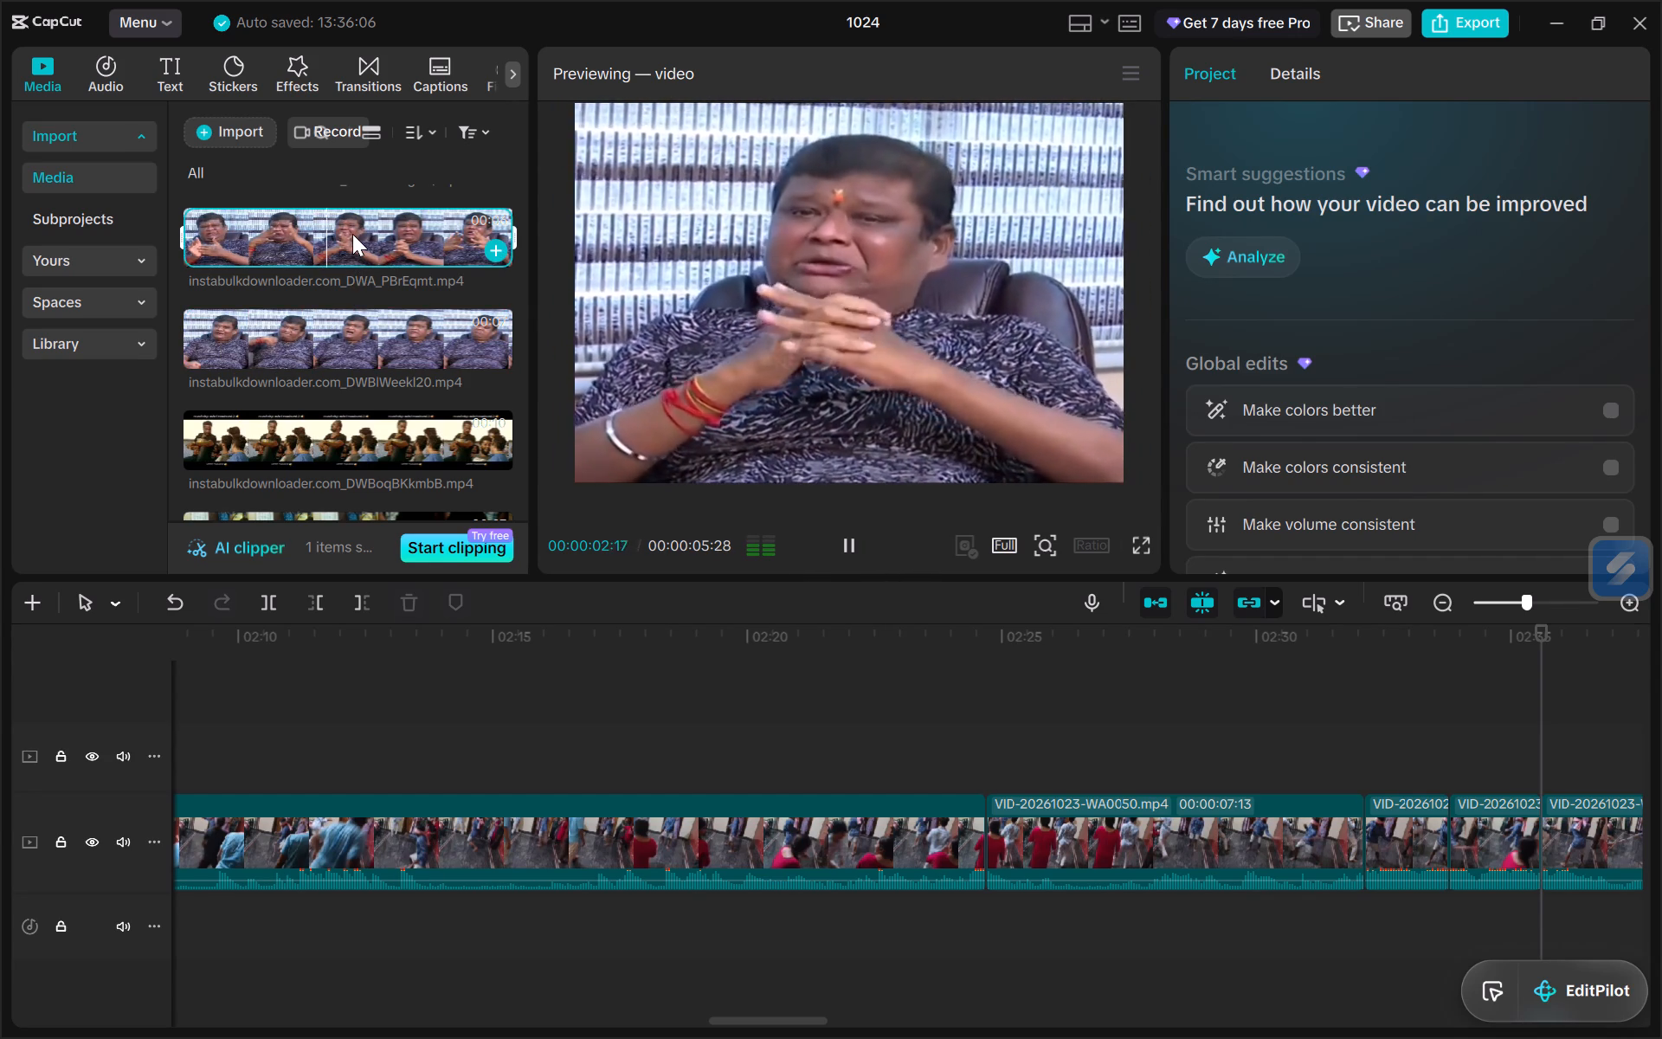
# Place the meme clip DWA_PBrEqmt on an overlay track above the main footage, starting just after 02:30.
pyautogui.moveTo(294, 229); pyautogui.dragTo(968, 791)
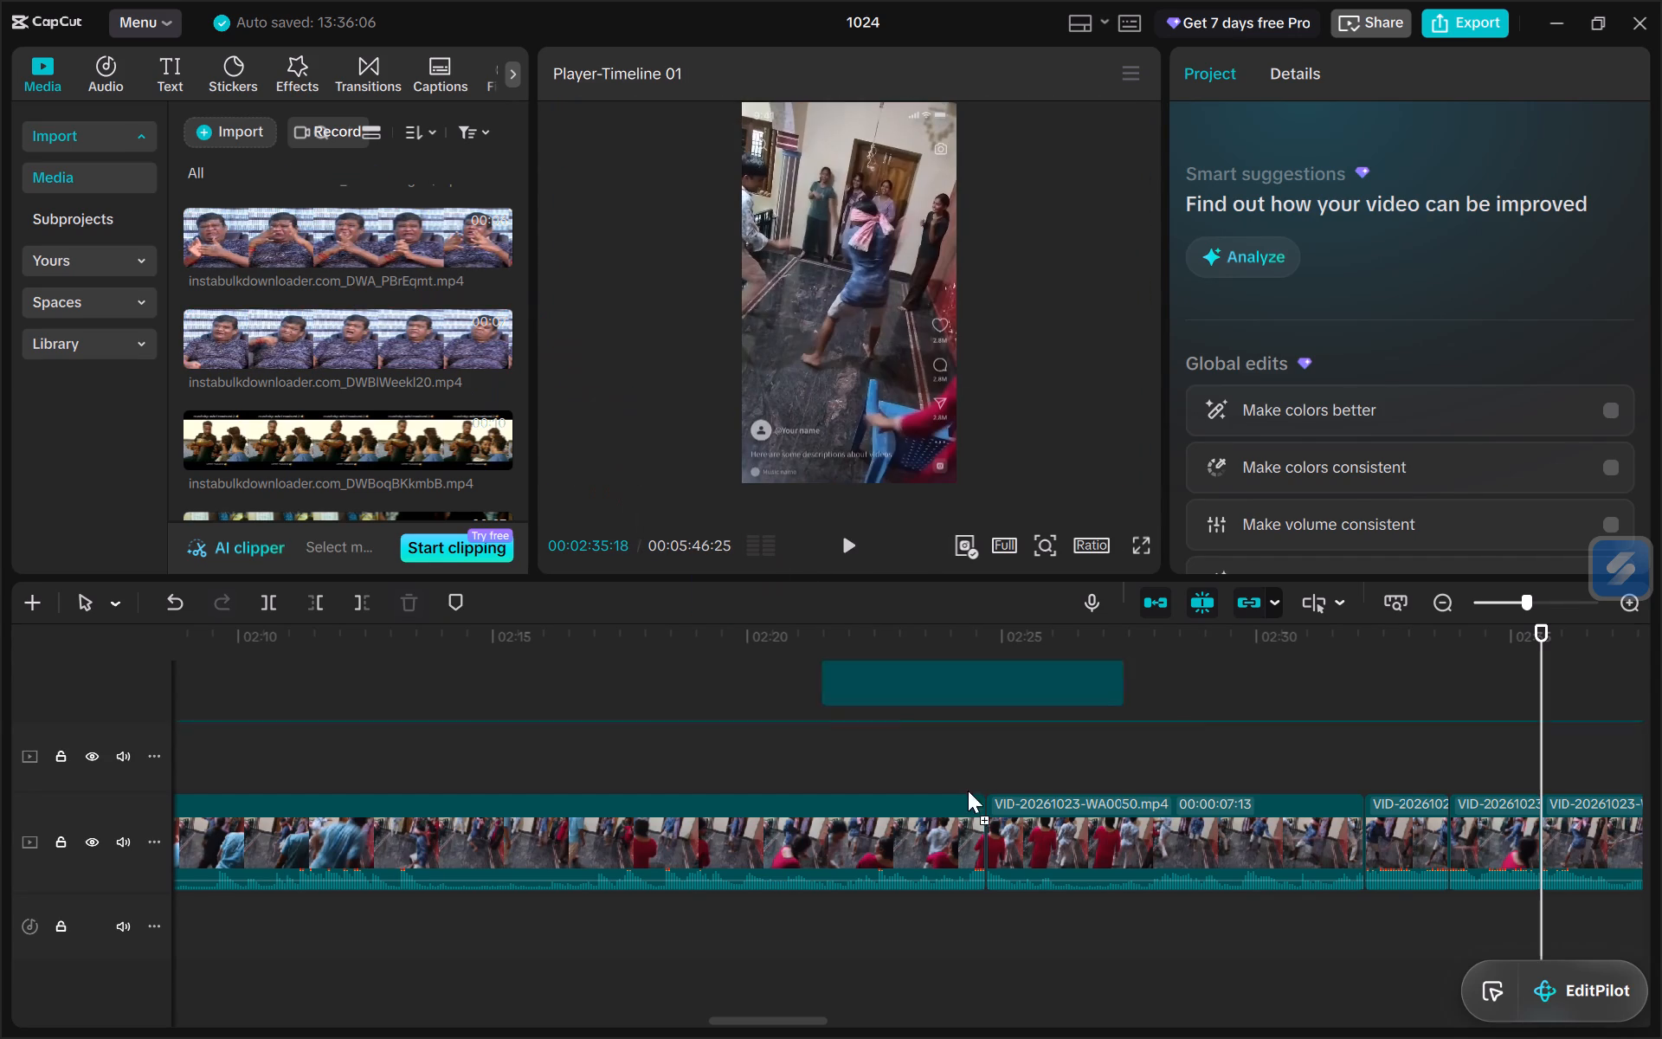
pyautogui.moveTo(968, 791); pyautogui.dragTo(1452, 932)
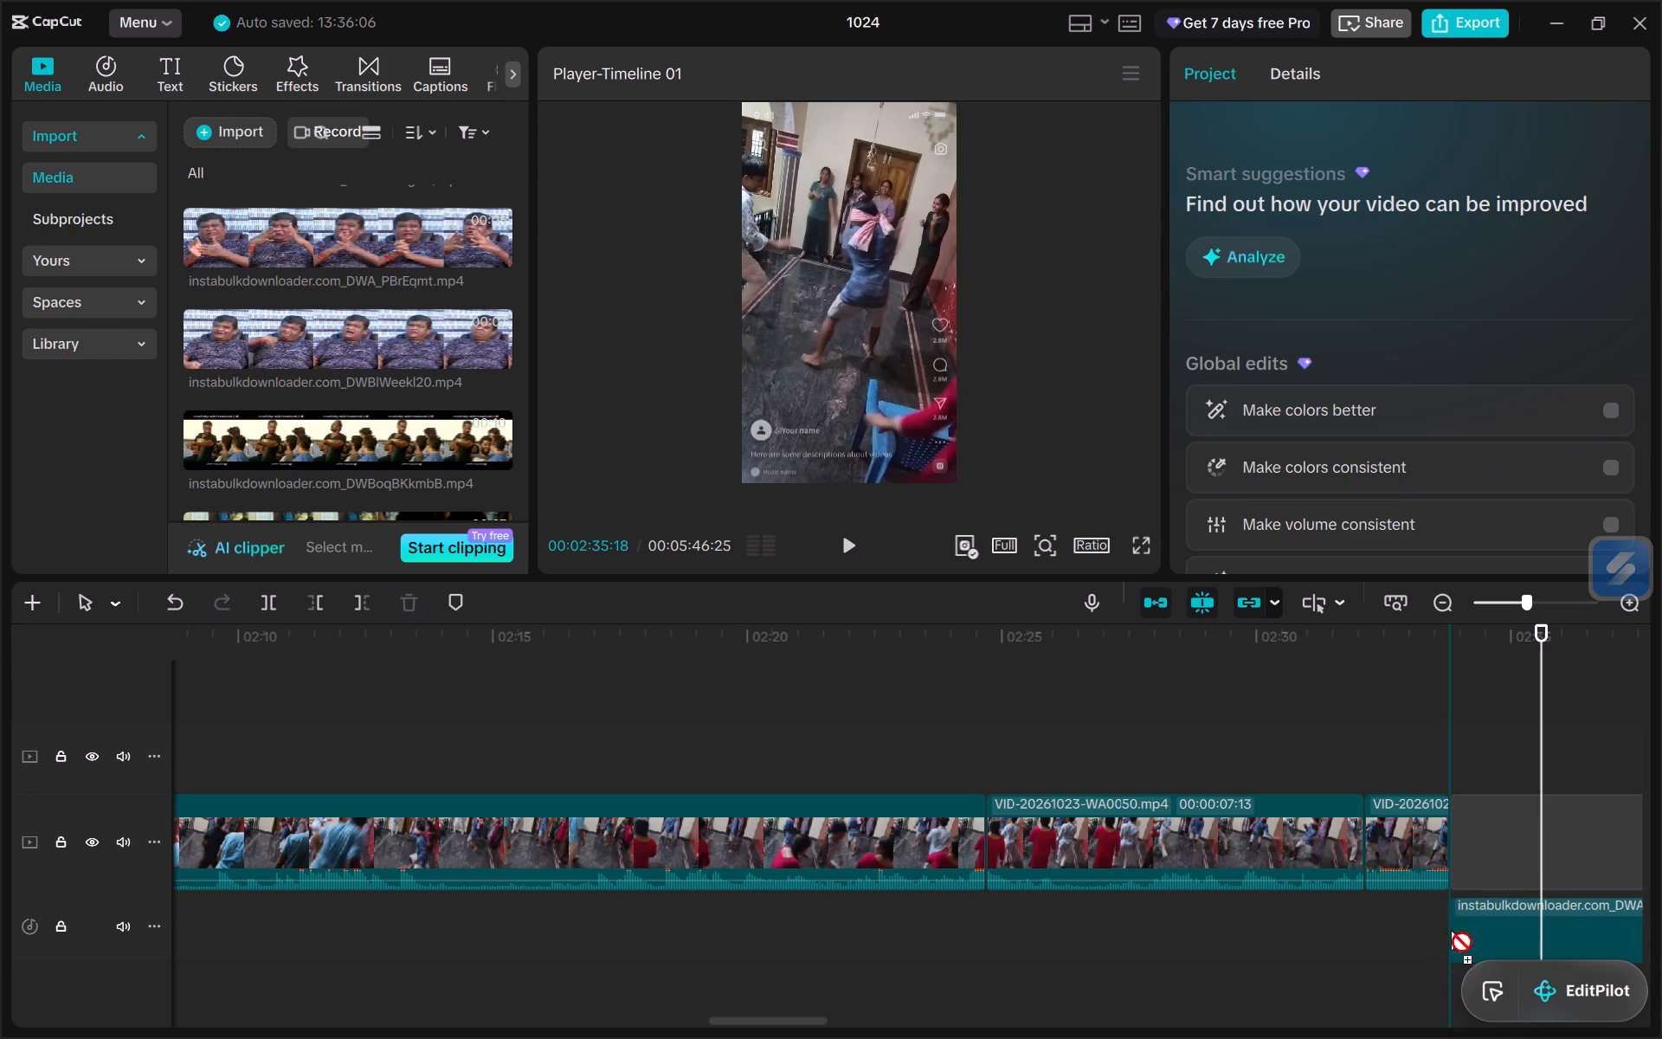
pyautogui.moveTo(1452, 932); pyautogui.dragTo(1289, 721)
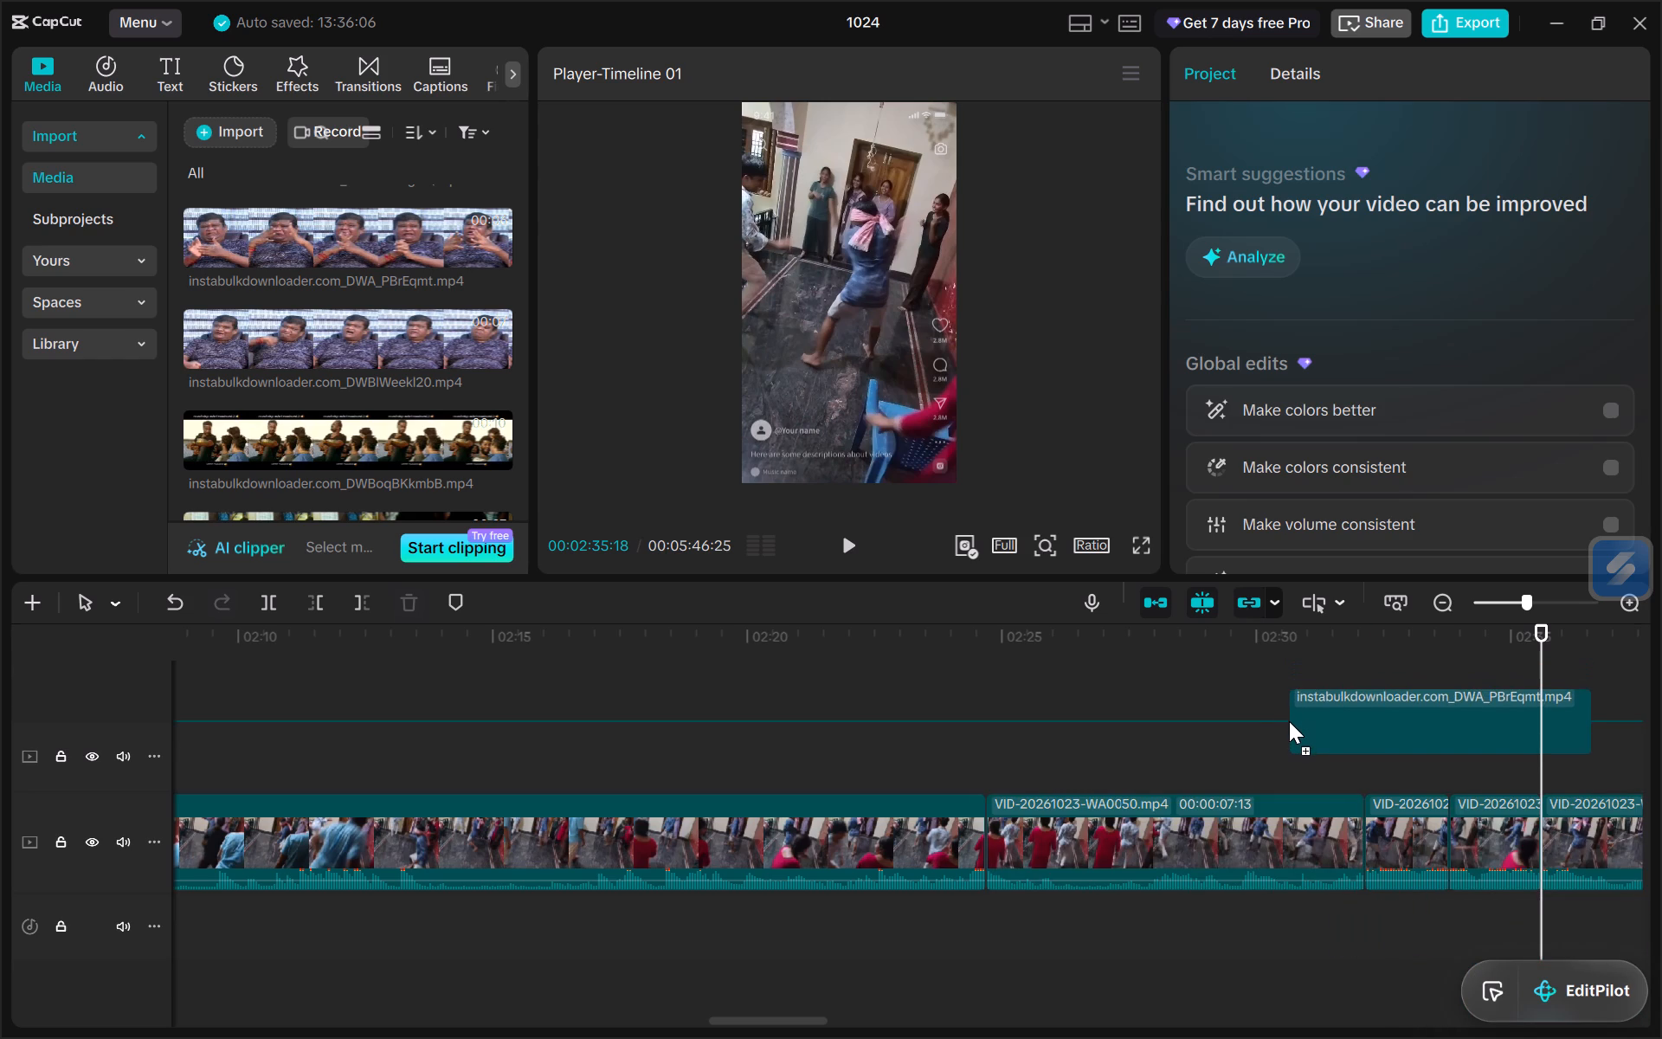
pyautogui.moveTo(1289, 721); pyautogui.dragTo(1289, 718)
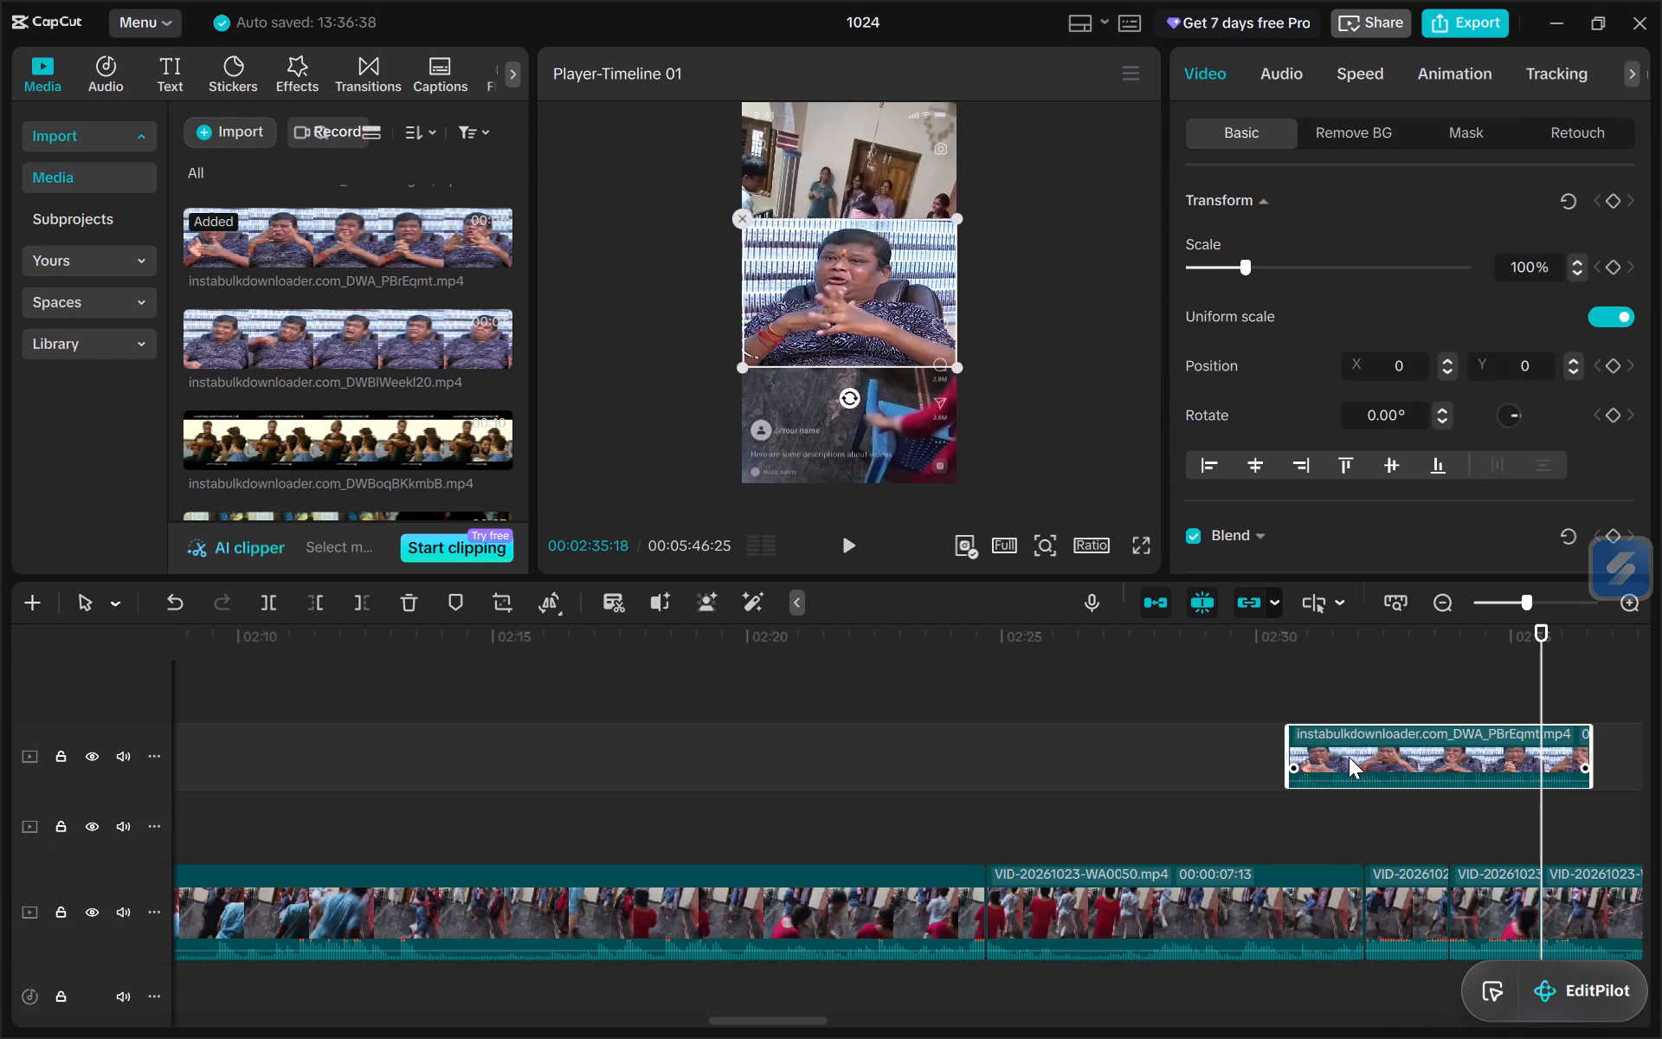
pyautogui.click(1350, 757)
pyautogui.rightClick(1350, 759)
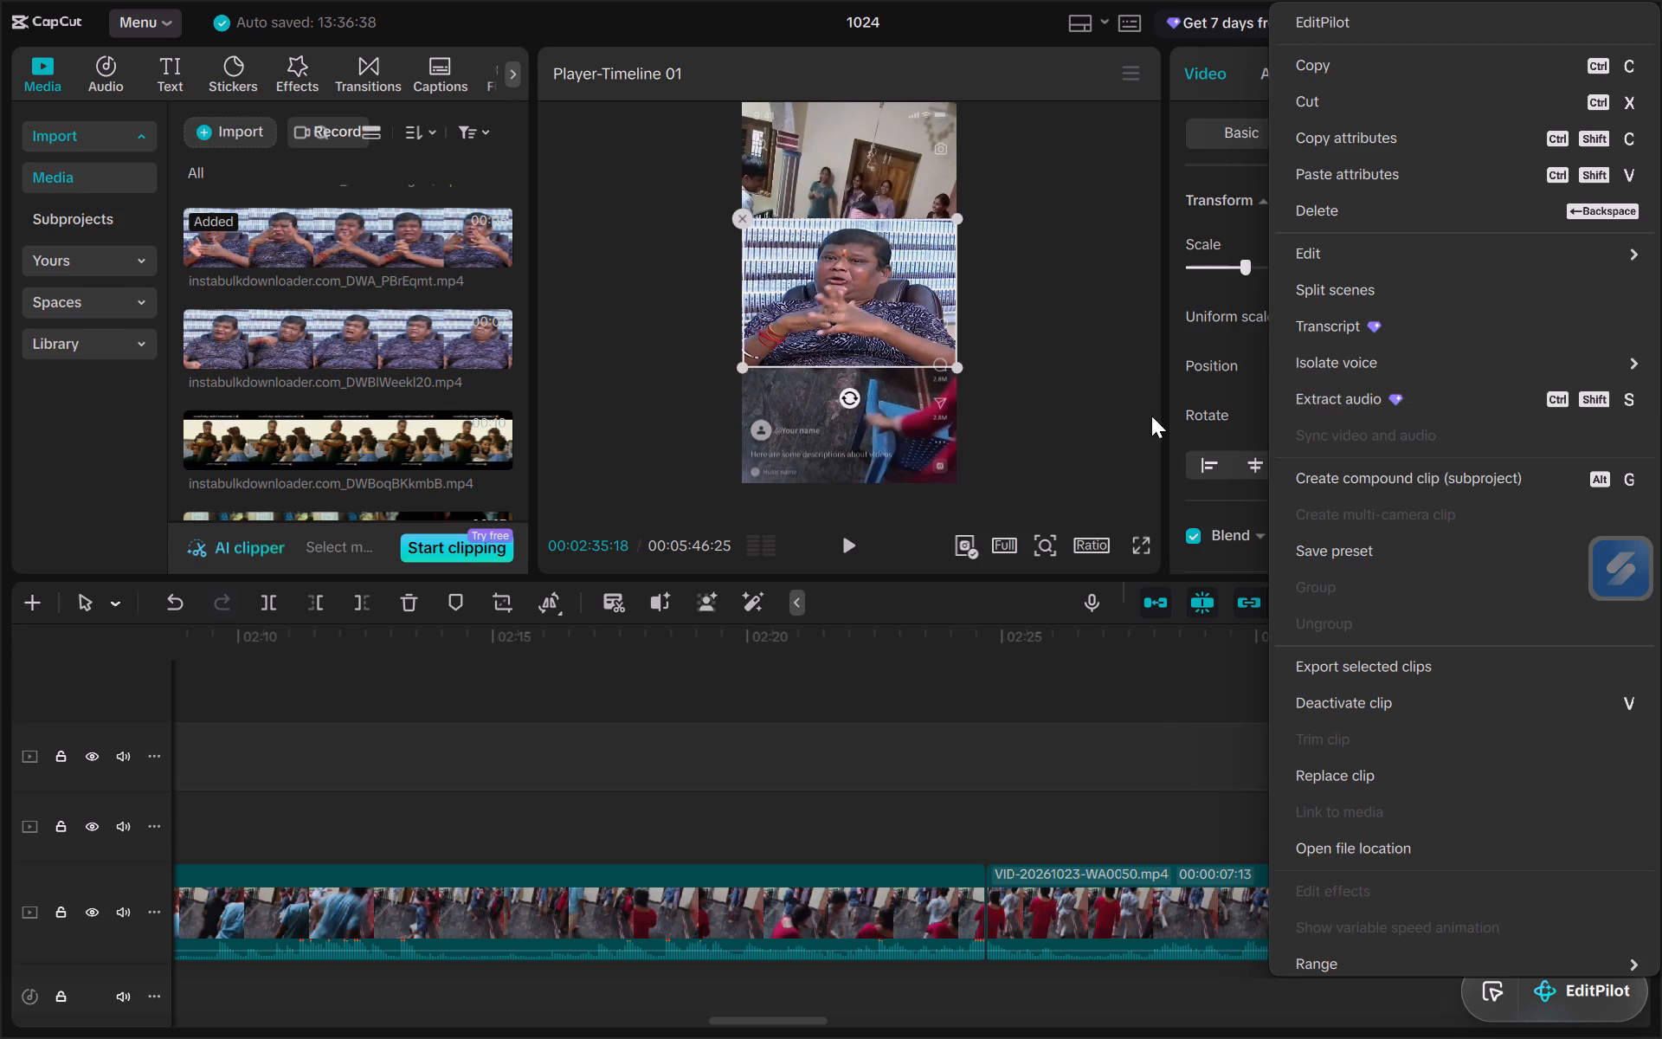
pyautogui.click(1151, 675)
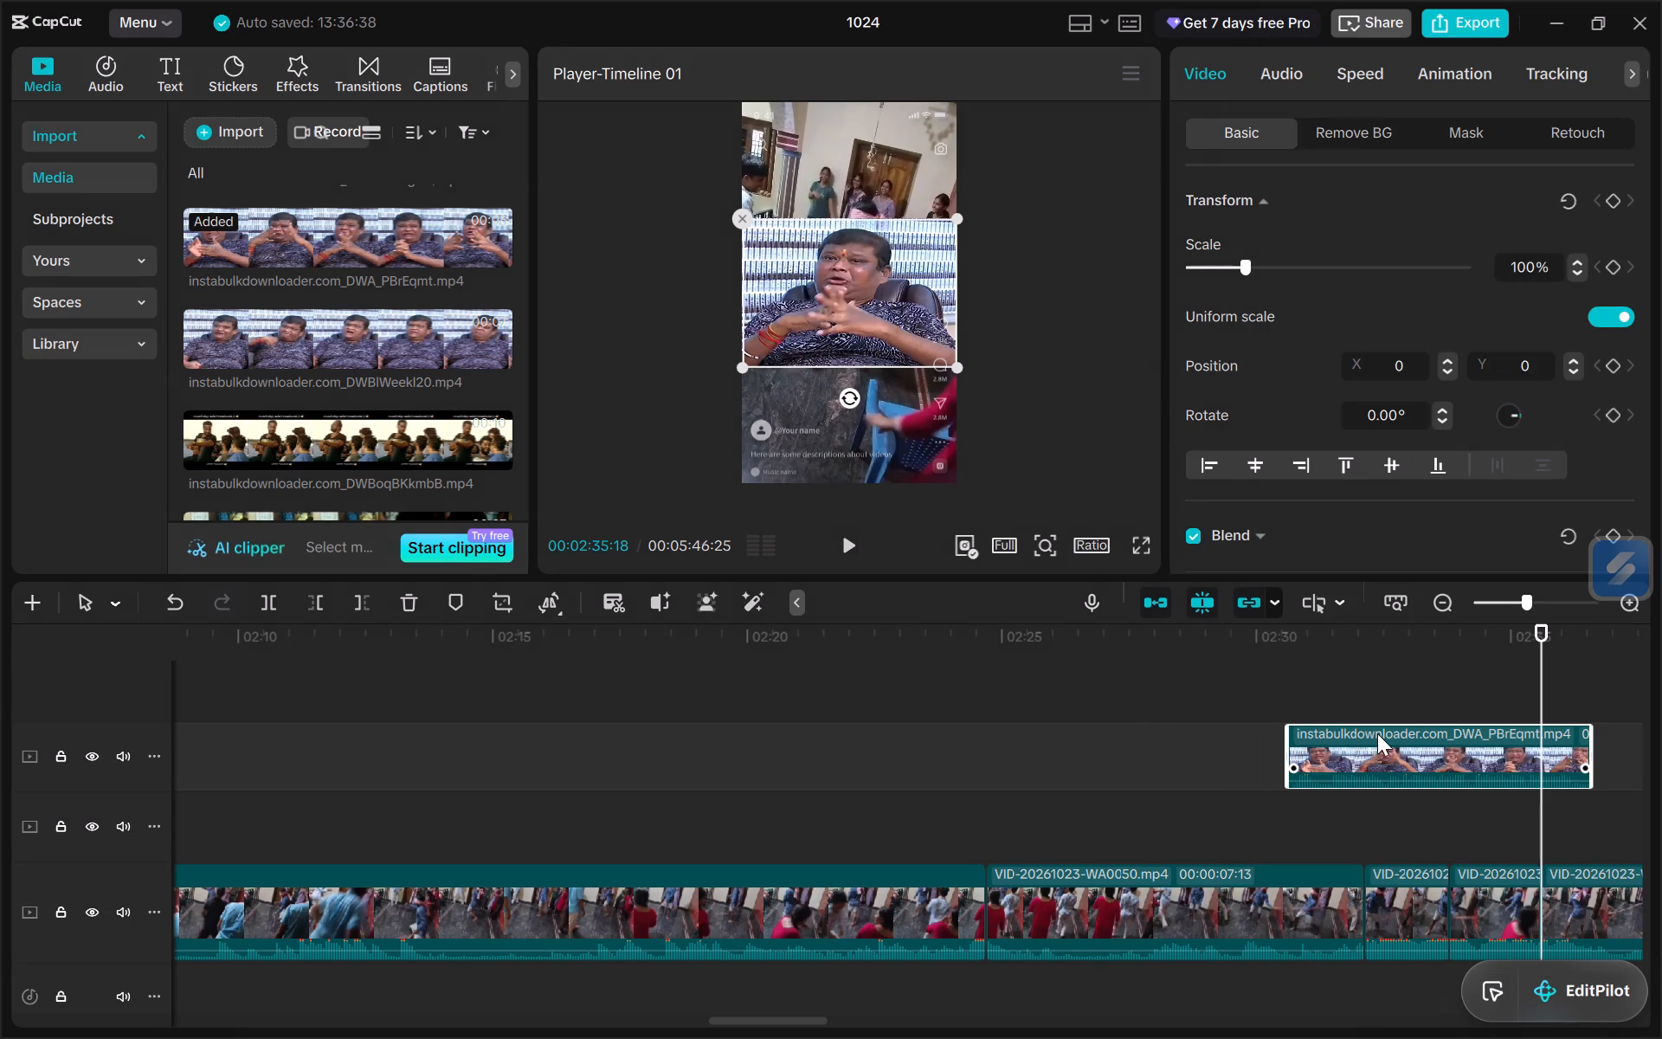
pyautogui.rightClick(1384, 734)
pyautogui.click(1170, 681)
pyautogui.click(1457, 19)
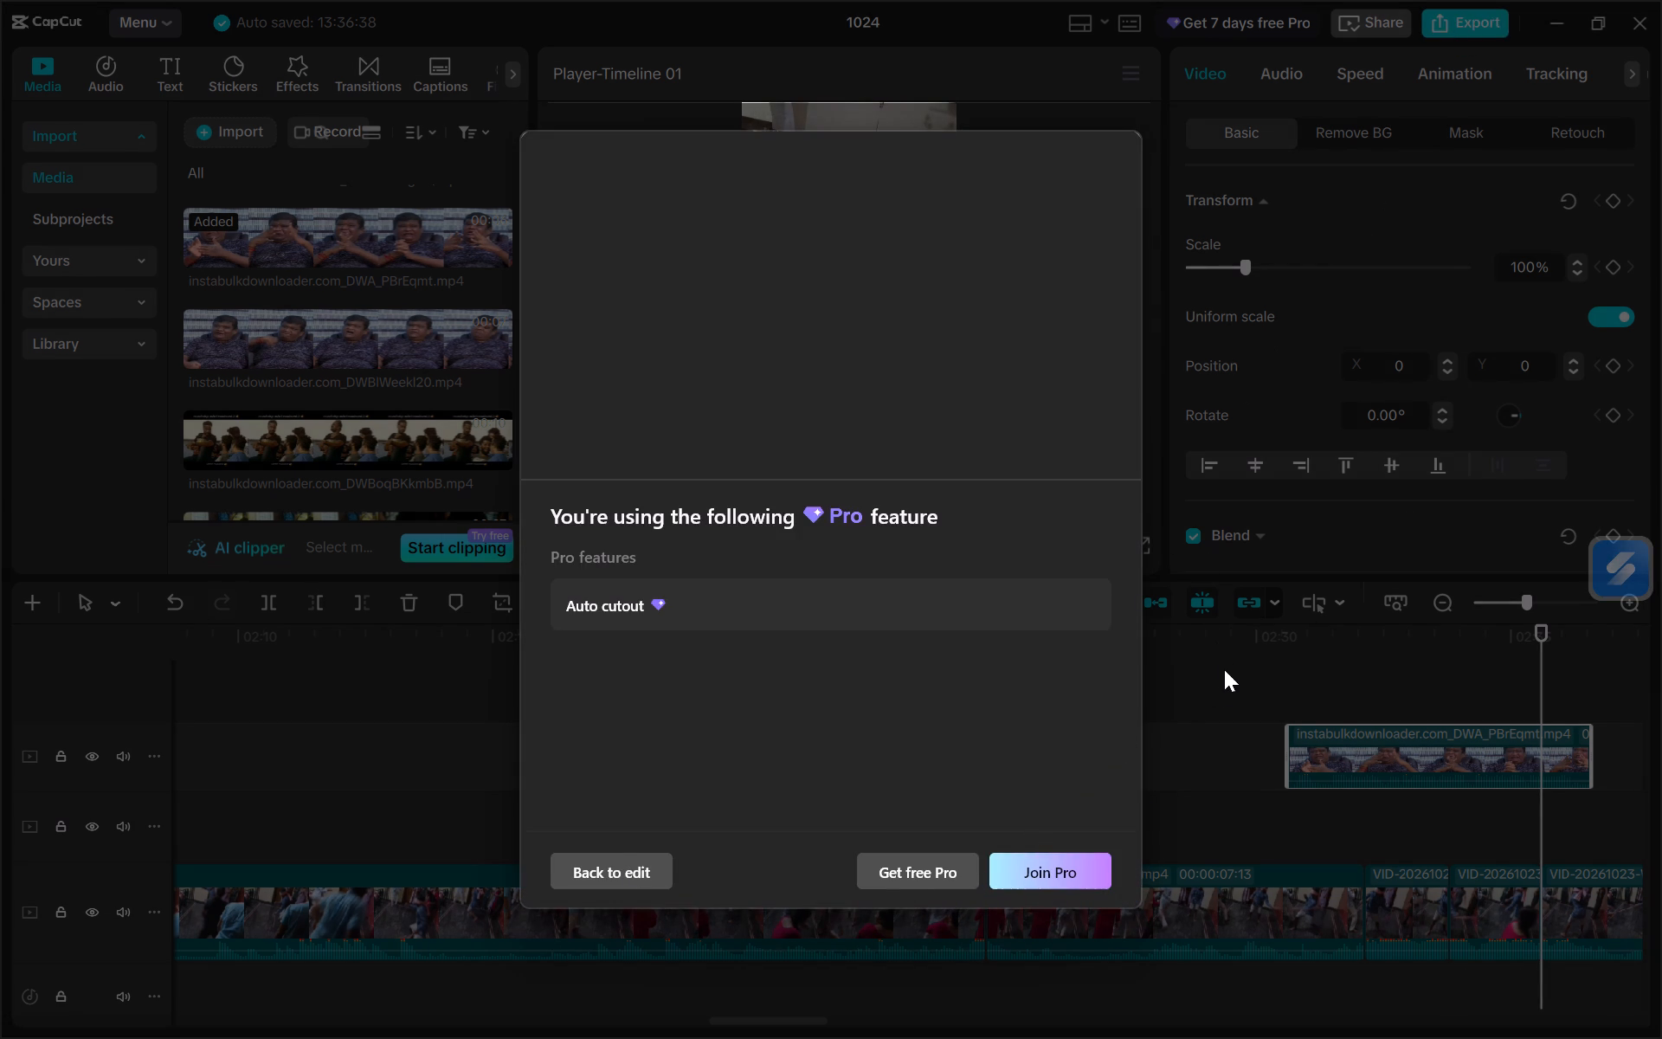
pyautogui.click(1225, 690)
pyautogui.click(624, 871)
# Extract the audio from the DWA_PBrEqmt overlay clip onto its own audio track.
pyautogui.rightClick(1388, 750)
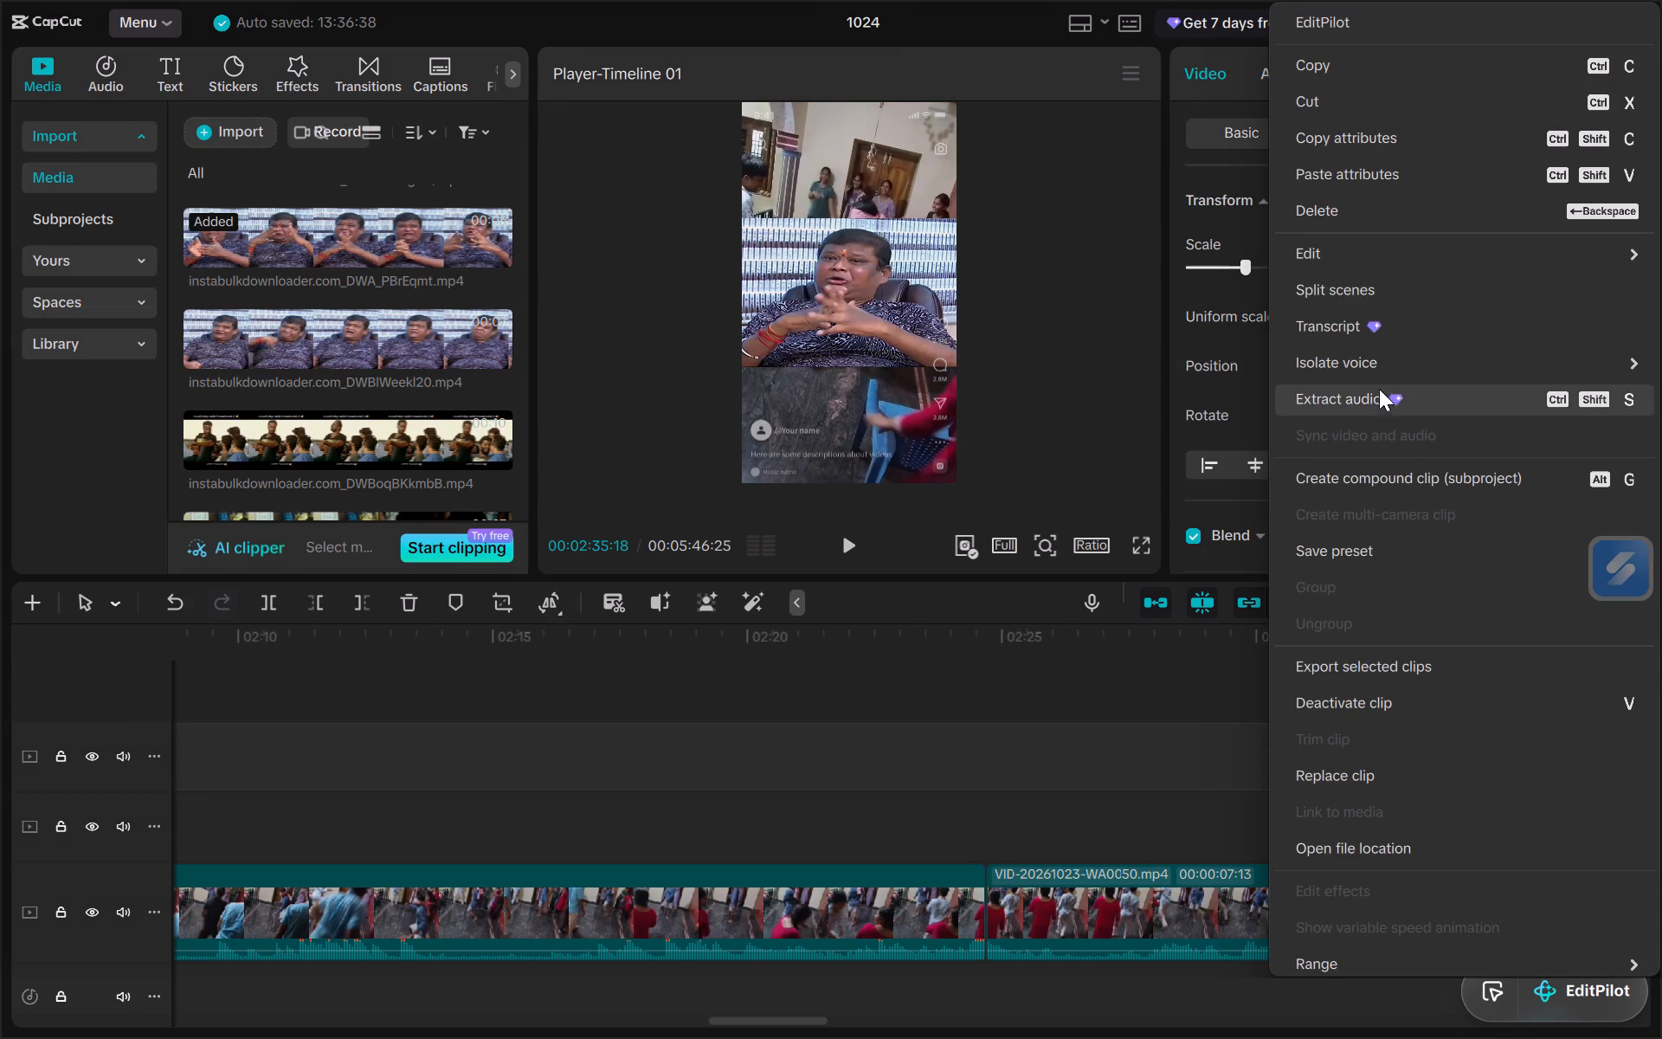
pyautogui.click(1380, 393)
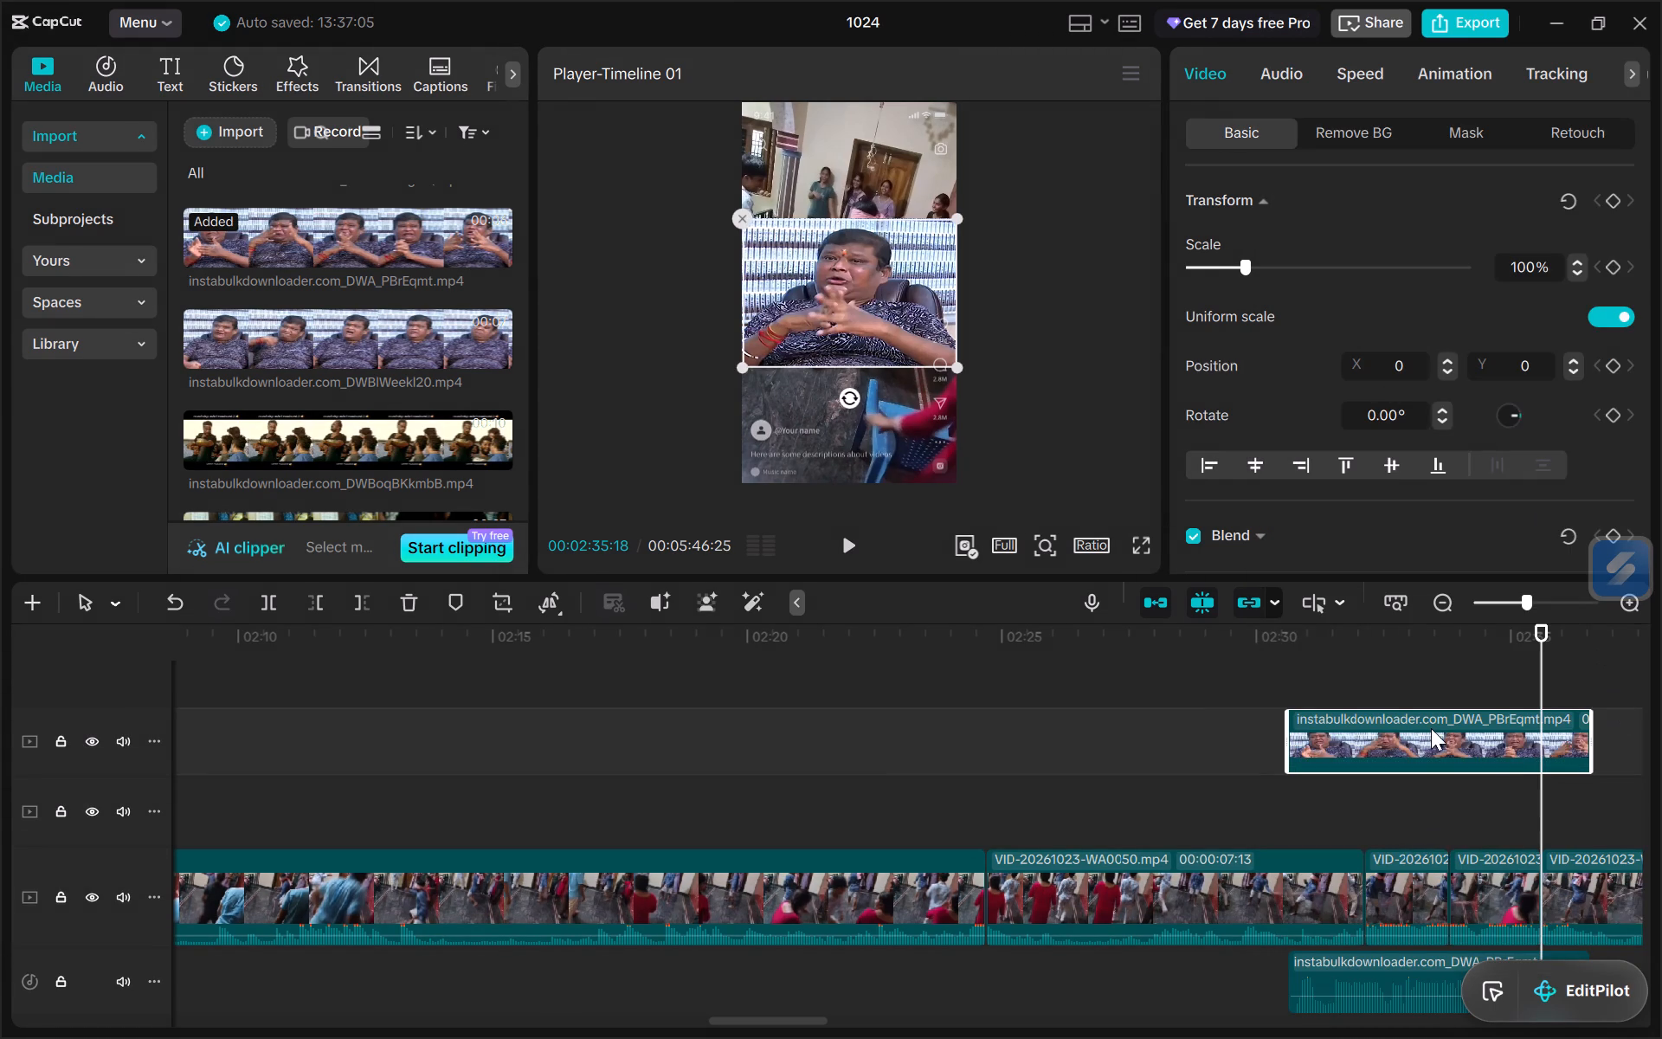
# Cut the DWA_PBrEqmt video overlay from the timeline, keeping only its extracted audio.
pyautogui.rightClick(1428, 725)
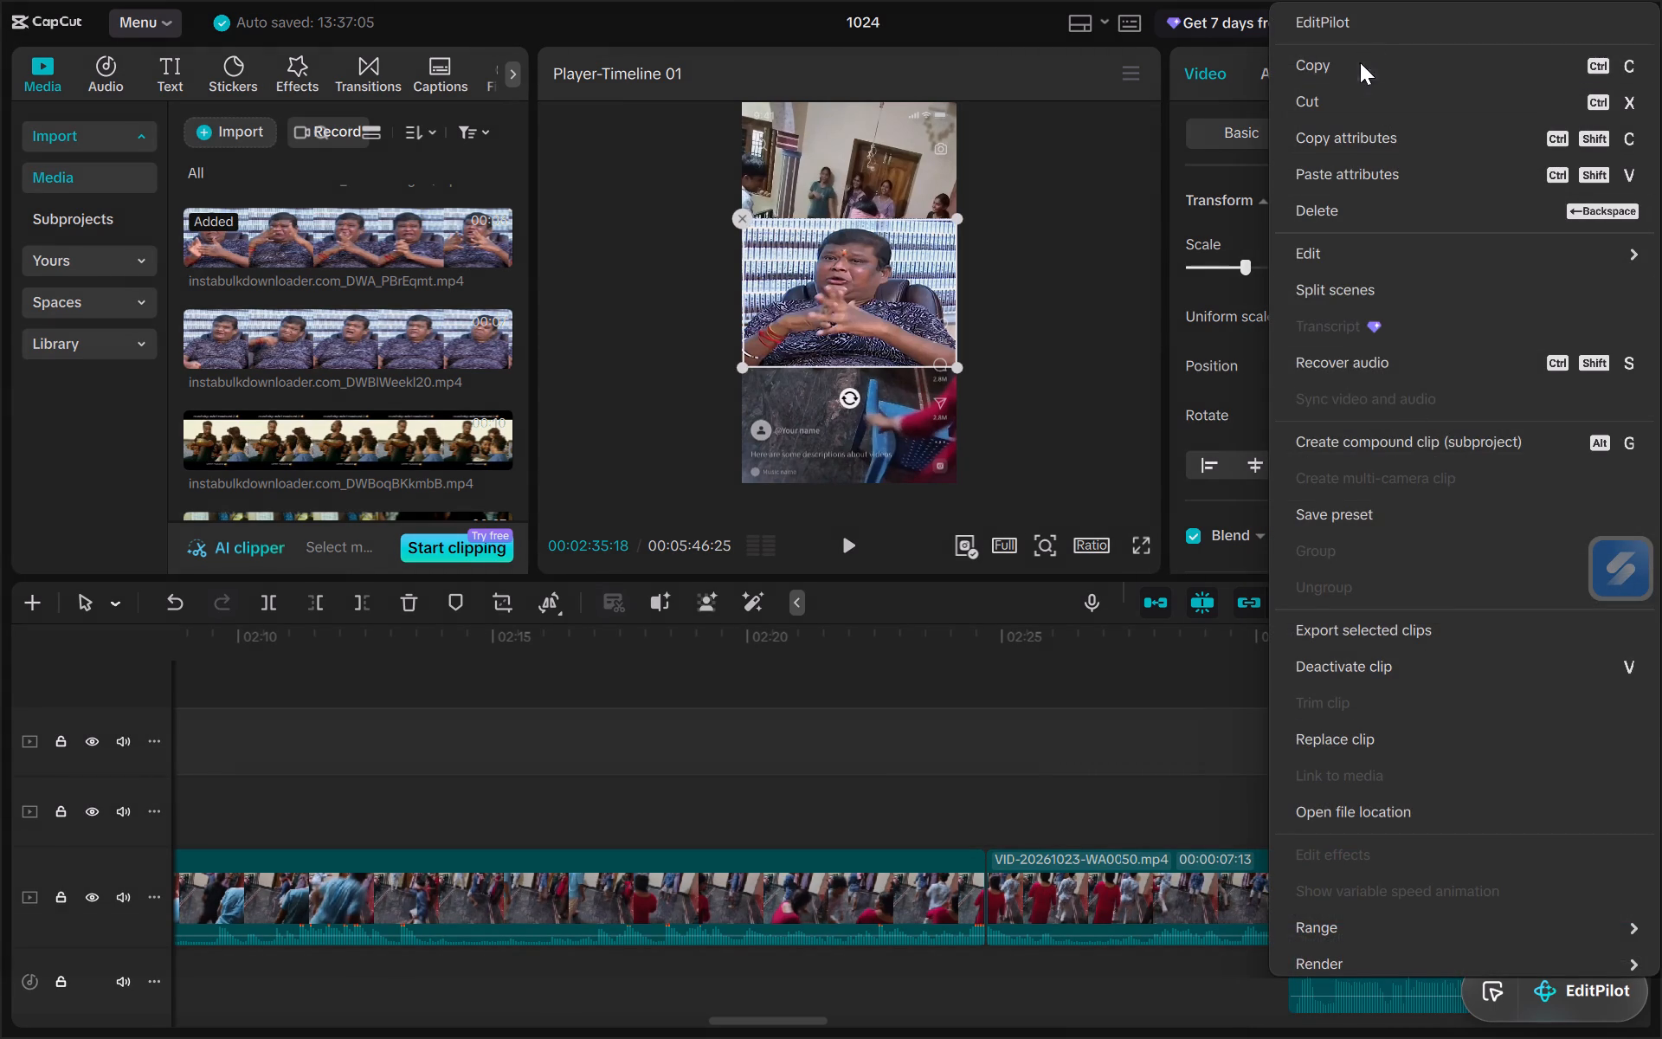
pyautogui.click(1355, 101)
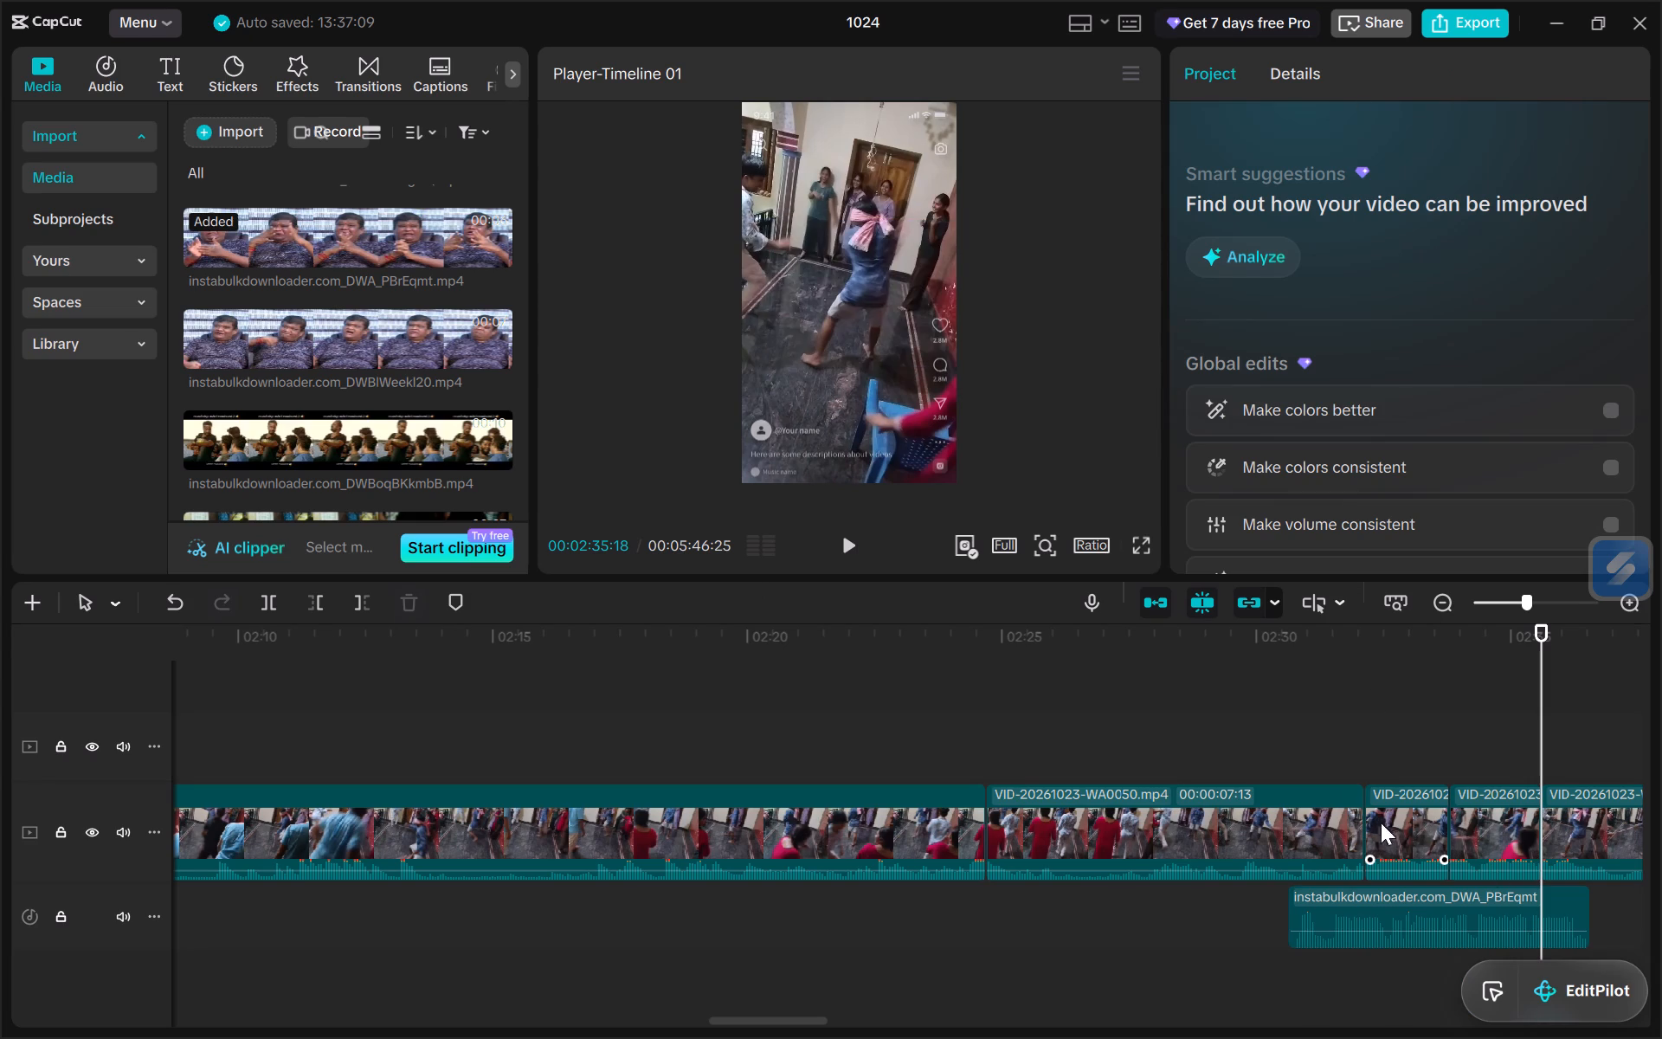
# Move the extracted DWA_PBrEqmt audio so it starts at the main-track cut at 02:33:24.
pyautogui.click(1315, 732)
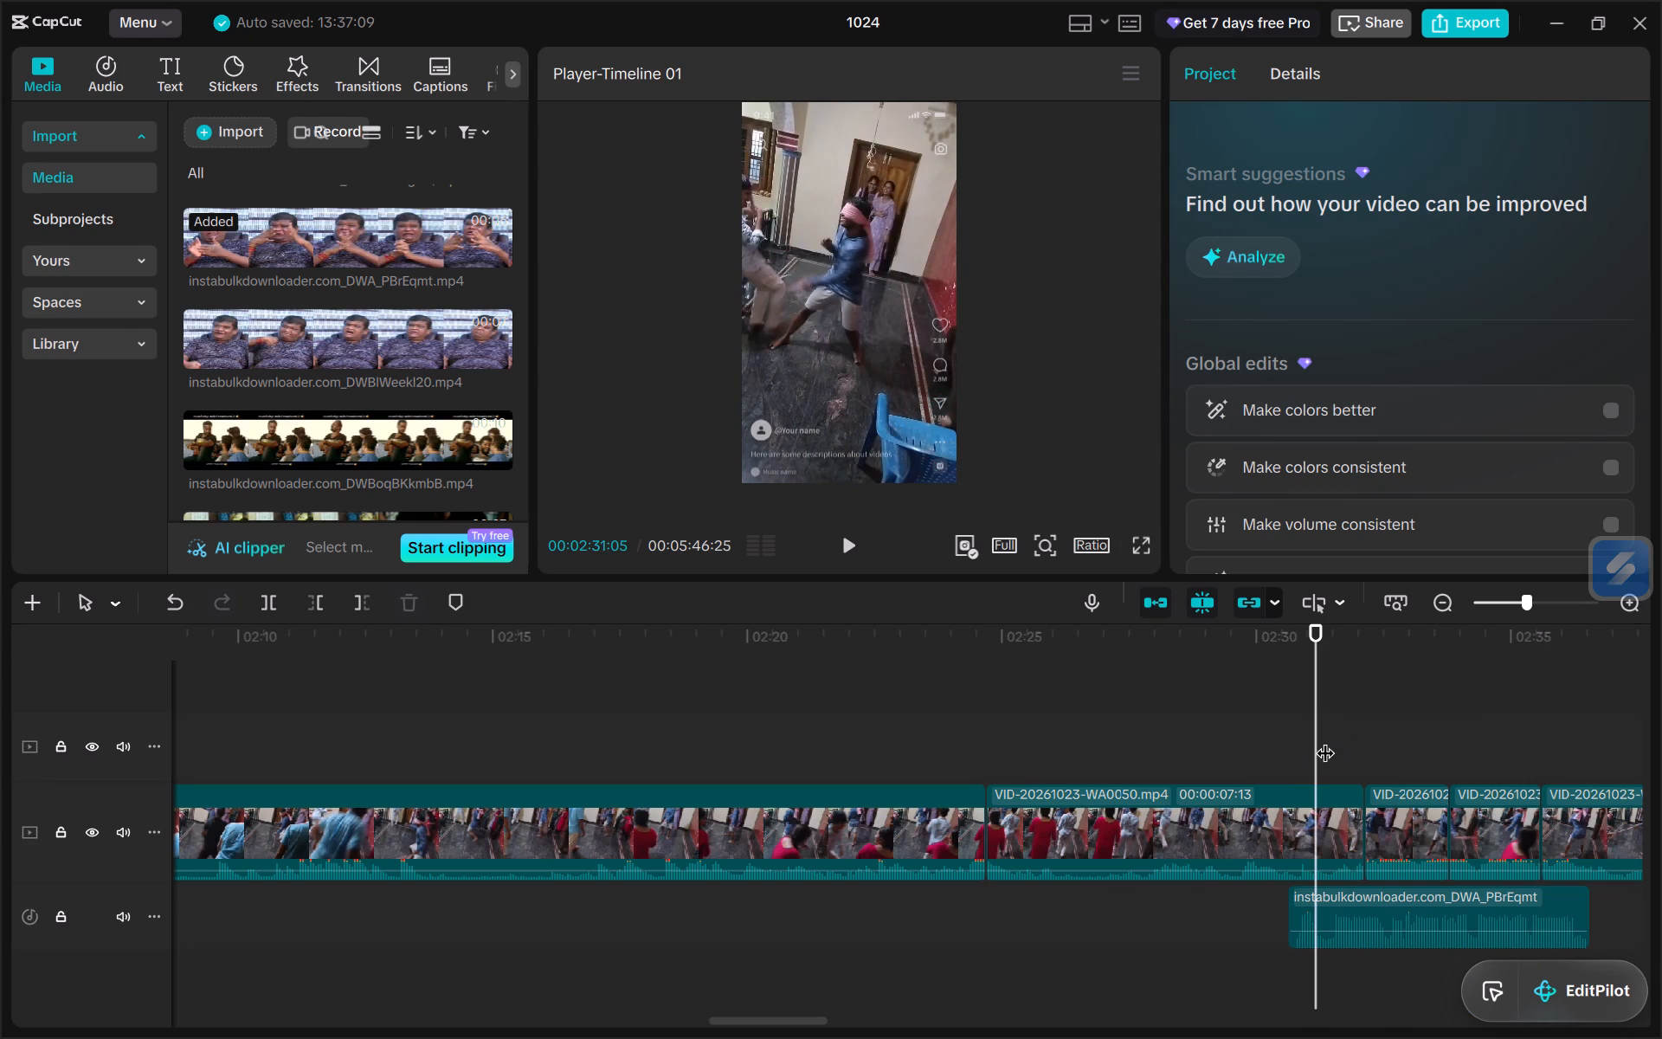
pyautogui.moveTo(1440, 914); pyautogui.dragTo(1501, 913)
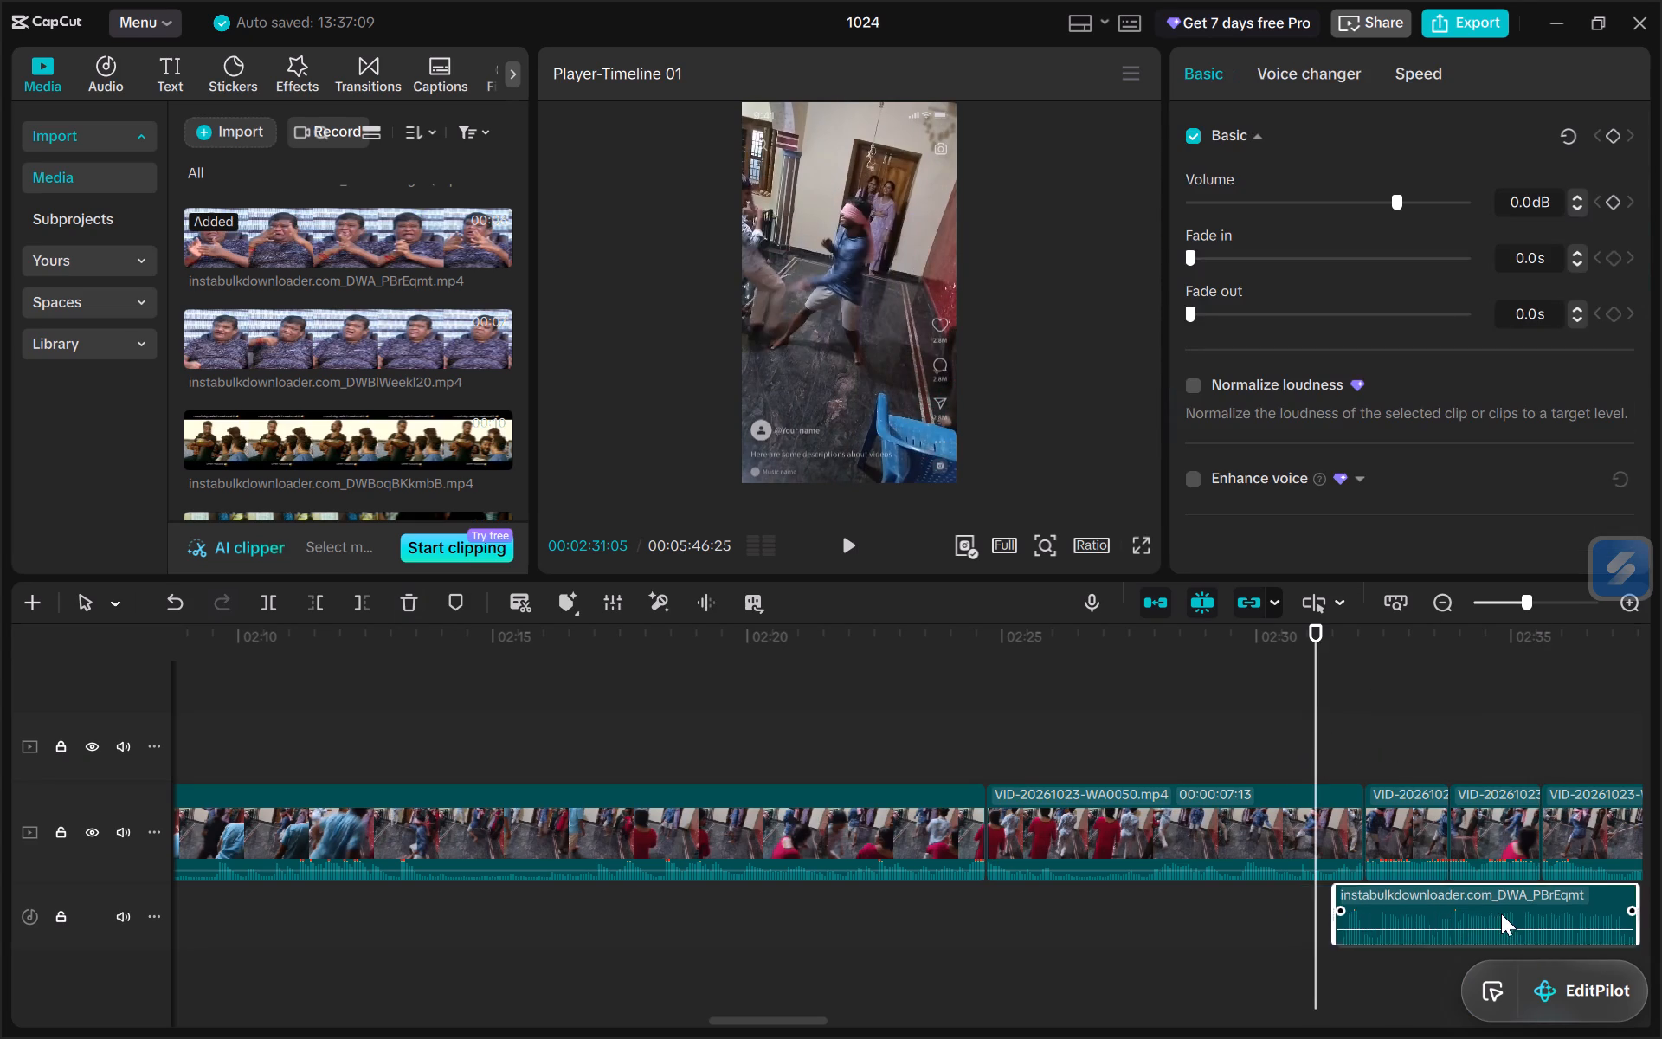
pyautogui.moveTo(1501, 913); pyautogui.dragTo(1601, 909)
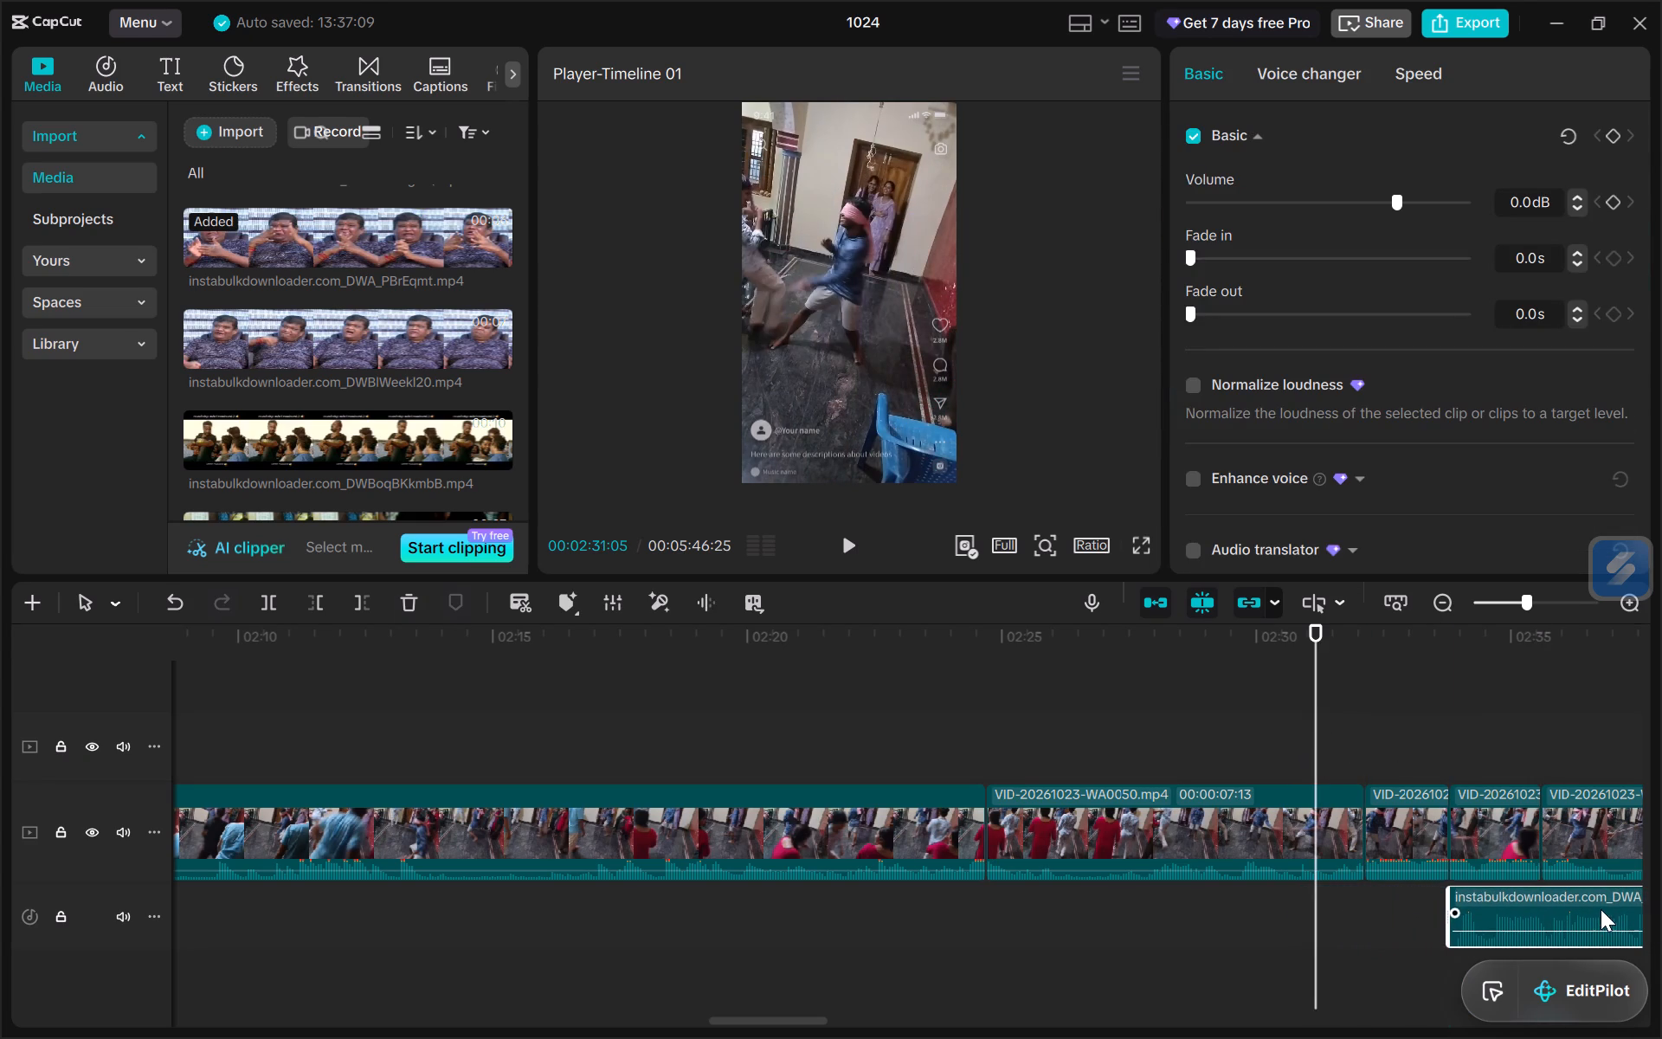
# Play the timeline from 02:31:05 to 02:35:23 to check the meme audio against the footage.
pyautogui.press('space')
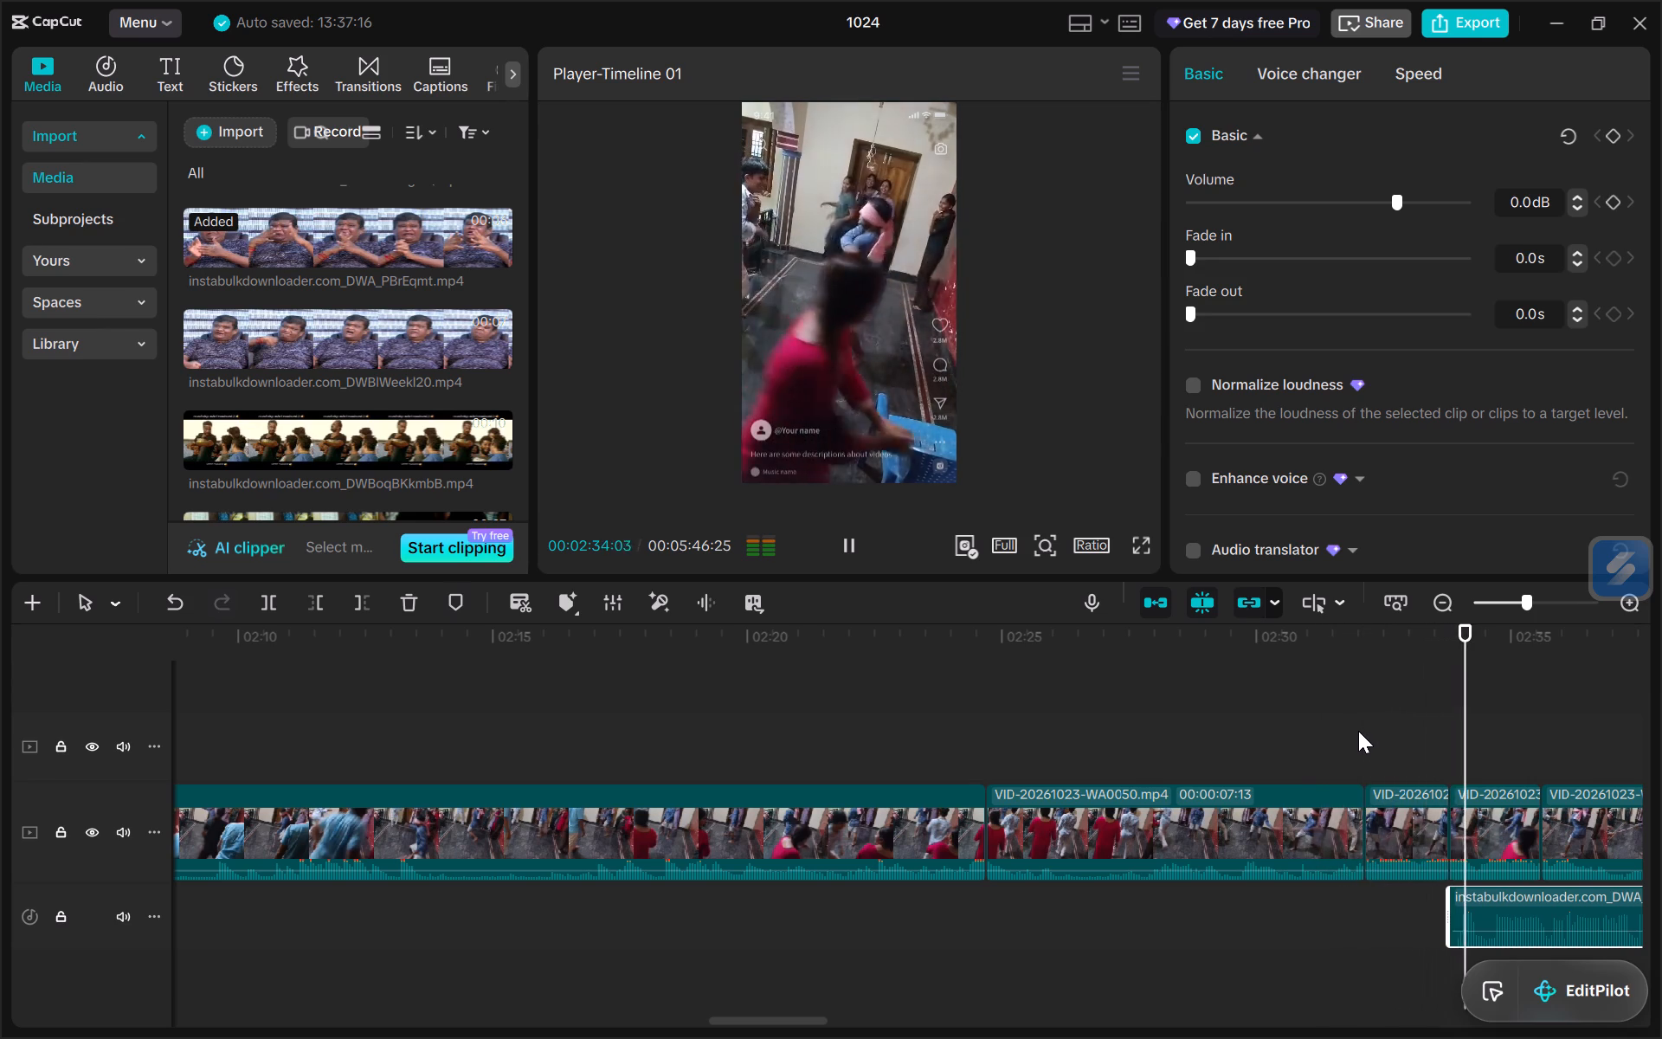
pyautogui.press('space')
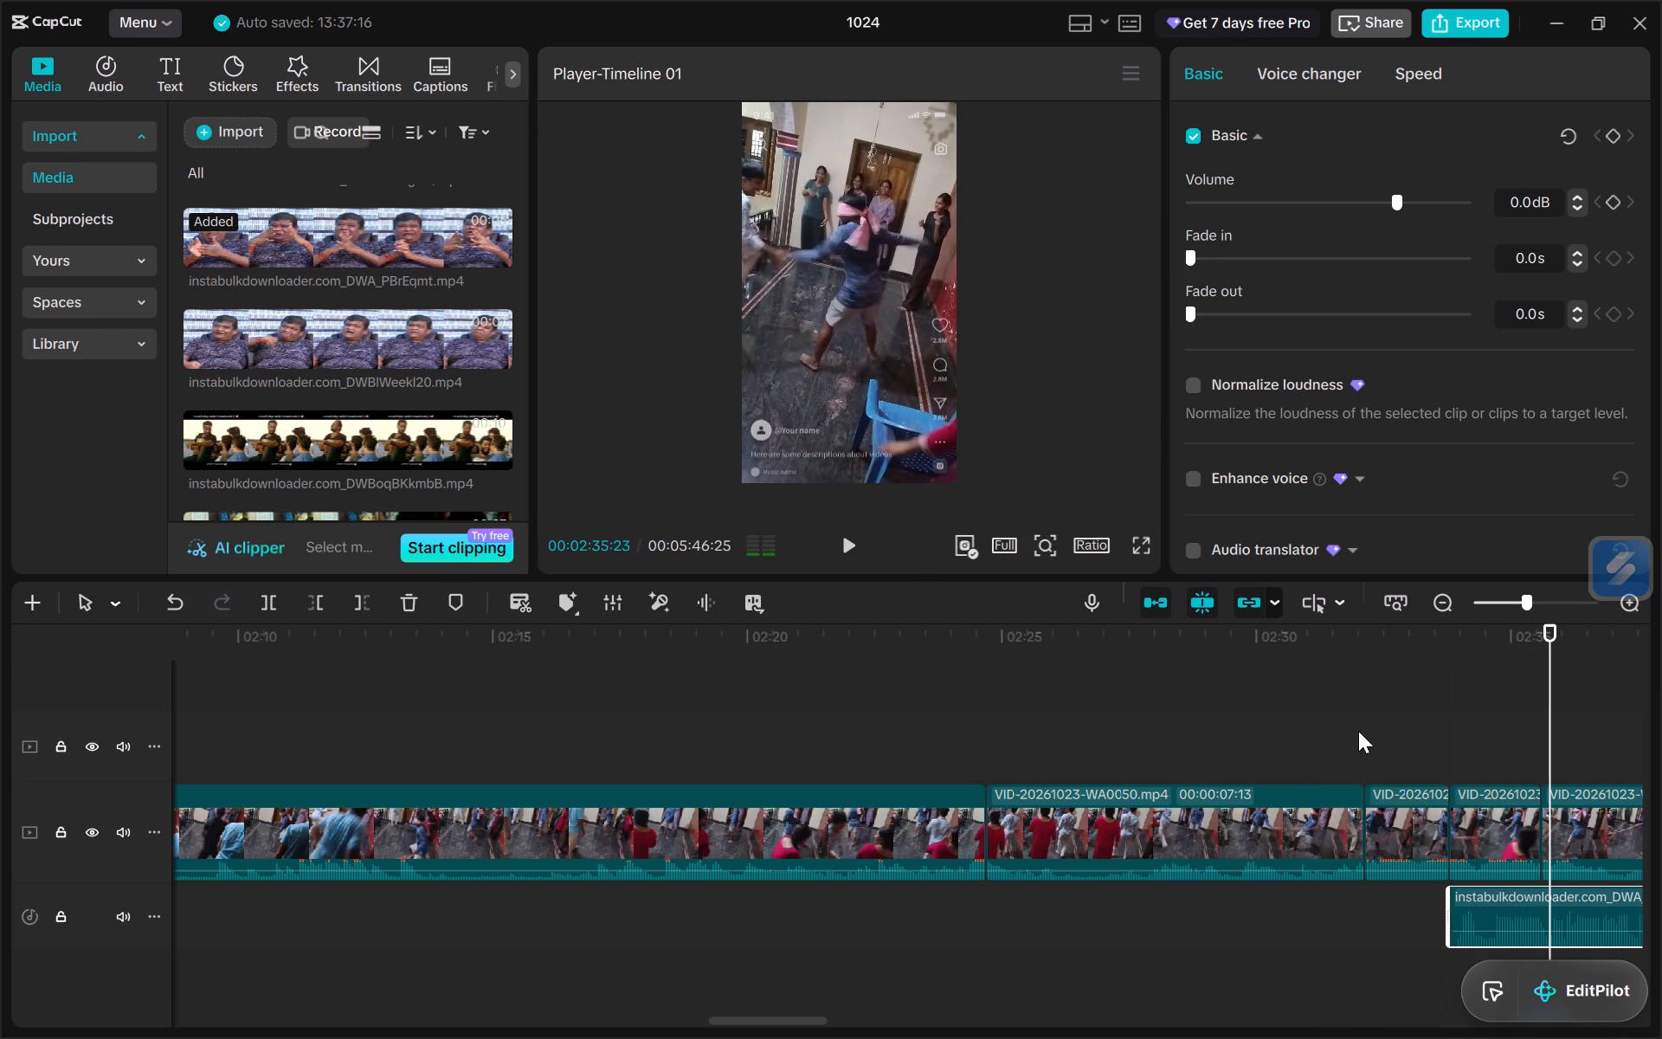
# Mute the main-track clip that starts at 02:33:24 by lowering its volume to -∞ dB.
pyautogui.rightClick(1472, 819)
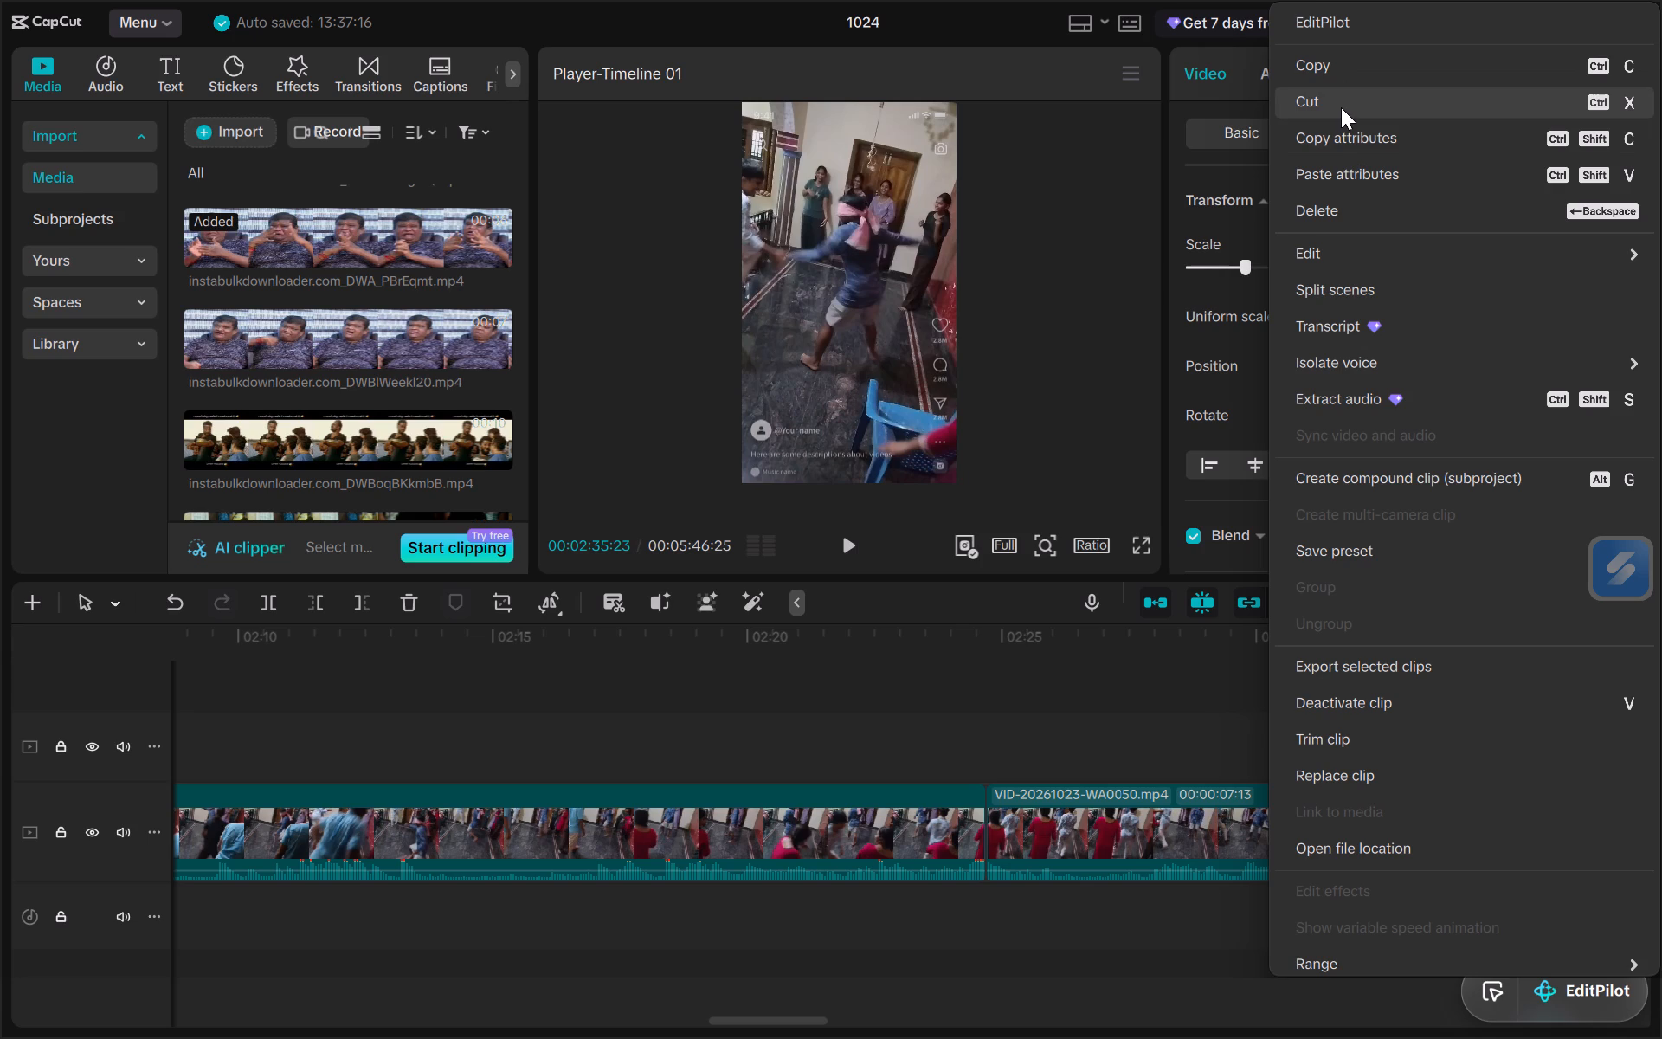
pyautogui.click(986, 383)
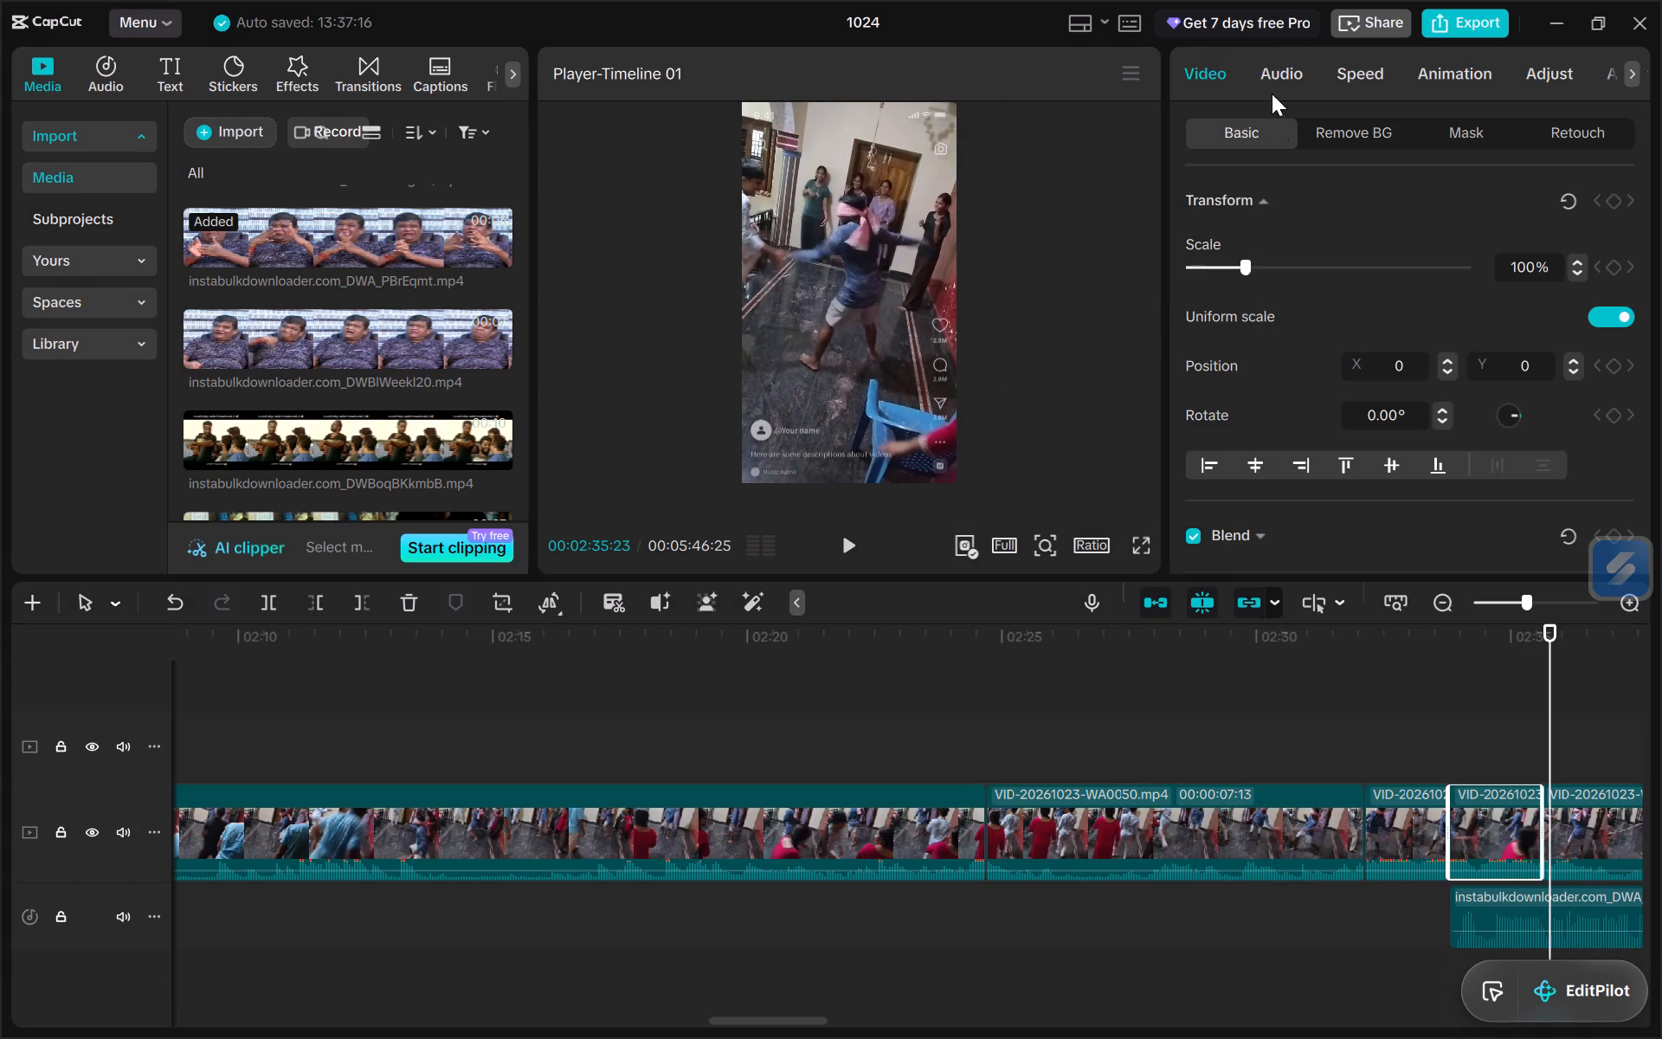
pyautogui.click(1268, 67)
pyautogui.moveTo(1259, 262); pyautogui.dragTo(1108, 274)
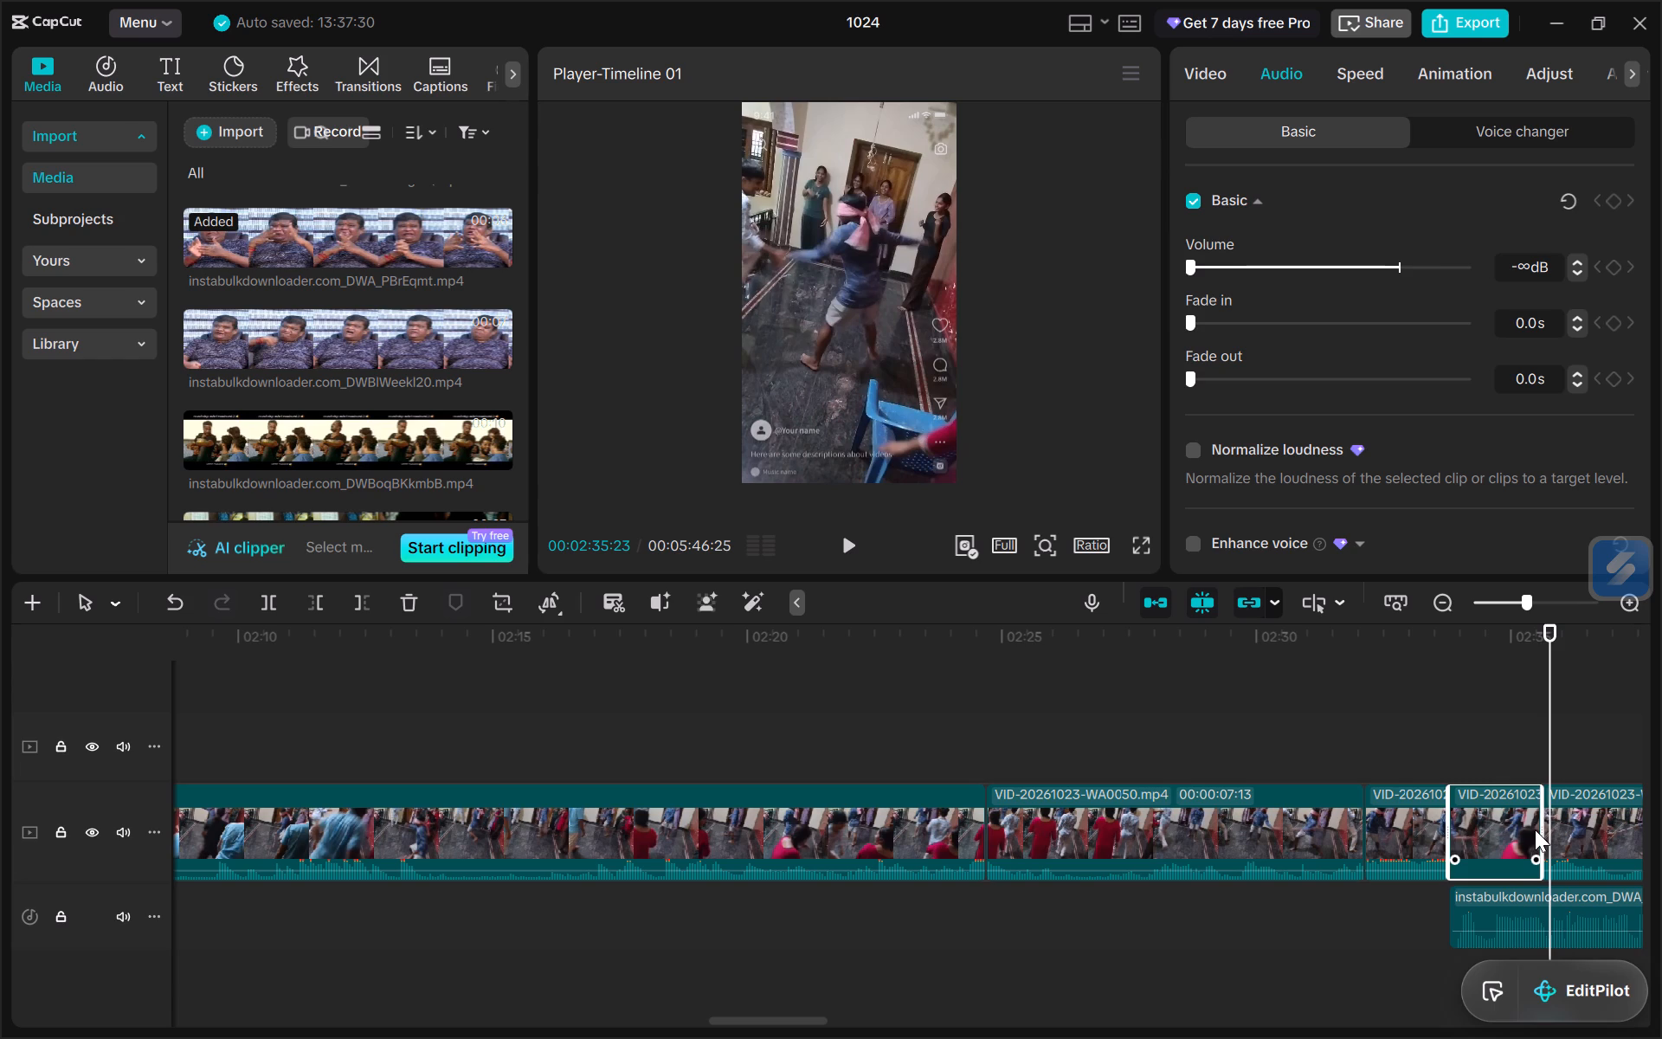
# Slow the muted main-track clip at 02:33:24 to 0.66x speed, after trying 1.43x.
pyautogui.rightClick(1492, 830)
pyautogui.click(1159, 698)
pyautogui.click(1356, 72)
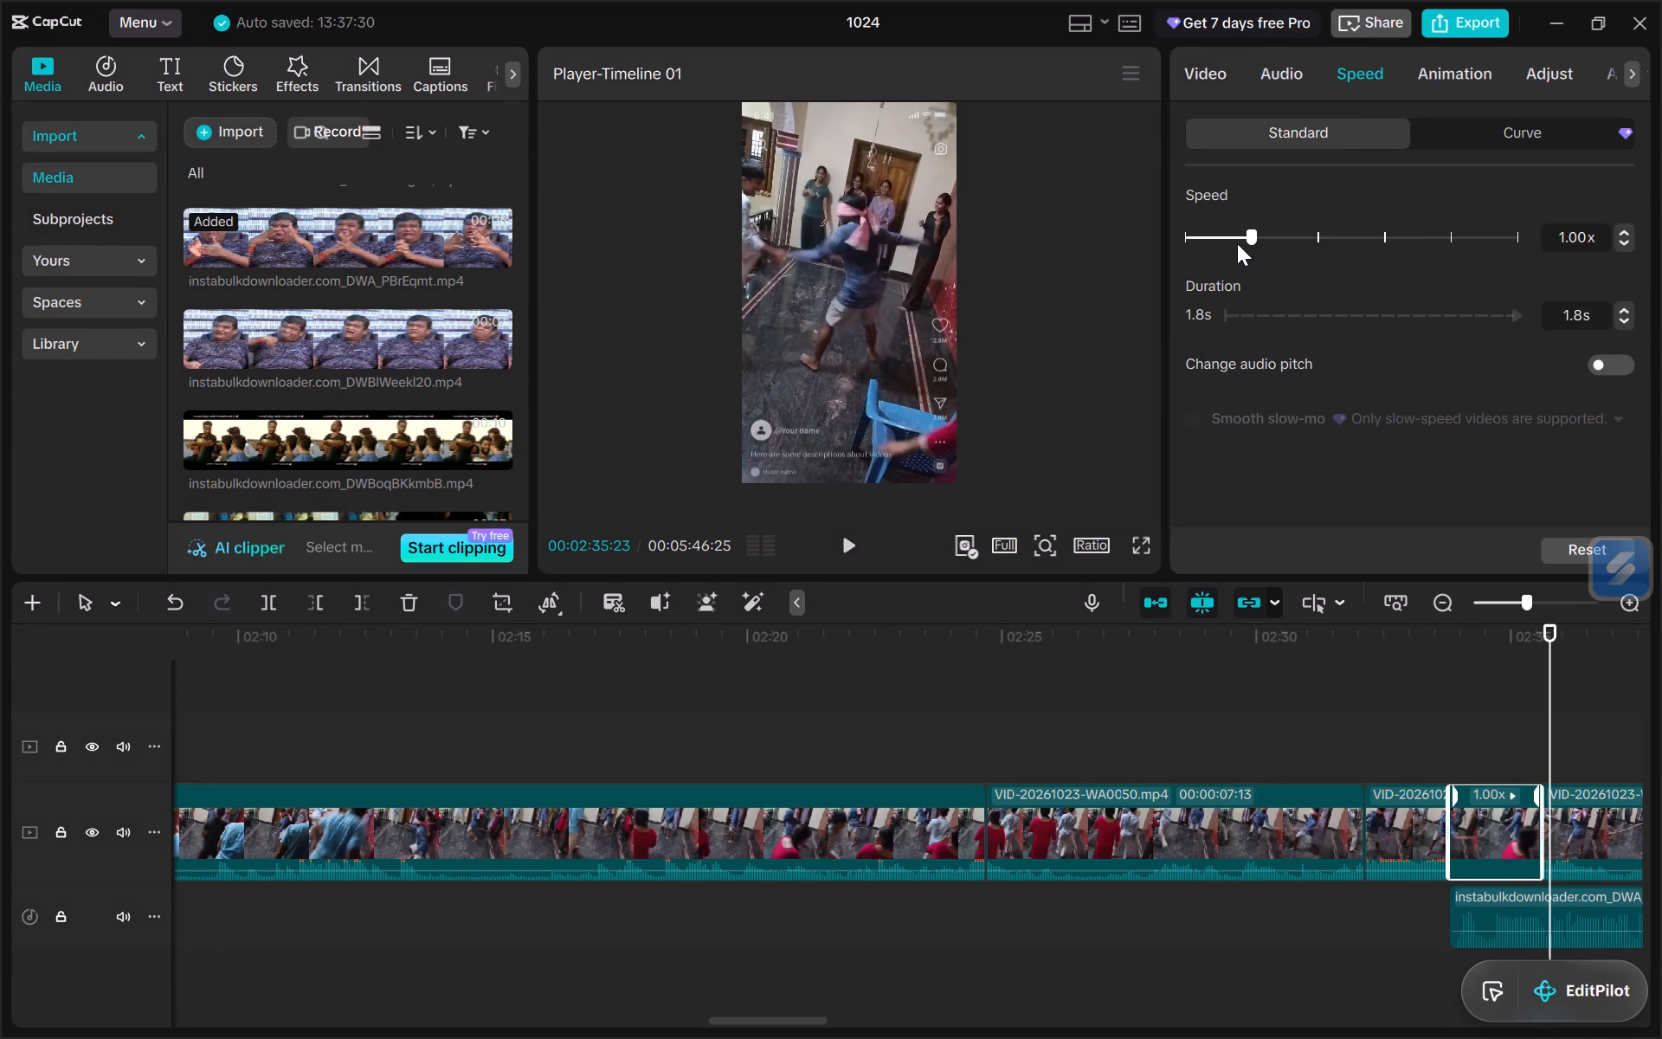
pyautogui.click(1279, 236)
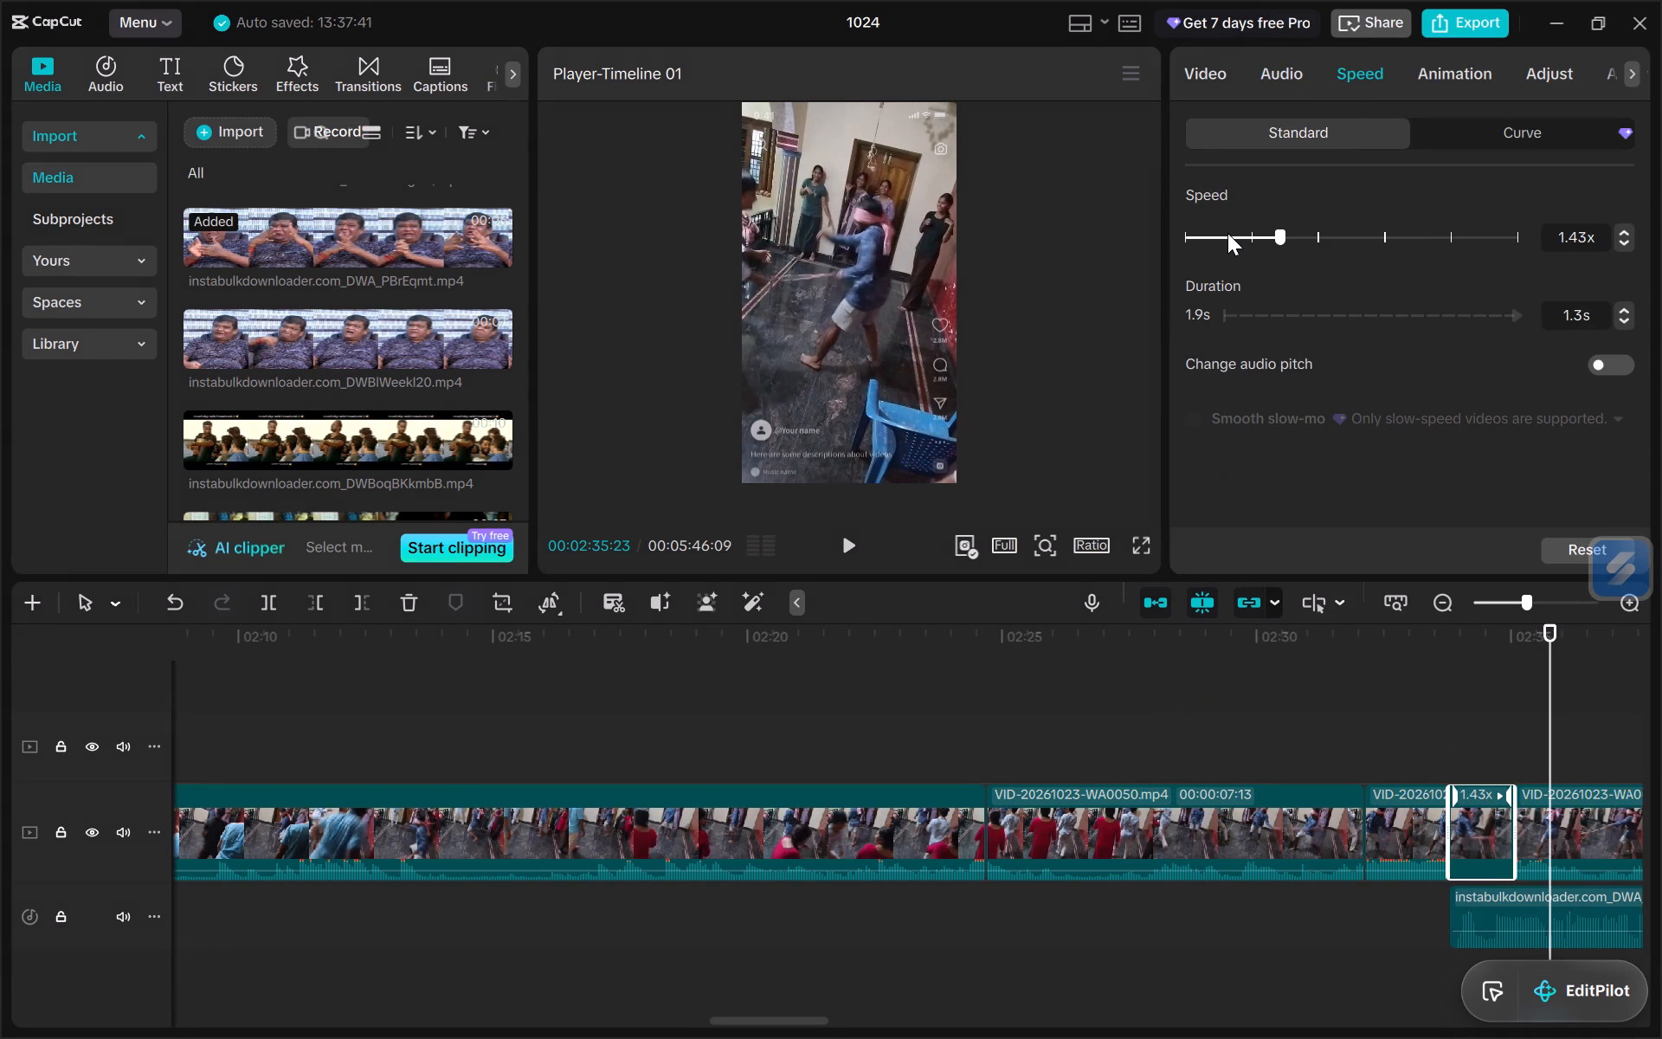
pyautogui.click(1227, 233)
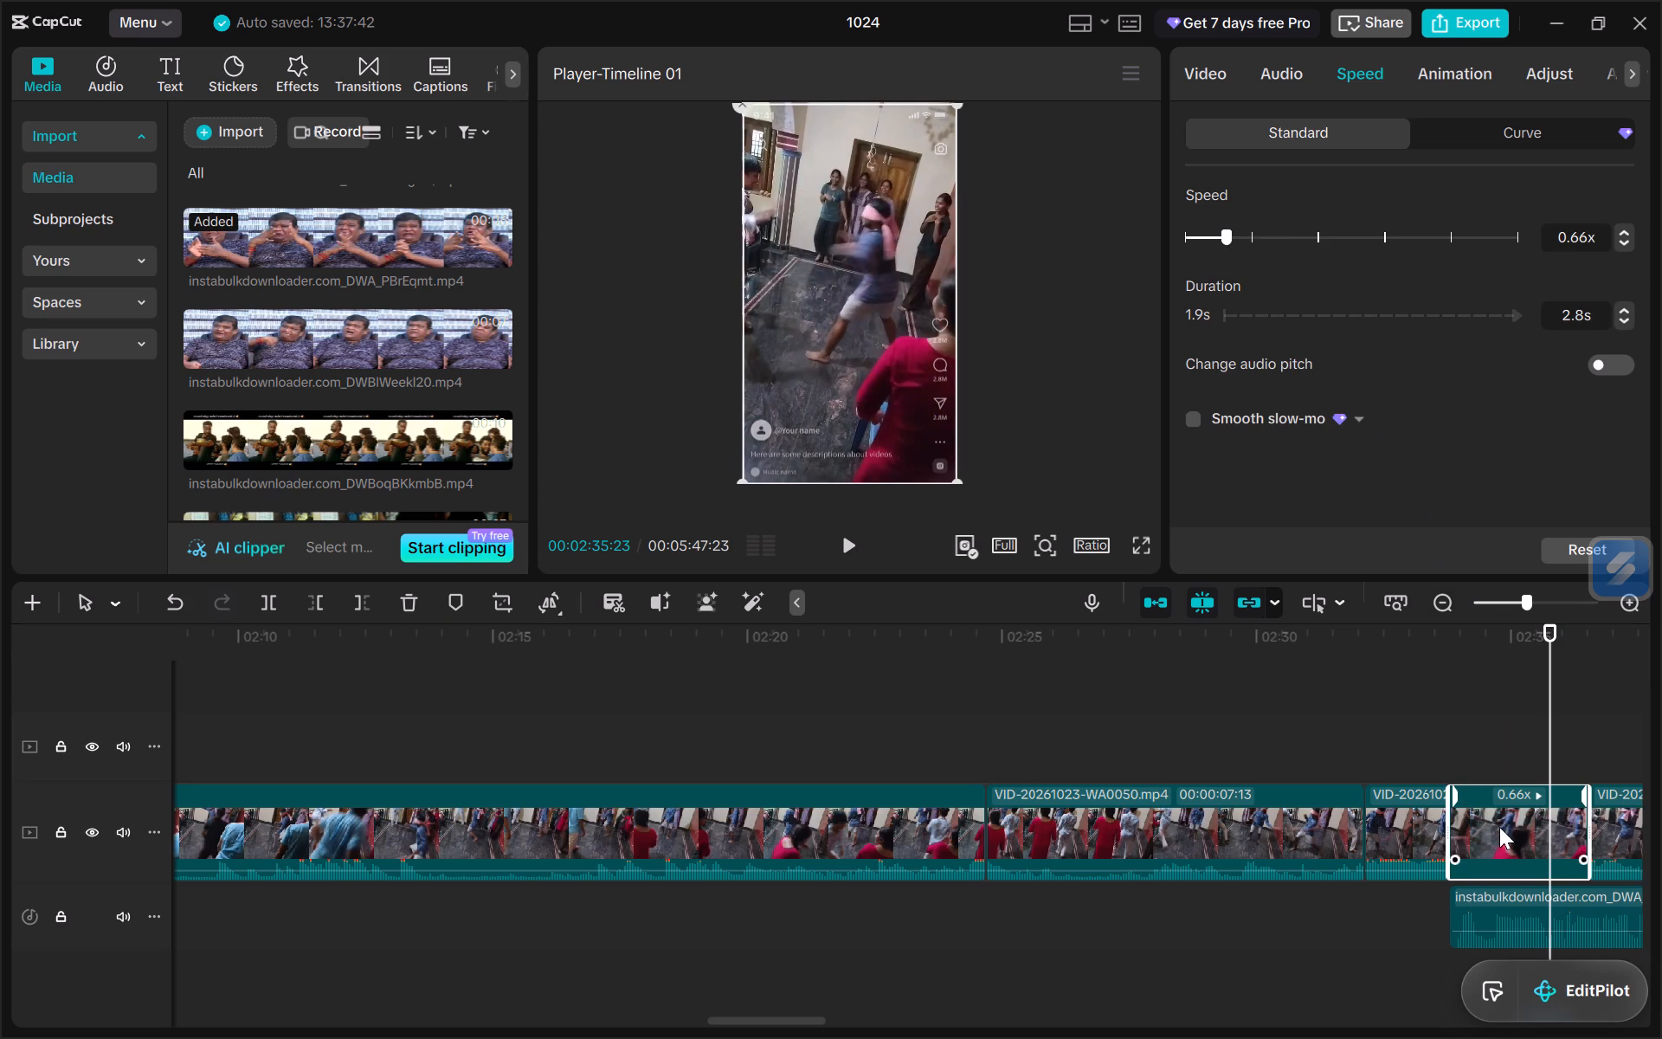
# Play the timeline to 02:39:08 to check the slowed clip against the meme audio.
pyautogui.click(1423, 729)
pyautogui.press('space')
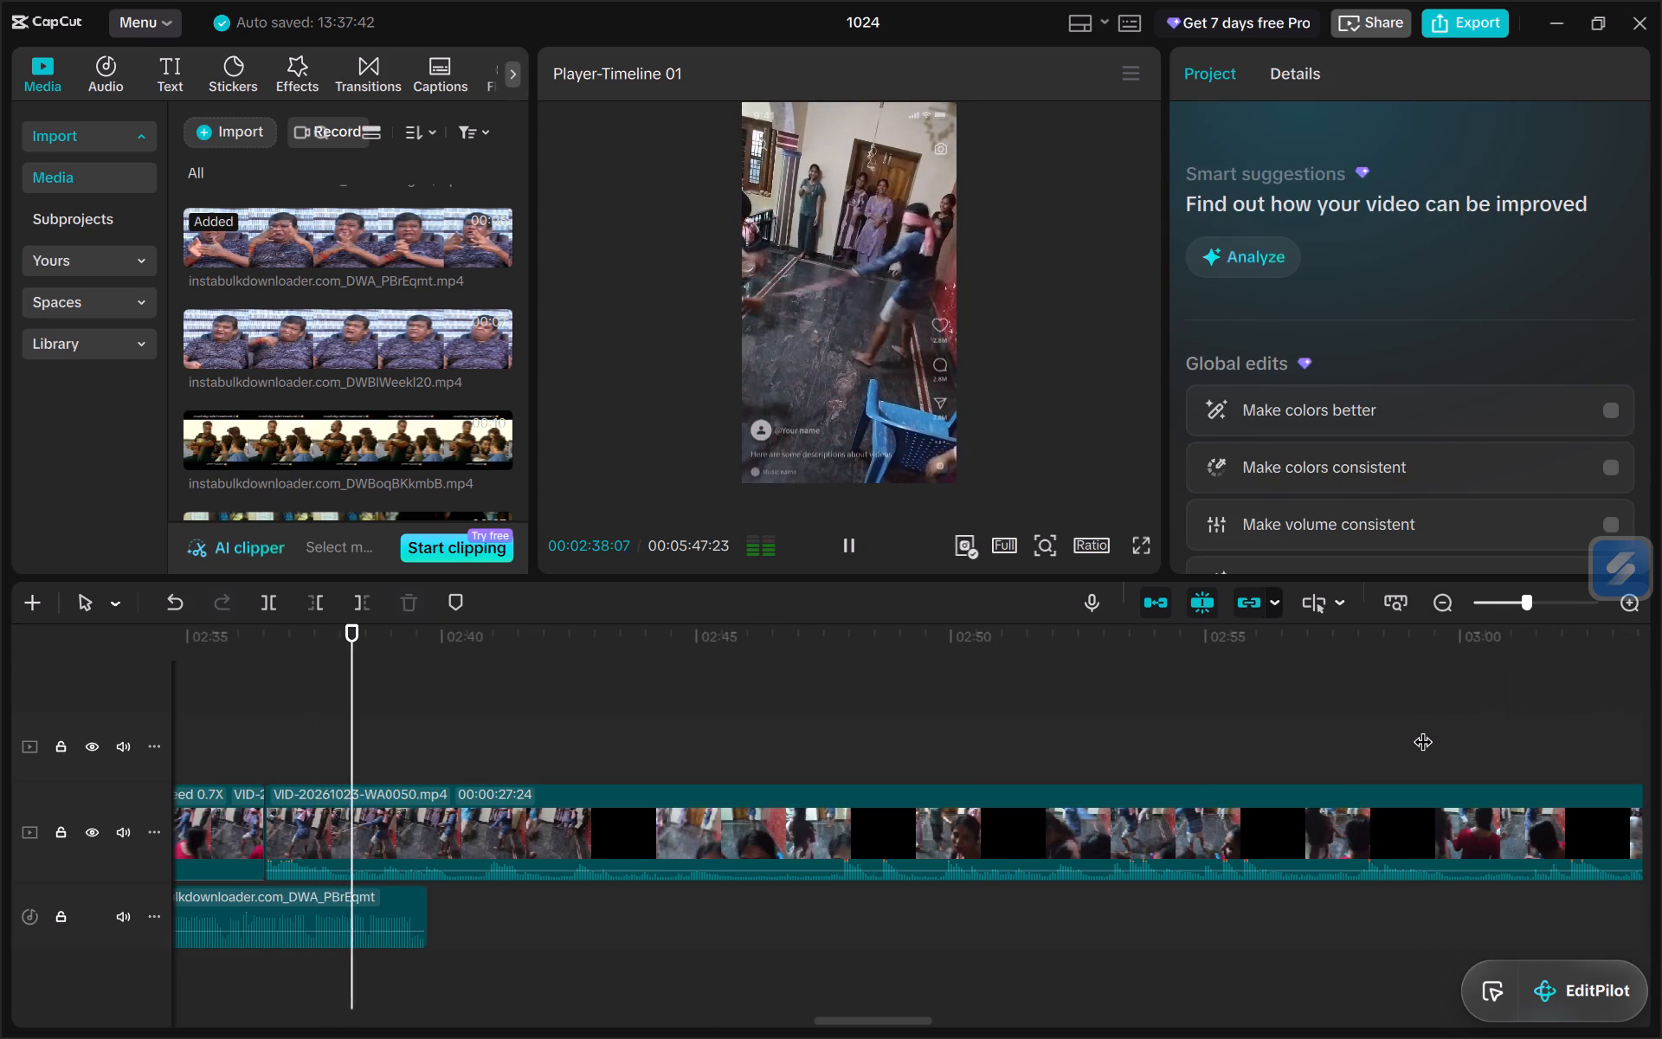
pyautogui.press('space')
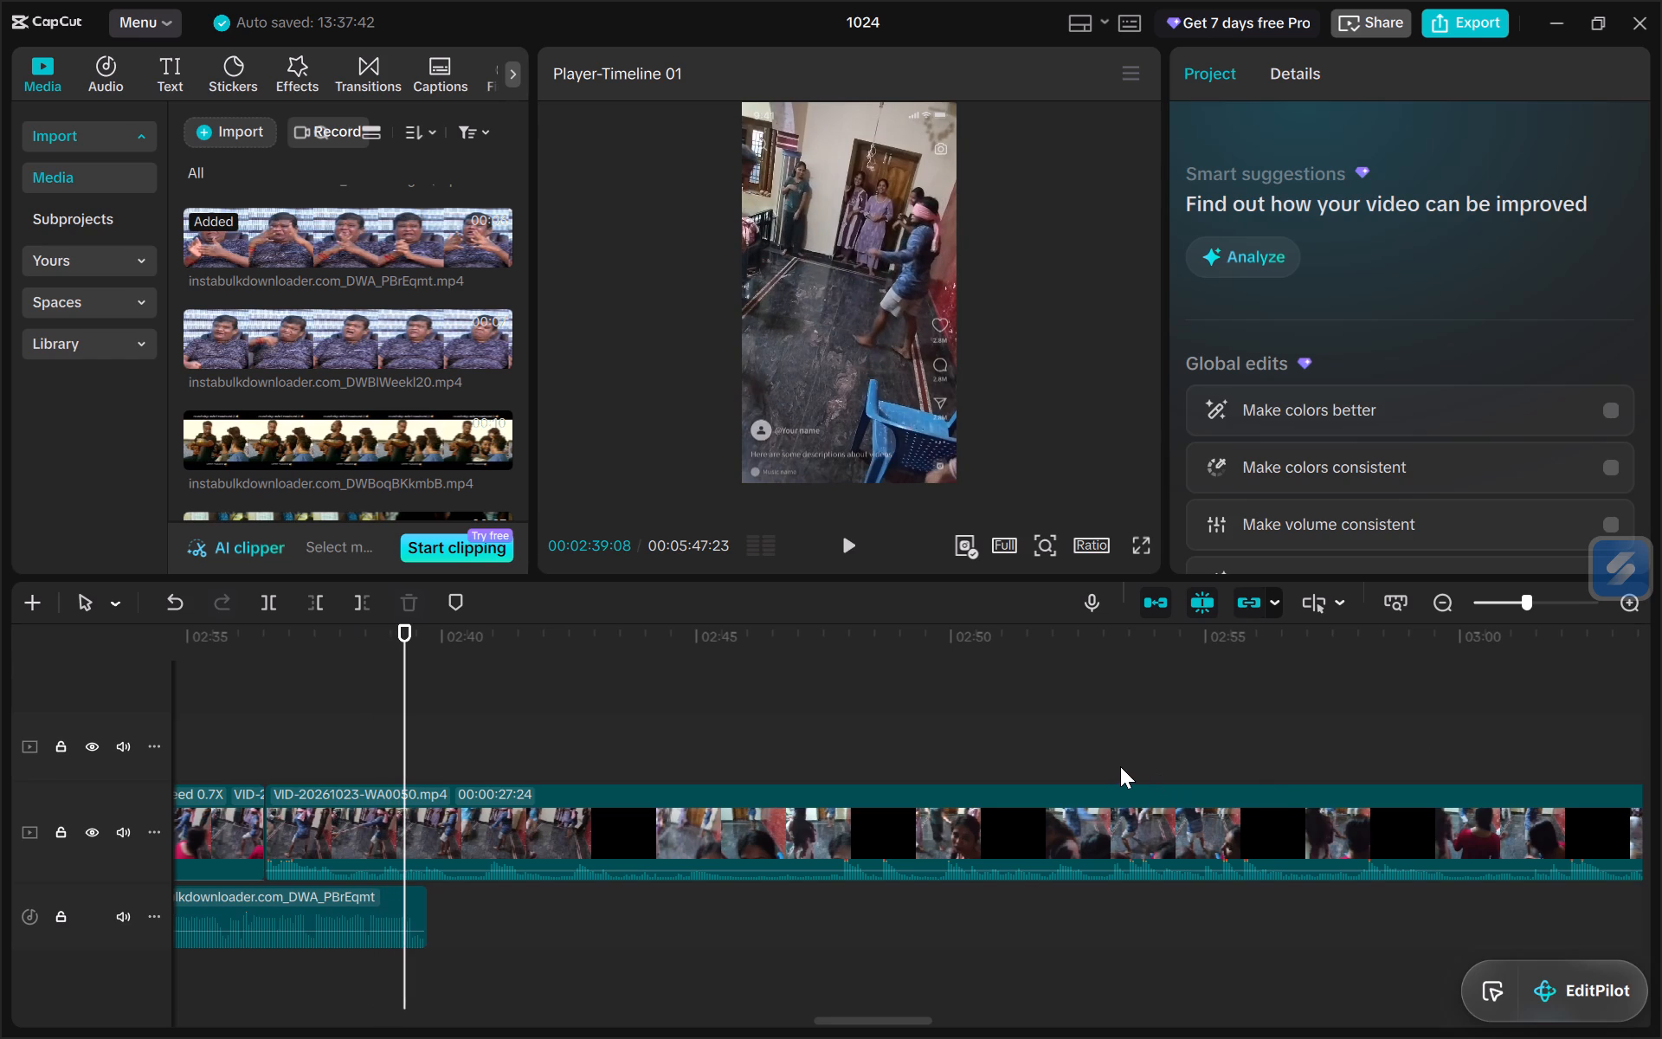
# Step through the timeline's edit points past 03:25:07 and back to the cut at 02:33:24 to review the existing edits.
pyautogui.press('Down')
pyautogui.press('Up')
pyautogui.press('Down')
pyautogui.press('Down')
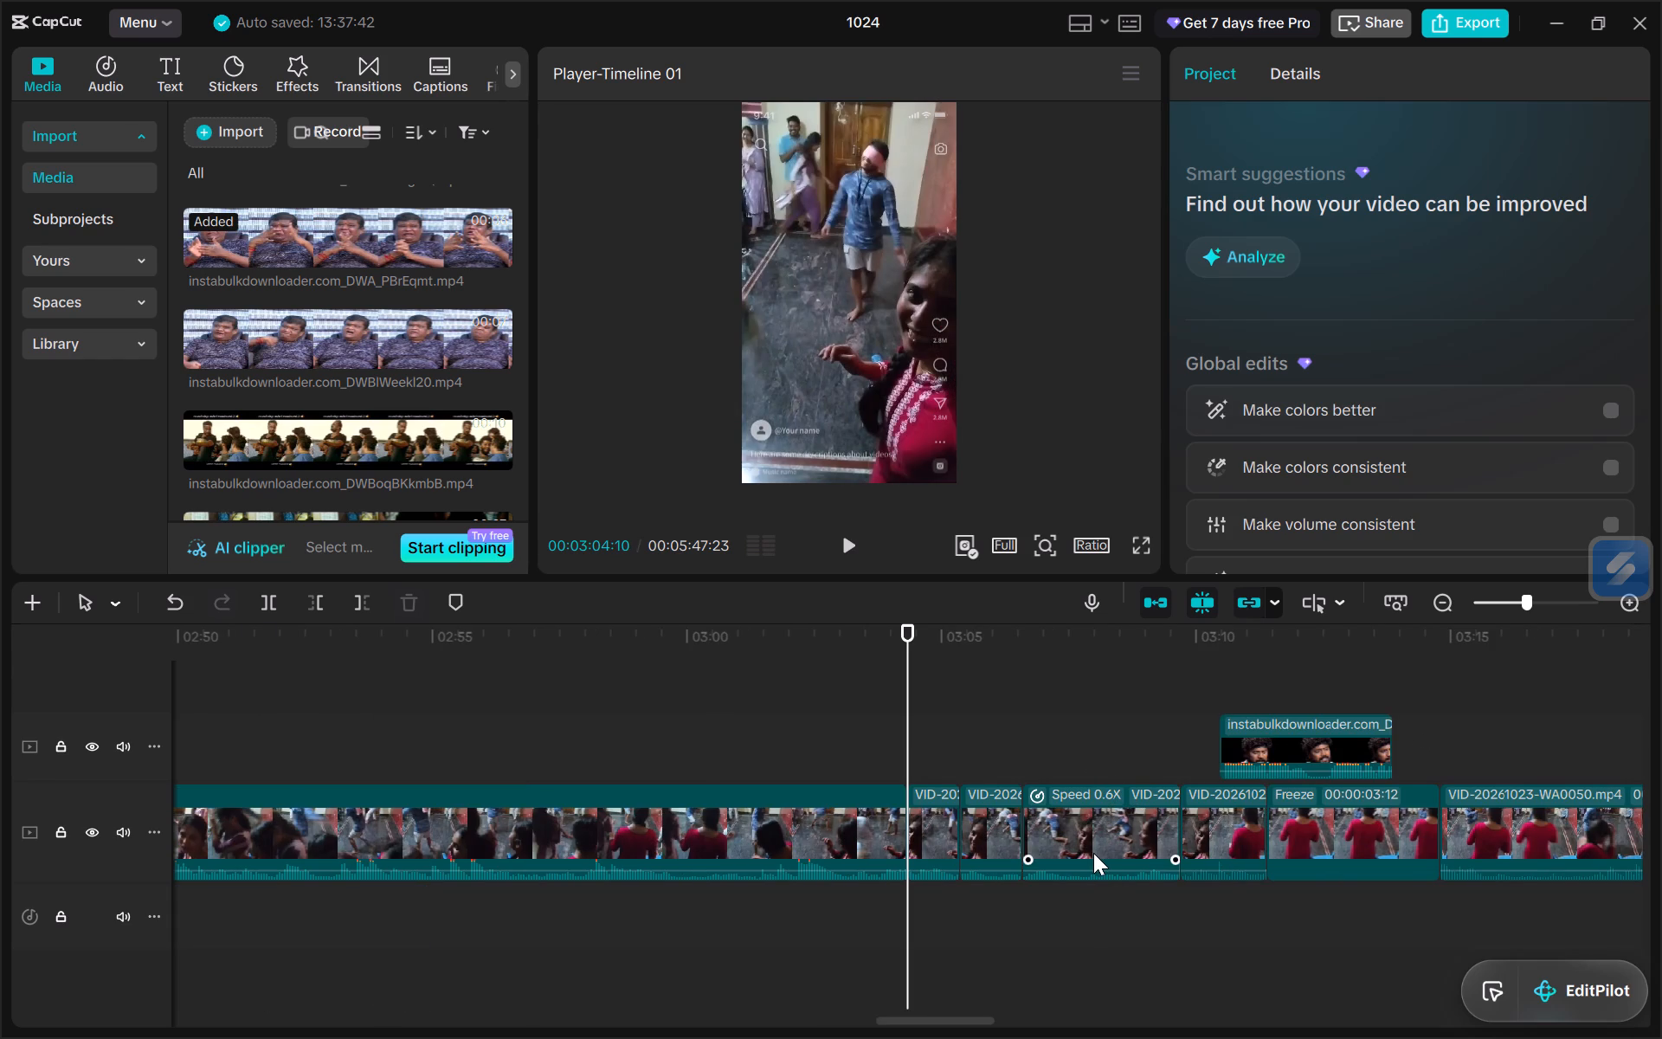
pyautogui.press('Down')
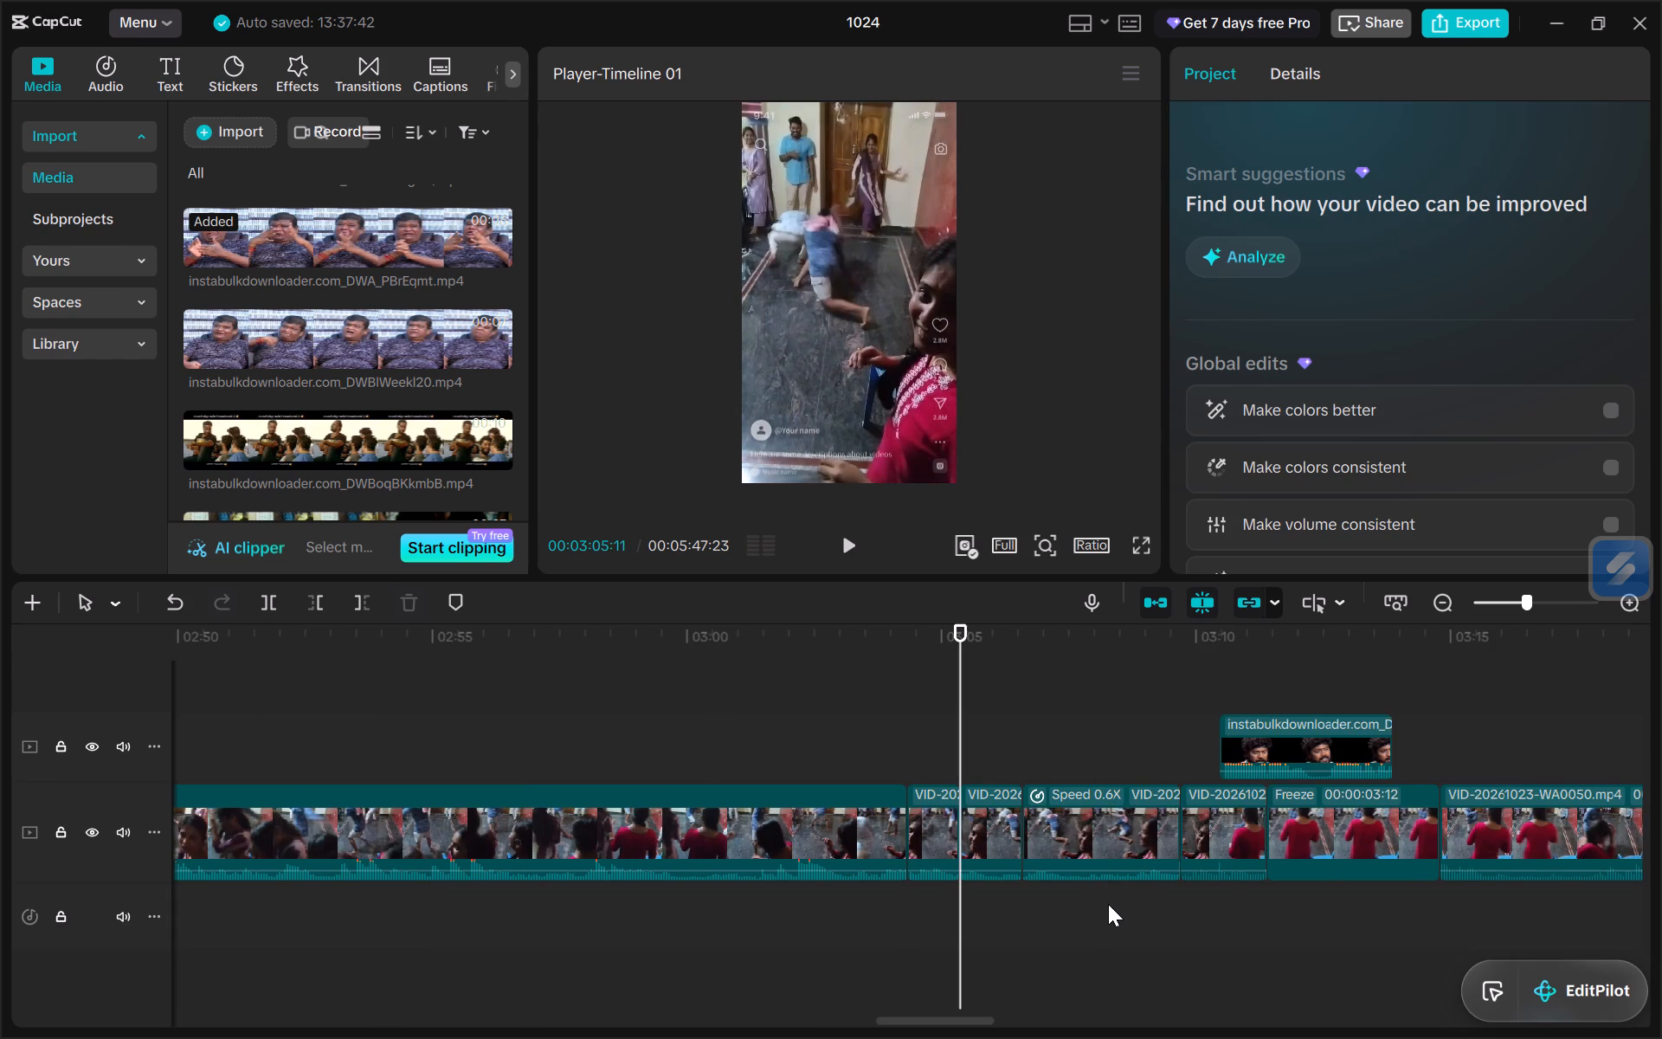
pyautogui.press('Down')
pyautogui.press('Down')
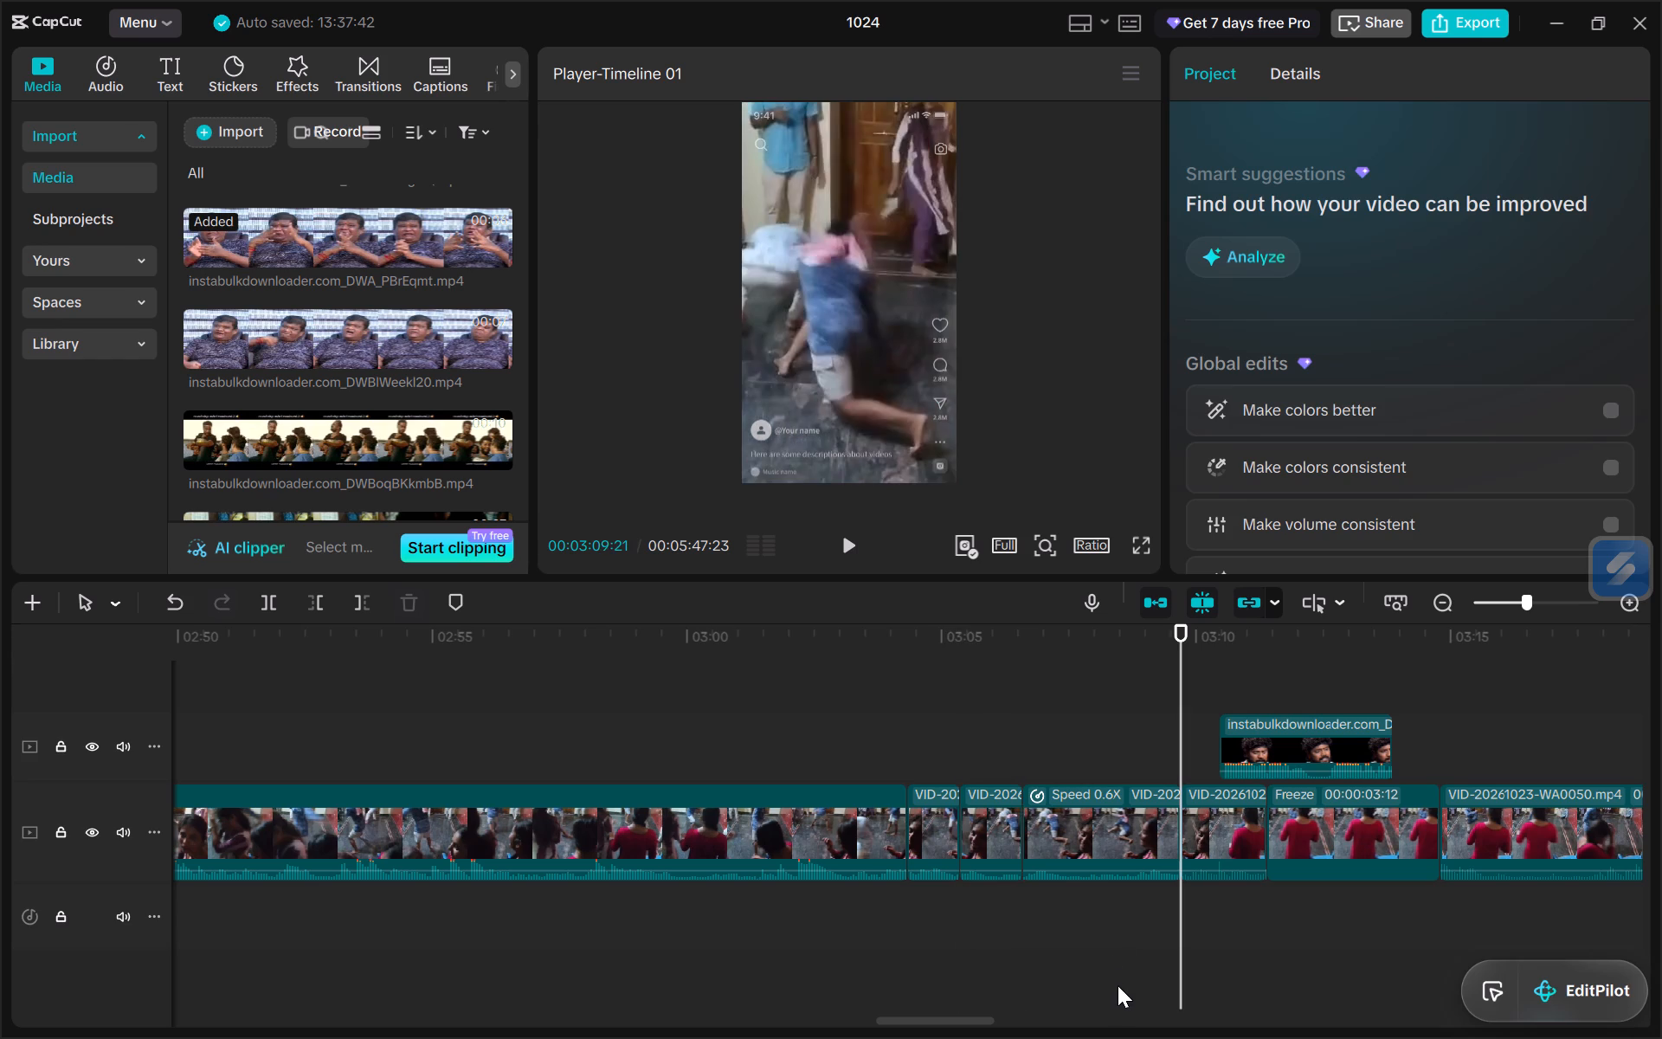
pyautogui.press('Down')
pyautogui.press('Down')
pyautogui.press('Down')
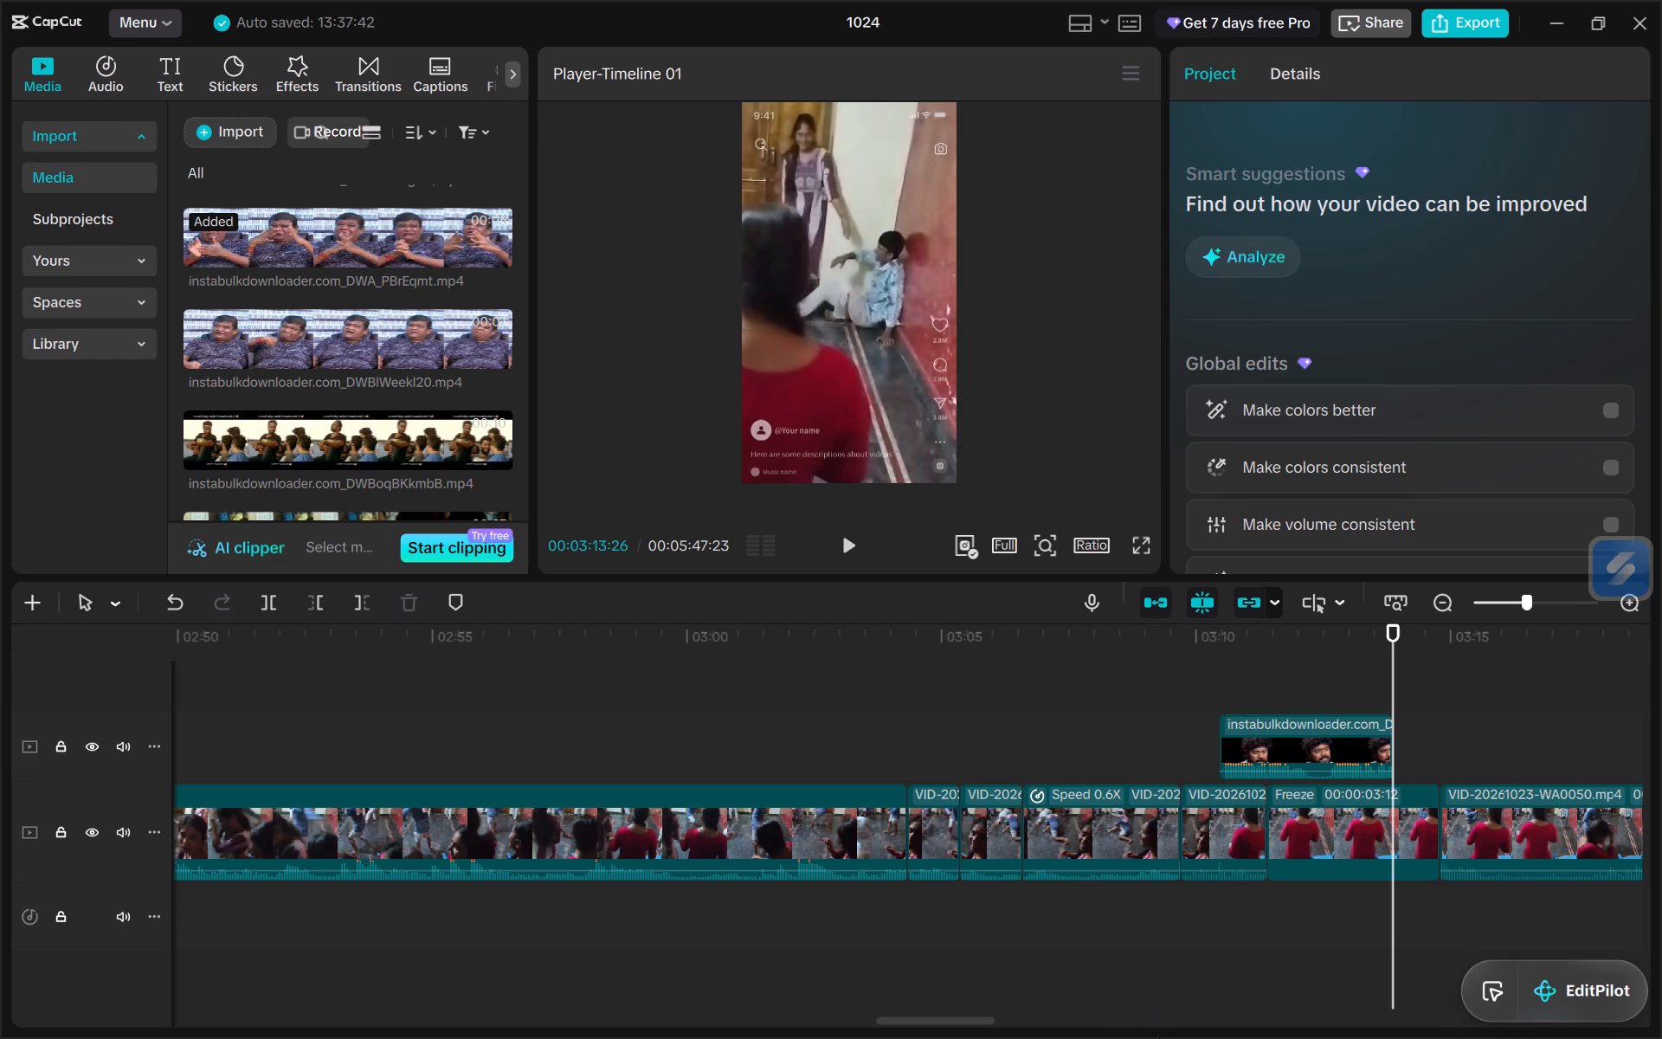
pyautogui.press('Down')
pyautogui.press('Down')
pyautogui.press('Down')
pyautogui.press('Down')
pyautogui.press('Down')
pyautogui.press('Down')
pyautogui.press('Down')
pyautogui.press('Down')
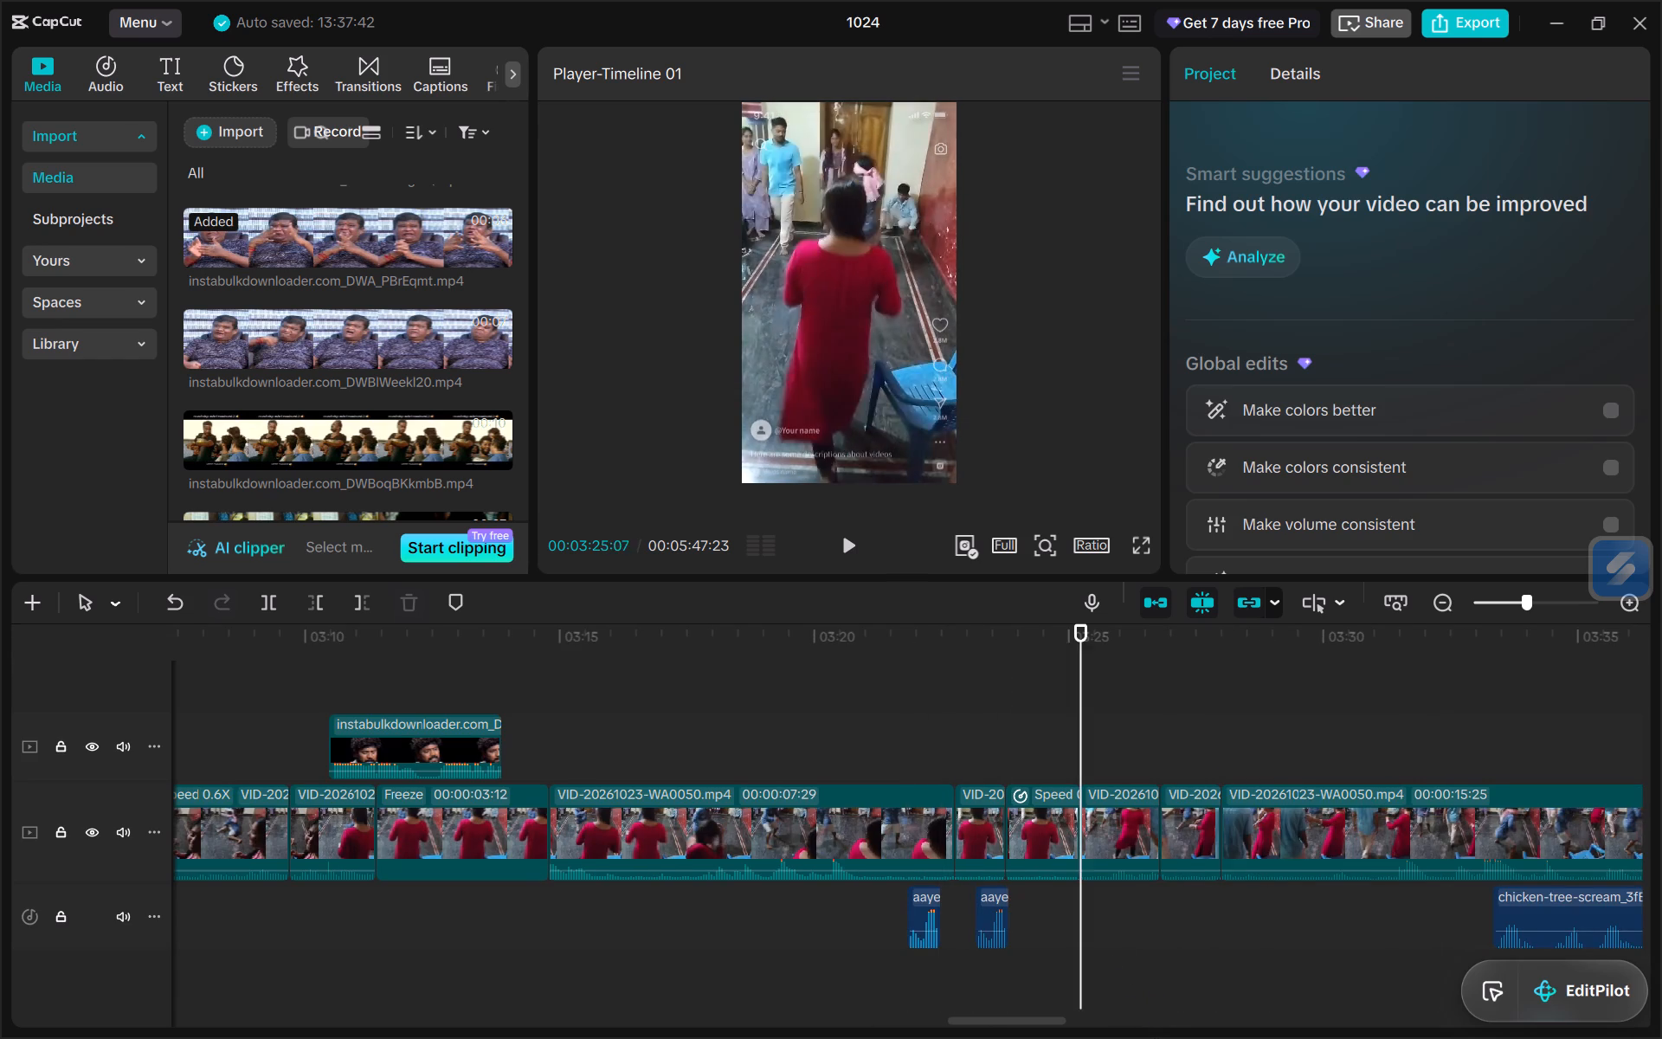
pyautogui.press('Down')
pyautogui.press('Down')
pyautogui.press('Down')
pyautogui.press('Up')
pyautogui.press('Up')
pyautogui.press('Up')
pyautogui.press('Up')
pyautogui.press('Up')
pyautogui.press('Up')
pyautogui.press('Up')
pyautogui.press('Up')
pyautogui.press('Up')
pyautogui.press('Up')
pyautogui.press('Up')
pyautogui.press('Up')
pyautogui.press('Up')
pyautogui.press('Up')
pyautogui.press('Up')
pyautogui.press('Up')
pyautogui.press('Up')
pyautogui.press('Up')
pyautogui.press('Up')
pyautogui.press('Up')
pyautogui.press('Up')
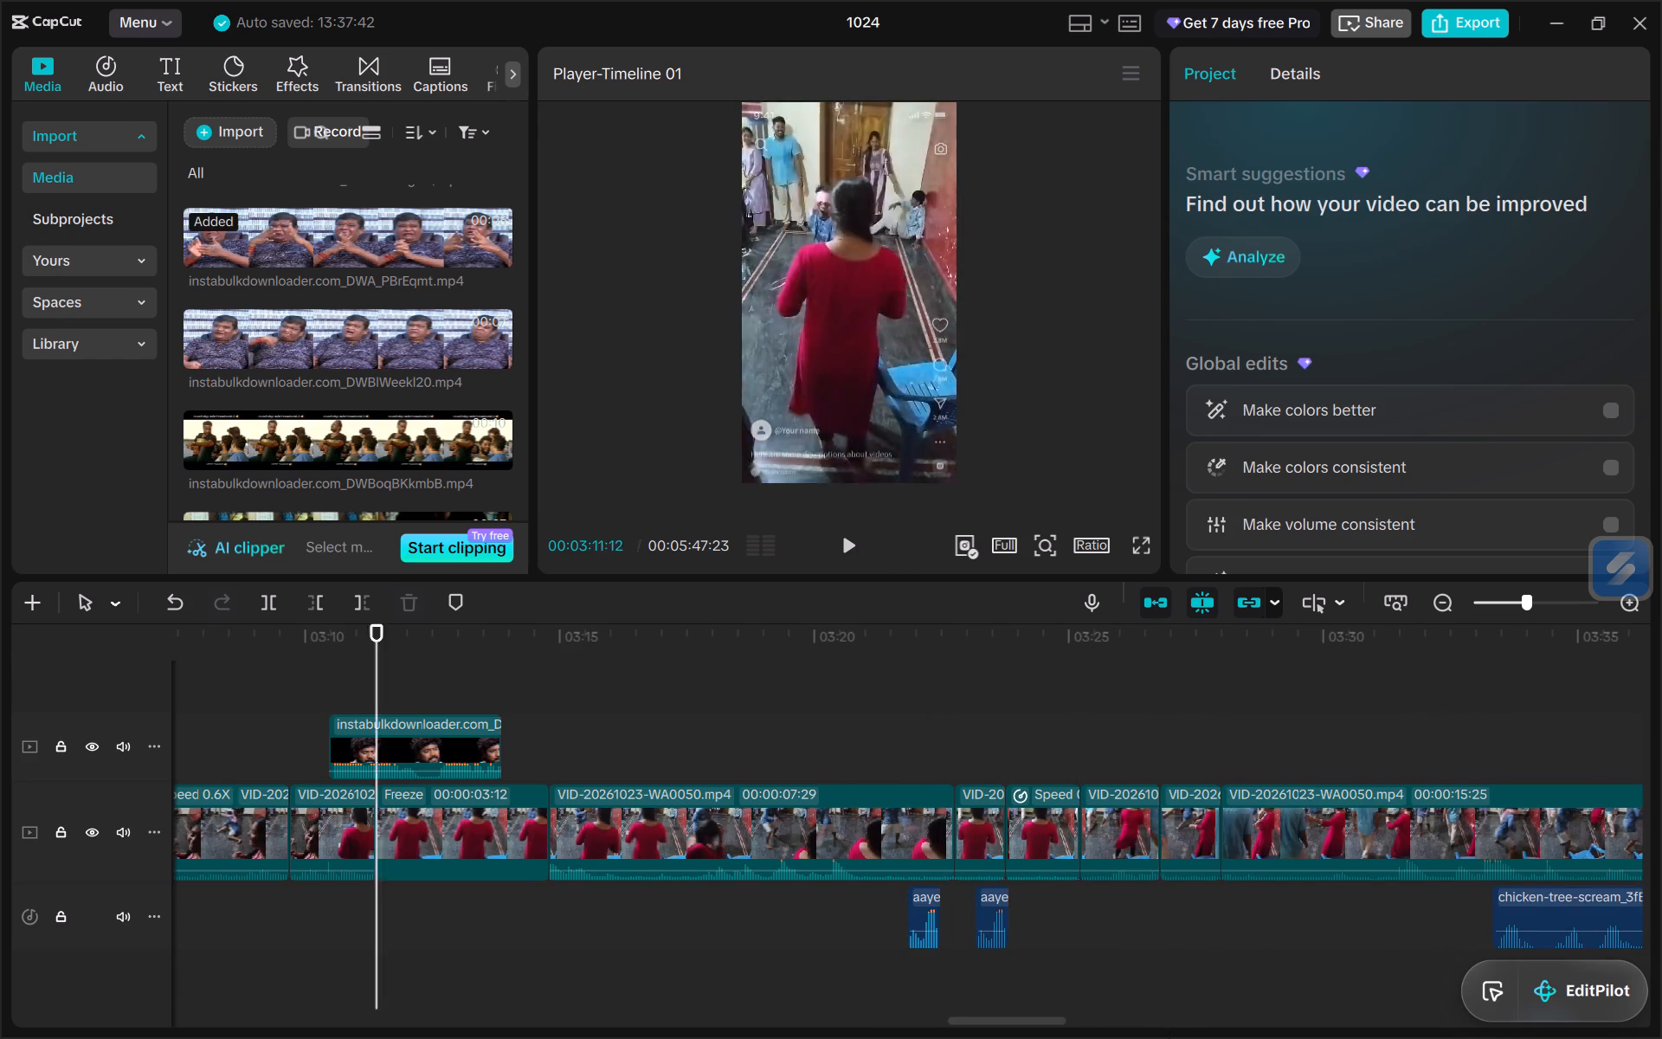
pyautogui.press('Up')
pyautogui.press('Down')
pyautogui.press('Down')
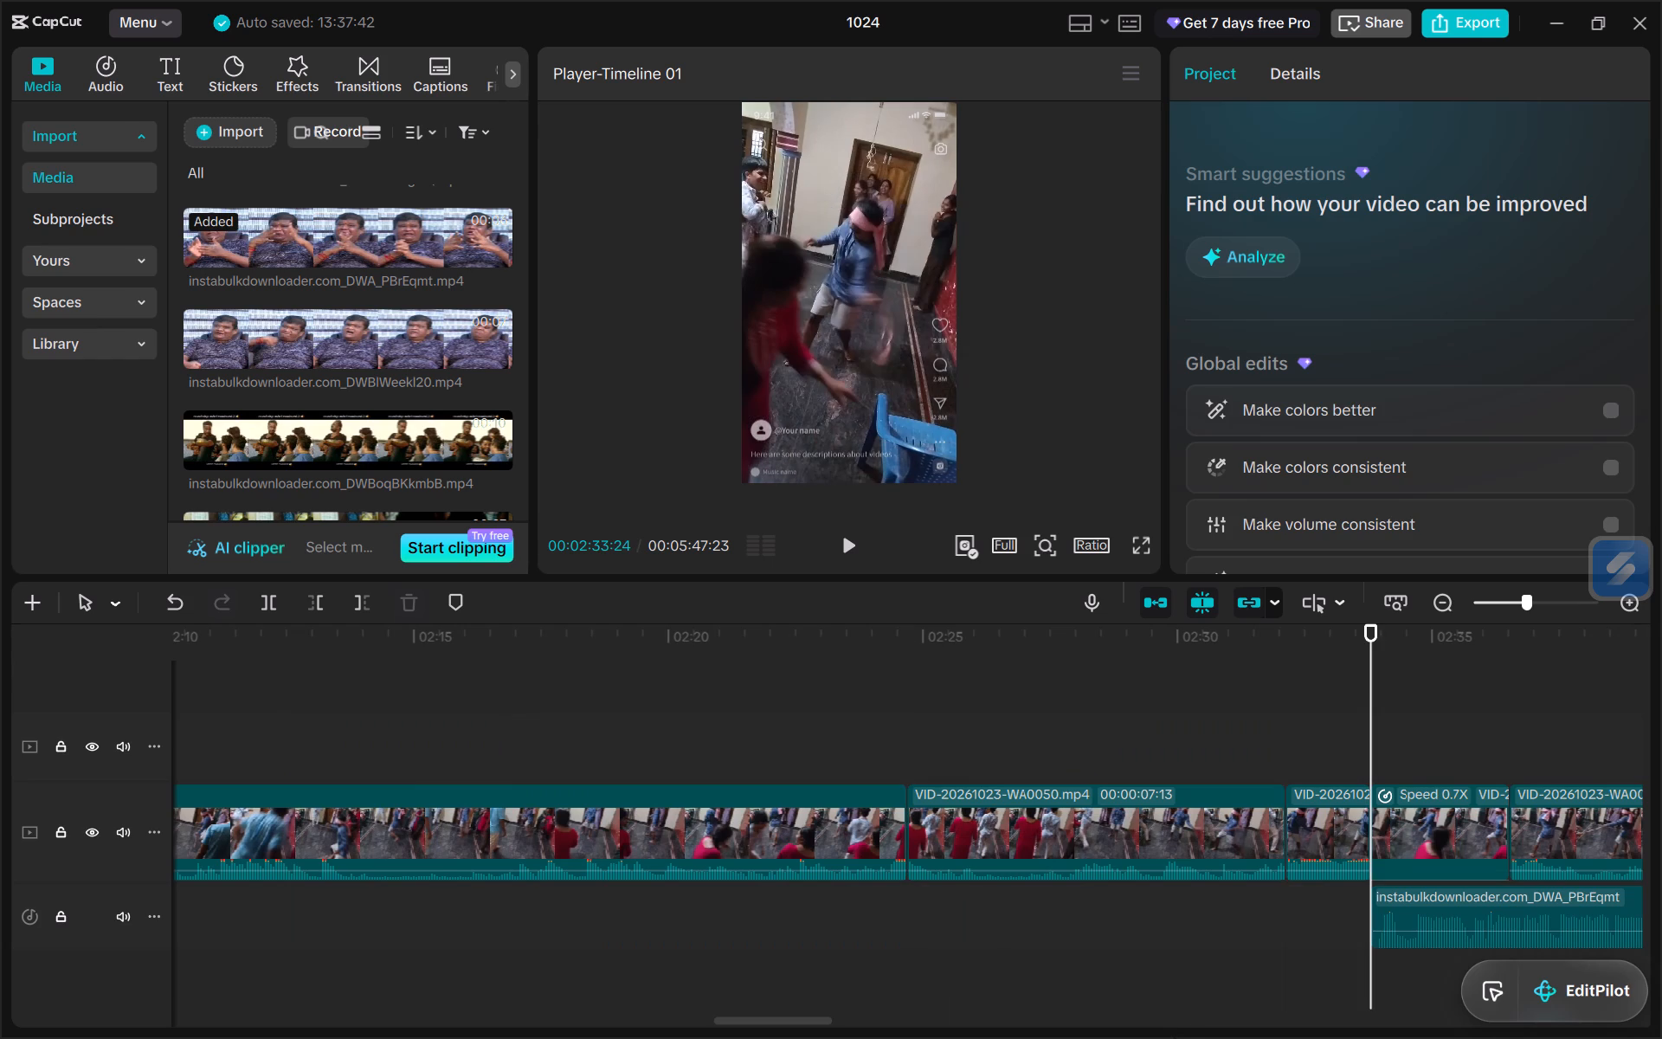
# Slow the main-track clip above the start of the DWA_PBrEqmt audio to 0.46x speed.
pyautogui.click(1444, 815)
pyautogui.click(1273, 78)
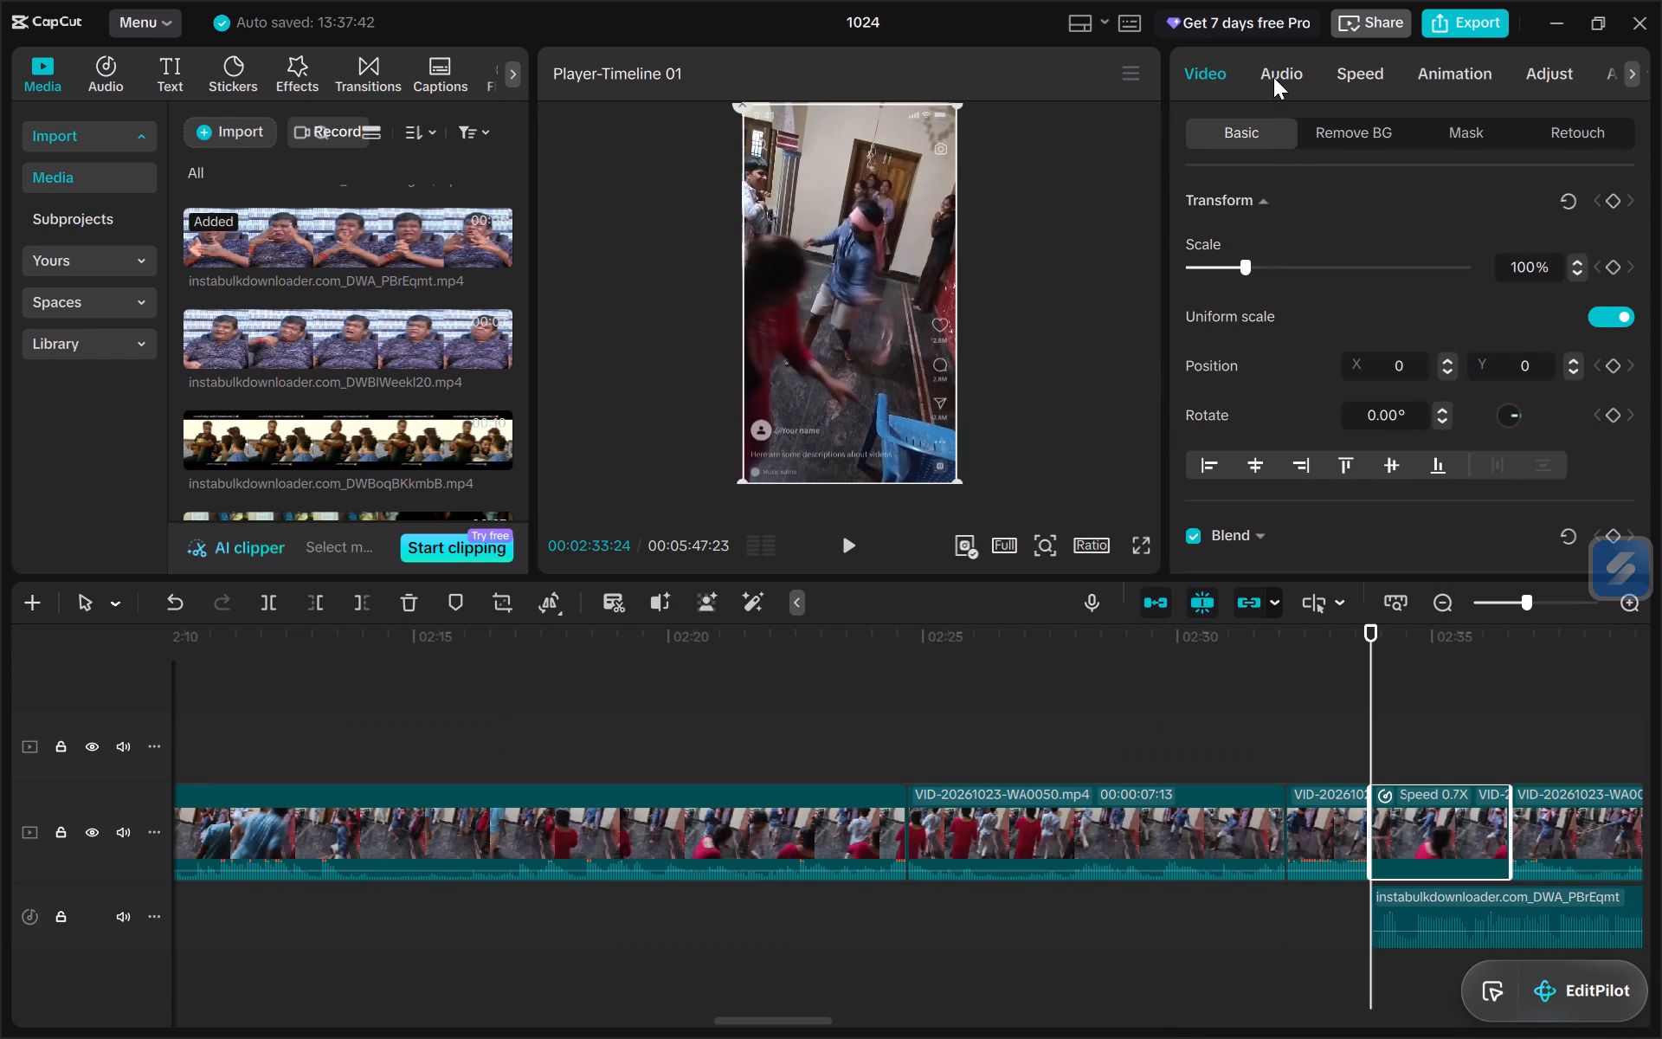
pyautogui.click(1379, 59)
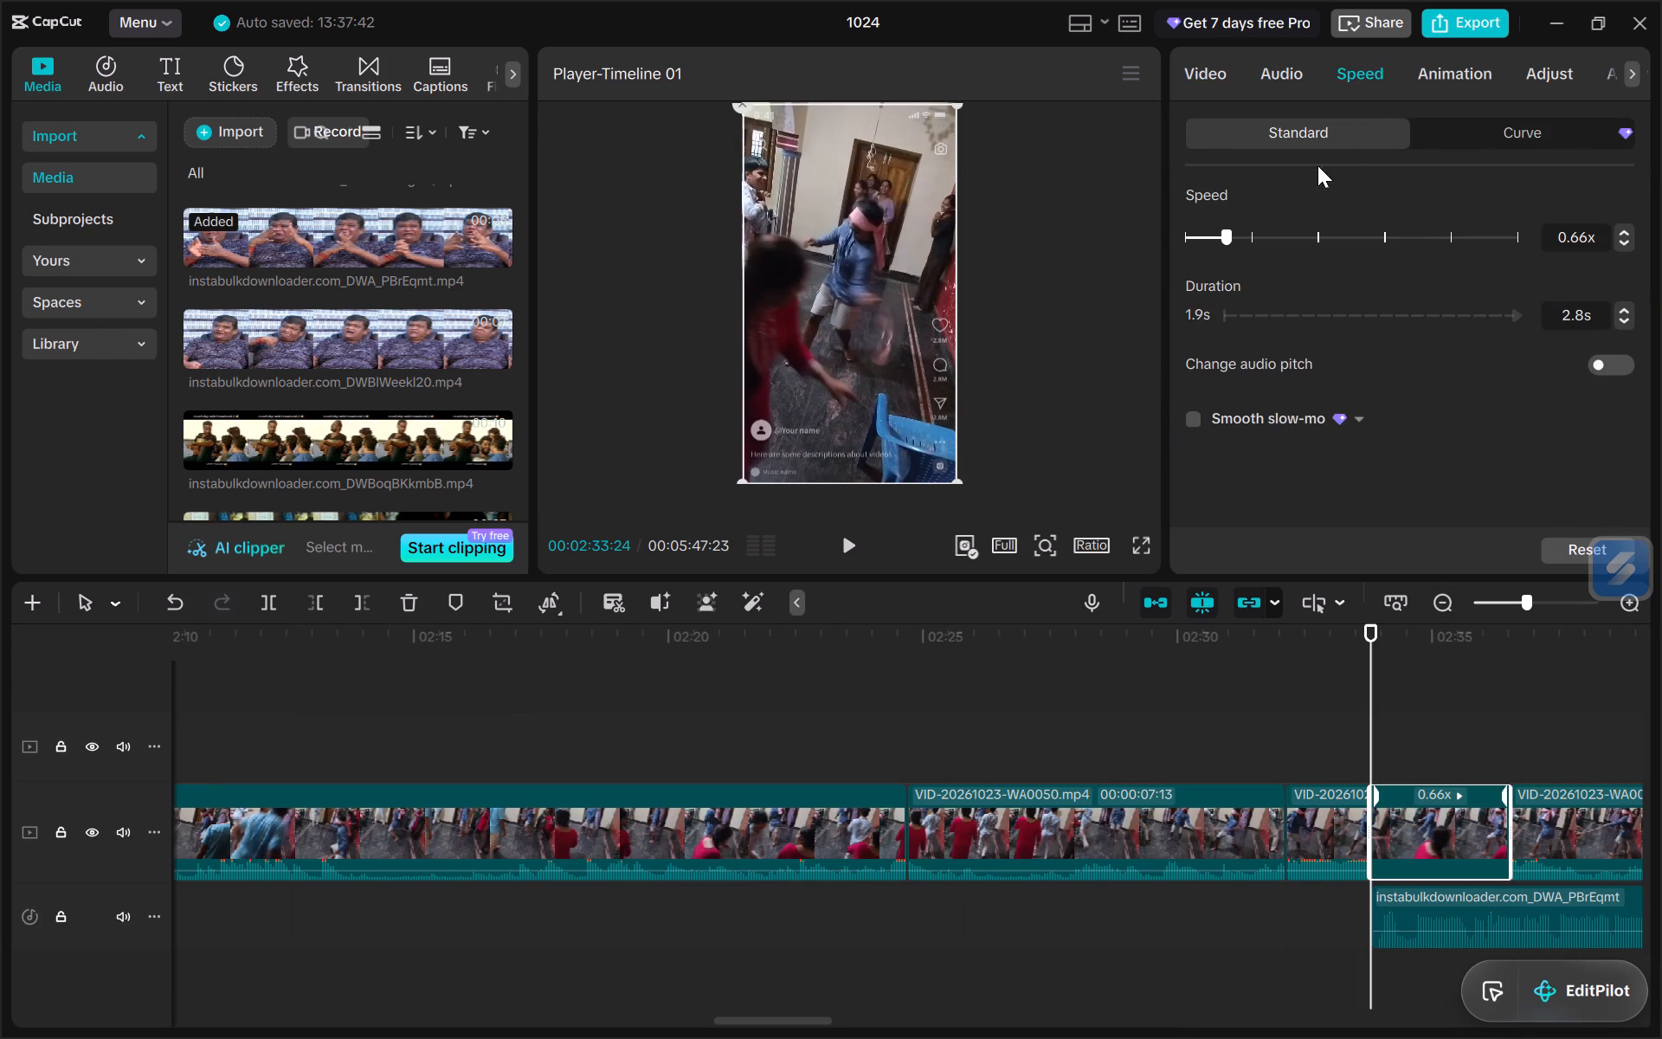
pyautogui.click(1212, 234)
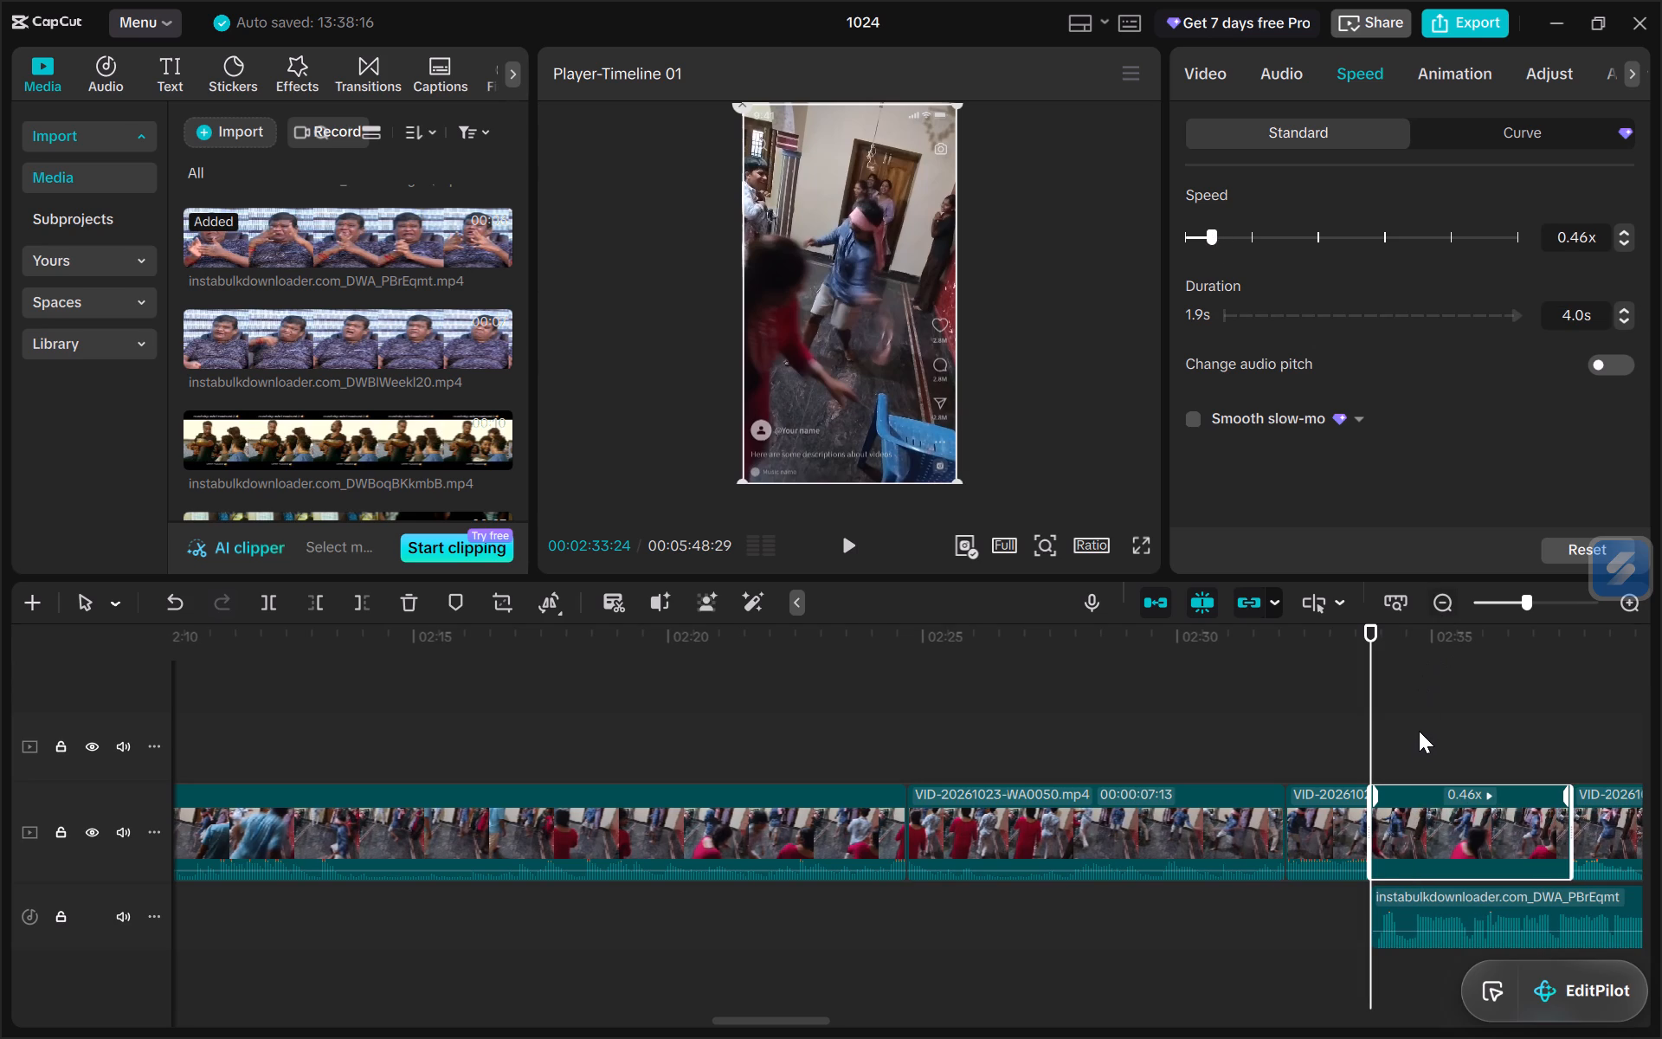
# Replay the slowed section between 02:33:24 and 02:38:23 to find where the DWA_PBrEqmt audio should end.
pyautogui.press('space')
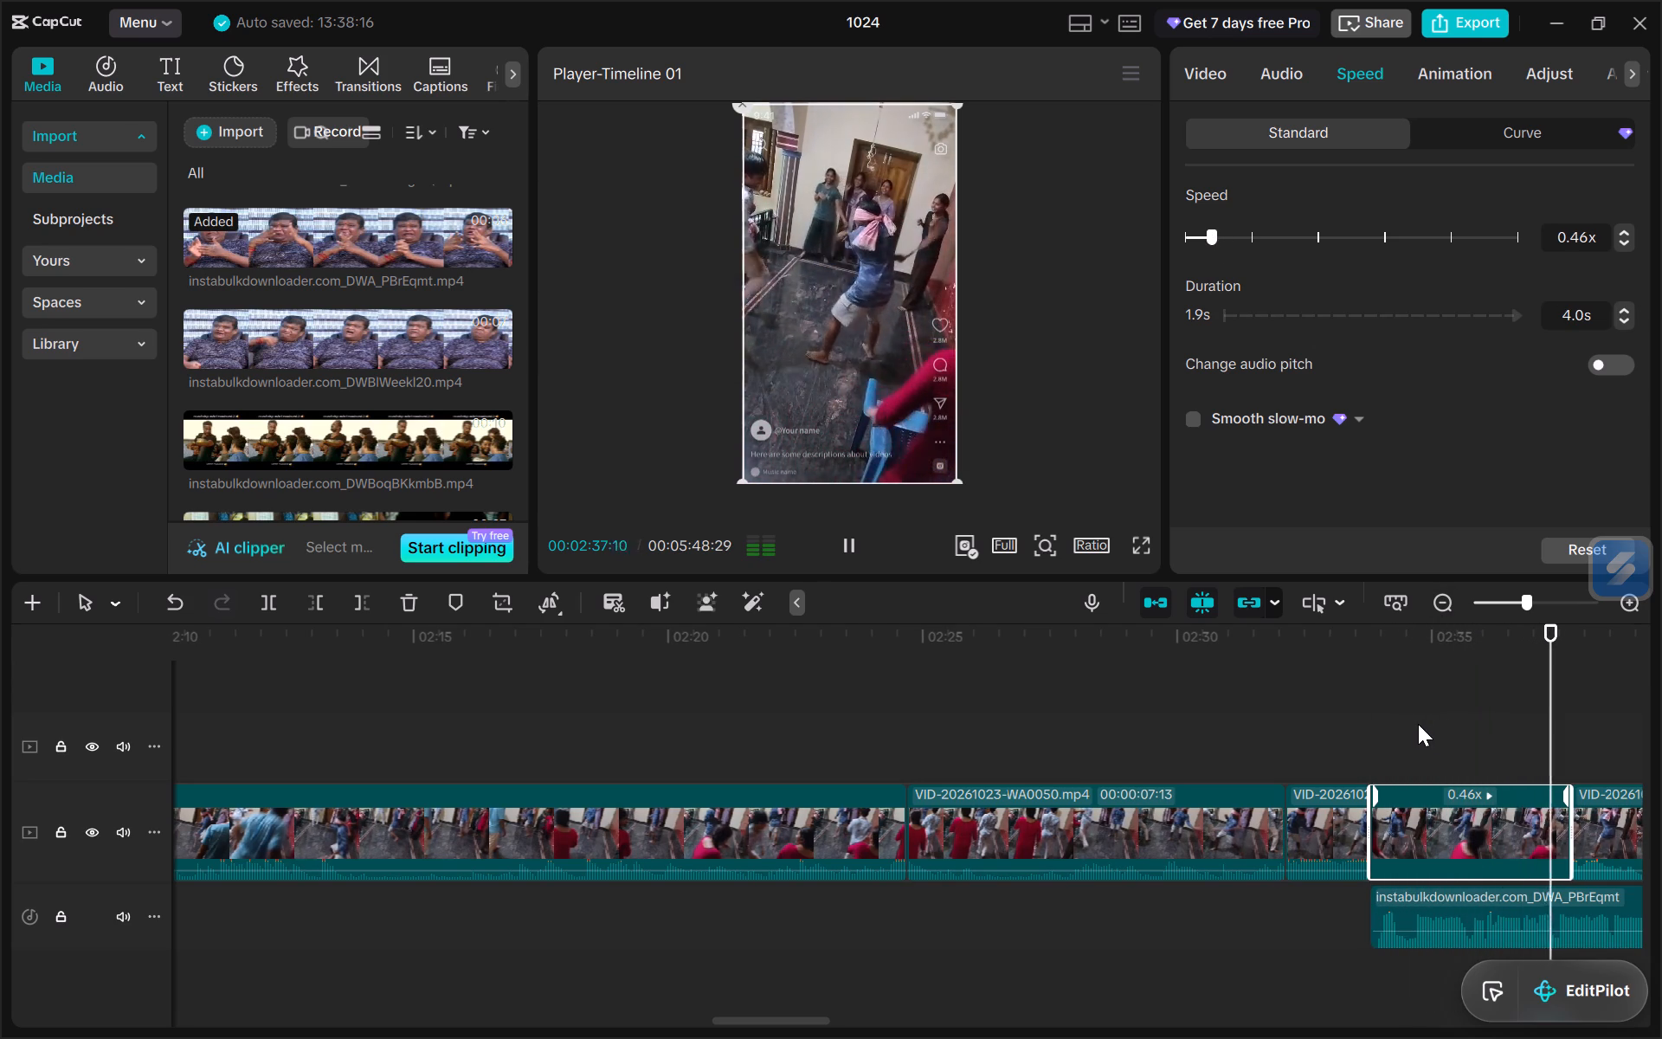
pyautogui.press('space')
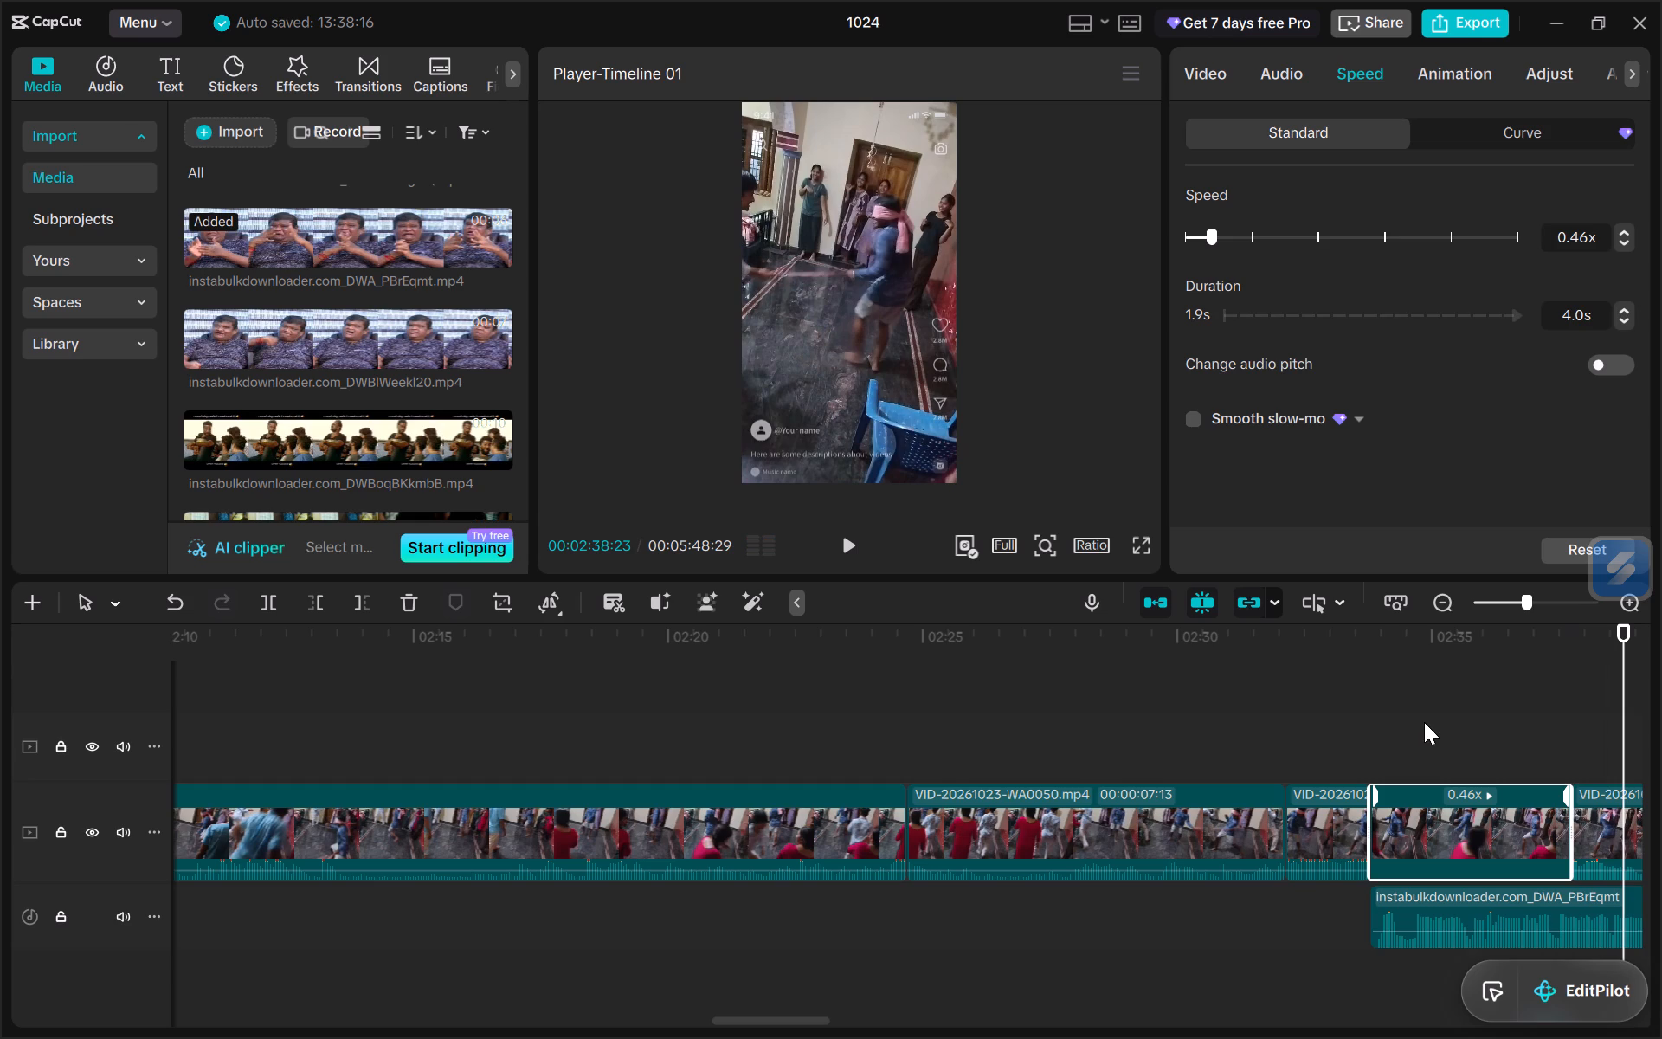
pyautogui.click(1547, 738)
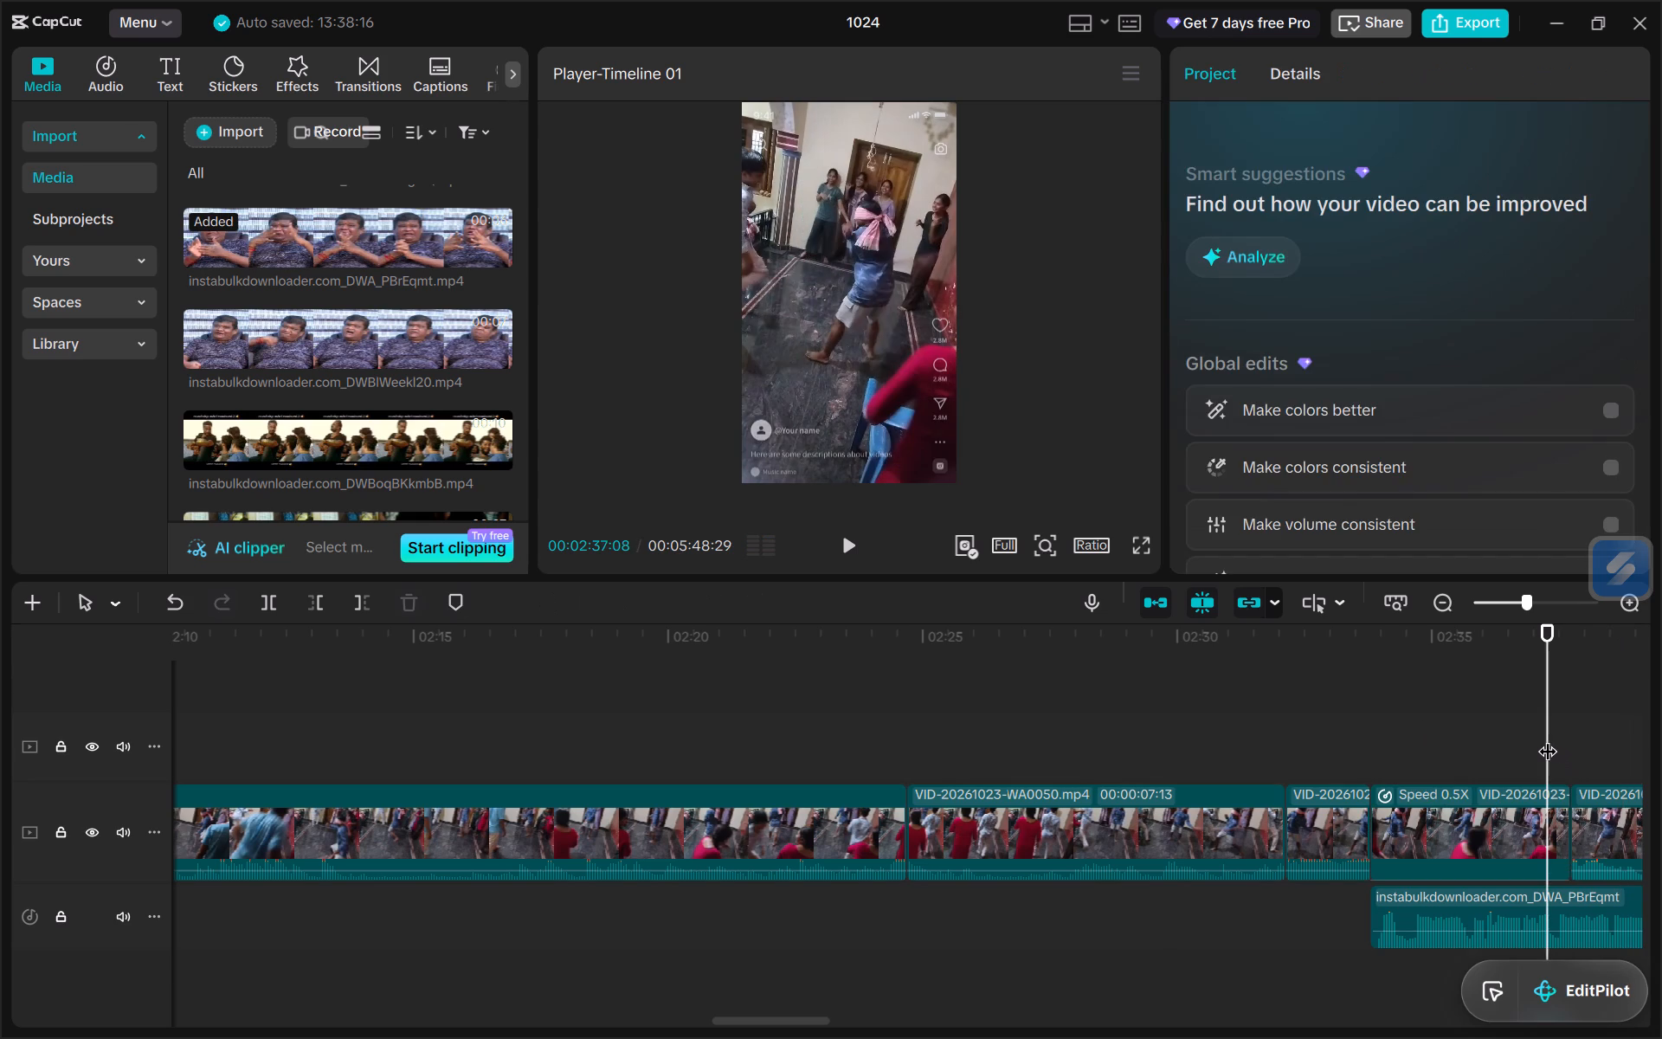
pyautogui.click(1382, 714)
pyautogui.press('space')
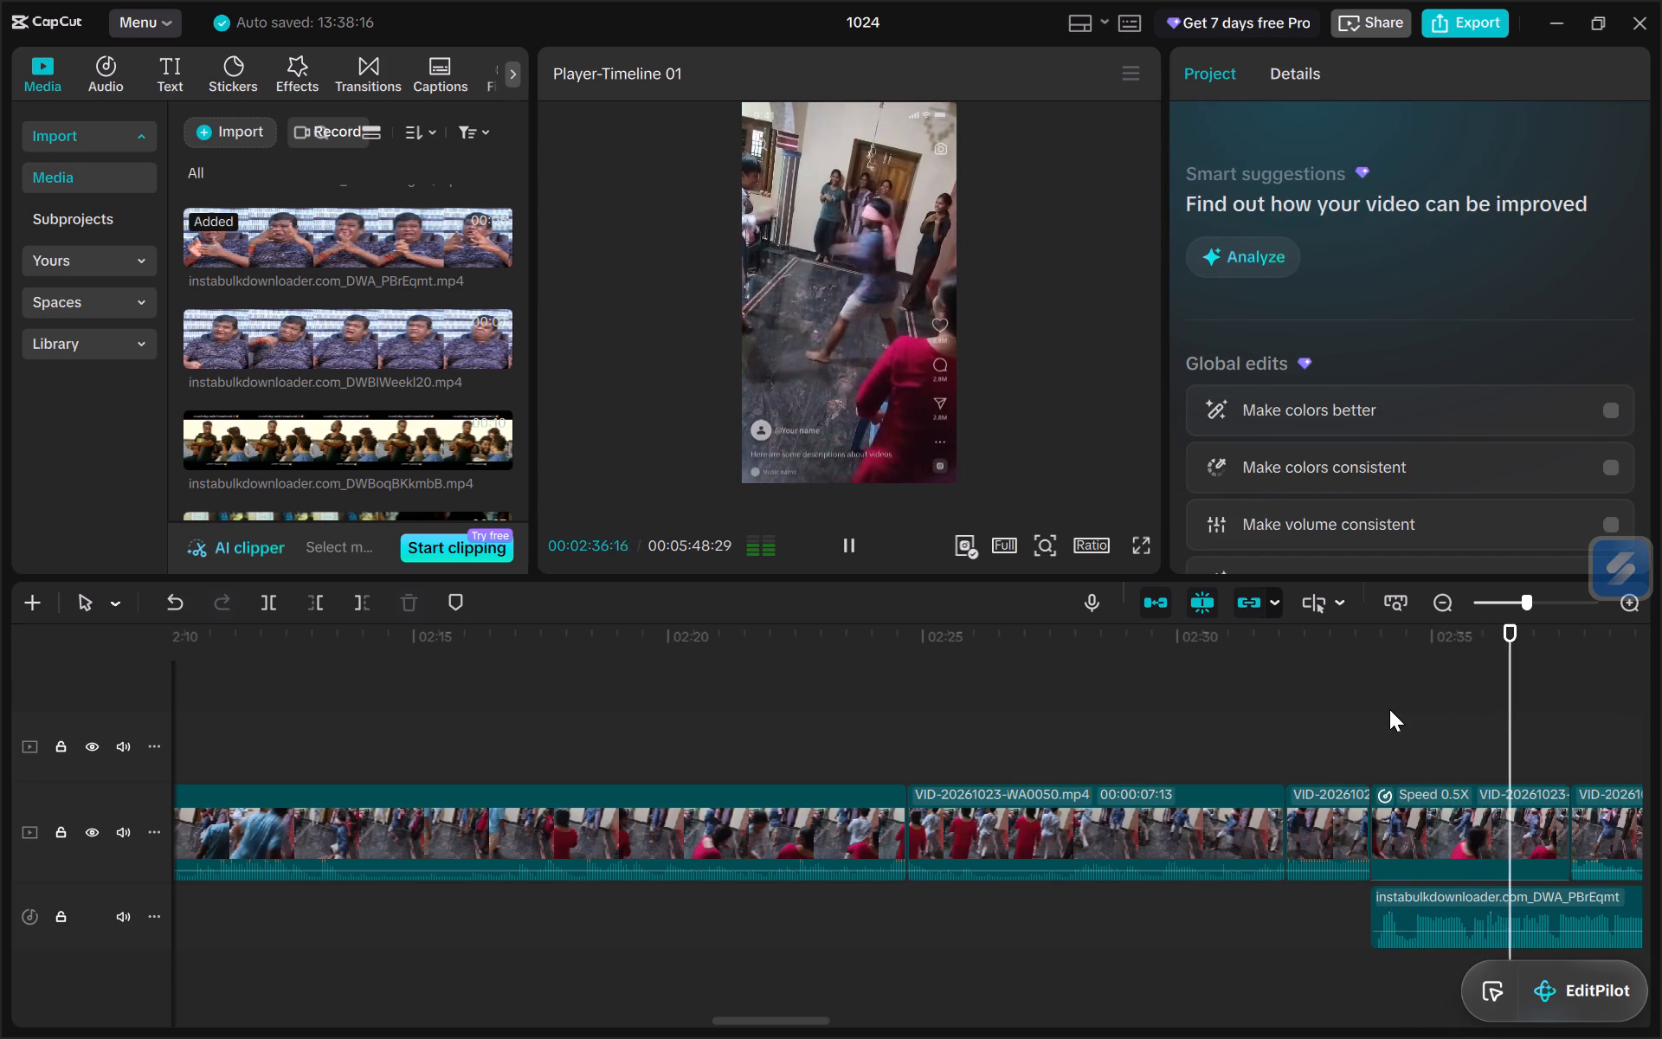
pyautogui.press('space')
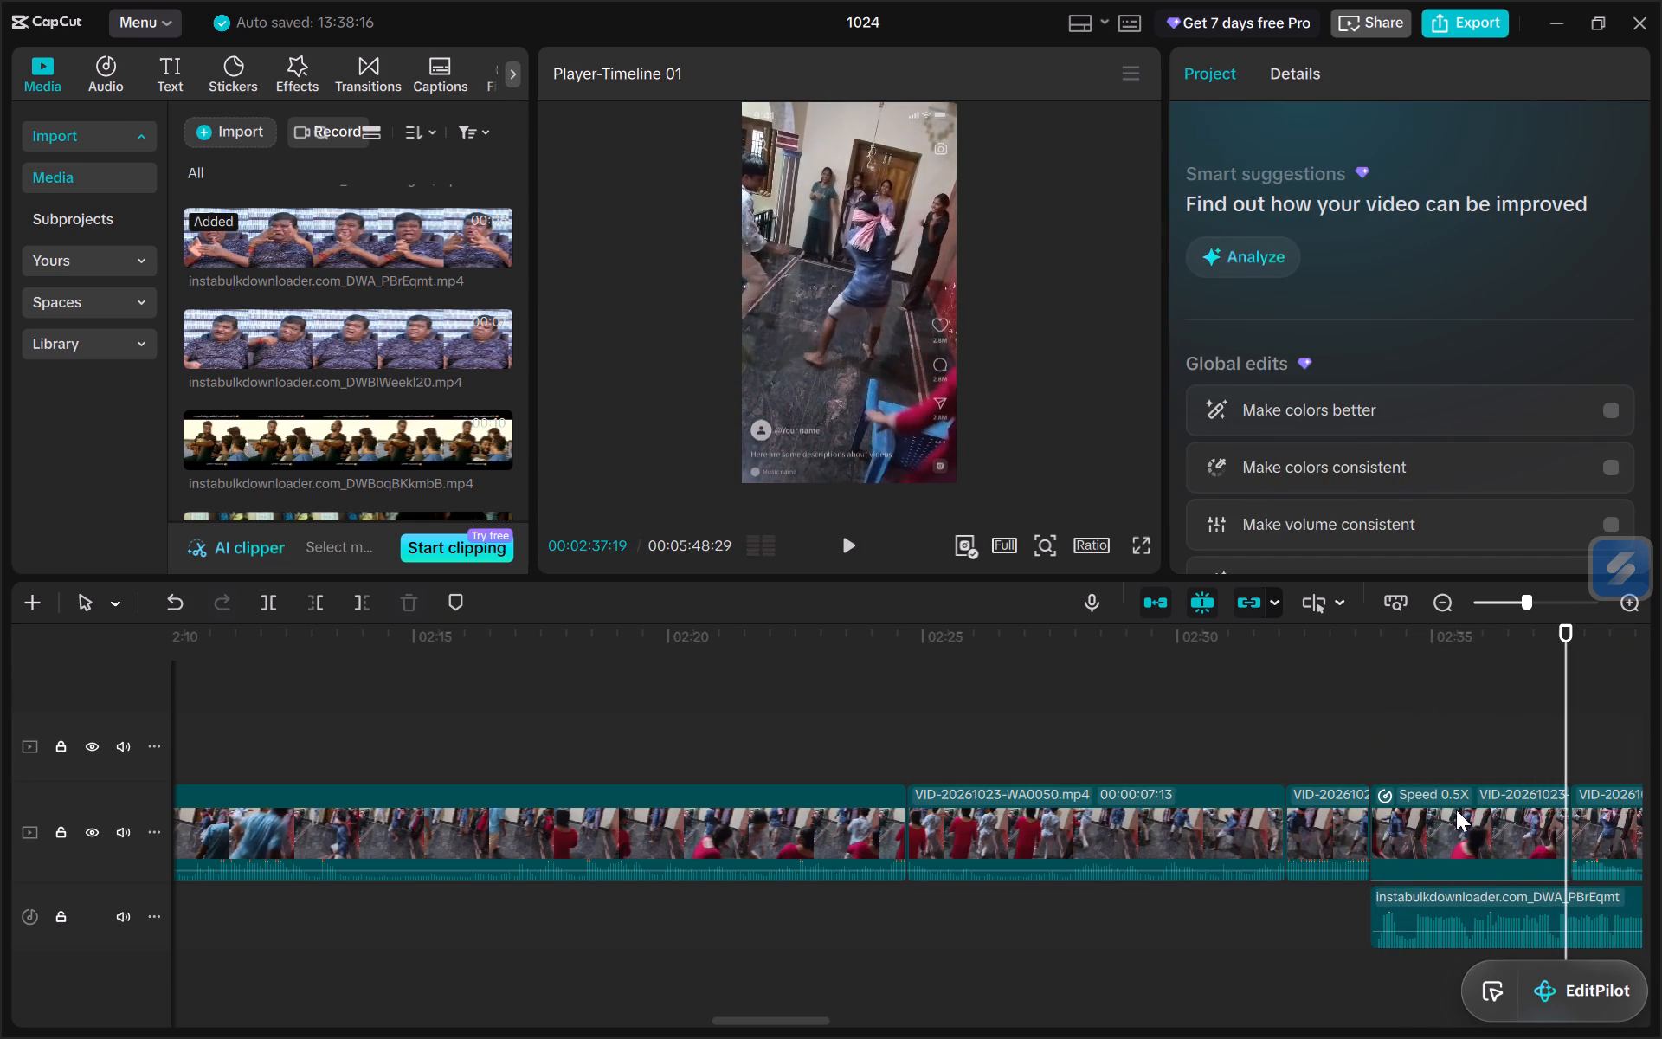
pyautogui.click(1530, 726)
pyautogui.press('space')
pyautogui.press('space')
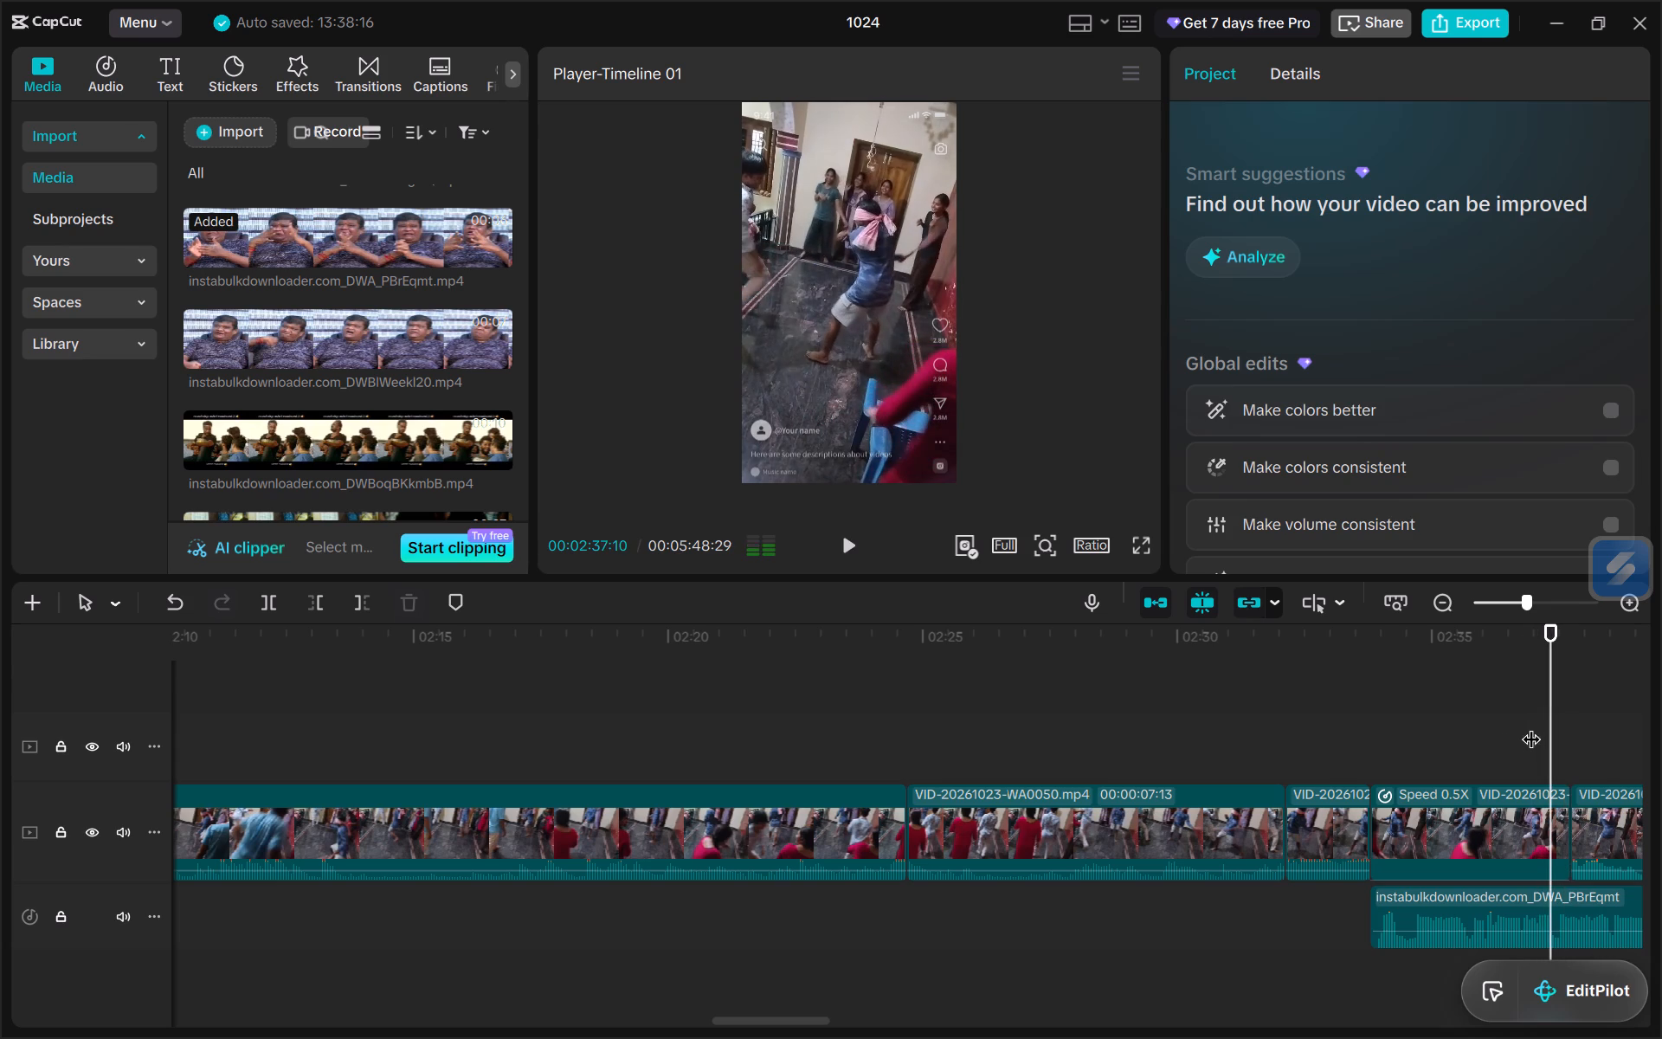
pyautogui.click(1511, 725)
pyautogui.press('space')
pyautogui.press('space')
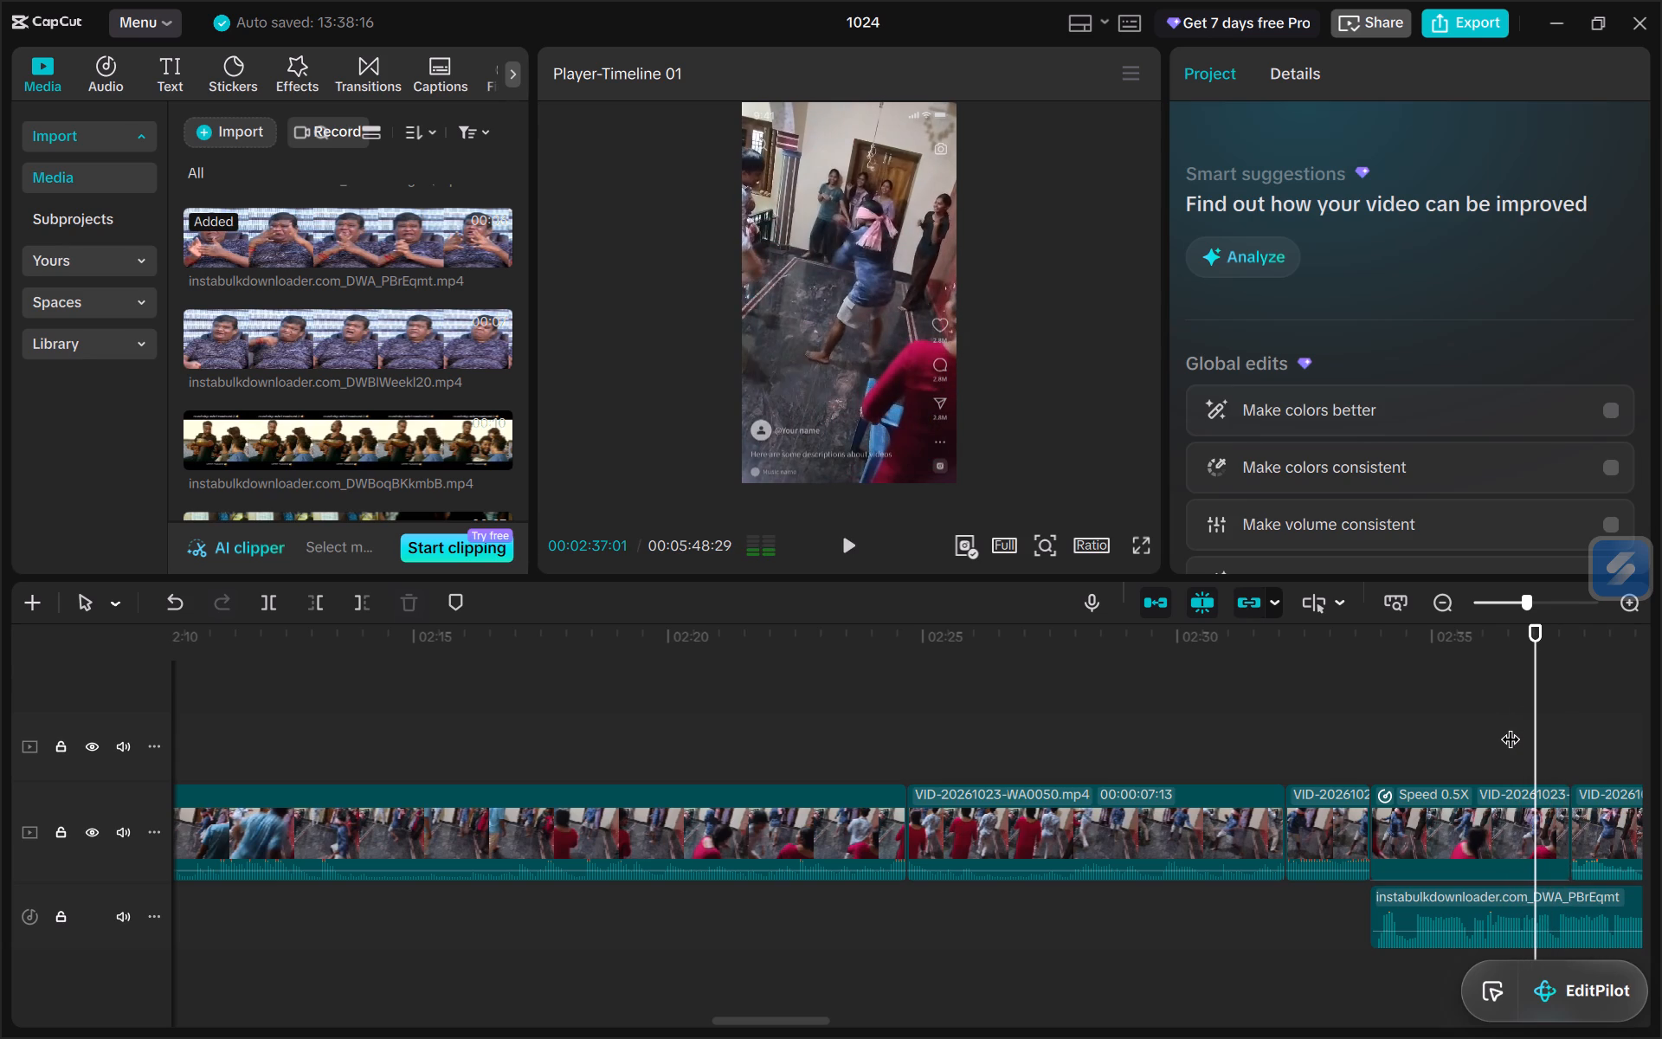
pyautogui.click(1555, 912)
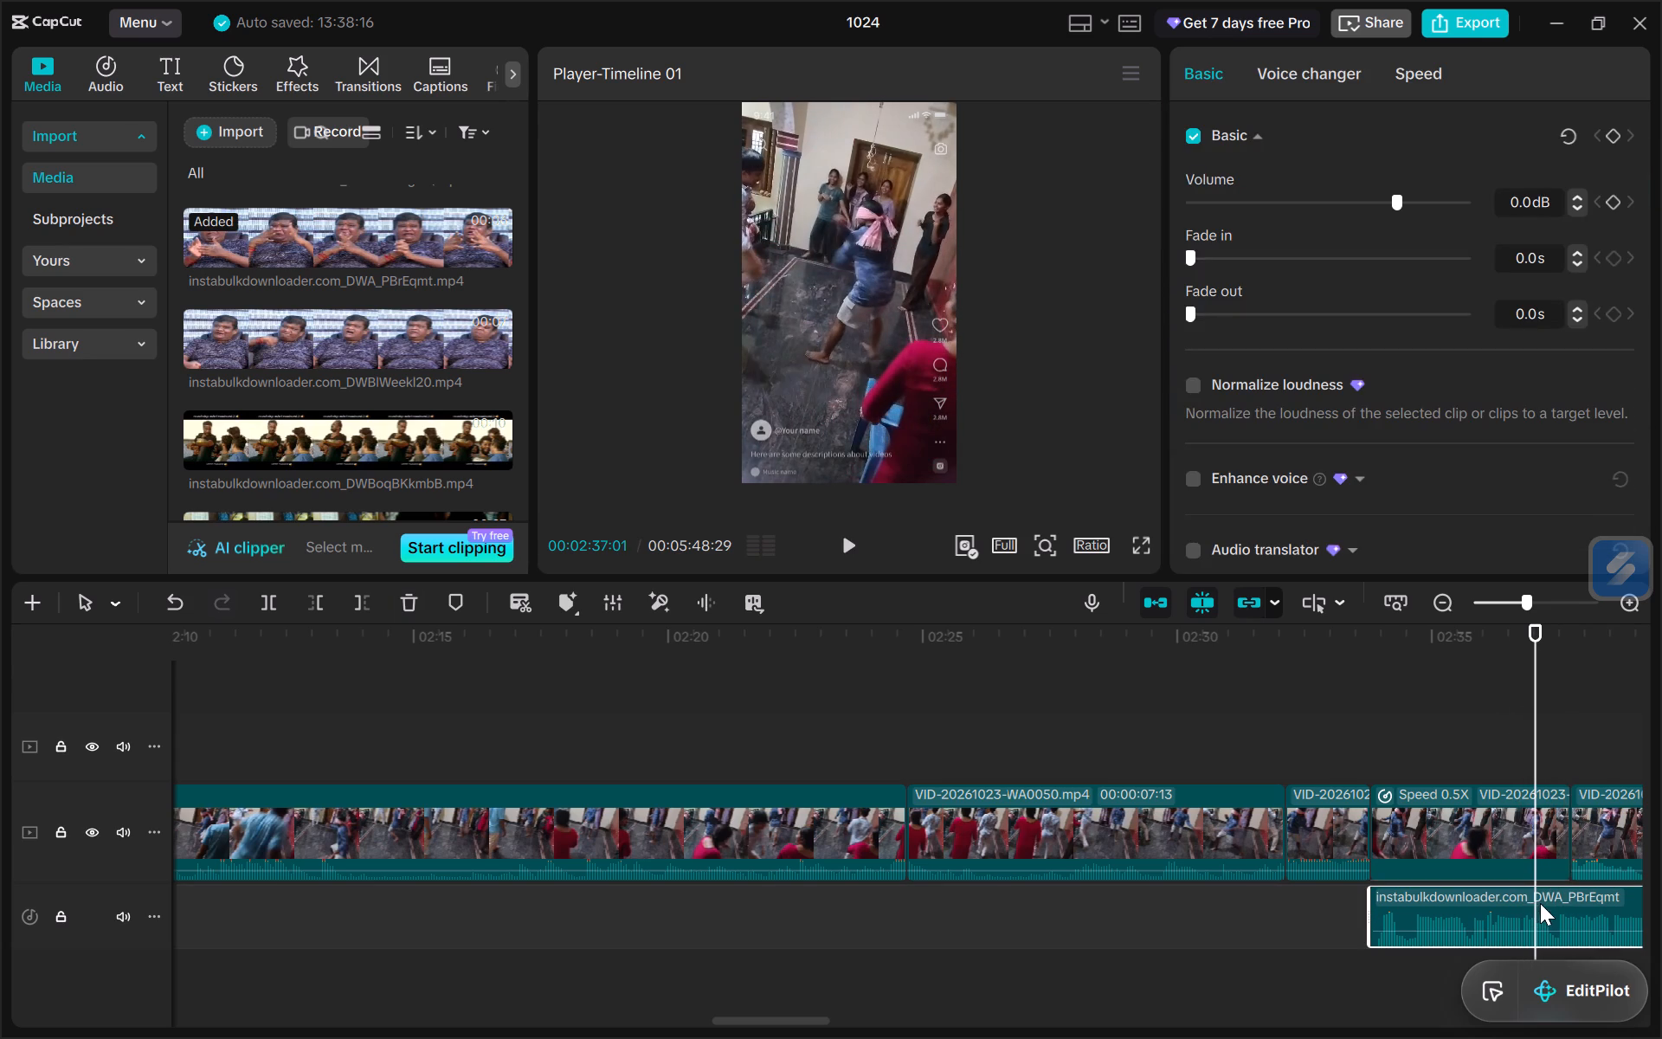
pyautogui.click(1445, 750)
pyautogui.press('space')
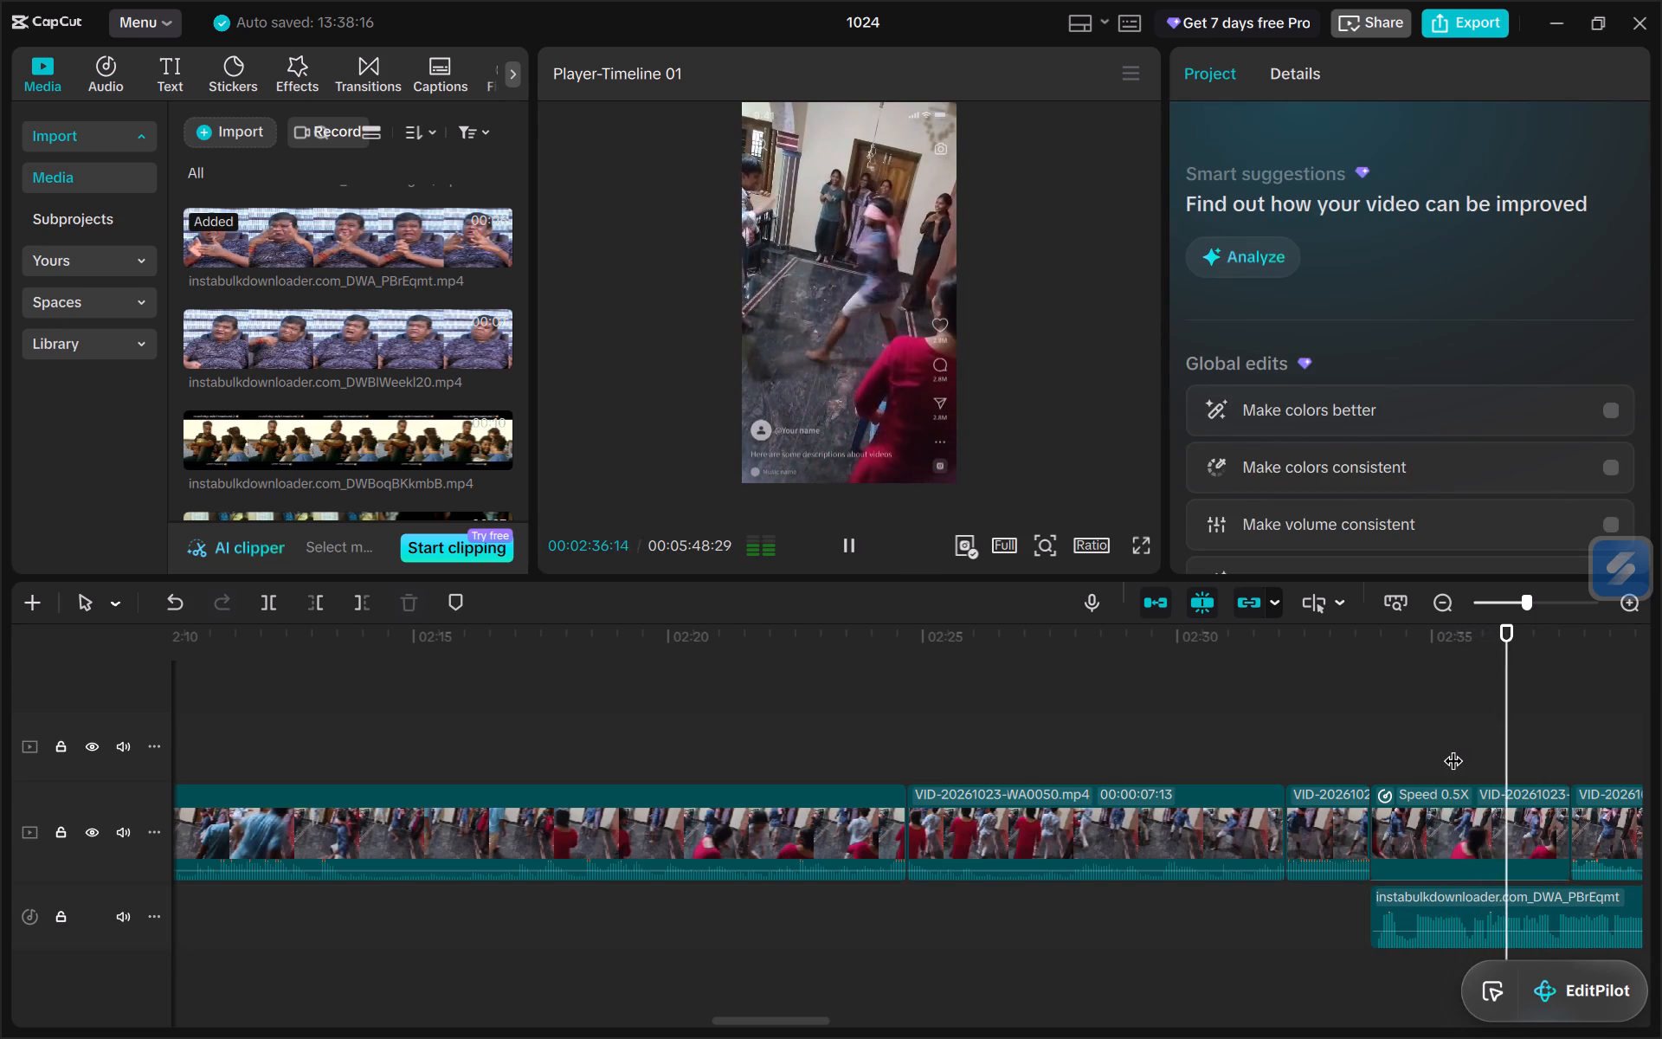
pyautogui.press('space')
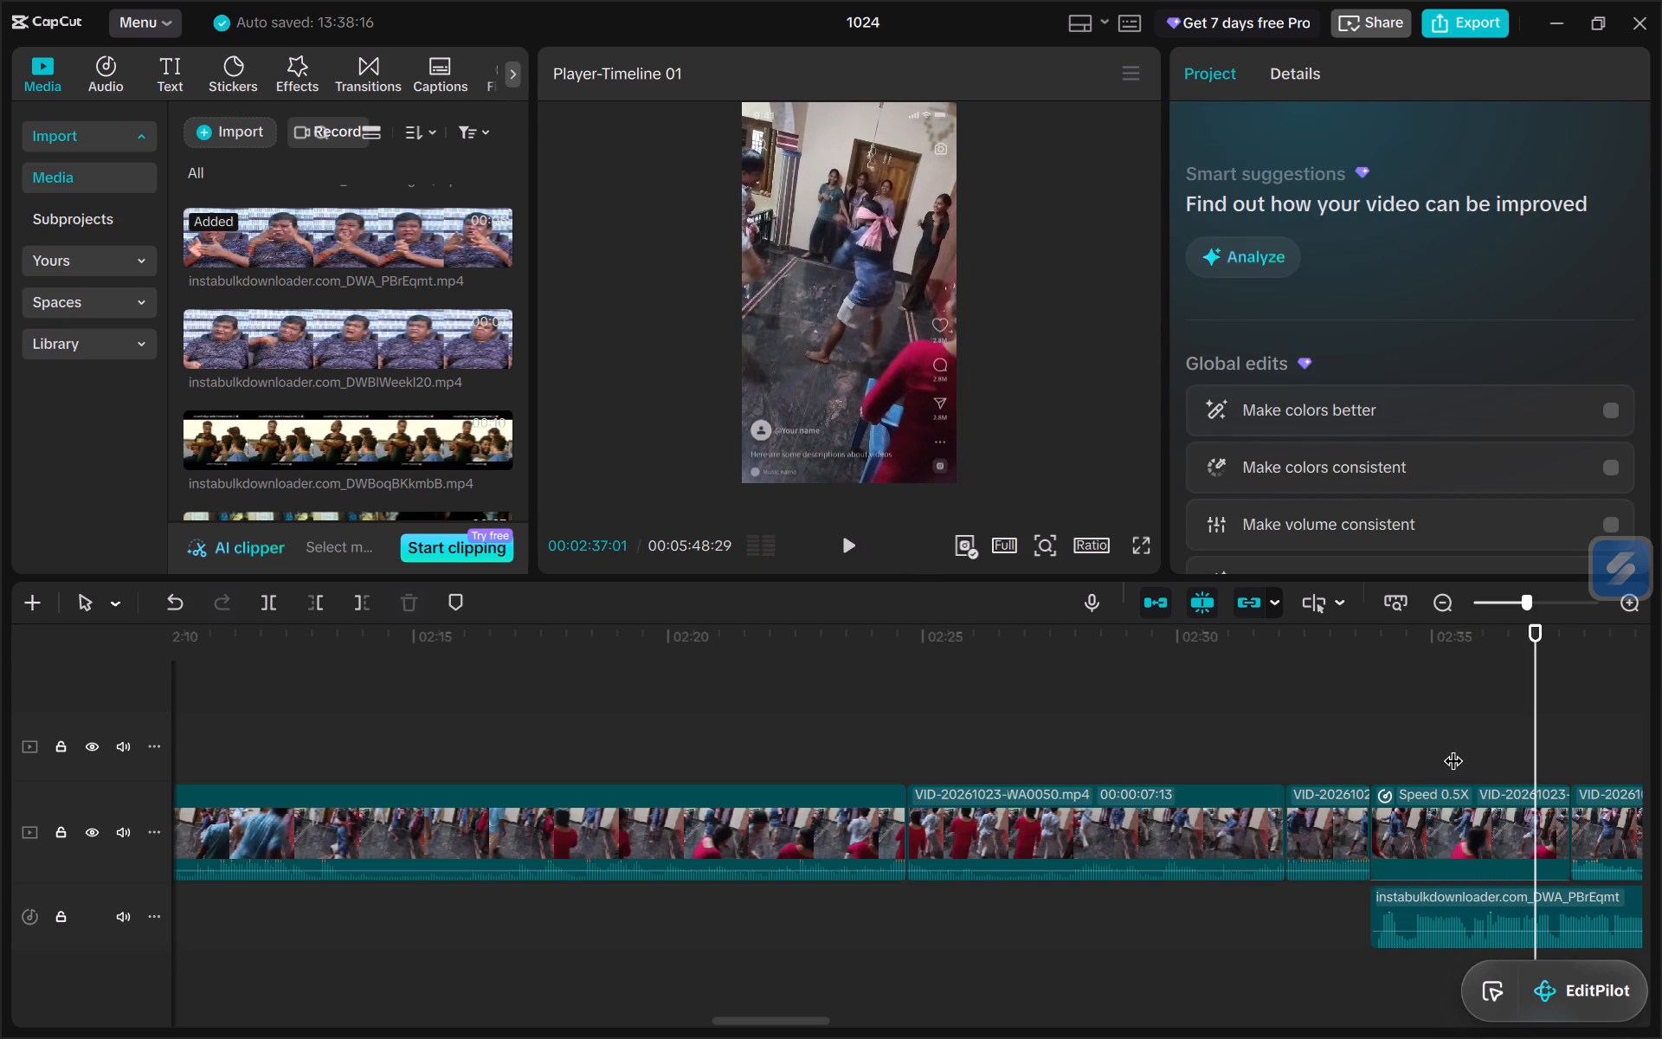
# Trim the end of the DWA_PBrEqmt audio at 02:36:21, removing everything after that point.
pyautogui.click(1518, 744)
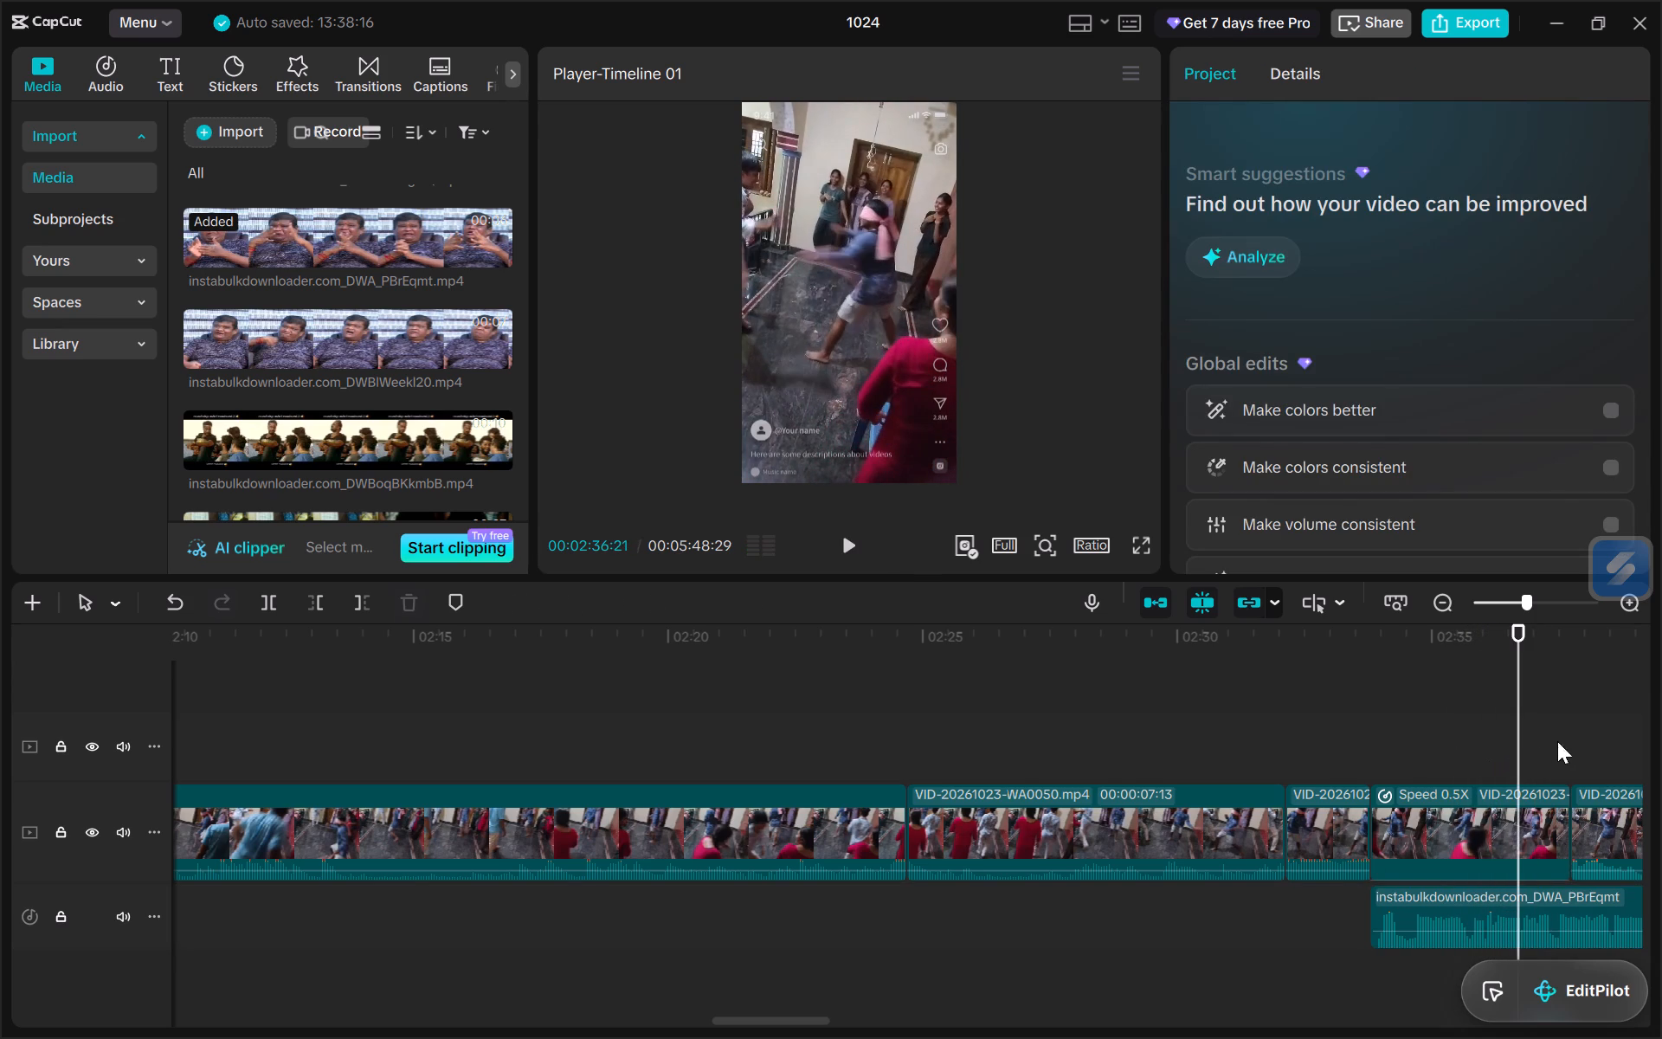
pyautogui.click(1579, 916)
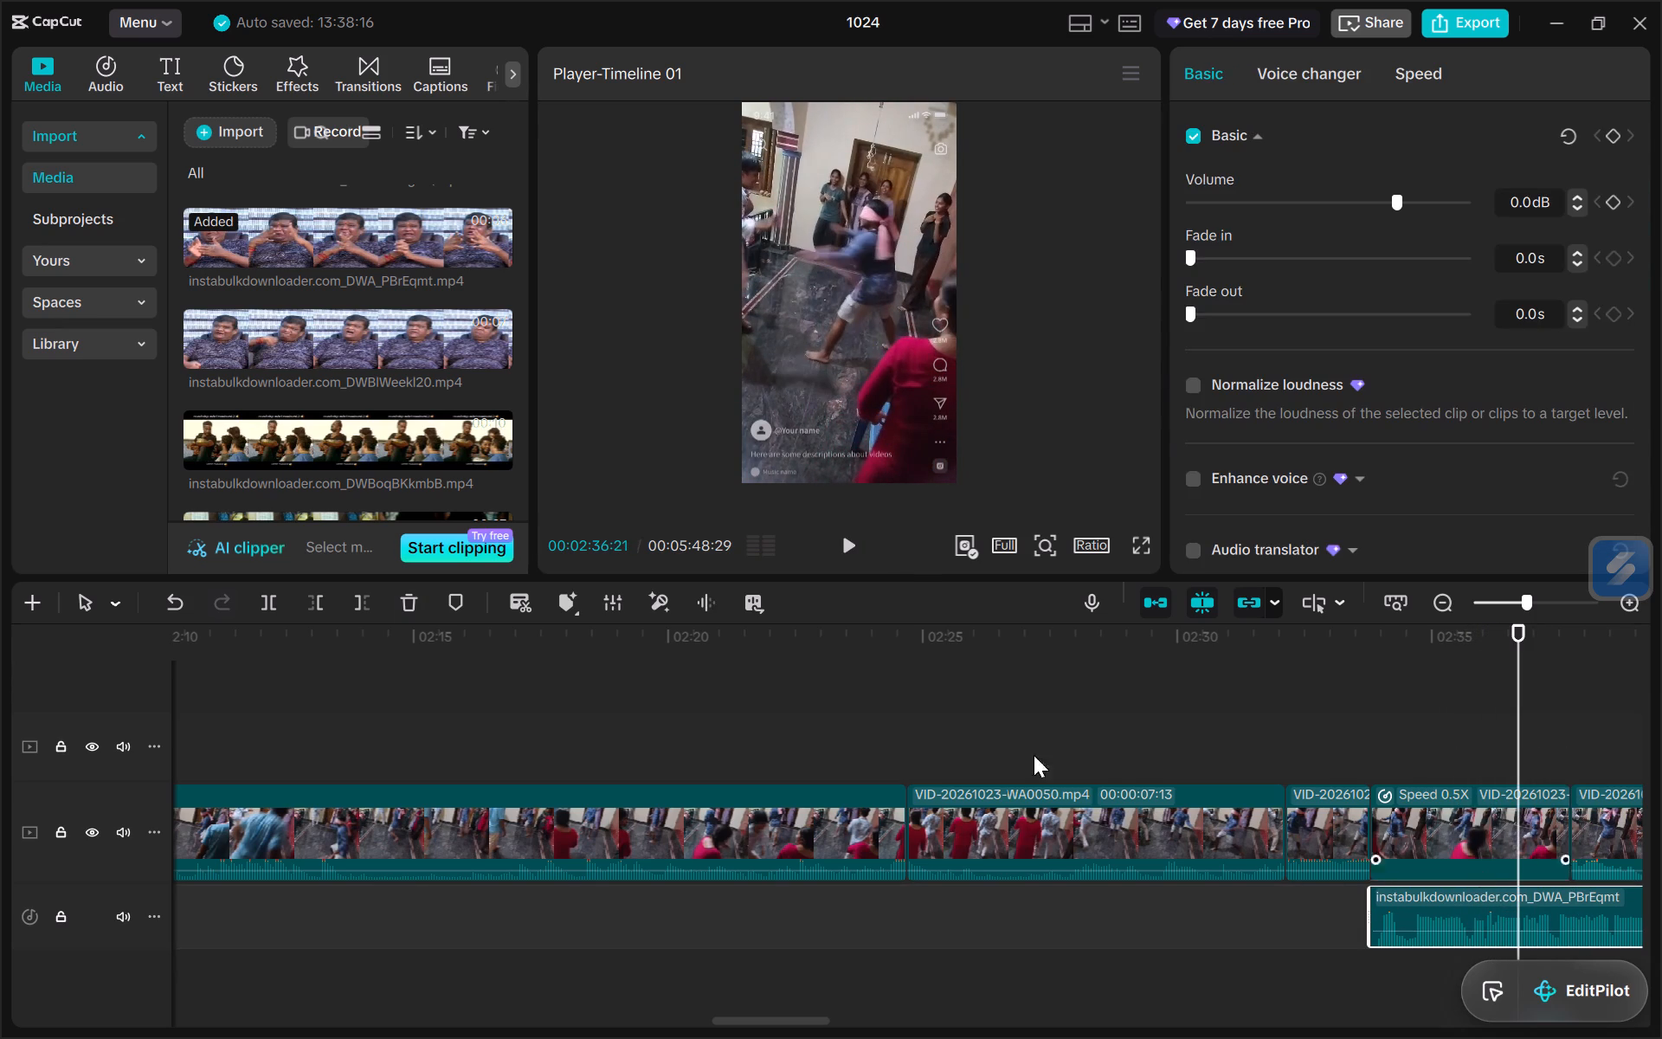
pyautogui.click(356, 609)
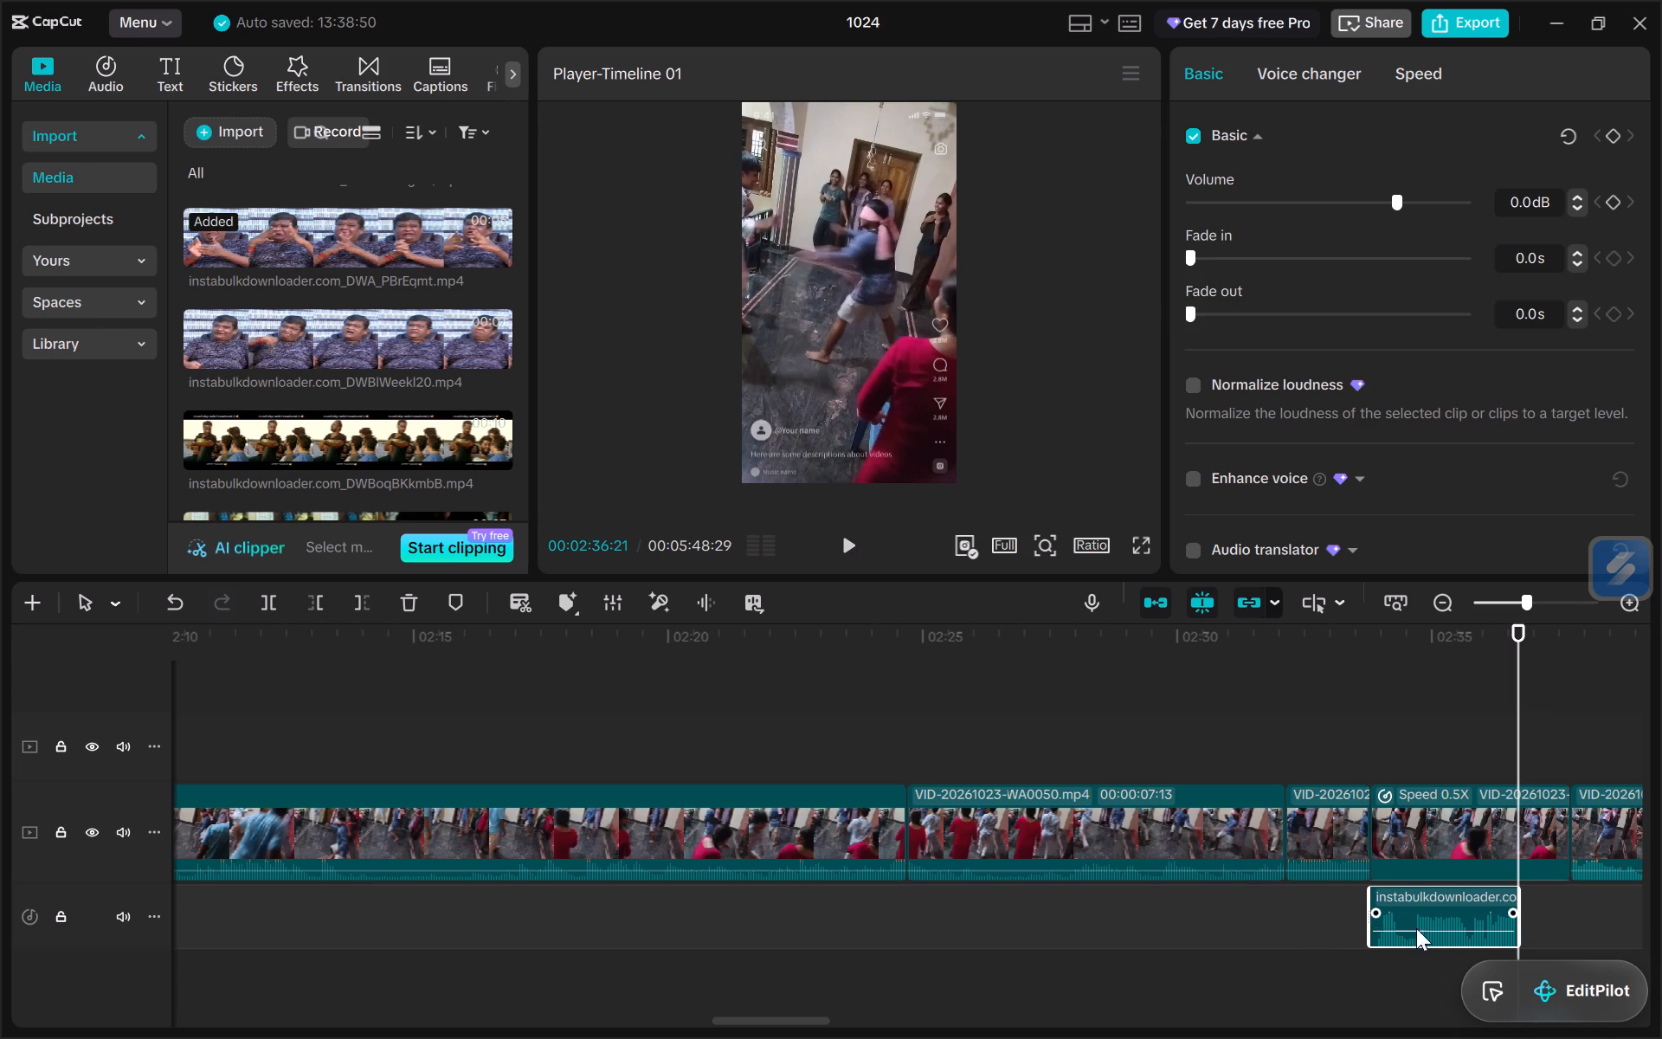
# Set the speed of the muted main-track clip at 02:33:24 to 0.38x.
pyautogui.click(1532, 828)
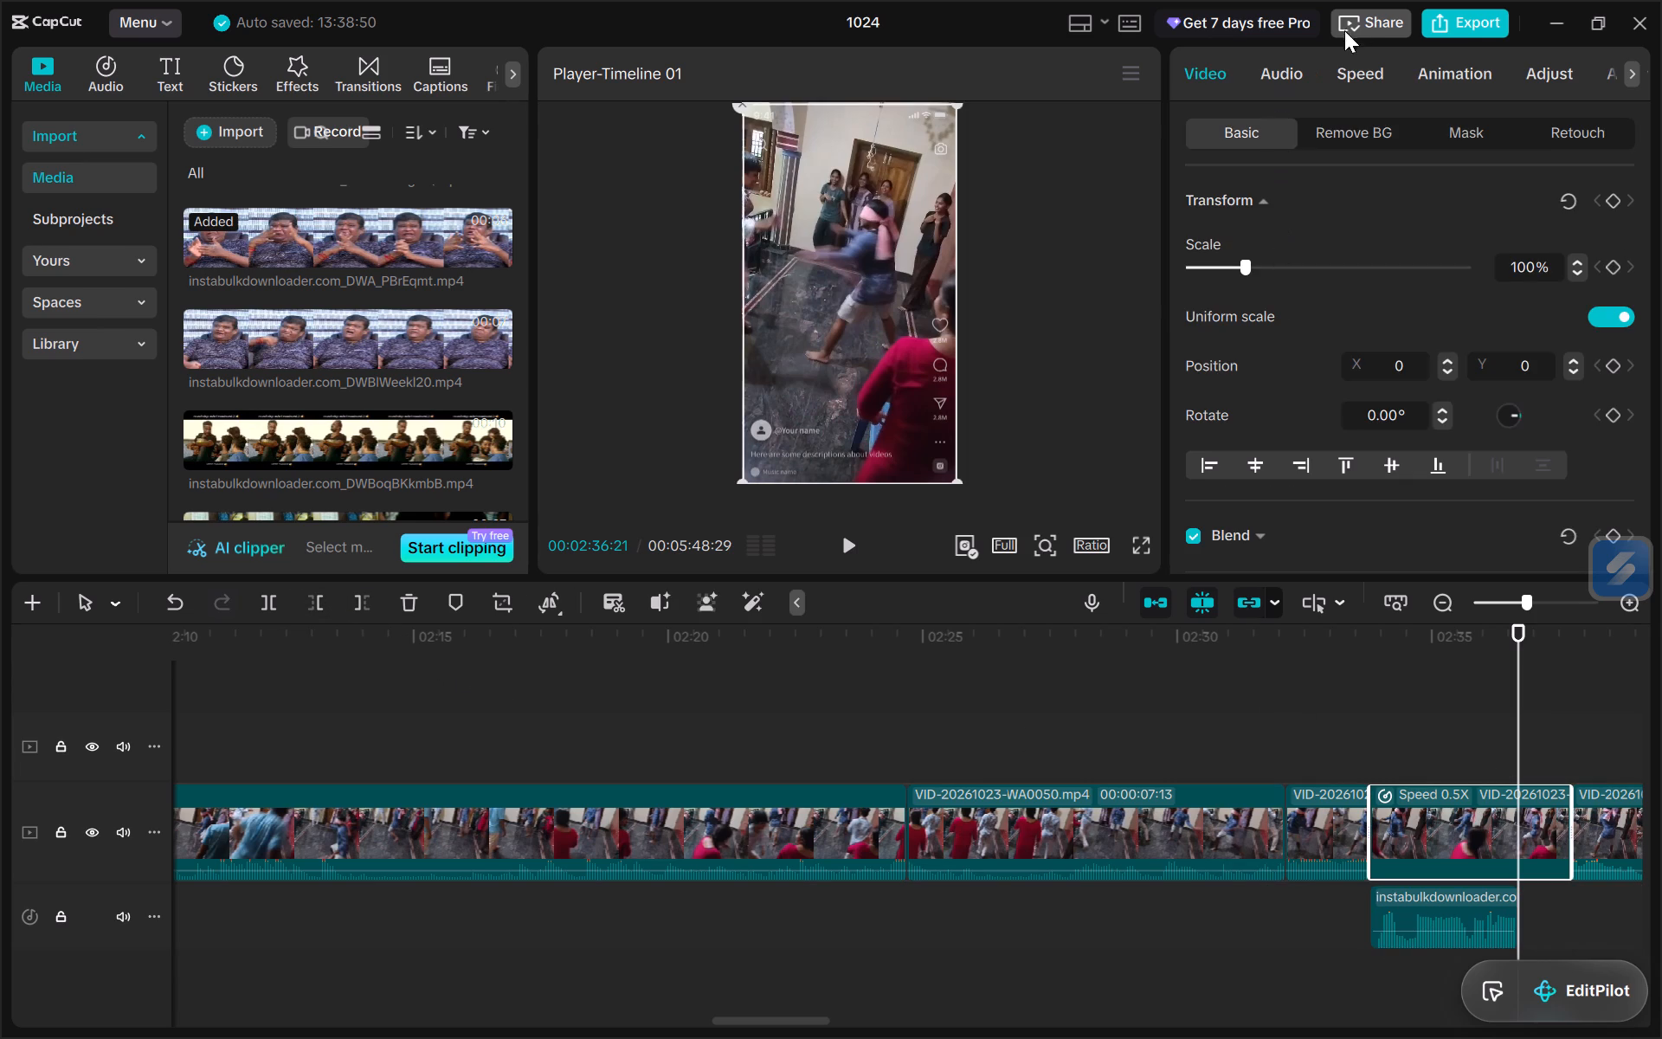
pyautogui.click(1362, 72)
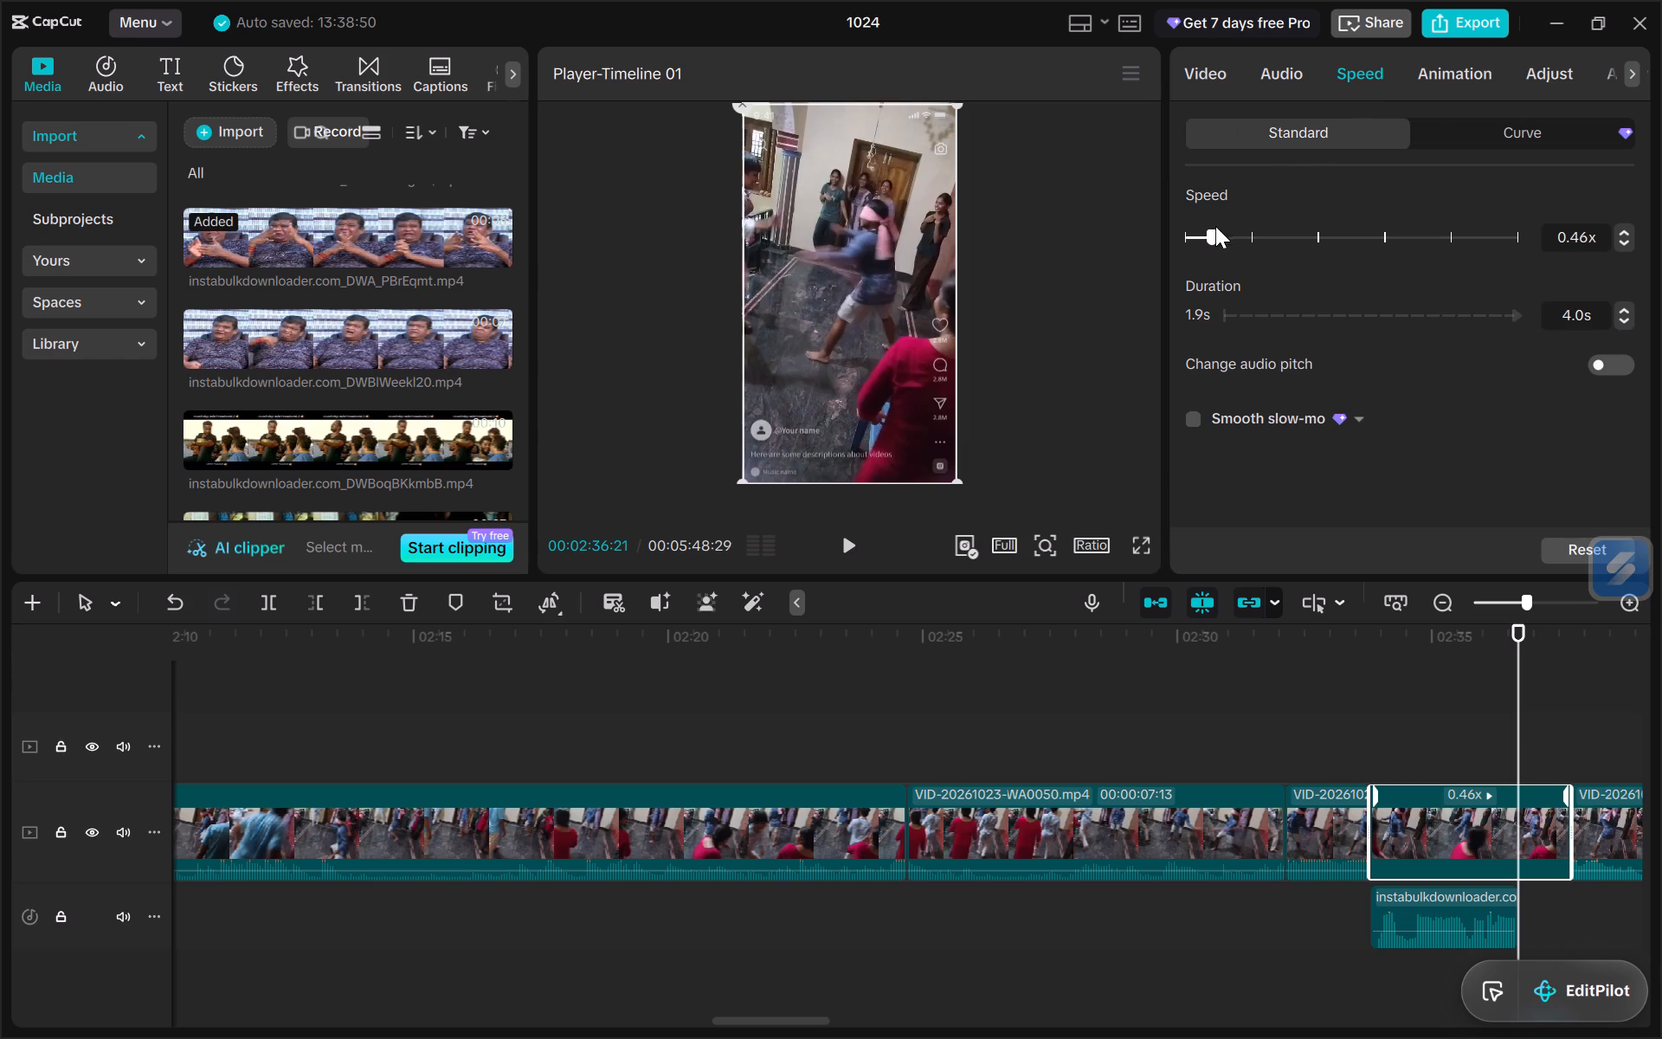
pyautogui.click(1206, 237)
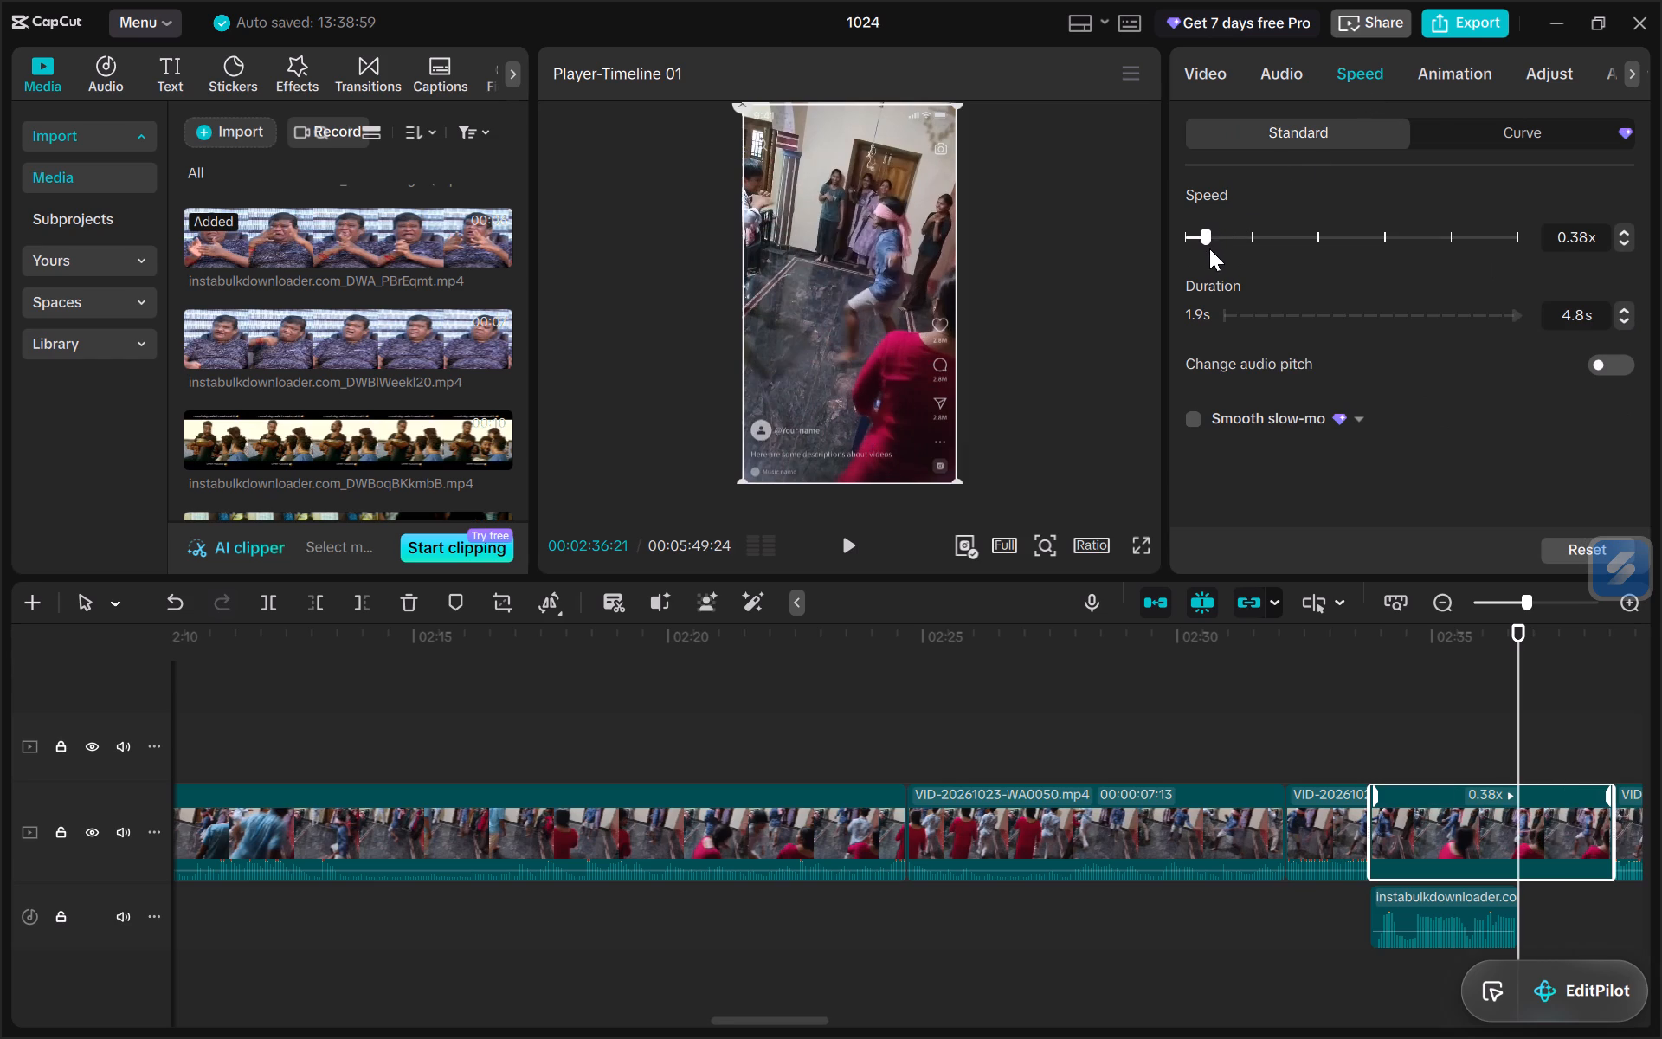
# Set the speed of the muted main-track clip at 02:33:24 to 0.62x so it ends with the DWA_PBrEqmt audio.
pyautogui.click(1218, 236)
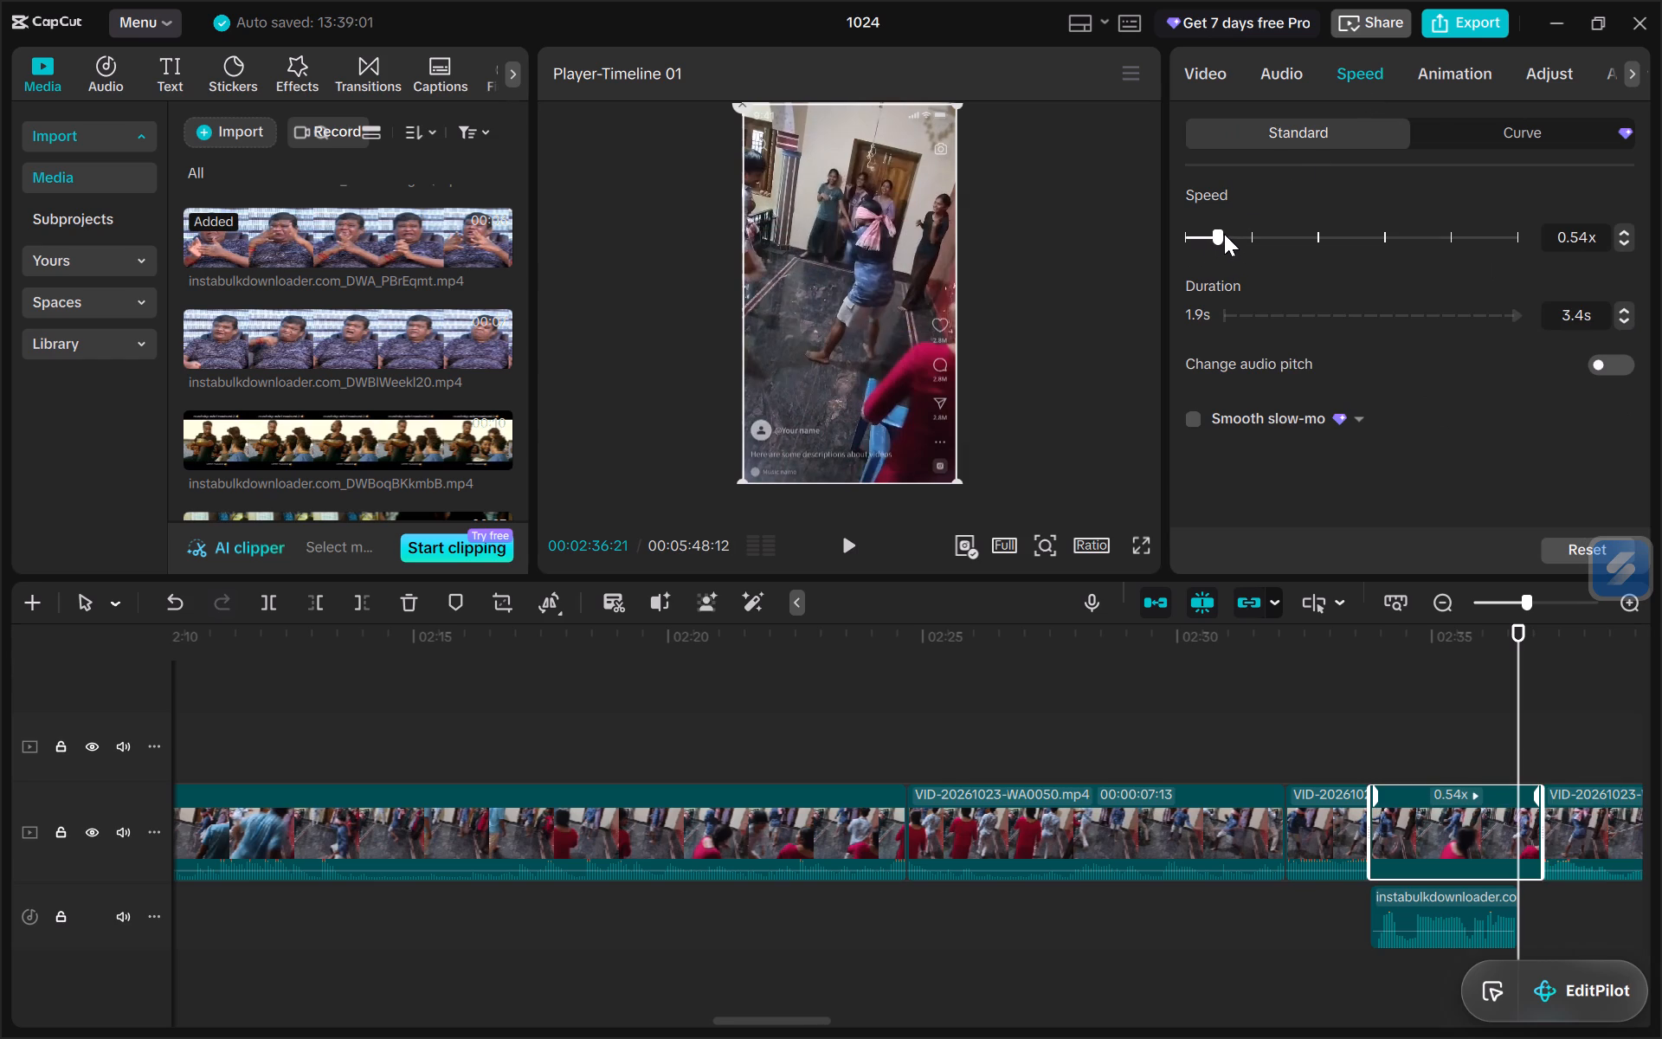
pyautogui.click(1224, 234)
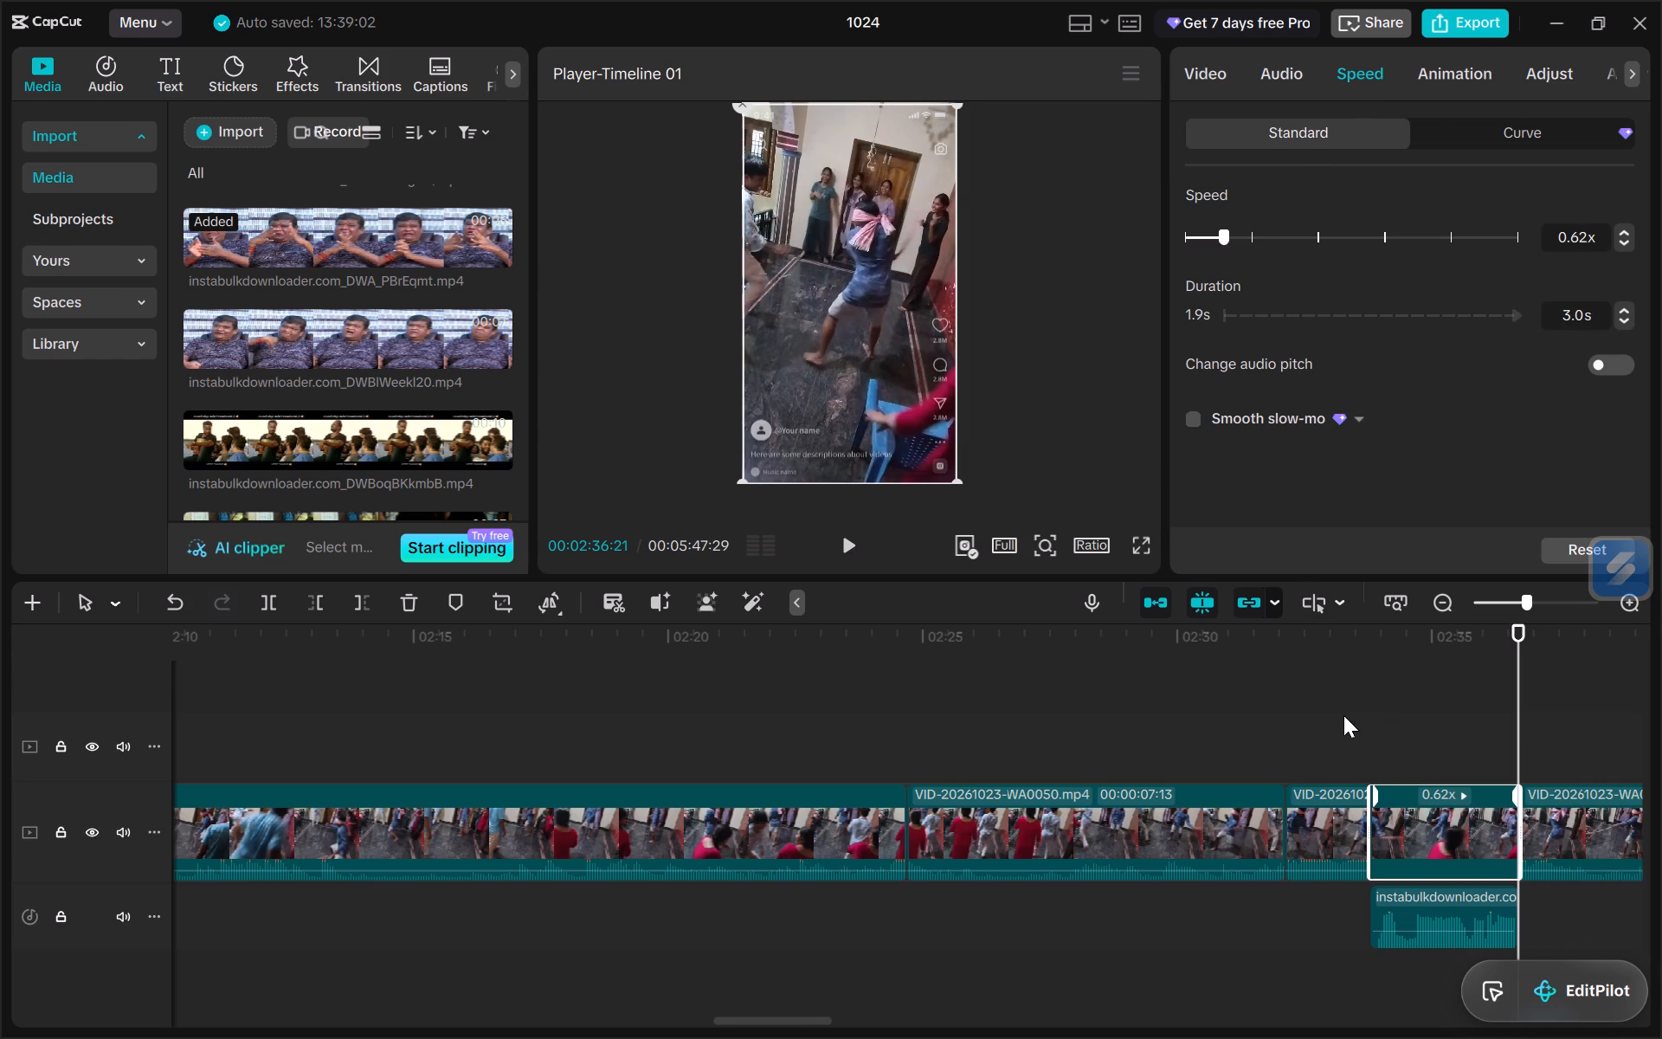
# Play through the timeline from about 02:31, skipping ahead to 02:56, to review the edits up to the freeze frame near 03:15.
pyautogui.click(1335, 713)
pyautogui.click(1254, 715)
pyautogui.press('space')
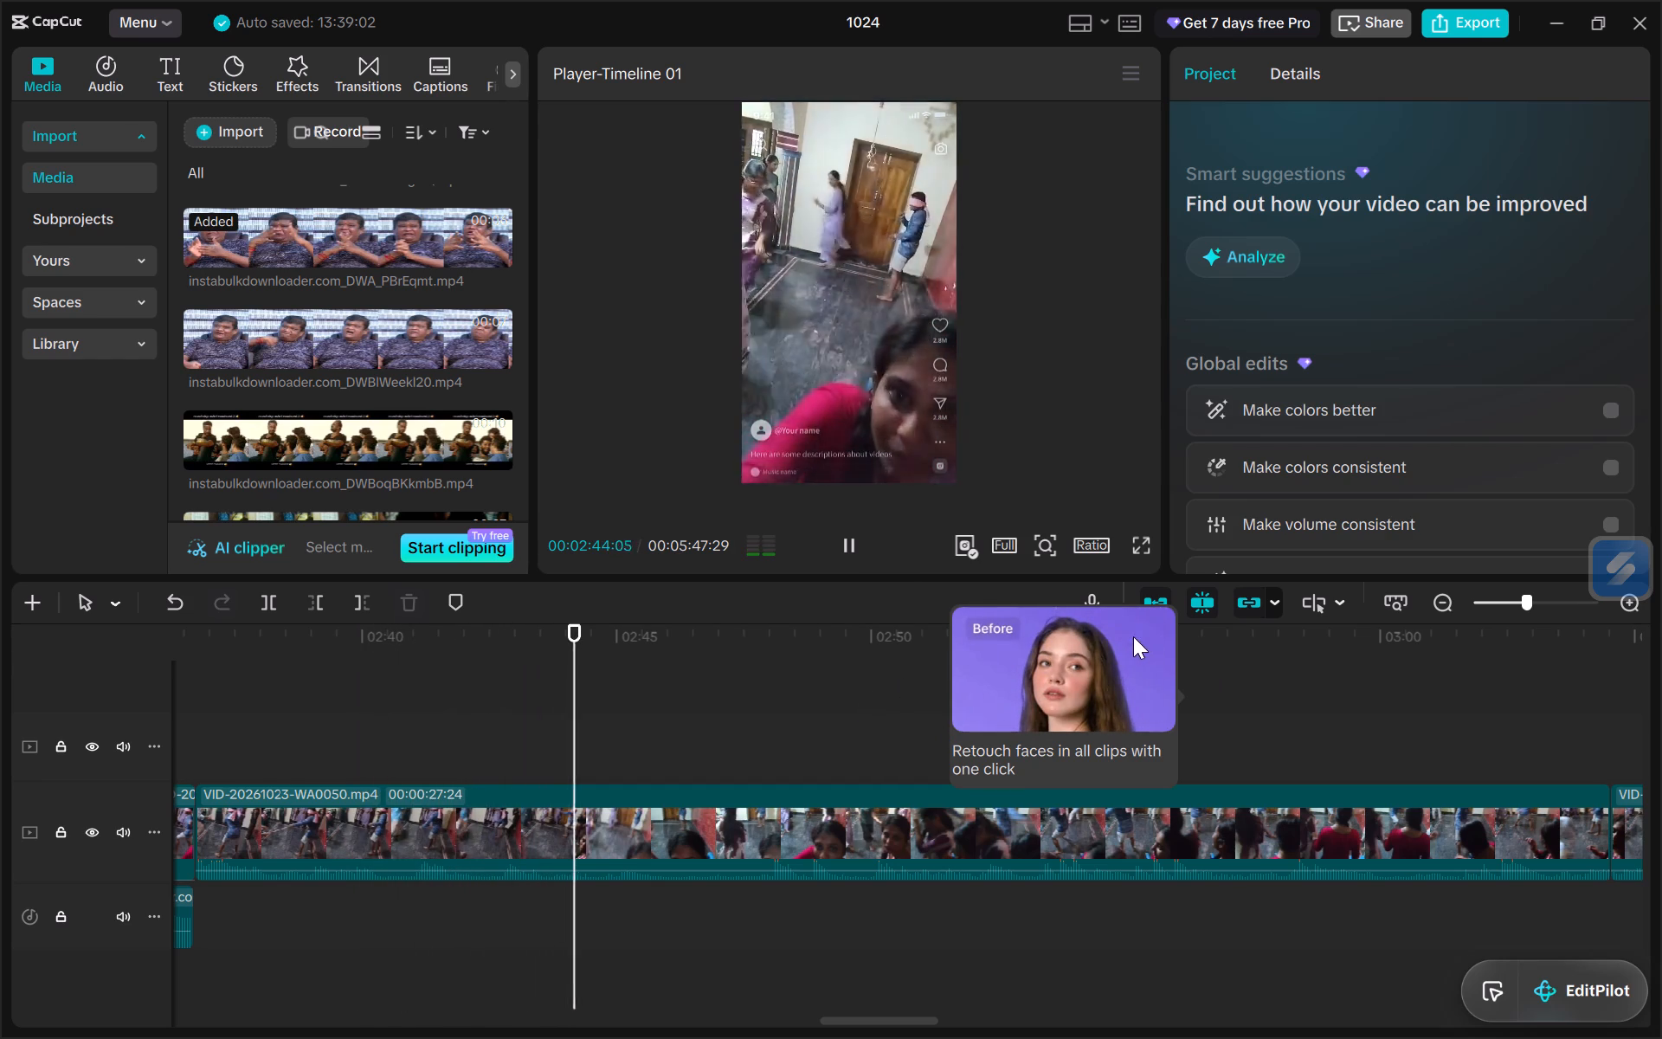
pyautogui.click(1103, 670)
pyautogui.click(1214, 691)
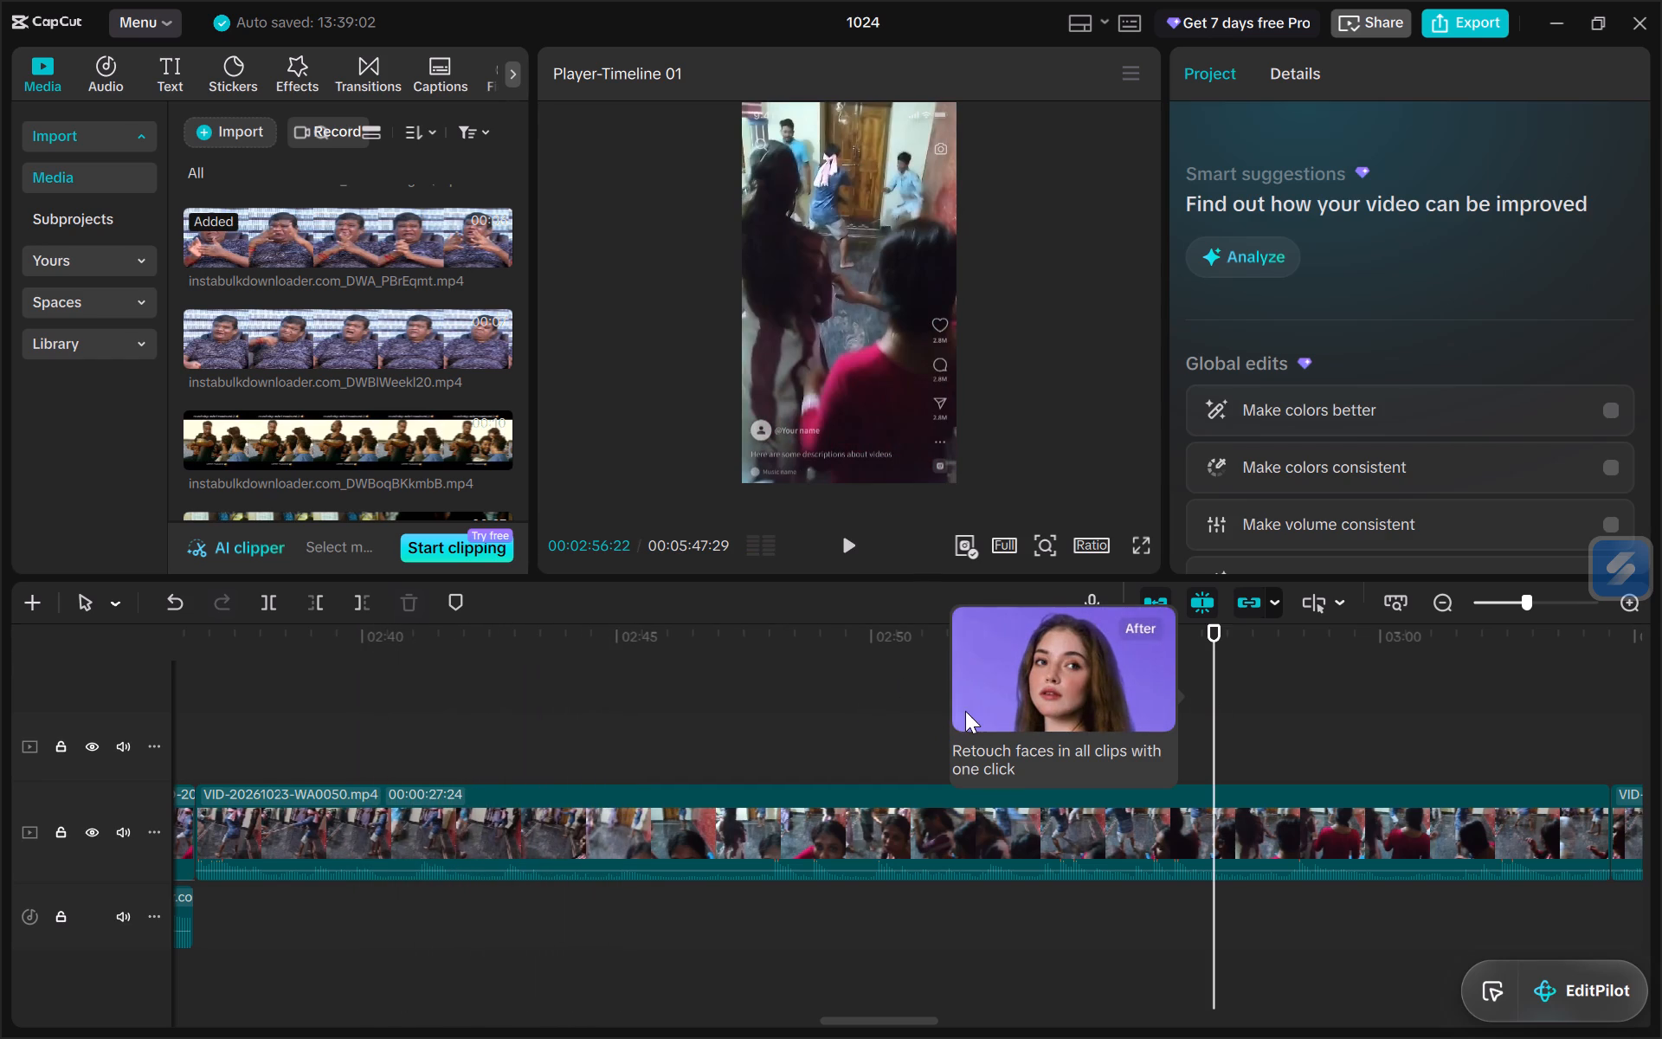
pyautogui.click(958, 711)
pyautogui.click(1047, 743)
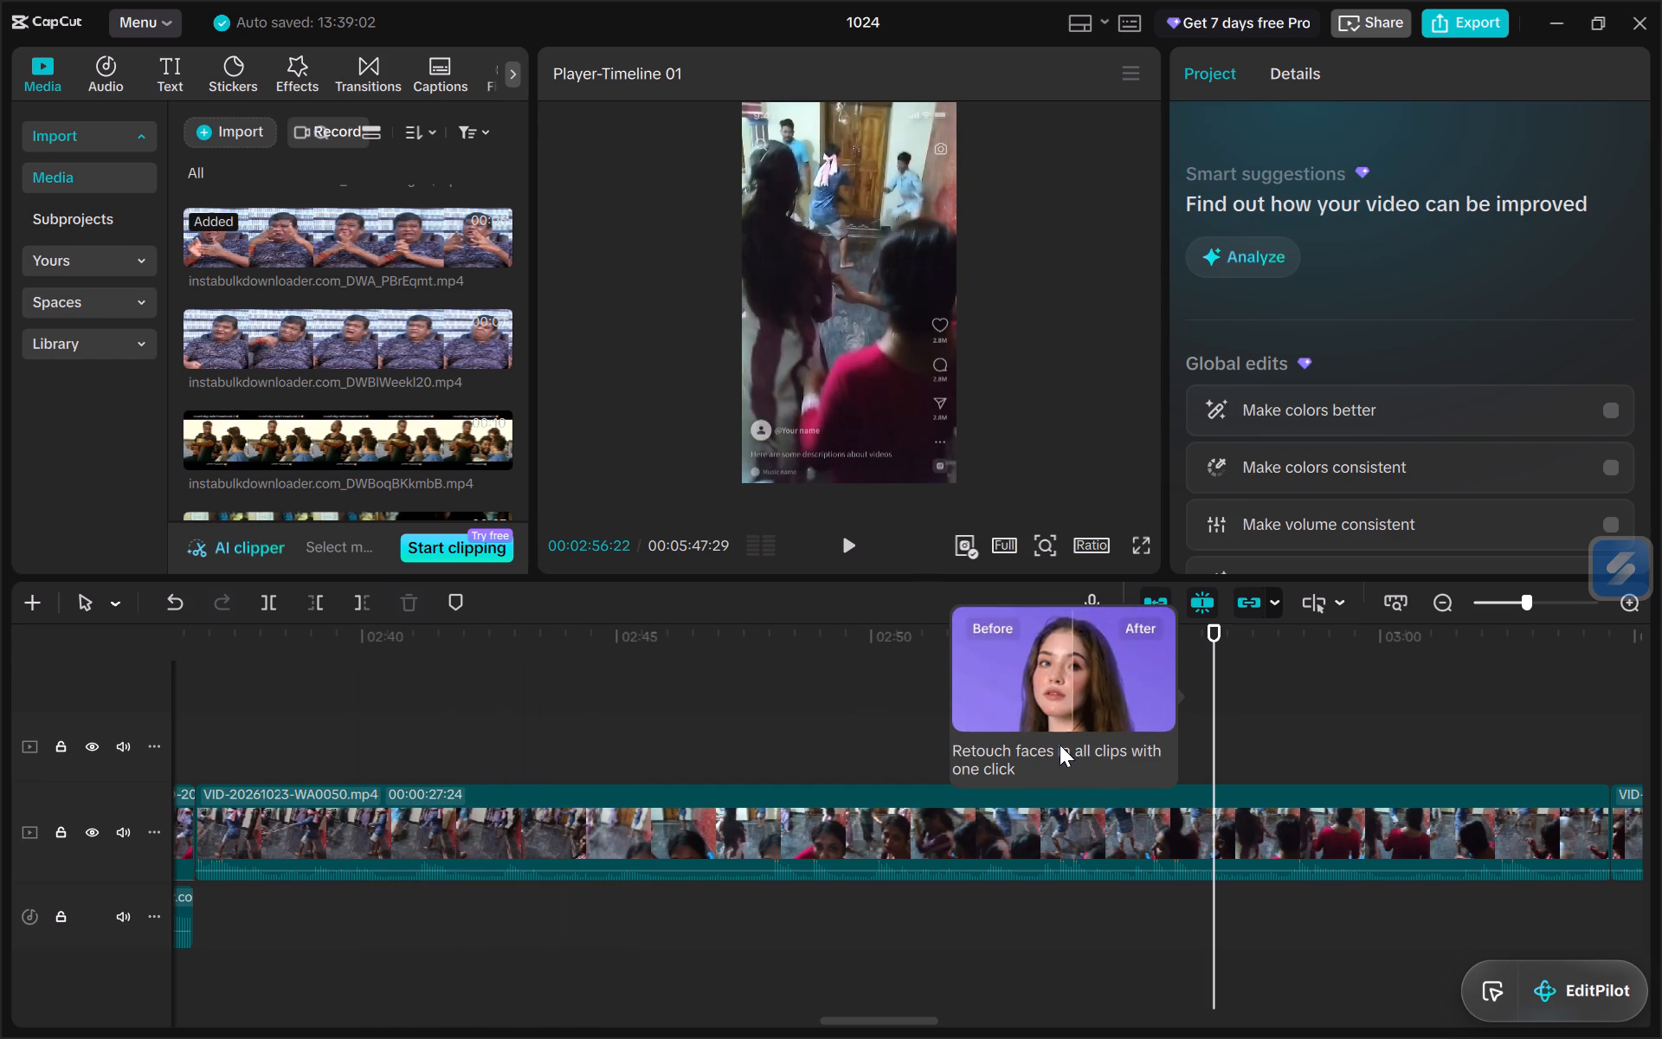
pyautogui.click(752, 739)
pyautogui.press('space')
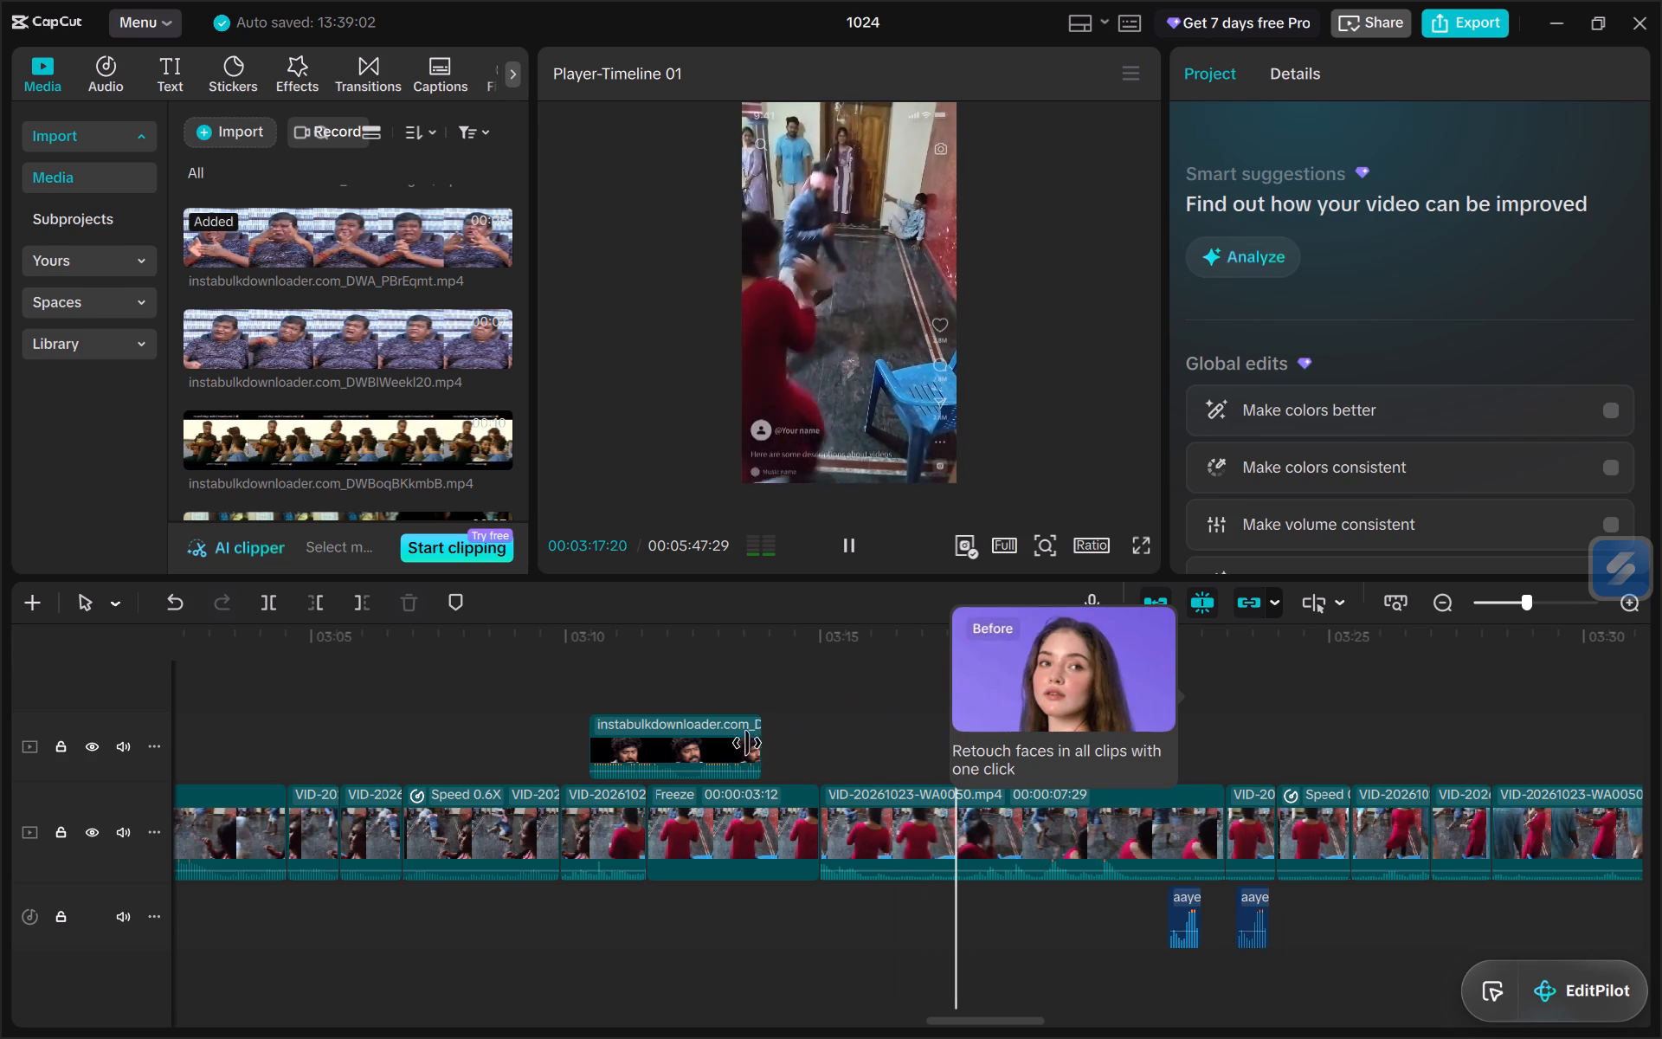
pyautogui.moveTo(879, 758); pyautogui.dragTo(832, 726)
pyautogui.click(784, 722)
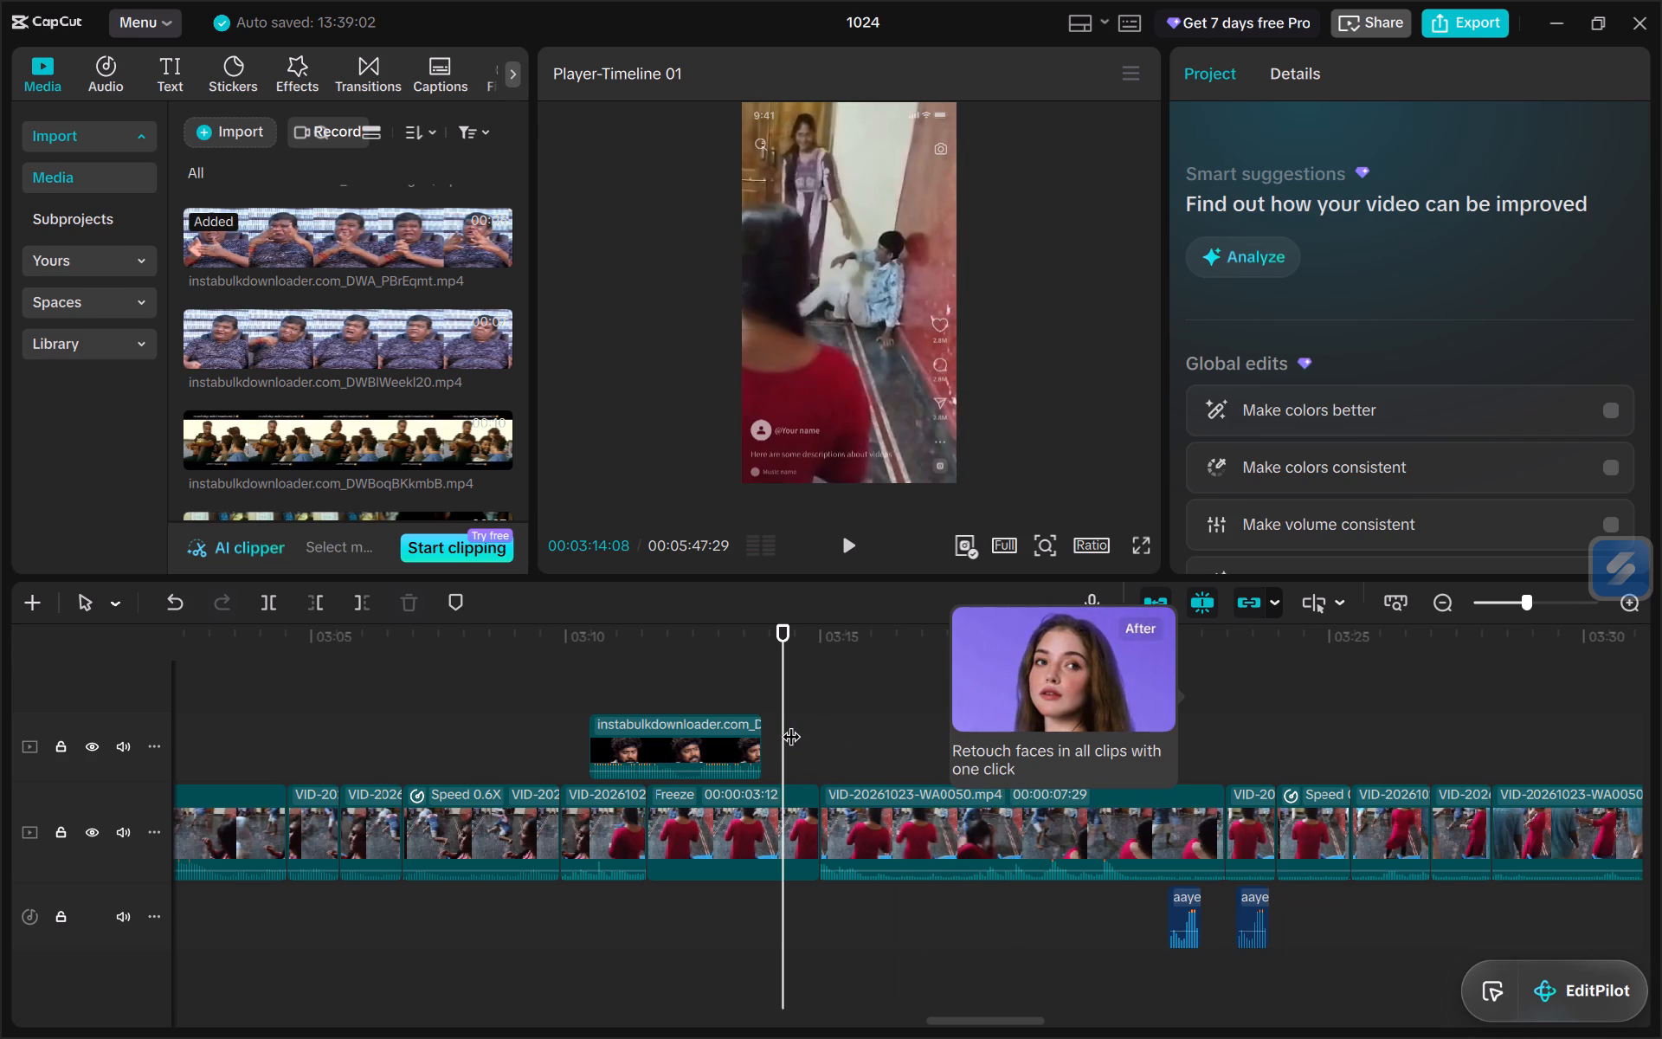
pyautogui.press('space')
pyautogui.press('space')
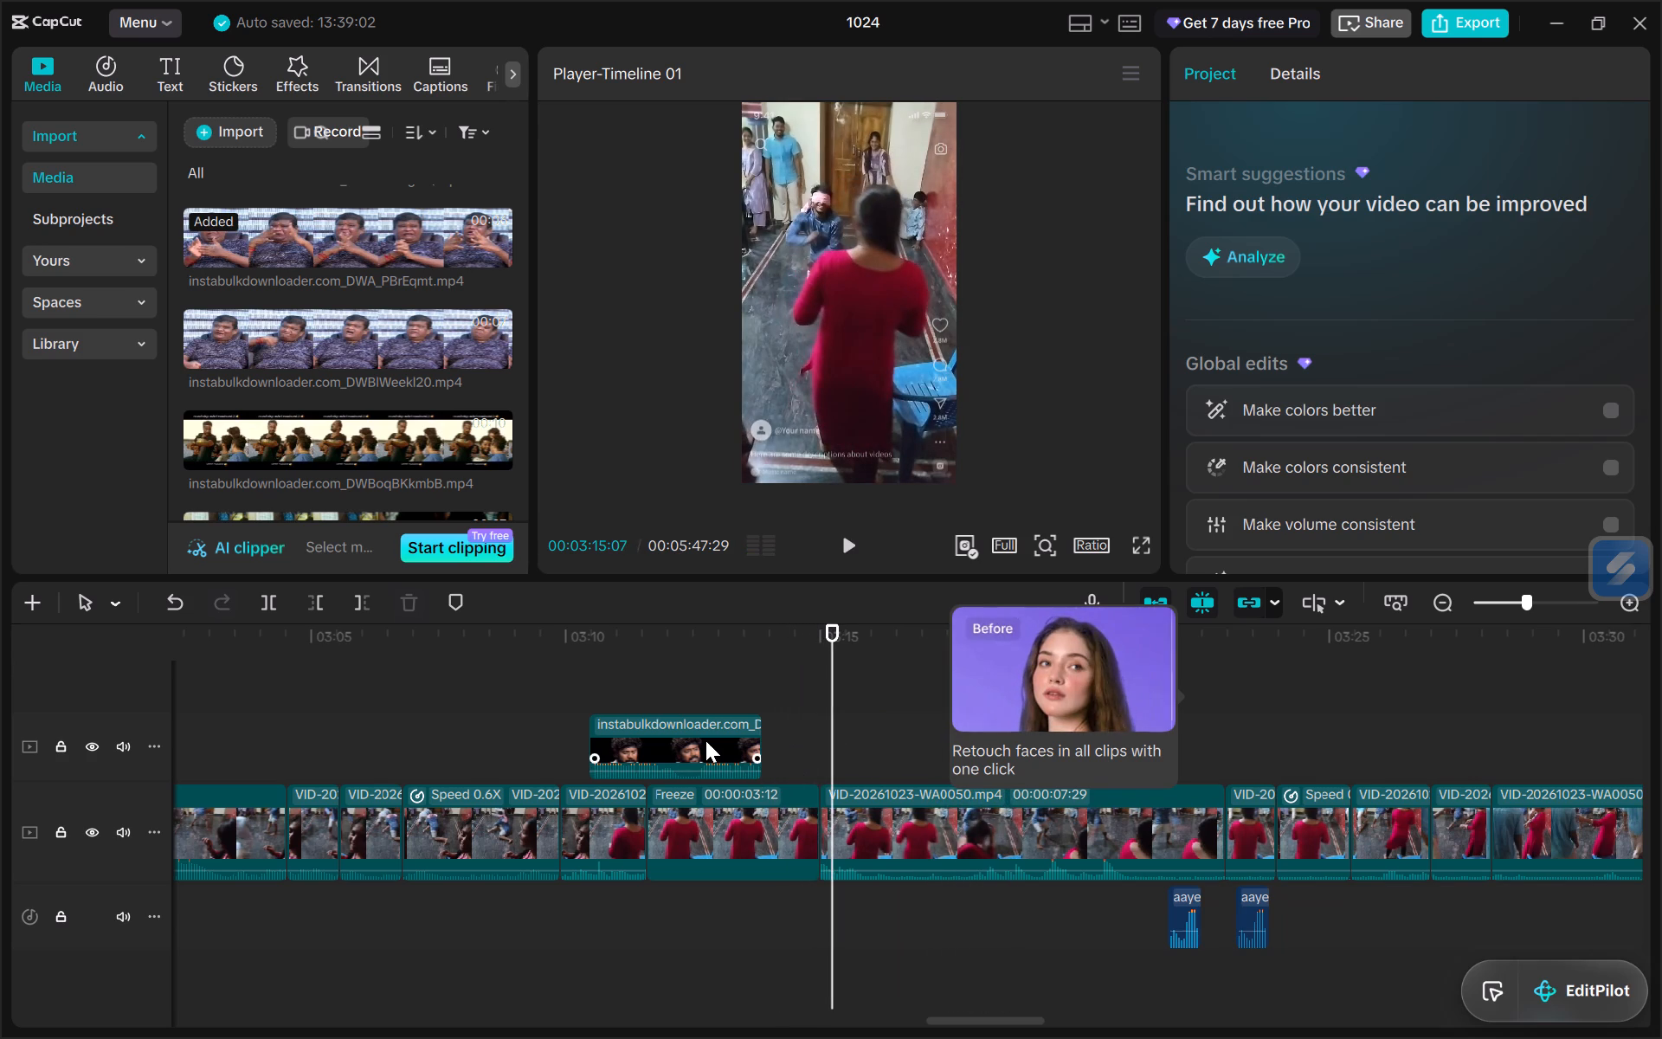
# Move the overlay meme clip near 03:11 along its track to line up with the Freeze clip below it.
pyautogui.moveTo(703, 739); pyautogui.dragTo(767, 748)
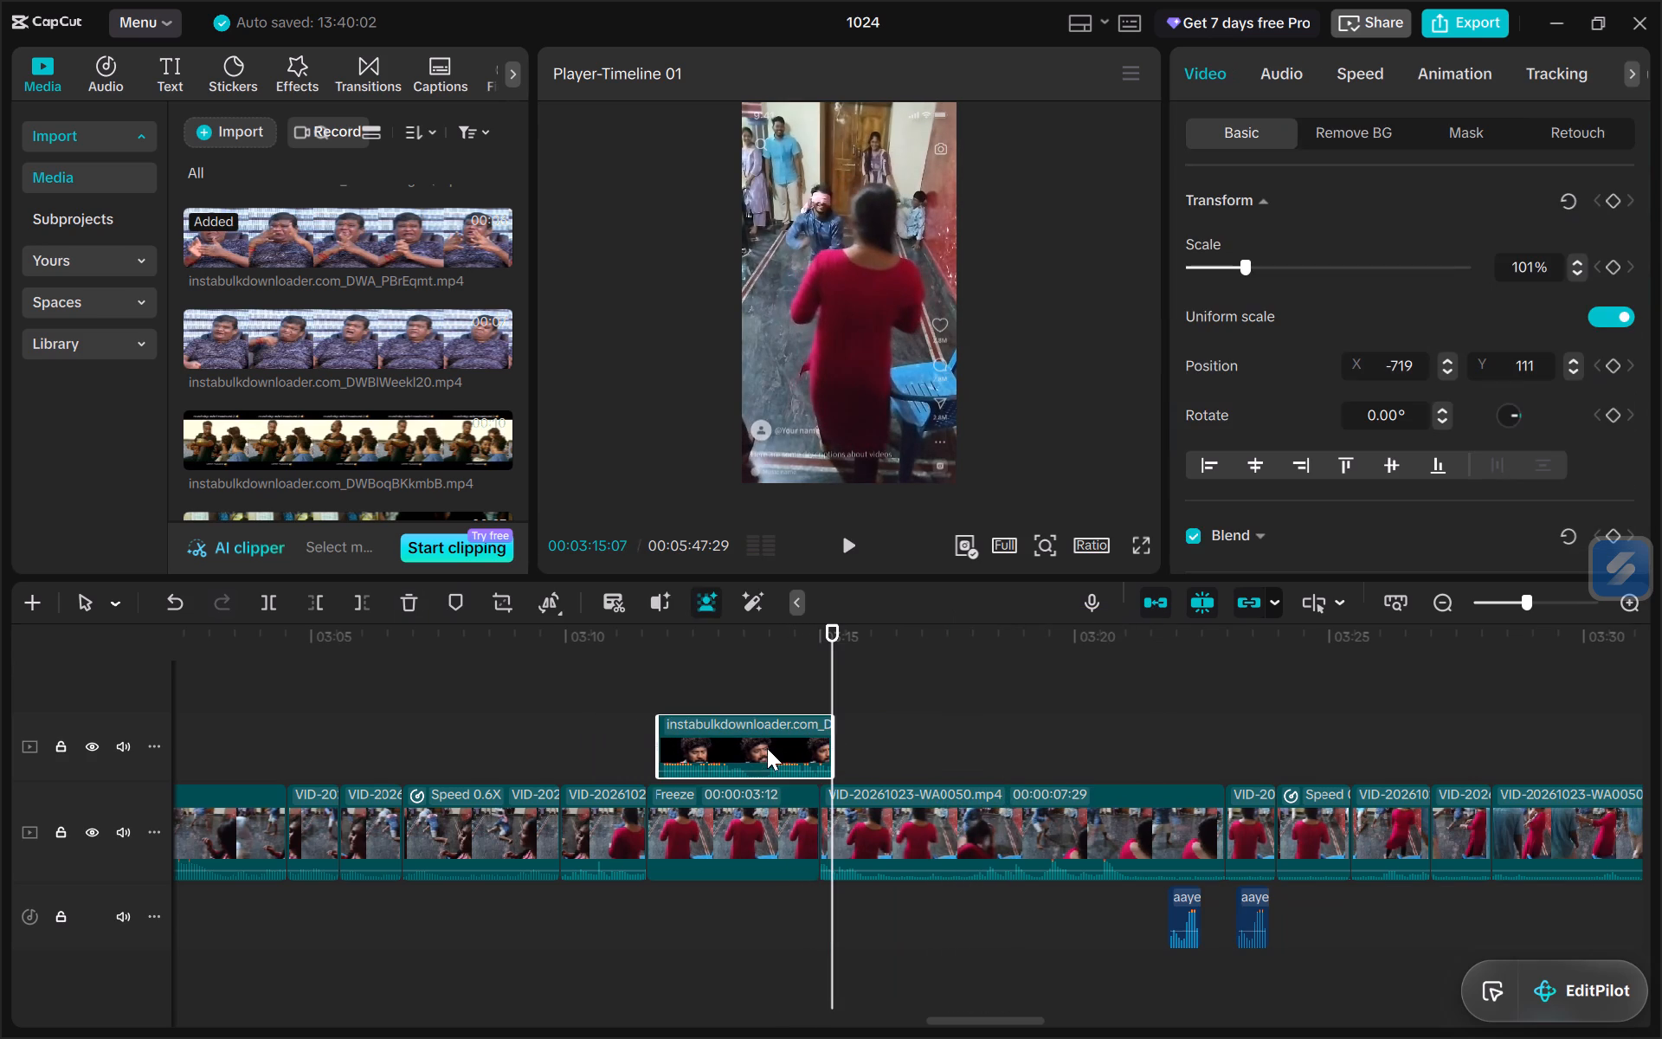
pyautogui.click(538, 718)
pyautogui.press('space')
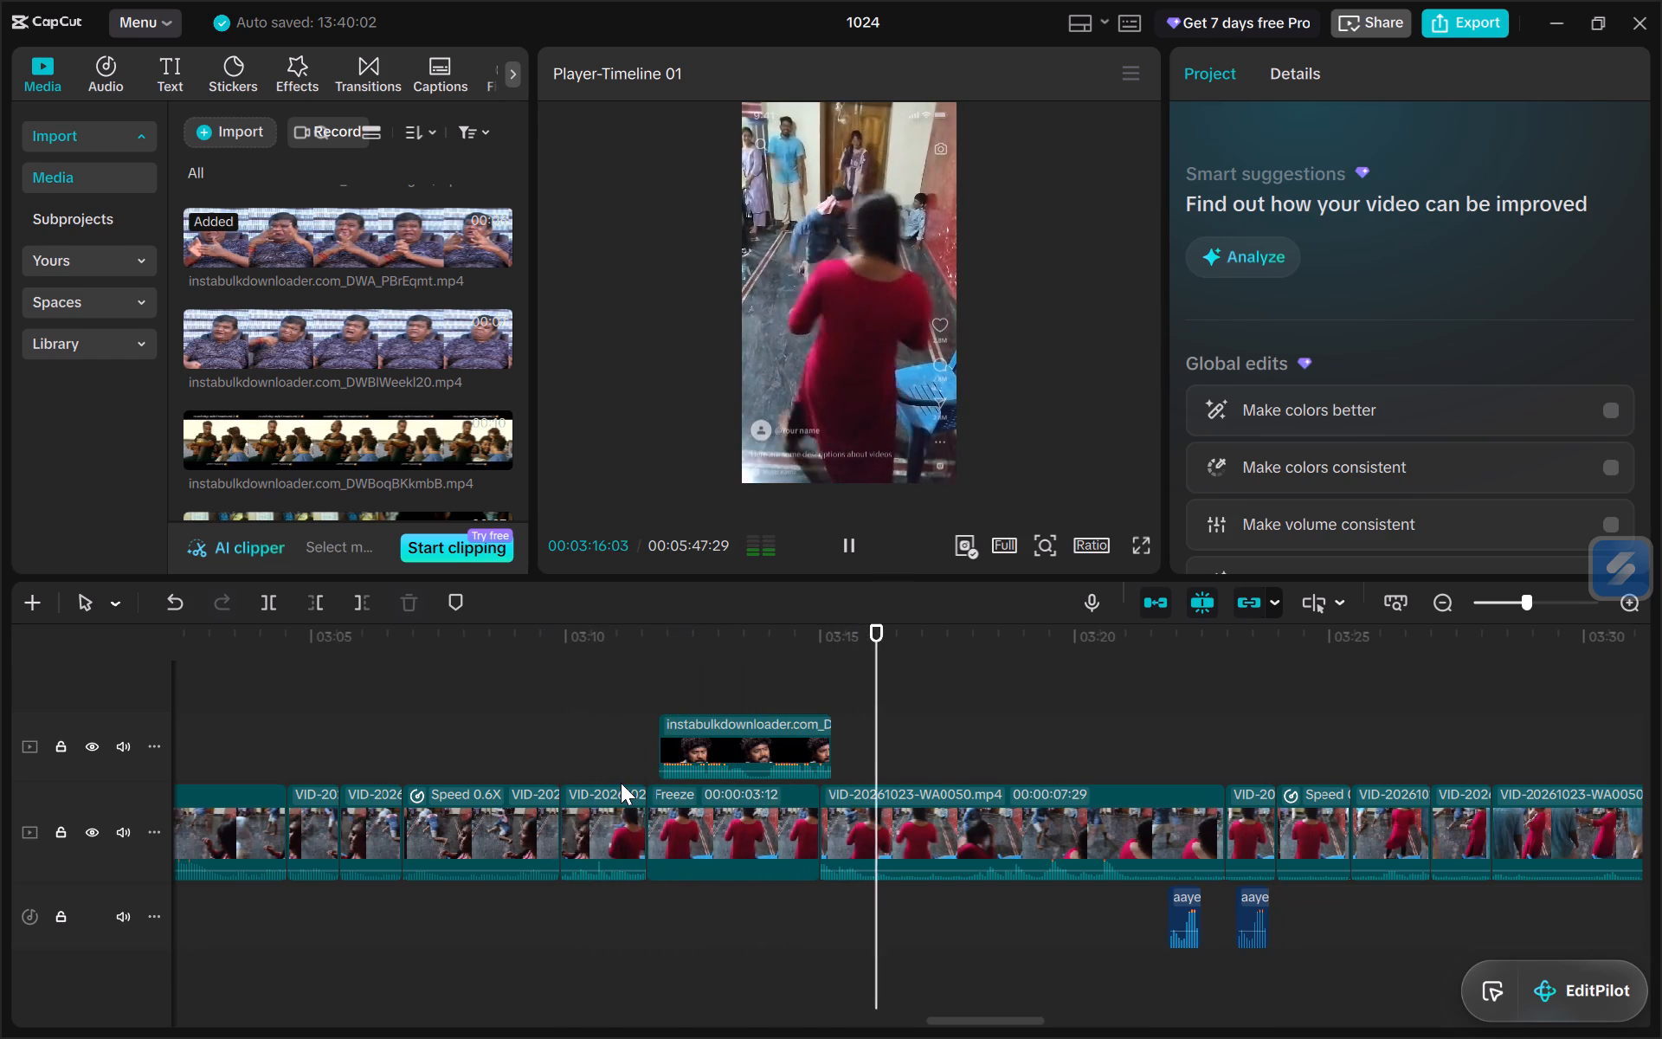
pyautogui.moveTo(785, 744); pyautogui.dragTo(776, 738)
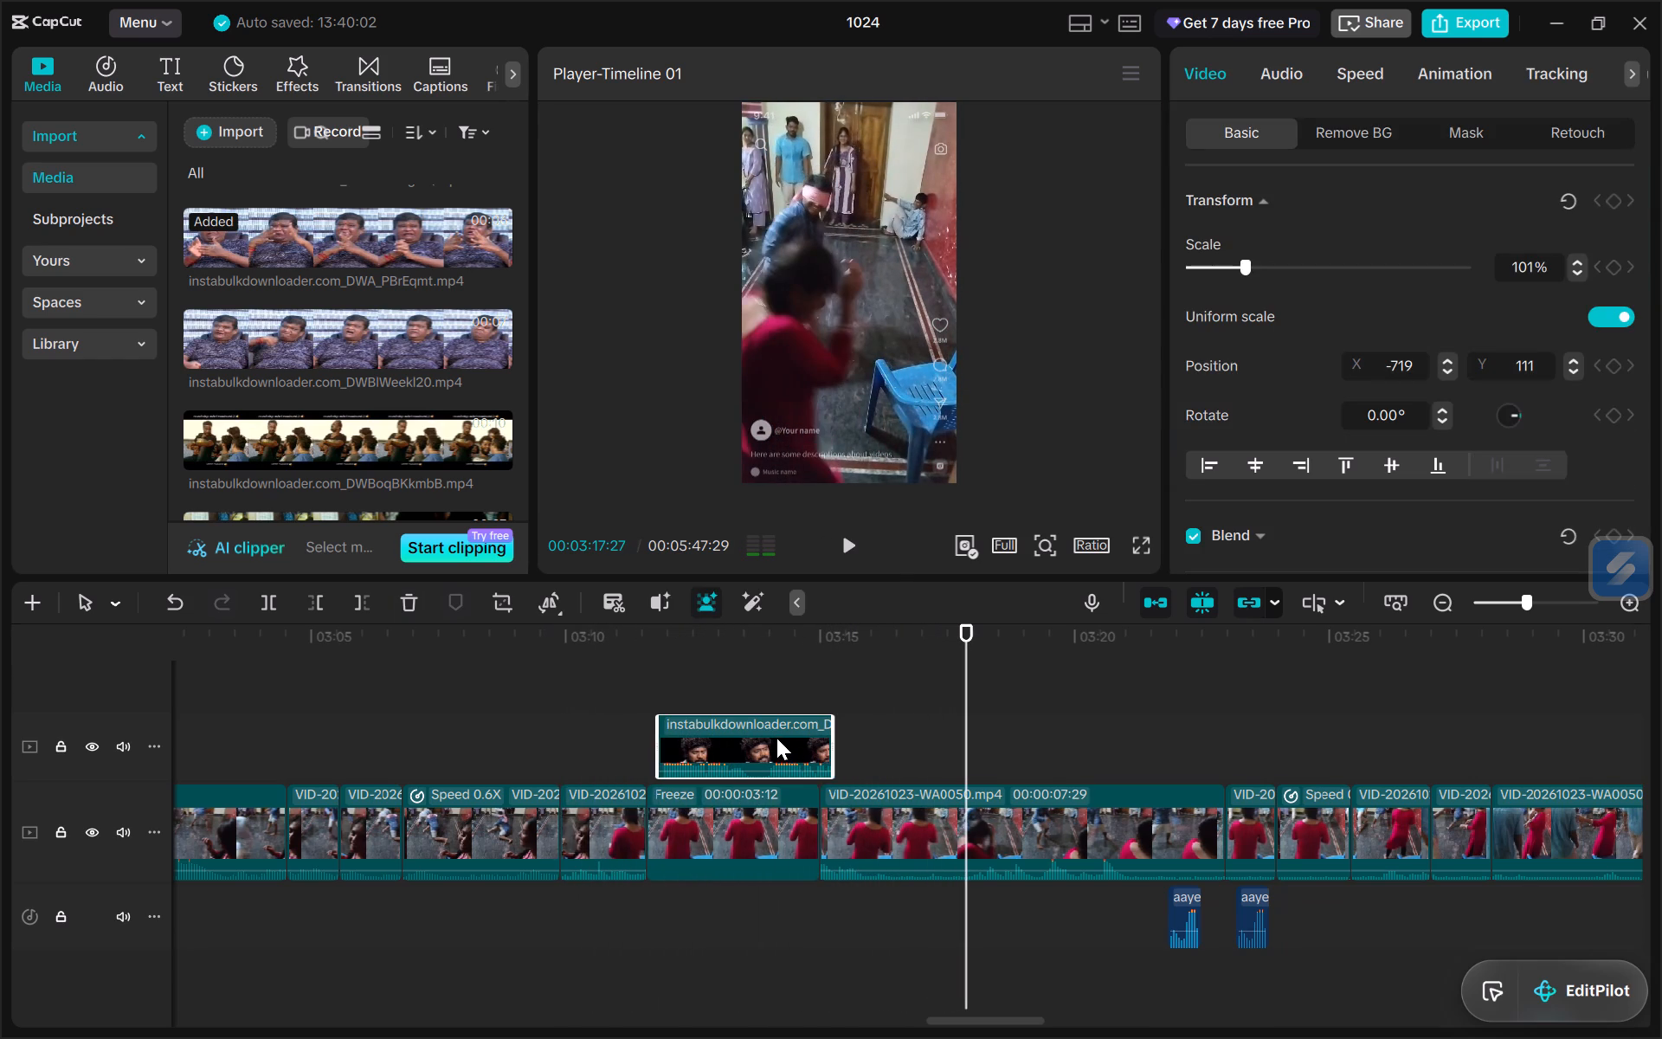
pyautogui.moveTo(776, 738); pyautogui.dragTo(766, 739)
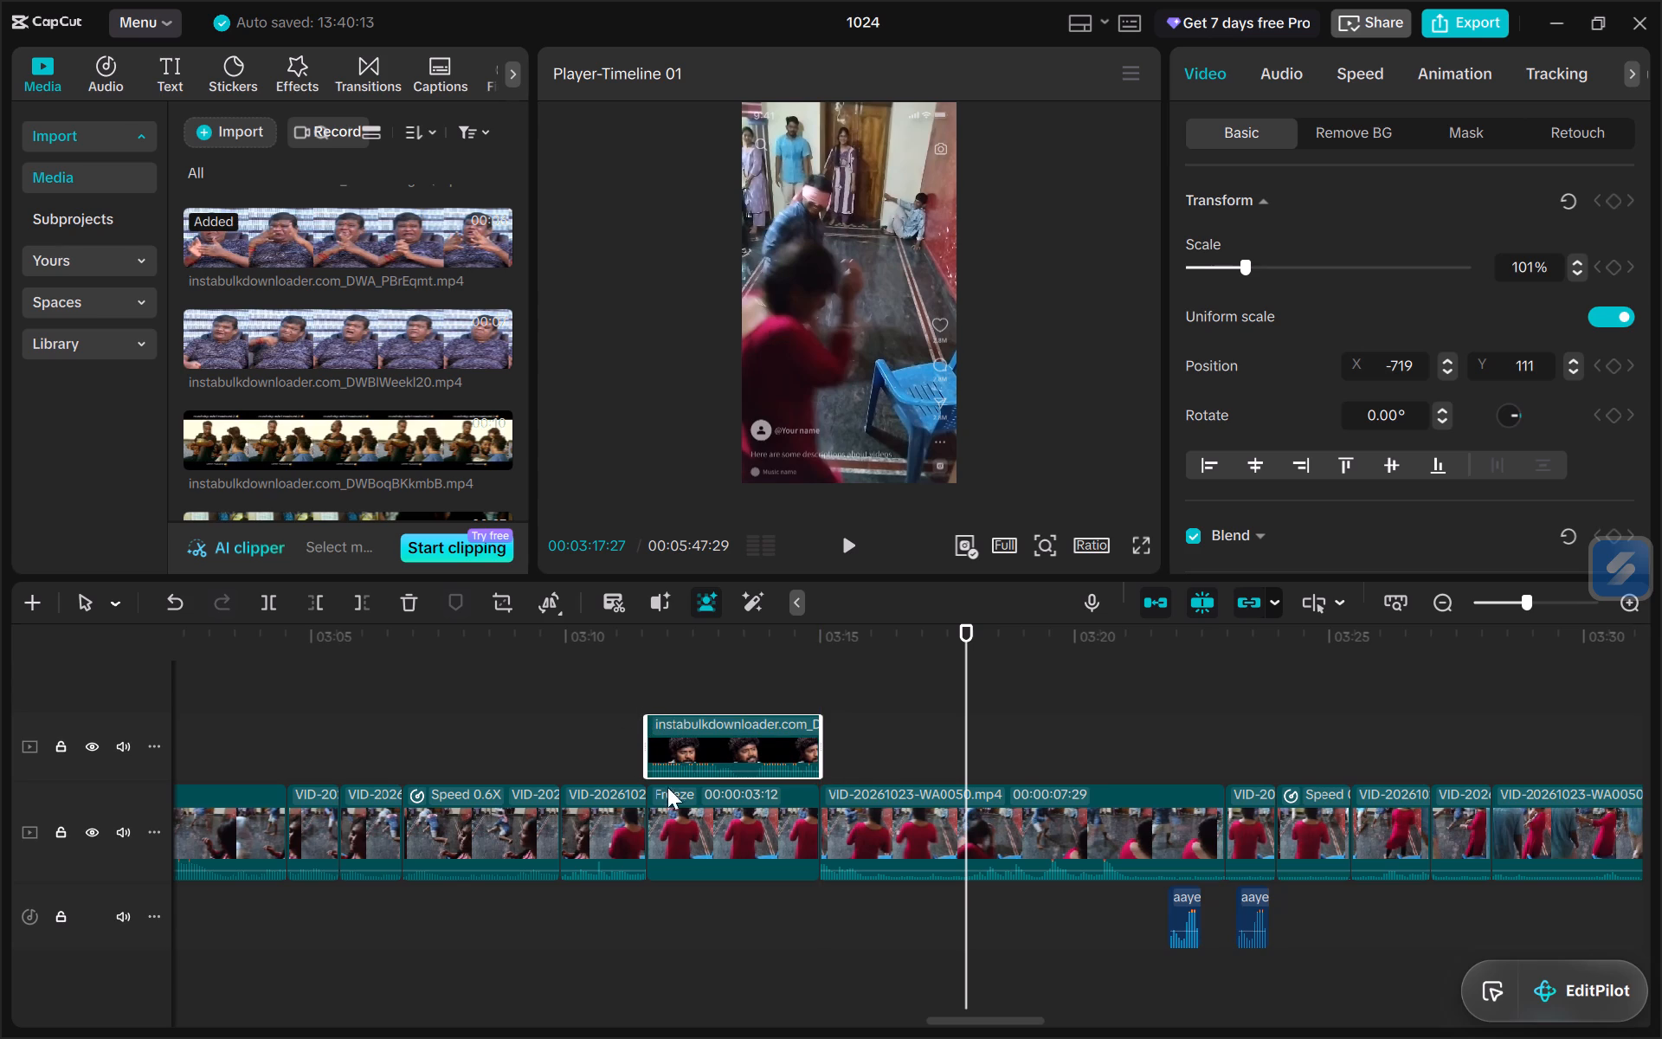
# Preview the imported meme clips DWBoqBKkmbB, DWd6uz-kiH0, DWfvO9qkkOw and DWGHK3NEtBF in the media library.
pyautogui.click(607, 828)
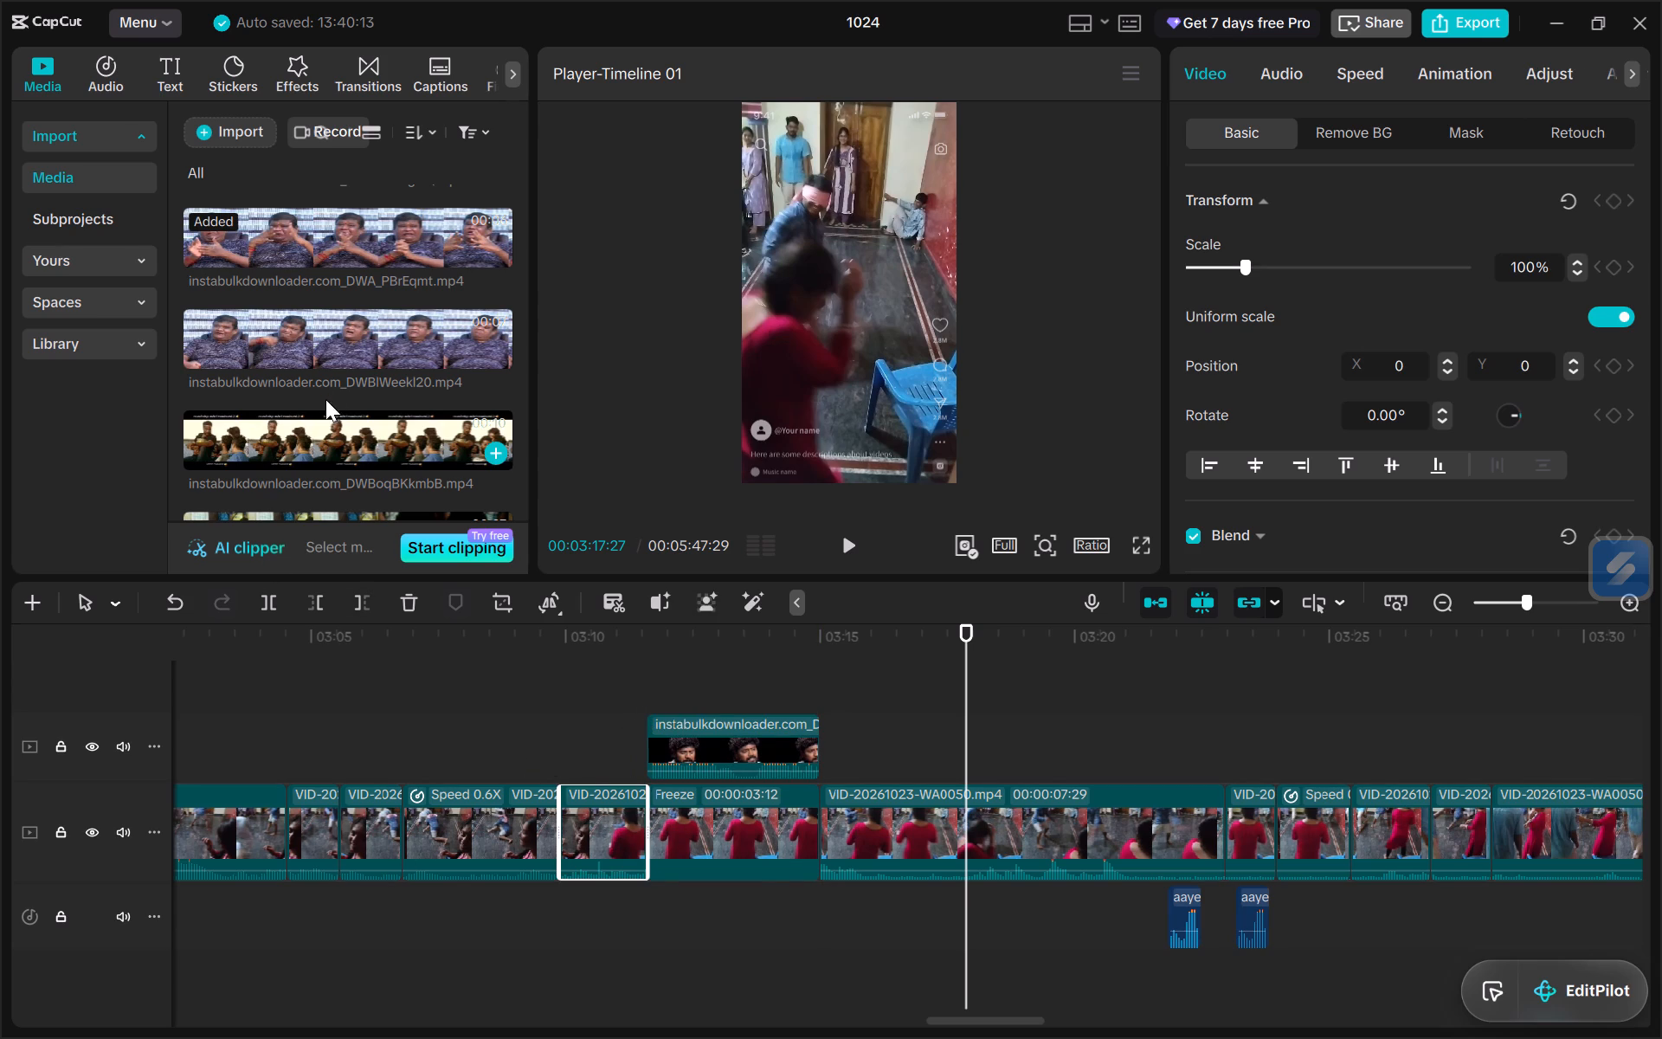
pyautogui.click(327, 454)
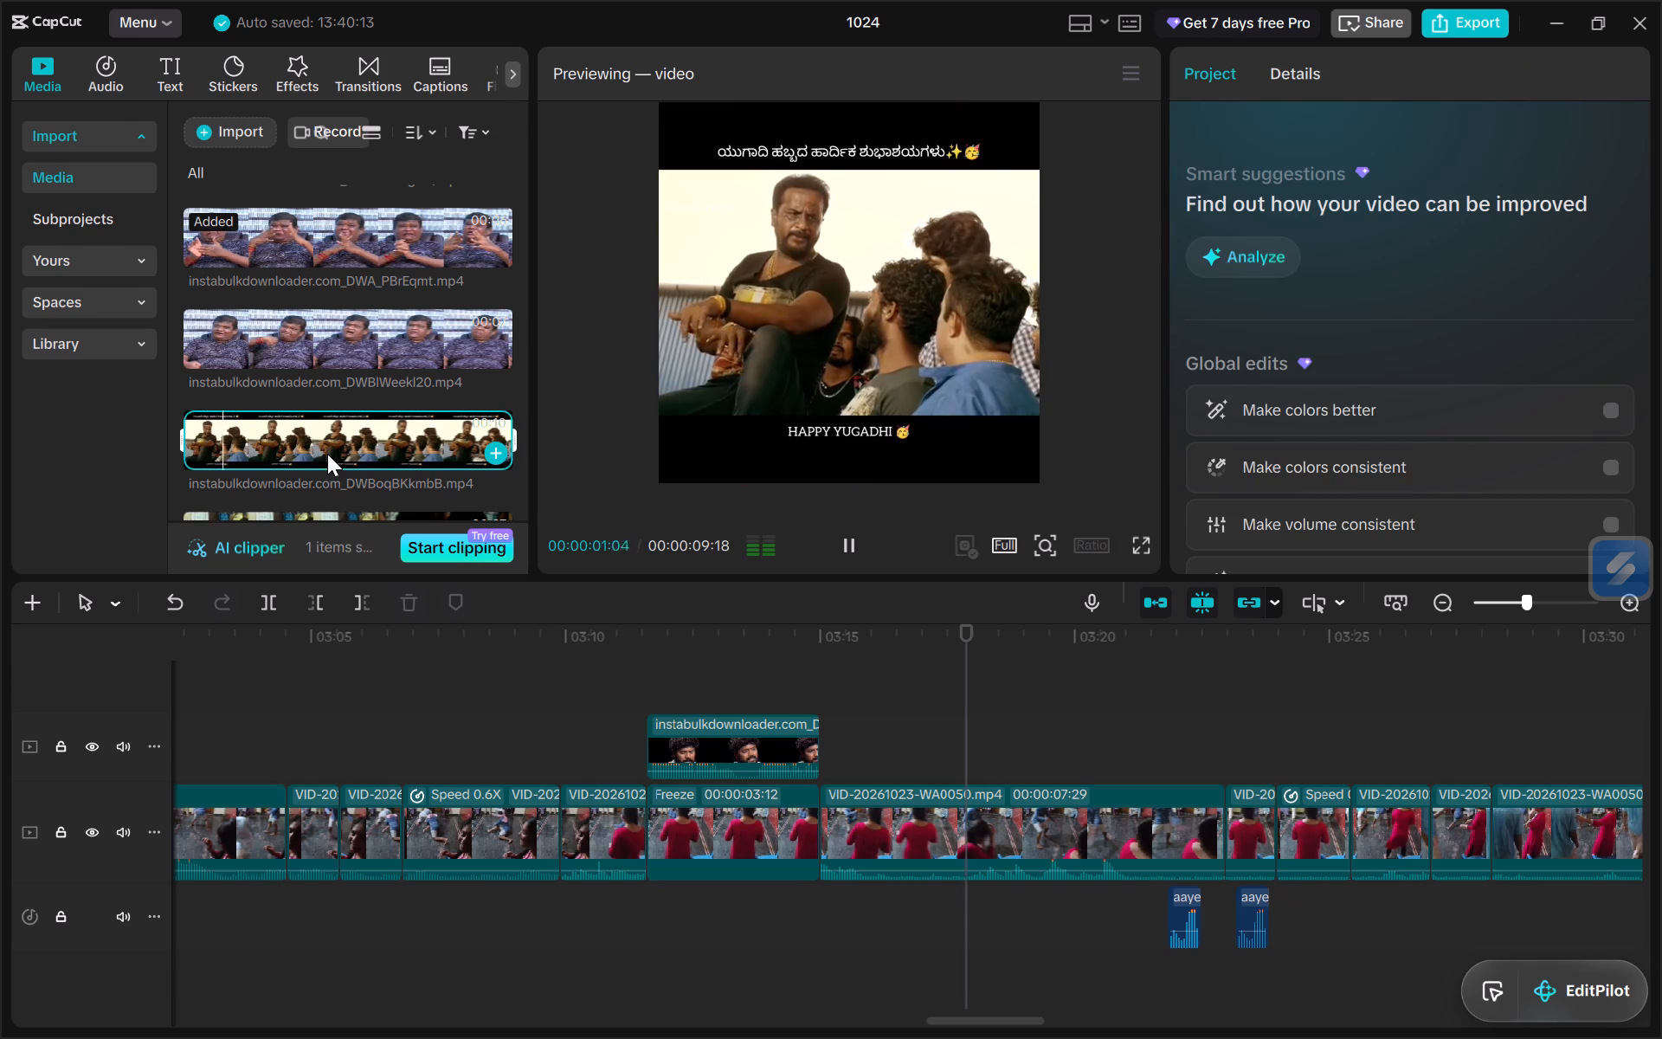
pyautogui.click(338, 441)
pyautogui.scroll(-1, 343, 441)
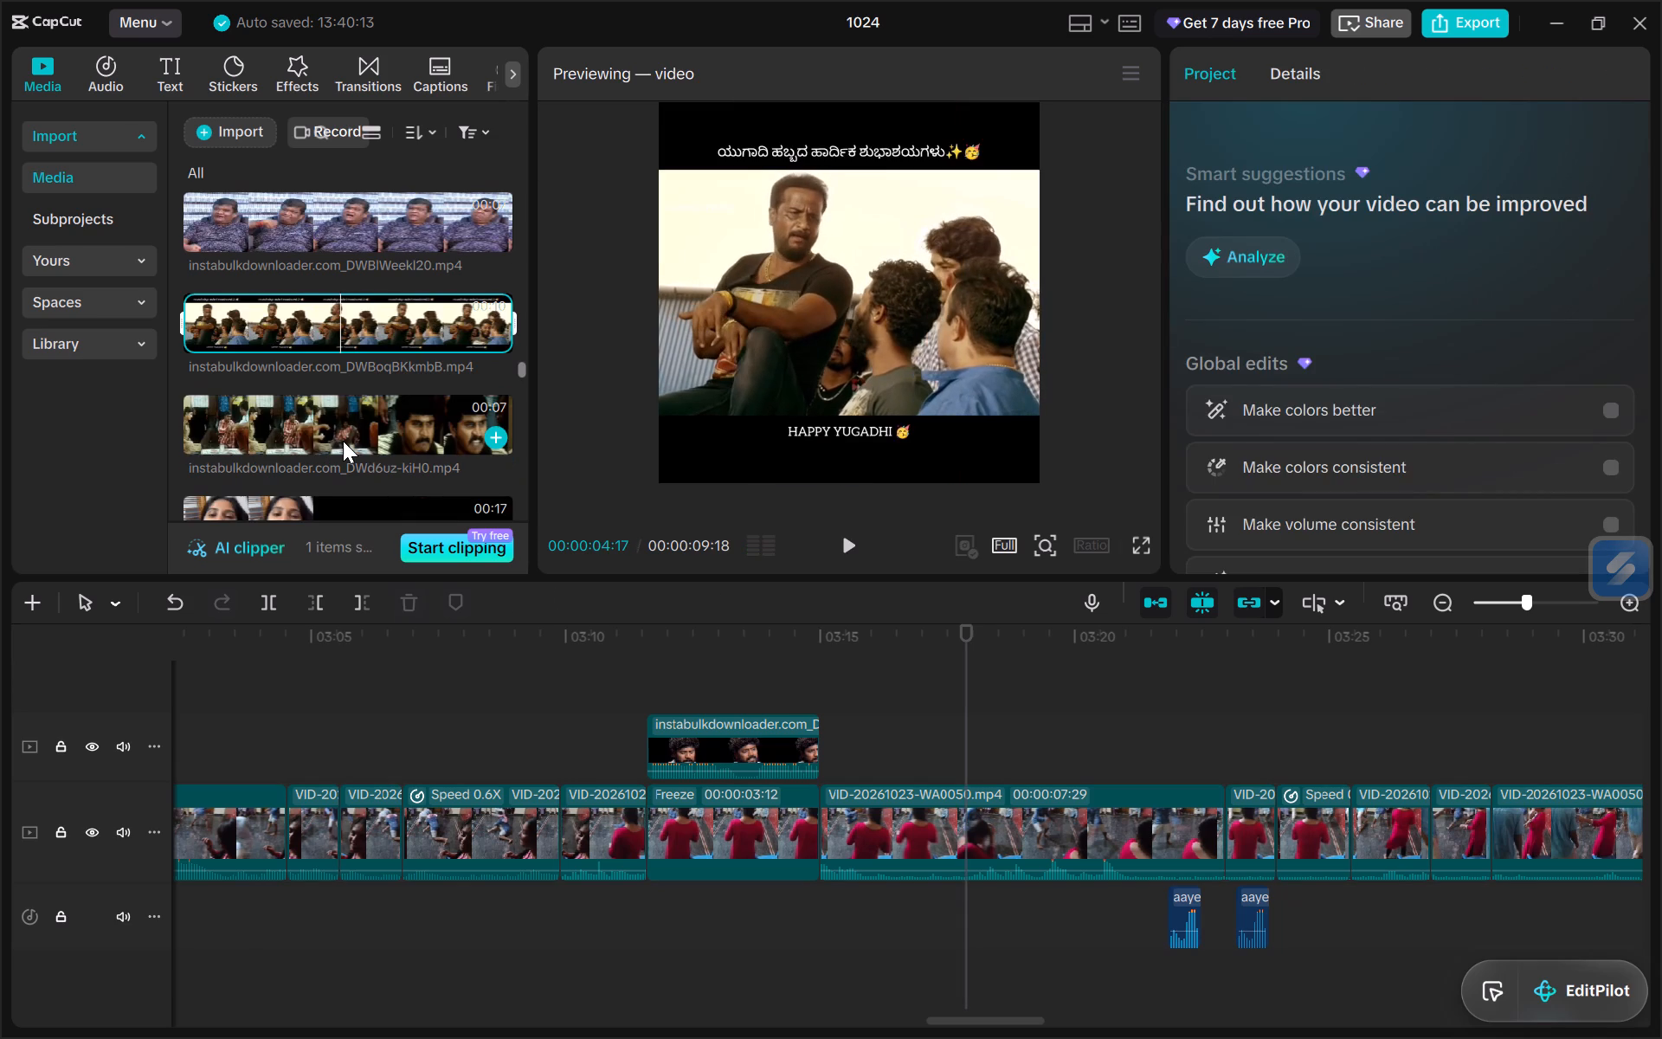
pyautogui.click(343, 441)
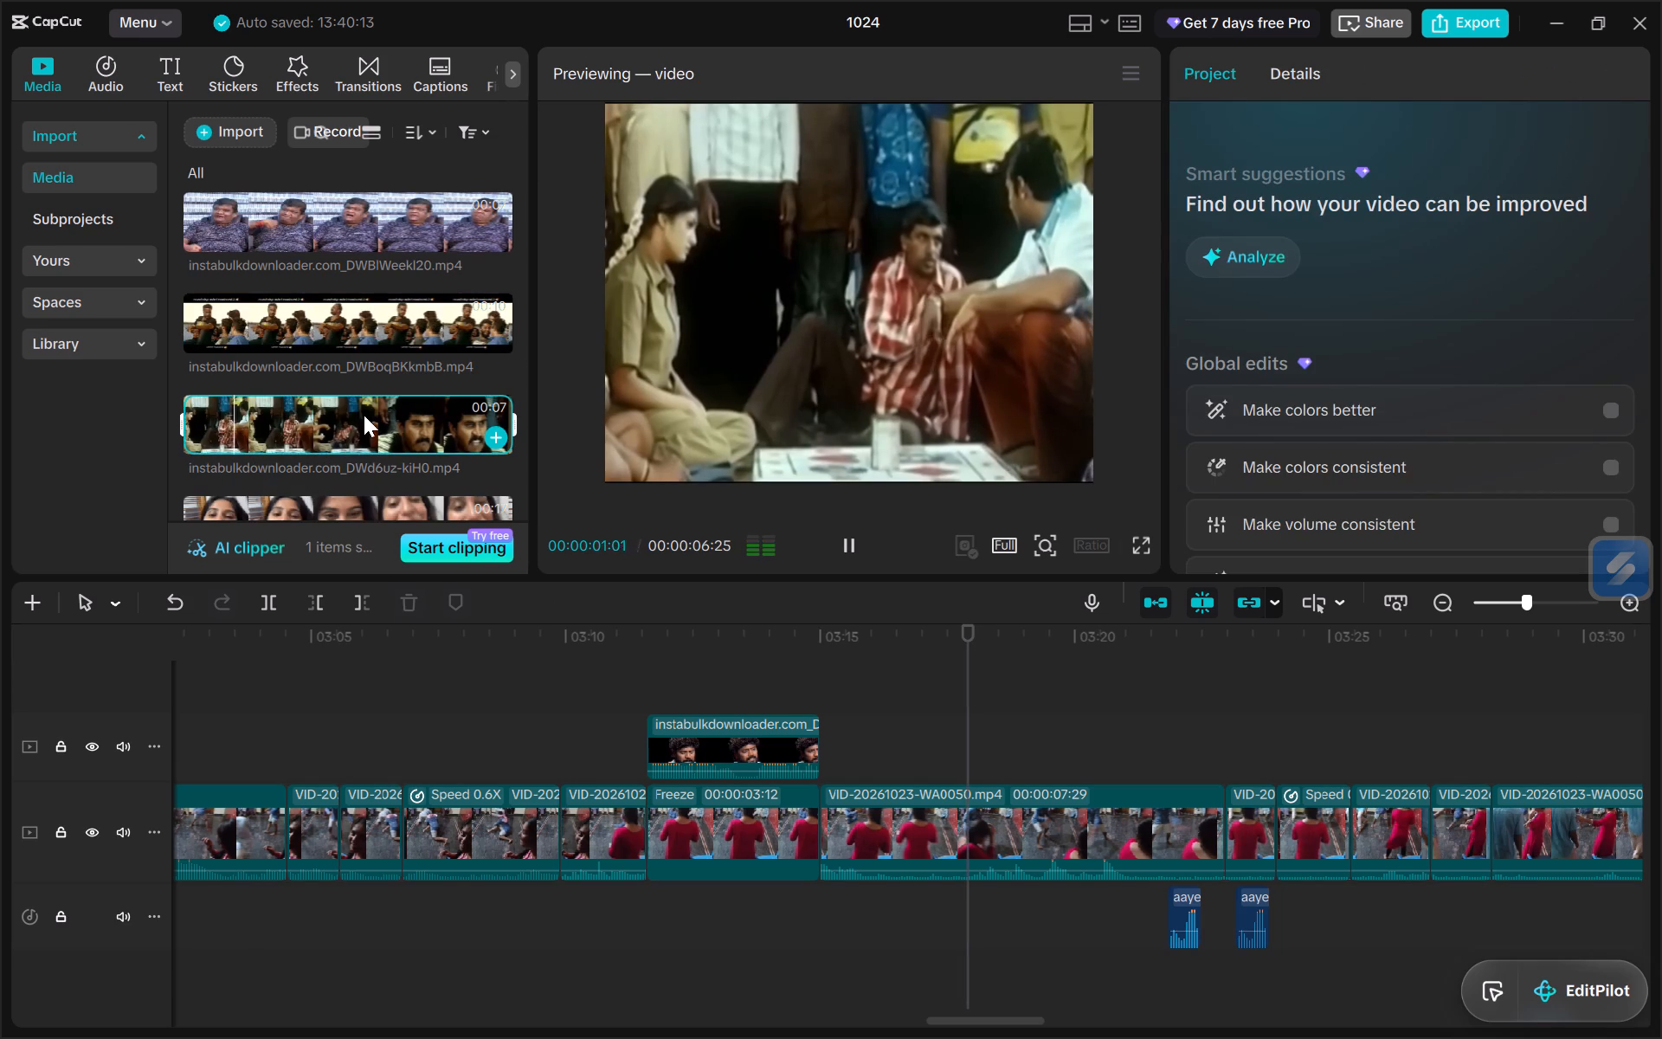
pyautogui.scroll(-1, 364, 415)
pyautogui.click(364, 414)
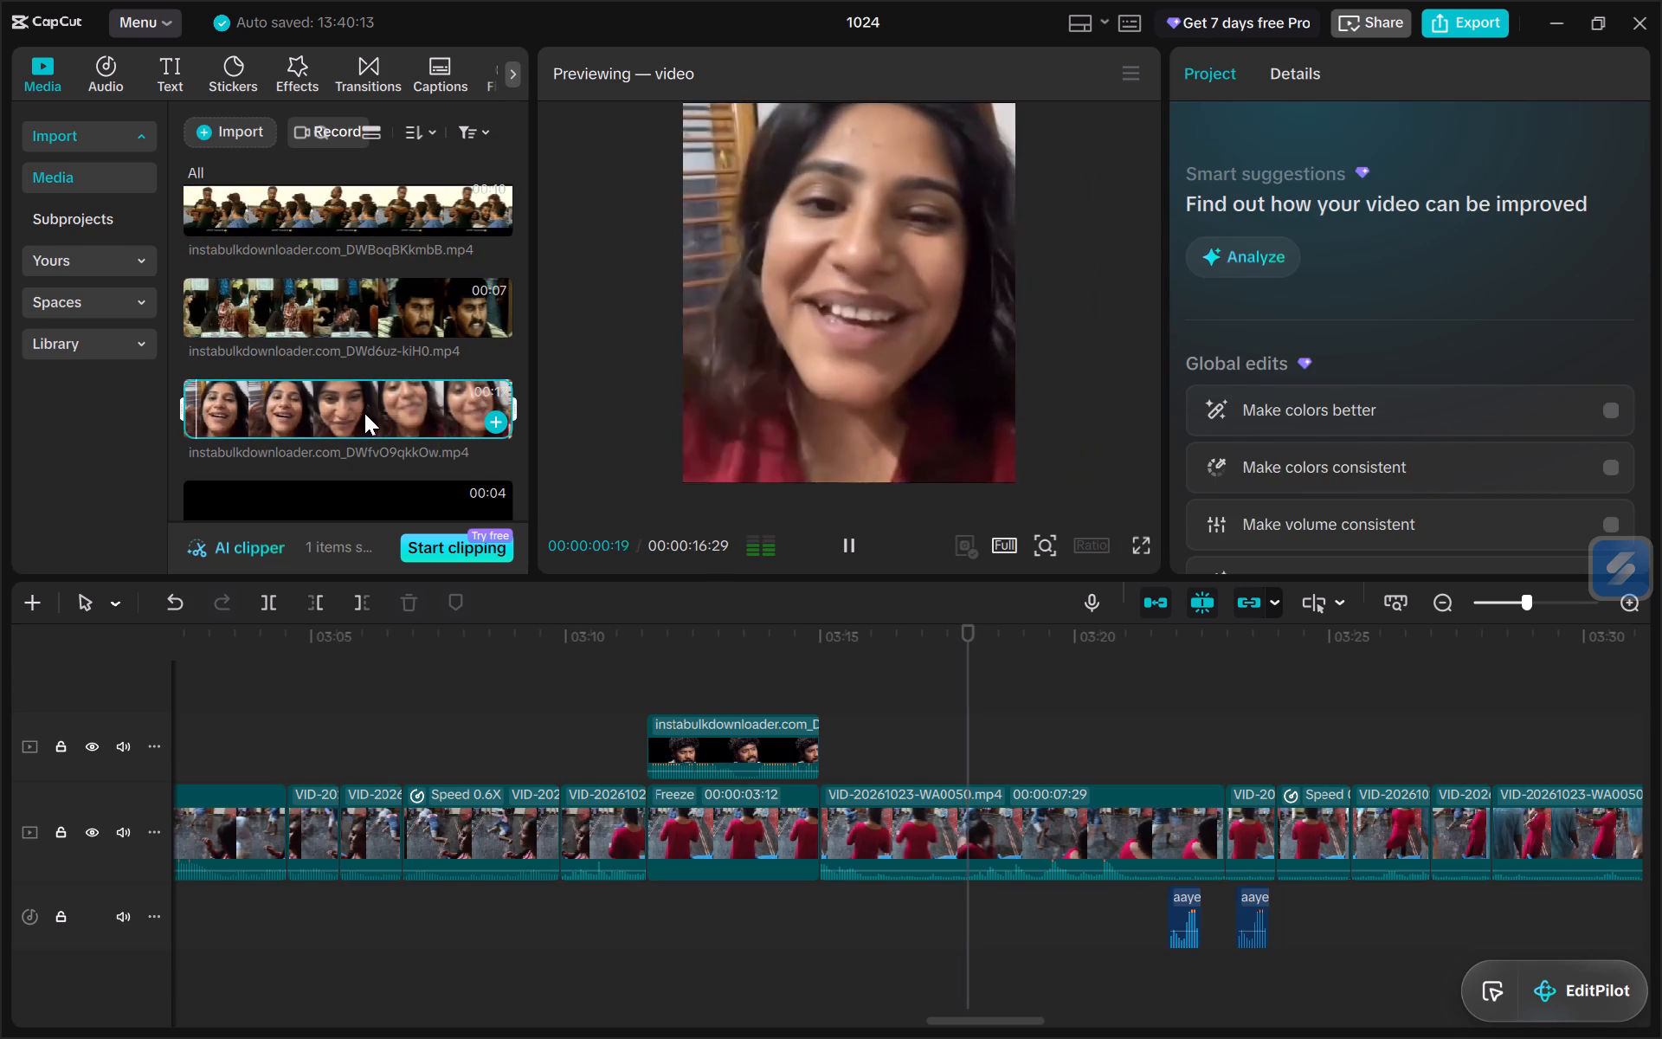
pyautogui.scroll(-2, 361, 419)
pyautogui.click(358, 260)
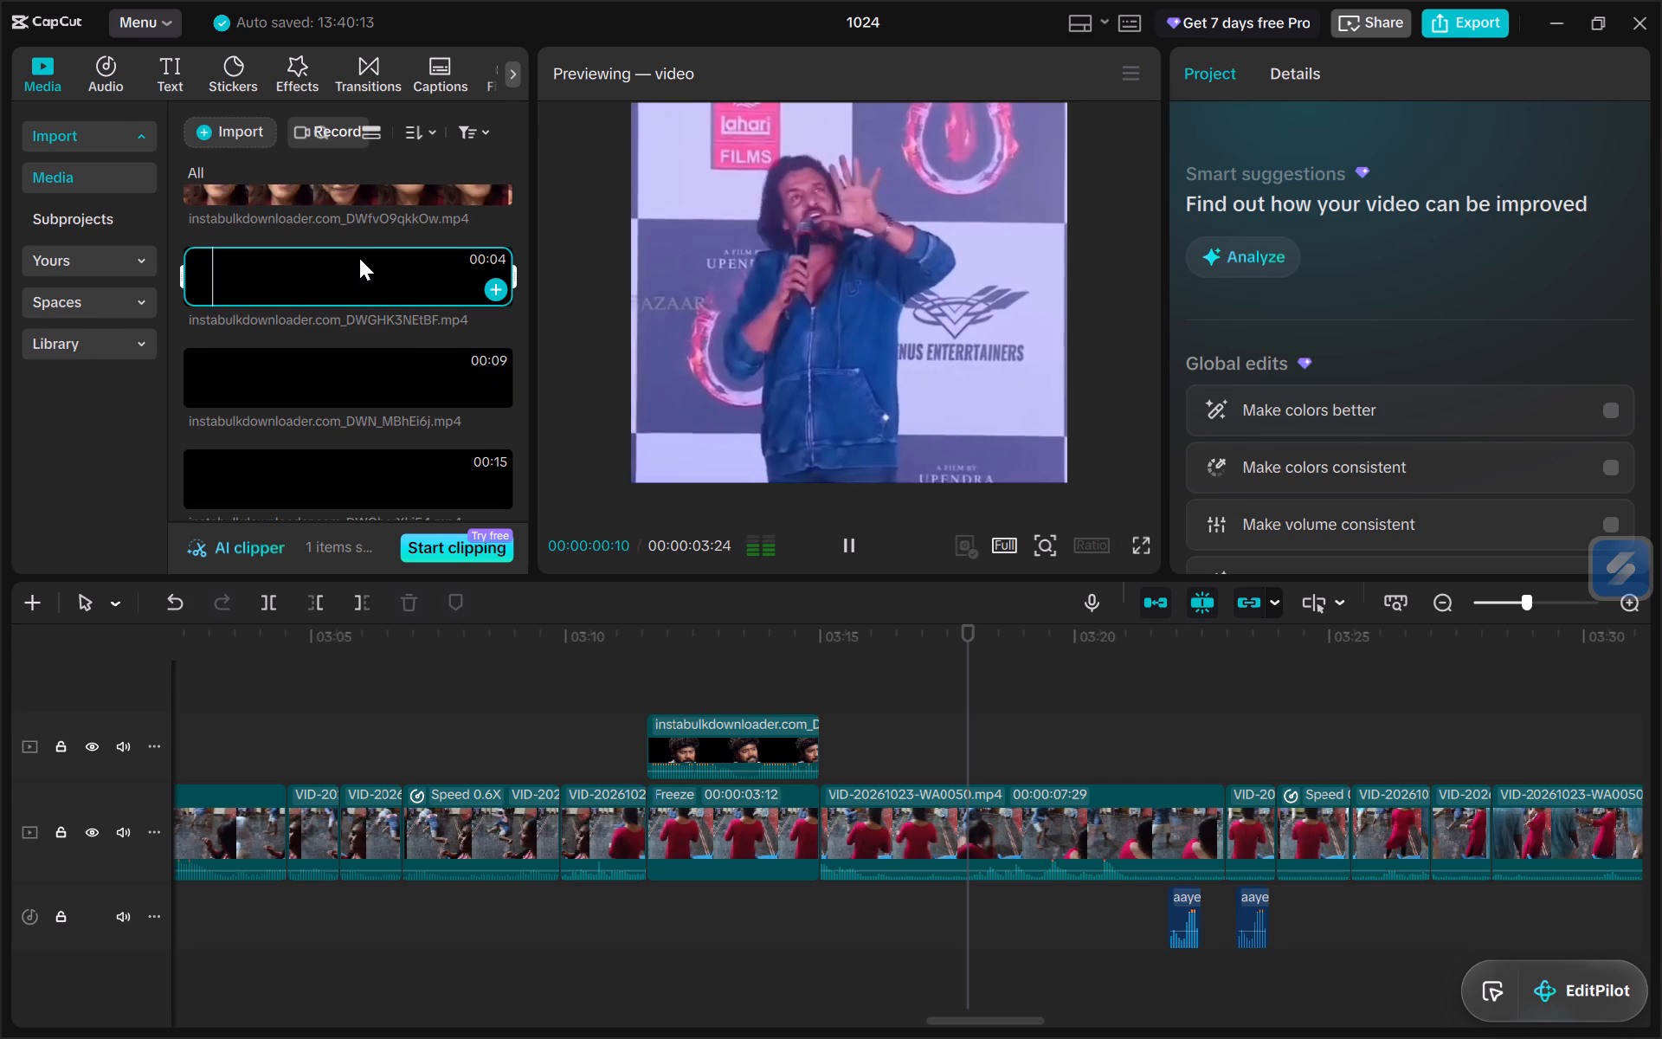
# Play the section with the two aaye sound effects from about 03:21 to 03:24:04.
pyautogui.click(874, 703)
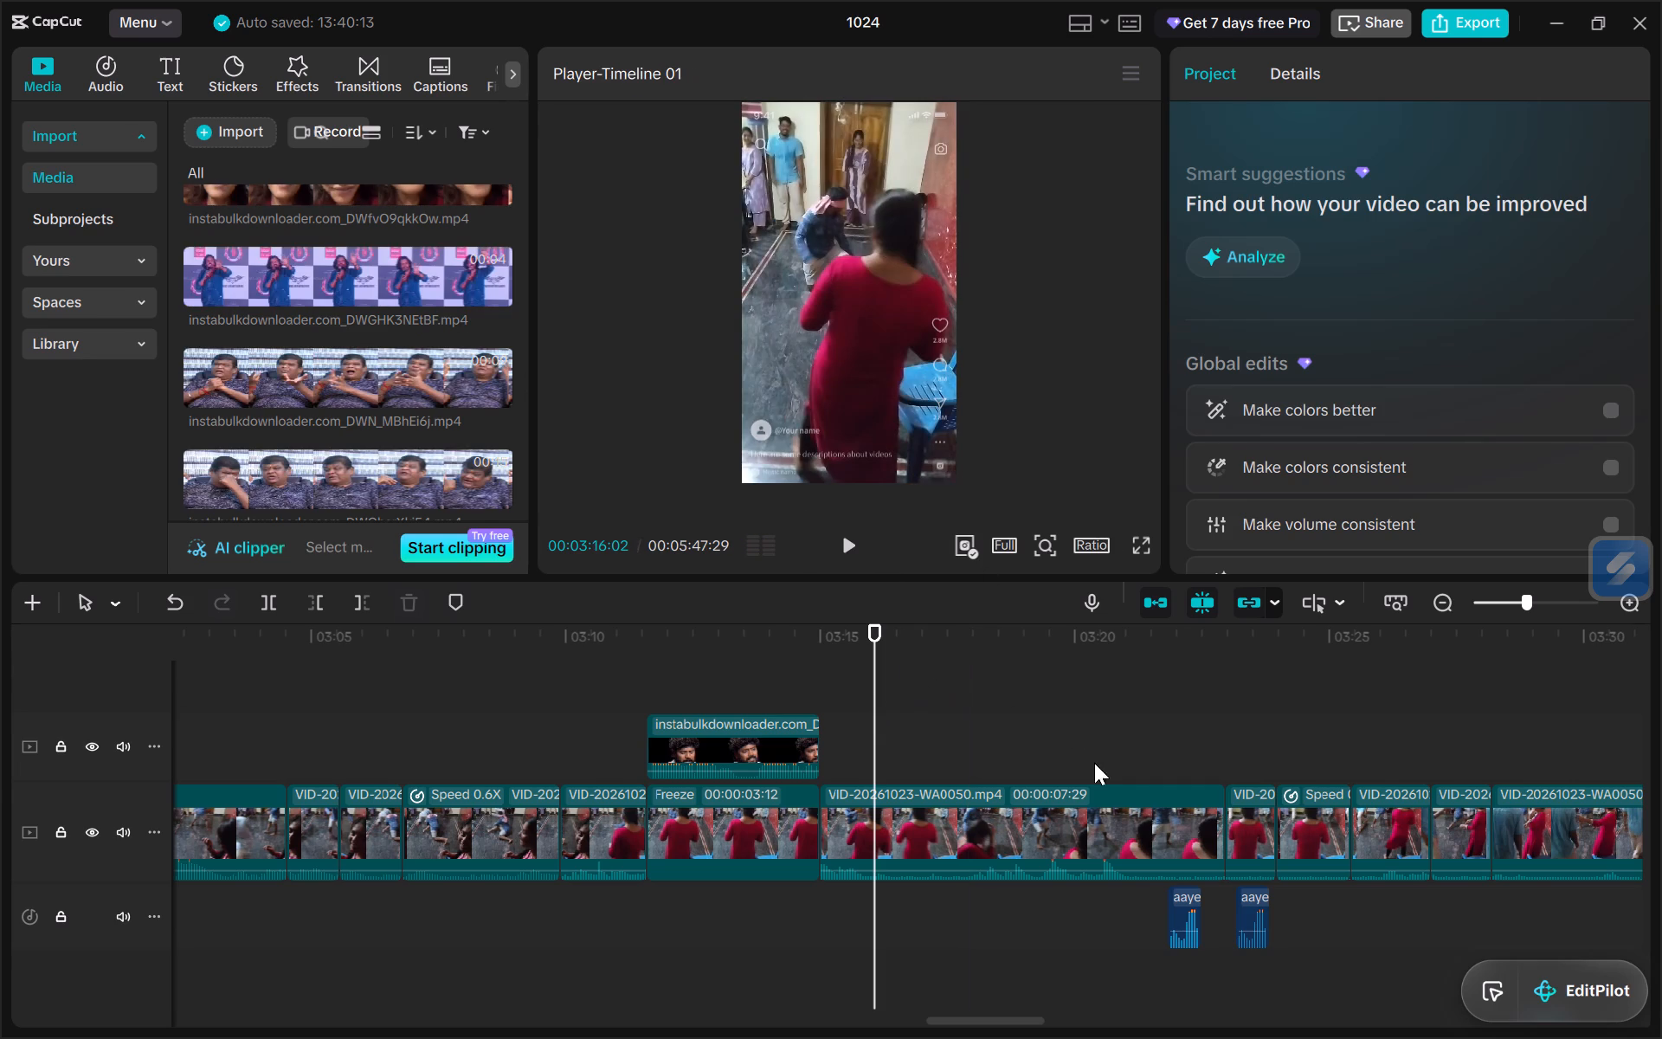
pyautogui.click(1156, 693)
pyautogui.press('space')
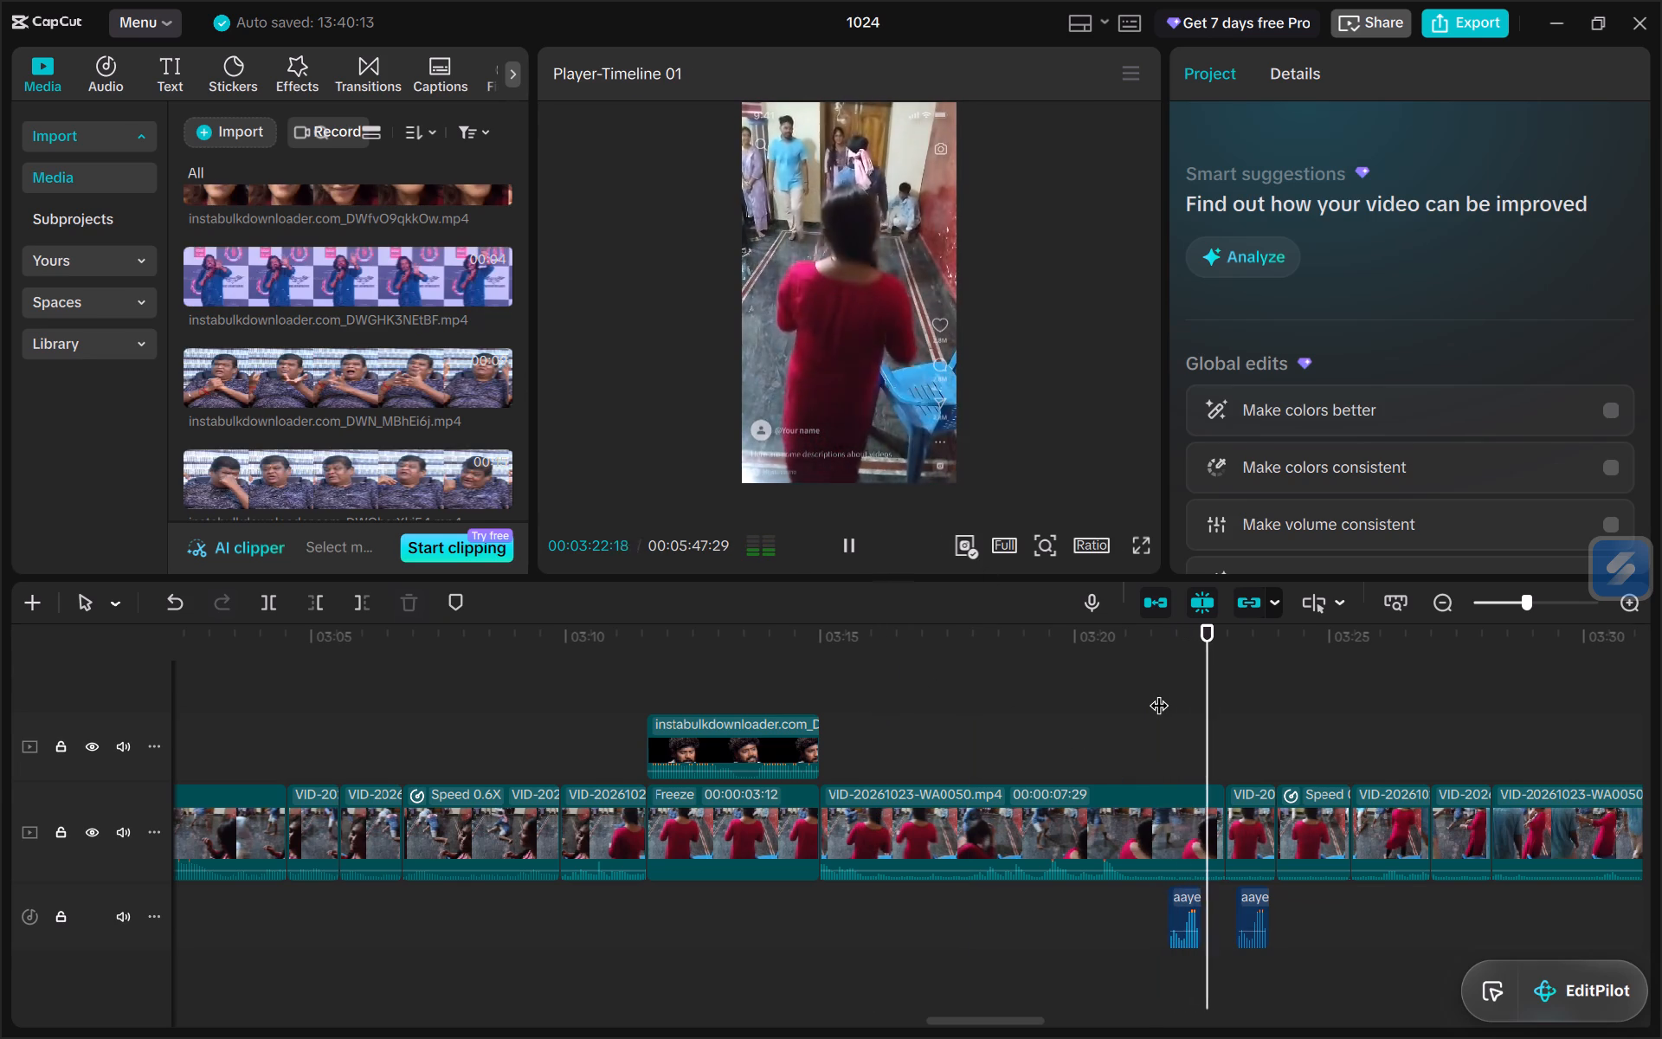
pyautogui.press('space')
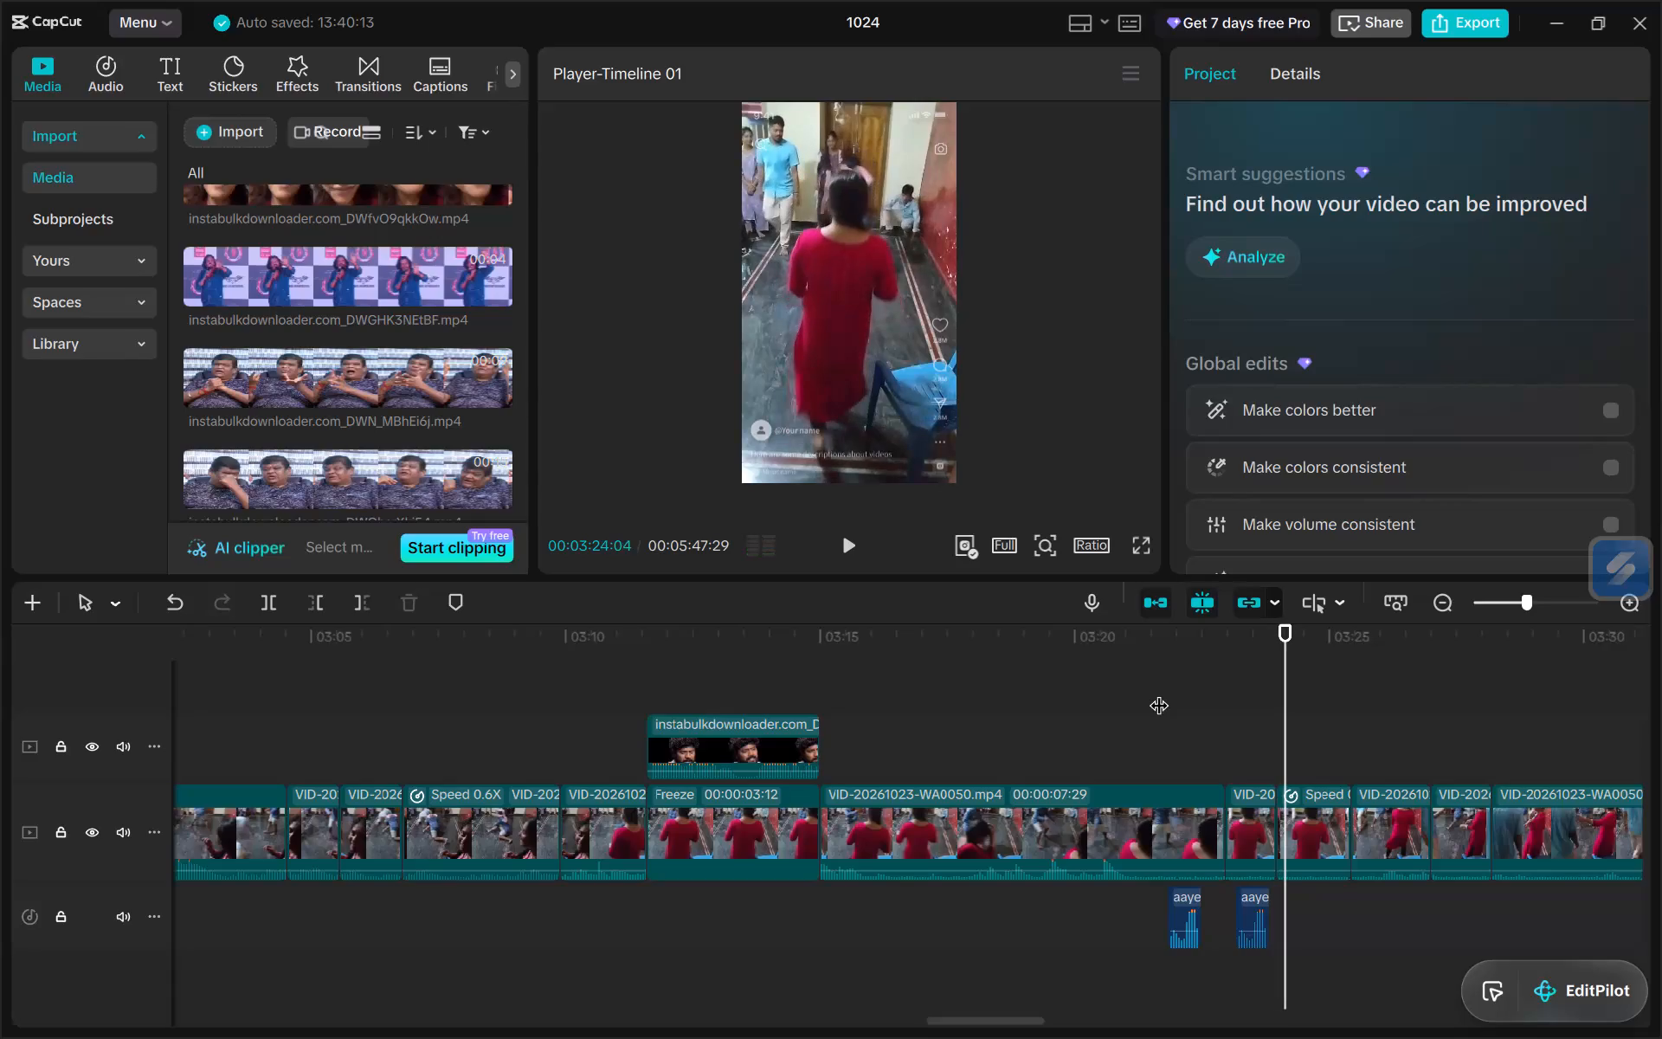
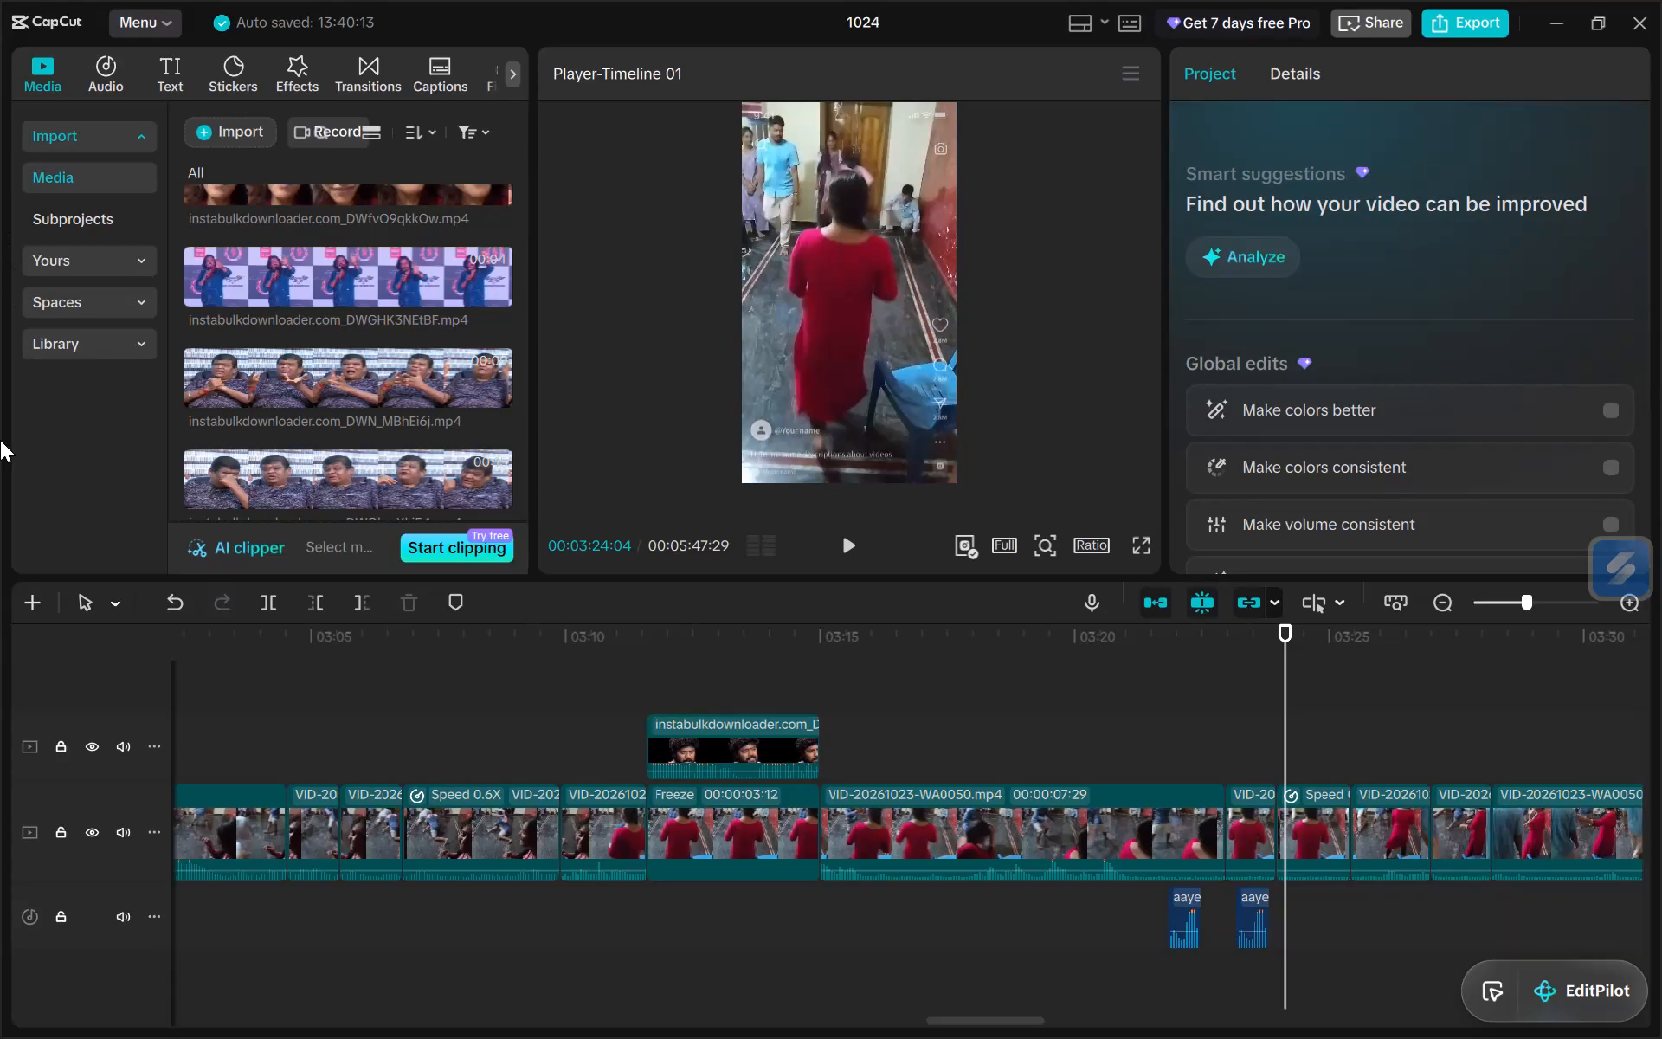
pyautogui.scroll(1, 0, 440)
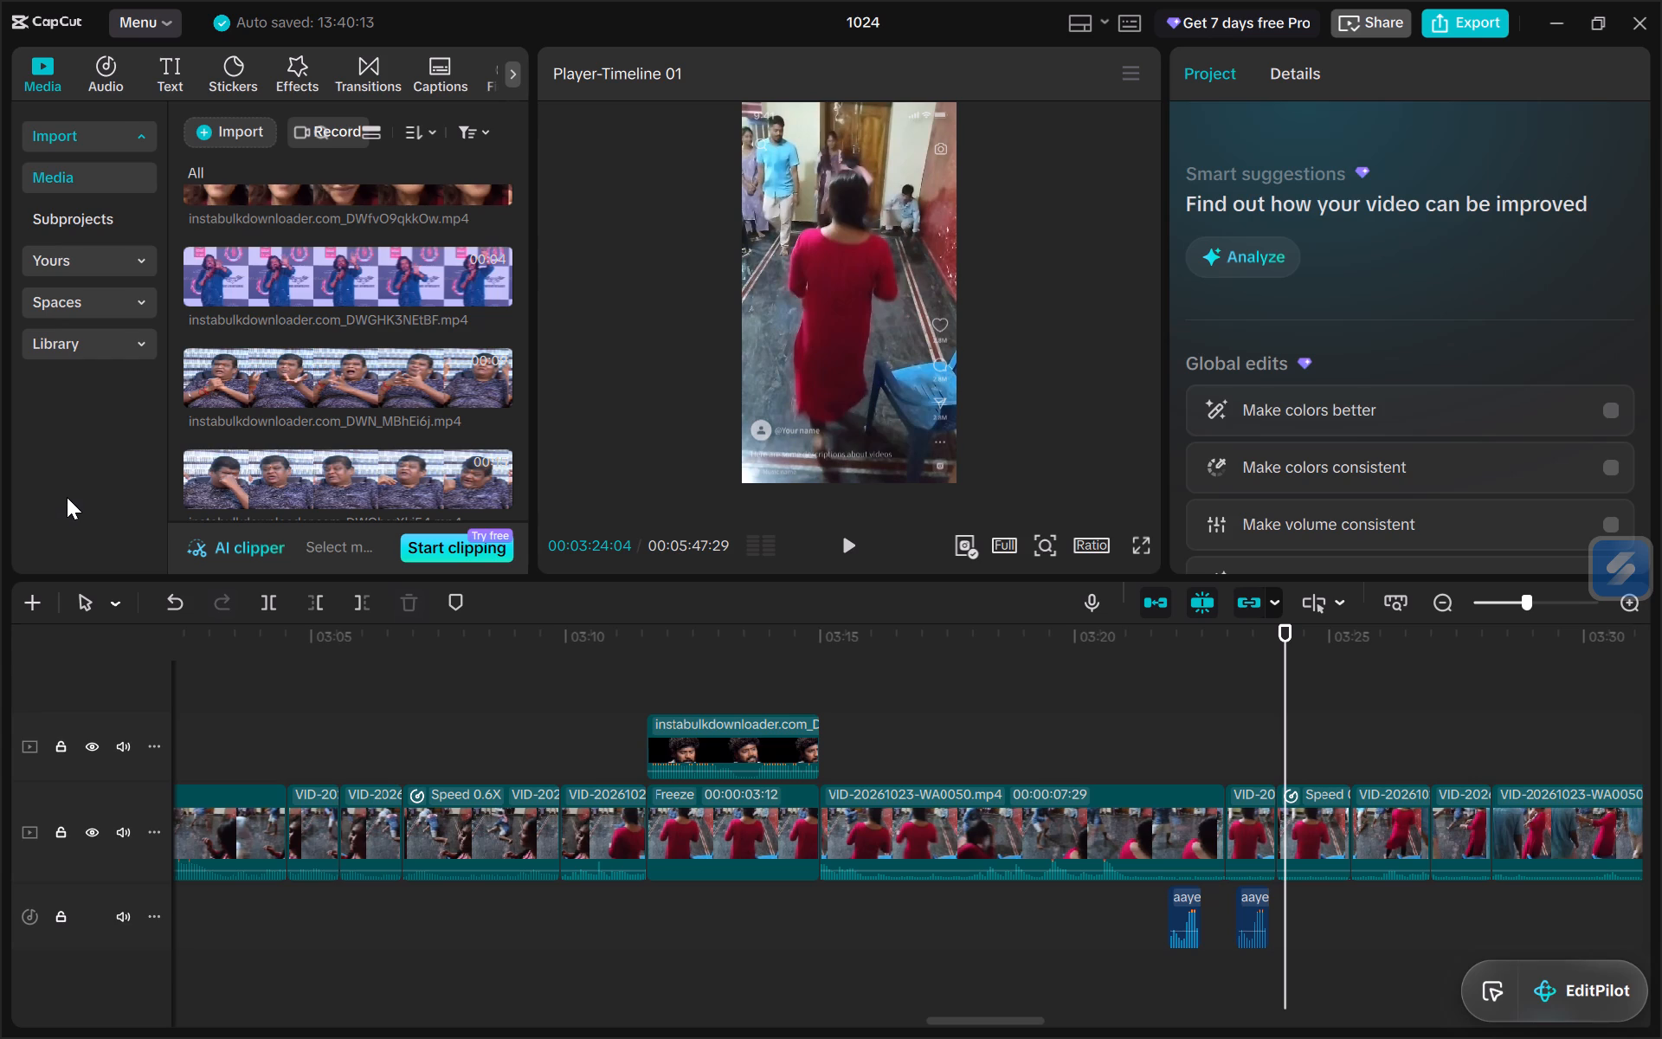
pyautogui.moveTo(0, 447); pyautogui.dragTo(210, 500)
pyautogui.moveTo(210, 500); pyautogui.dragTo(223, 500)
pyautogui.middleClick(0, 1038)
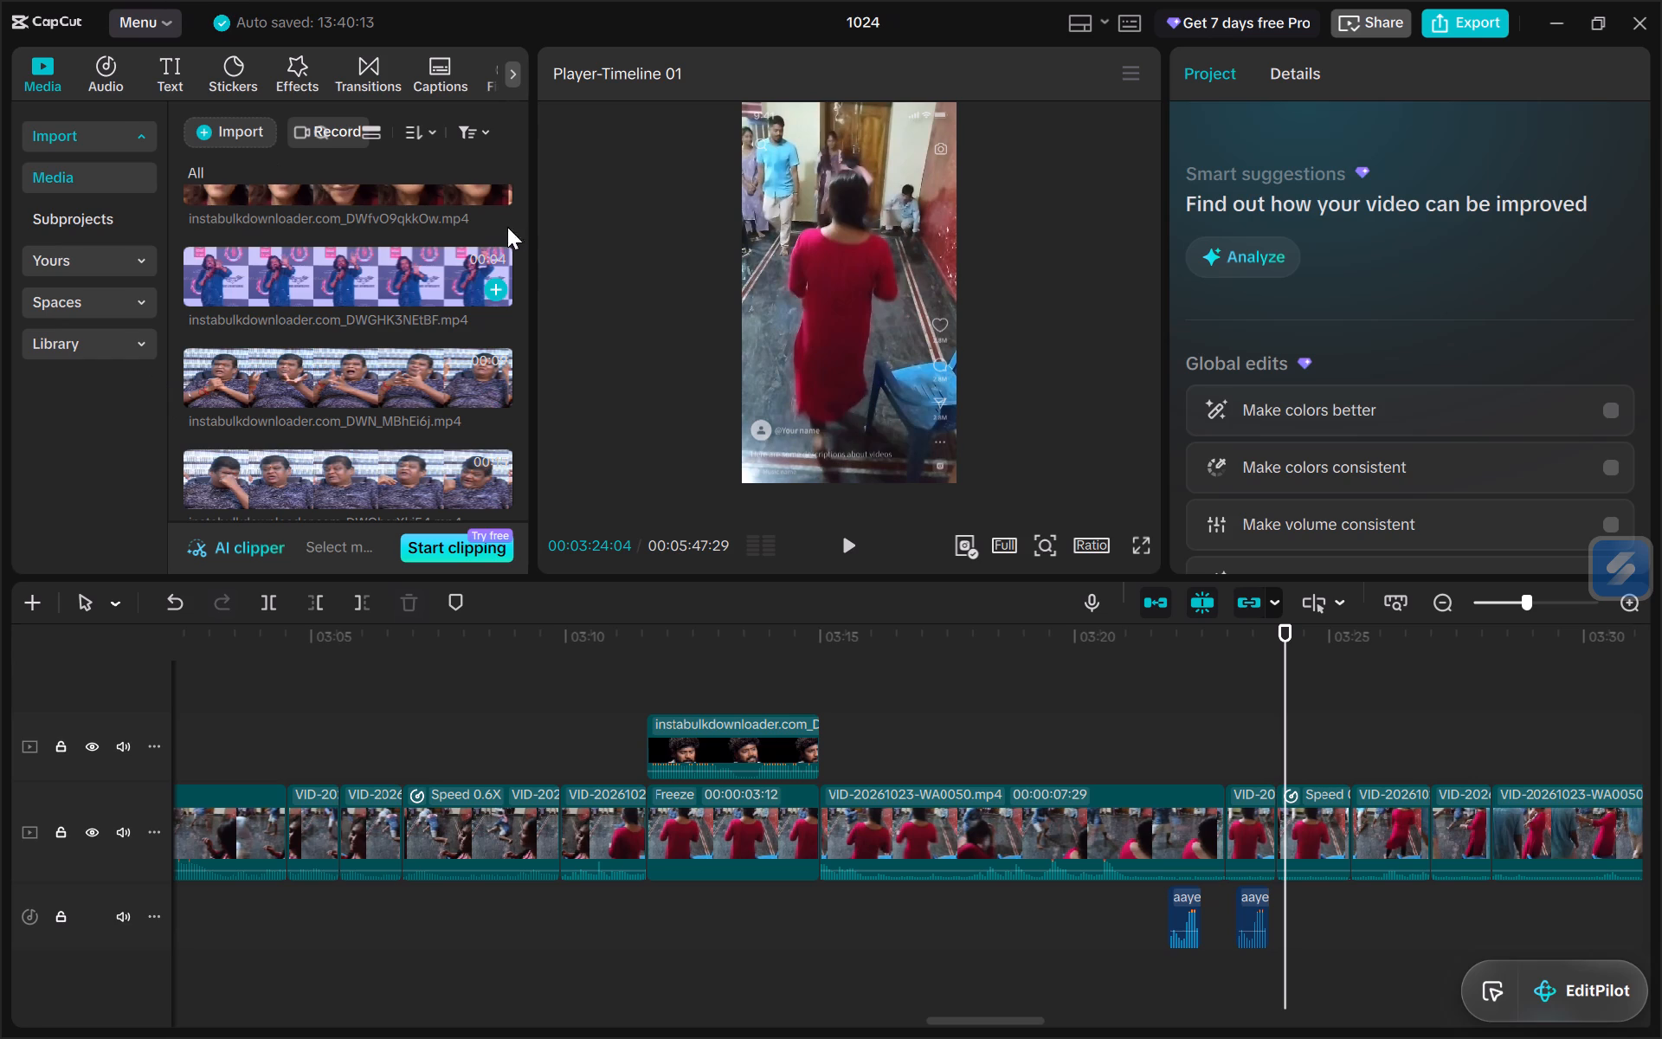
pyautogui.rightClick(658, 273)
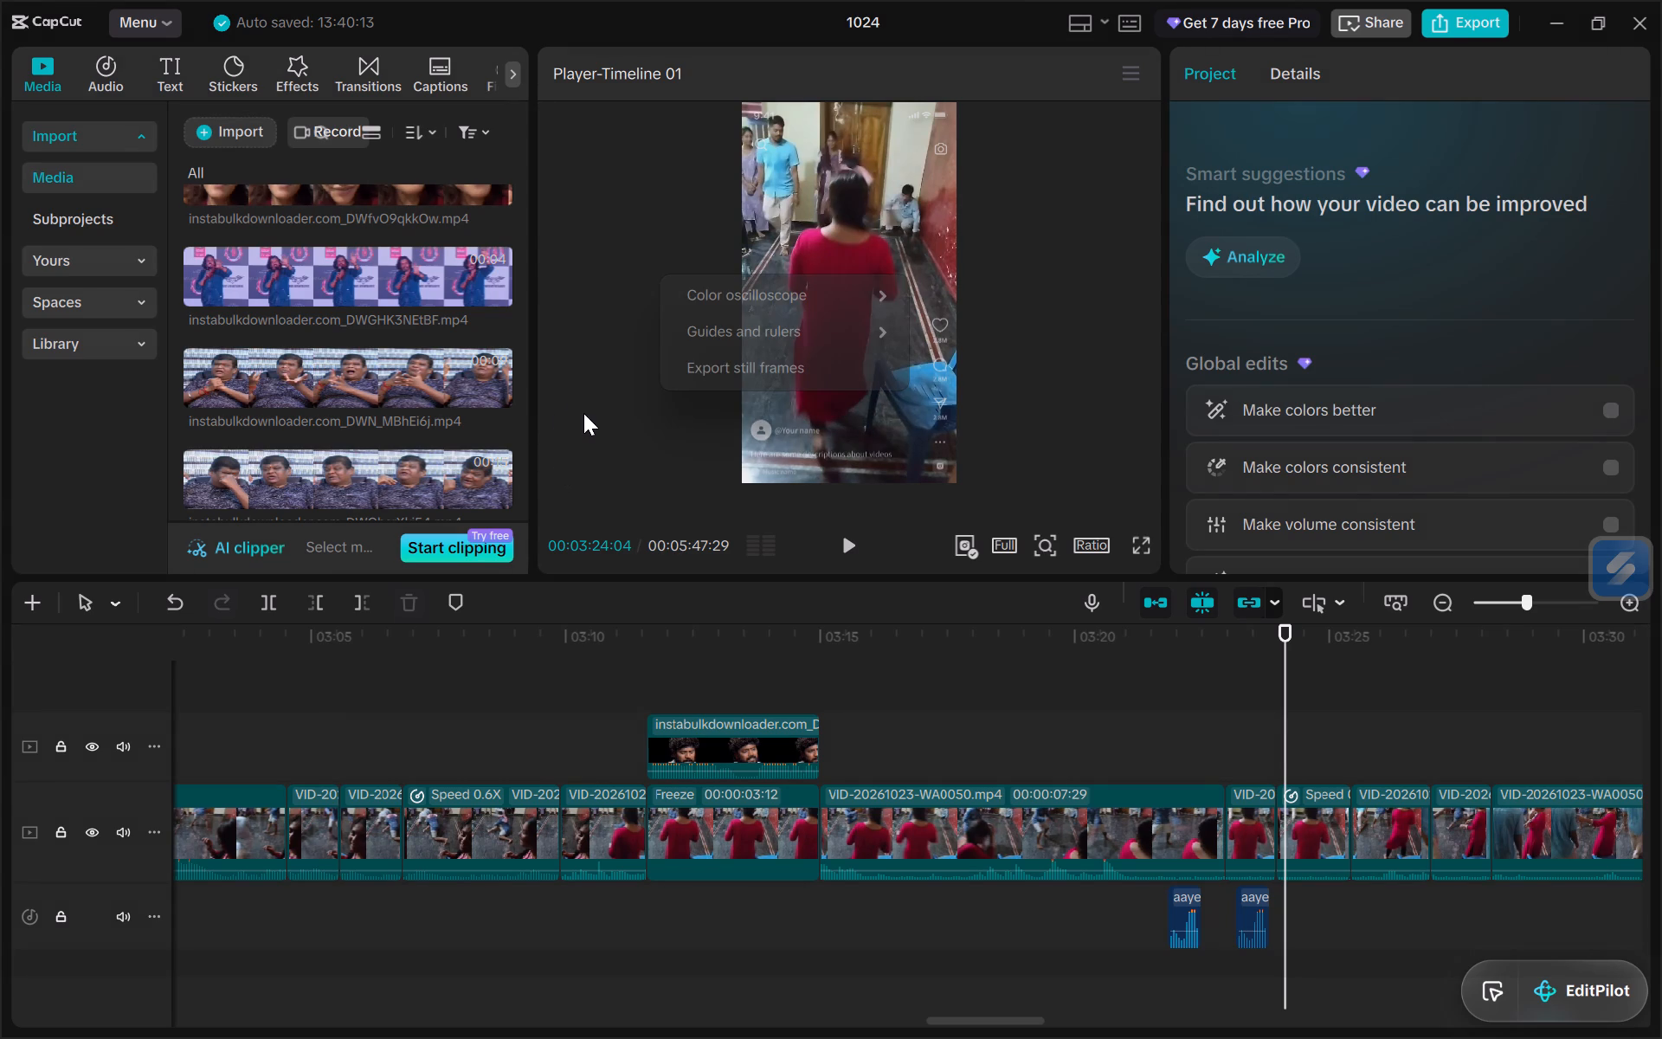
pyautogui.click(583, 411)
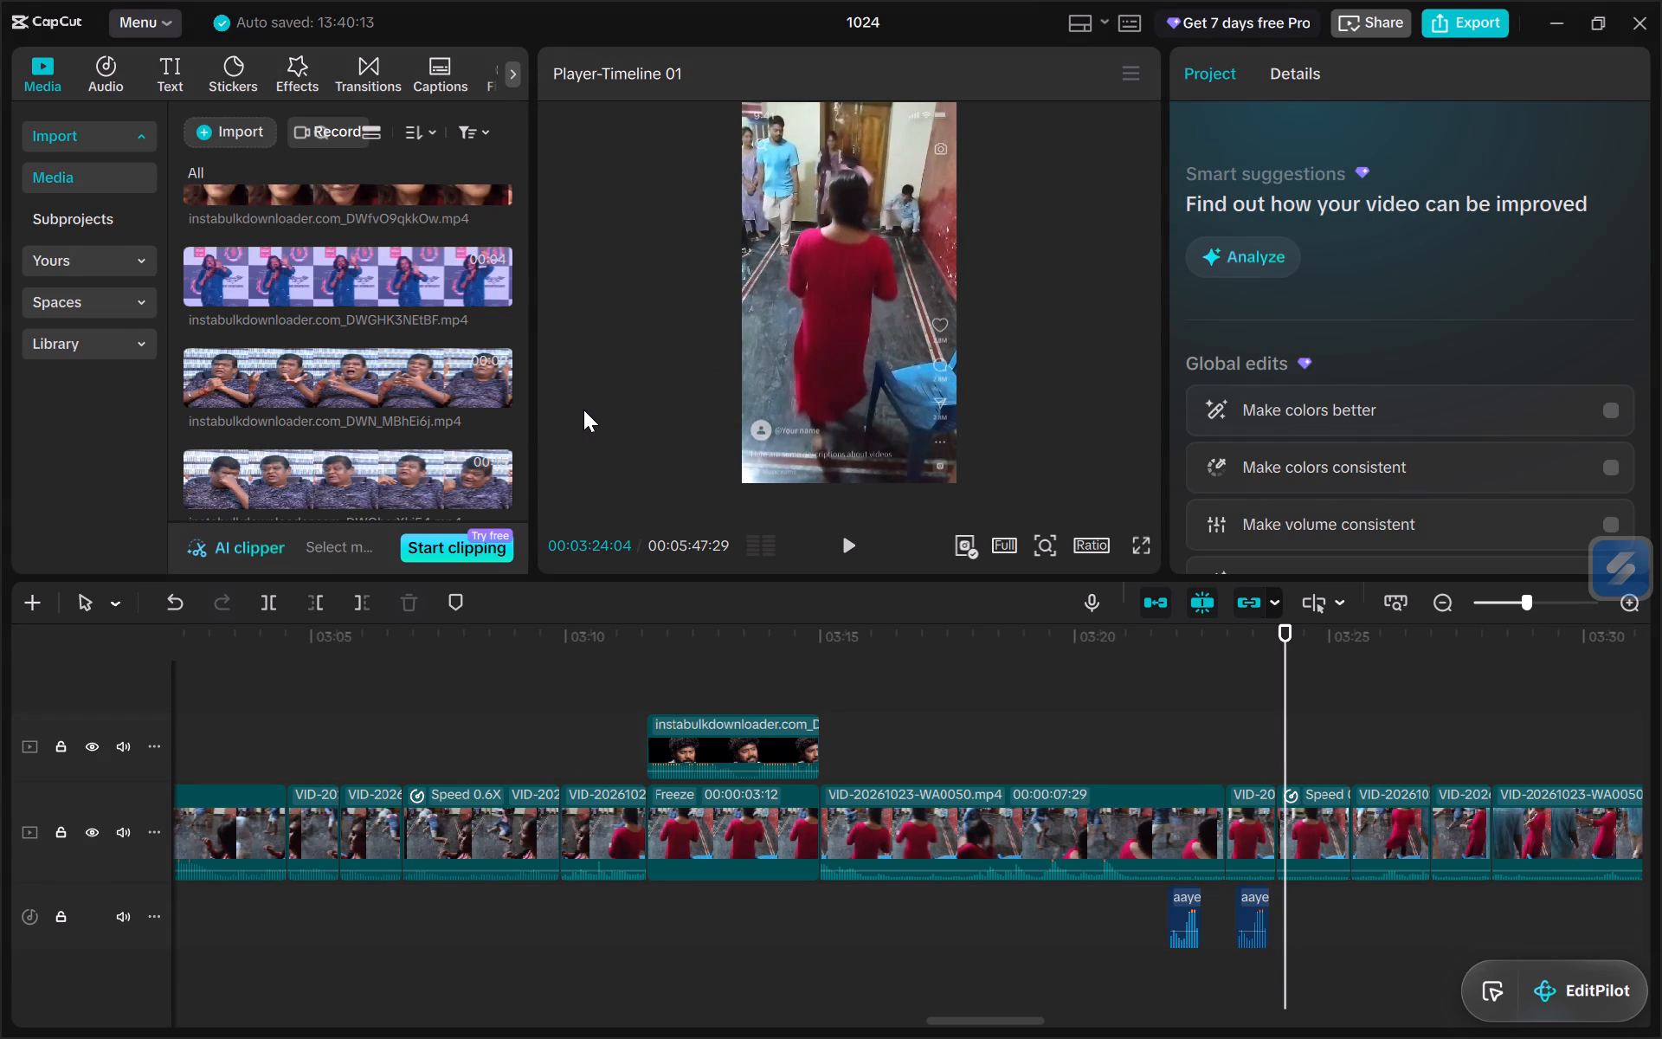
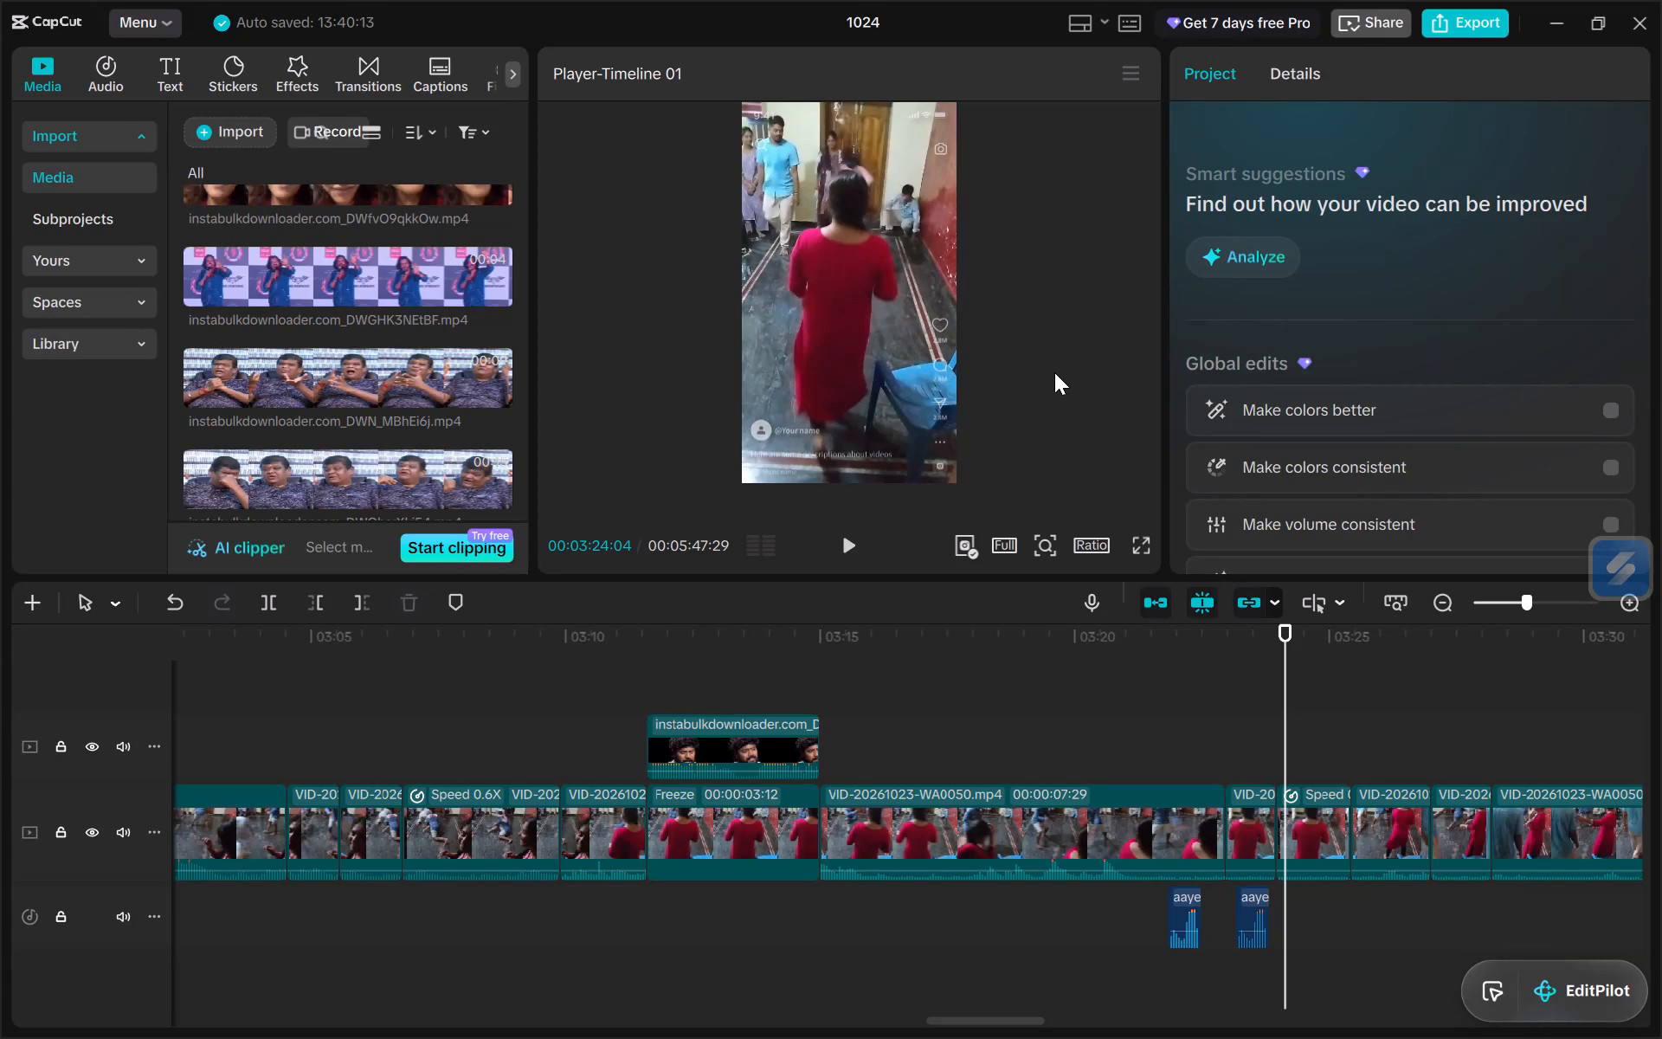
# Review the section from about 03:08 to 03:26, playing it from 03:10:20 through the freeze frame and meme overlay.
pyautogui.click(467, 746)
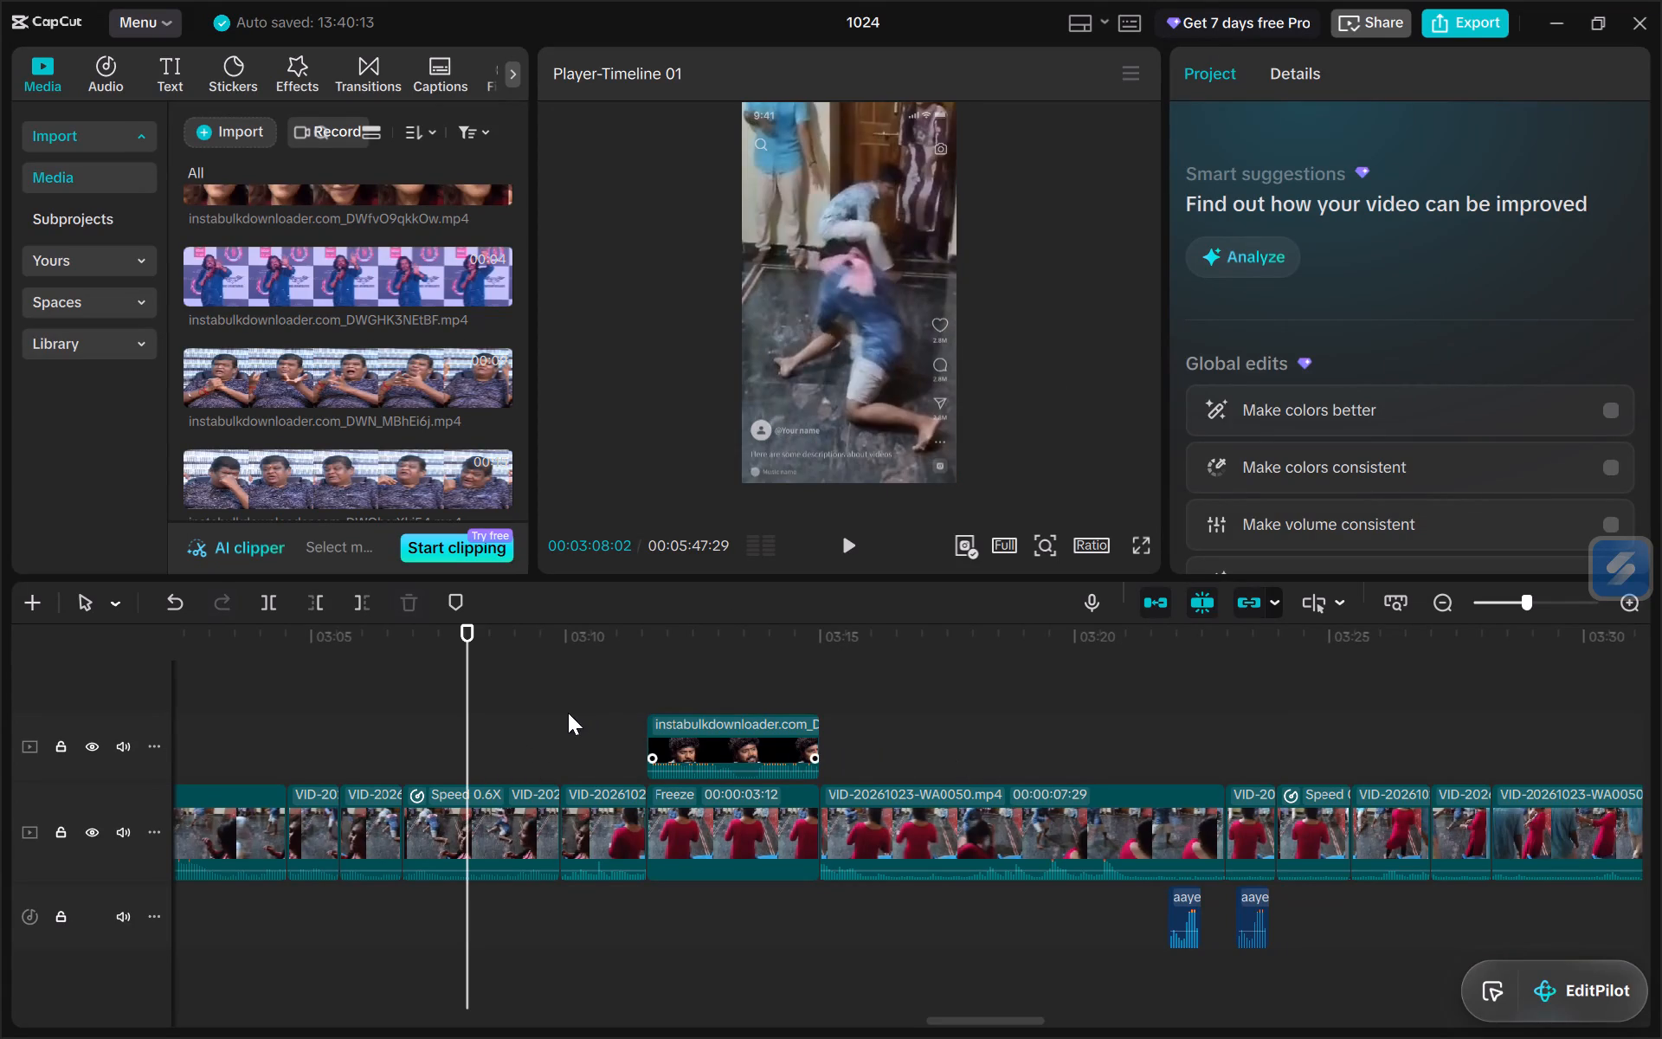
pyautogui.click(568, 713)
pyautogui.click(735, 681)
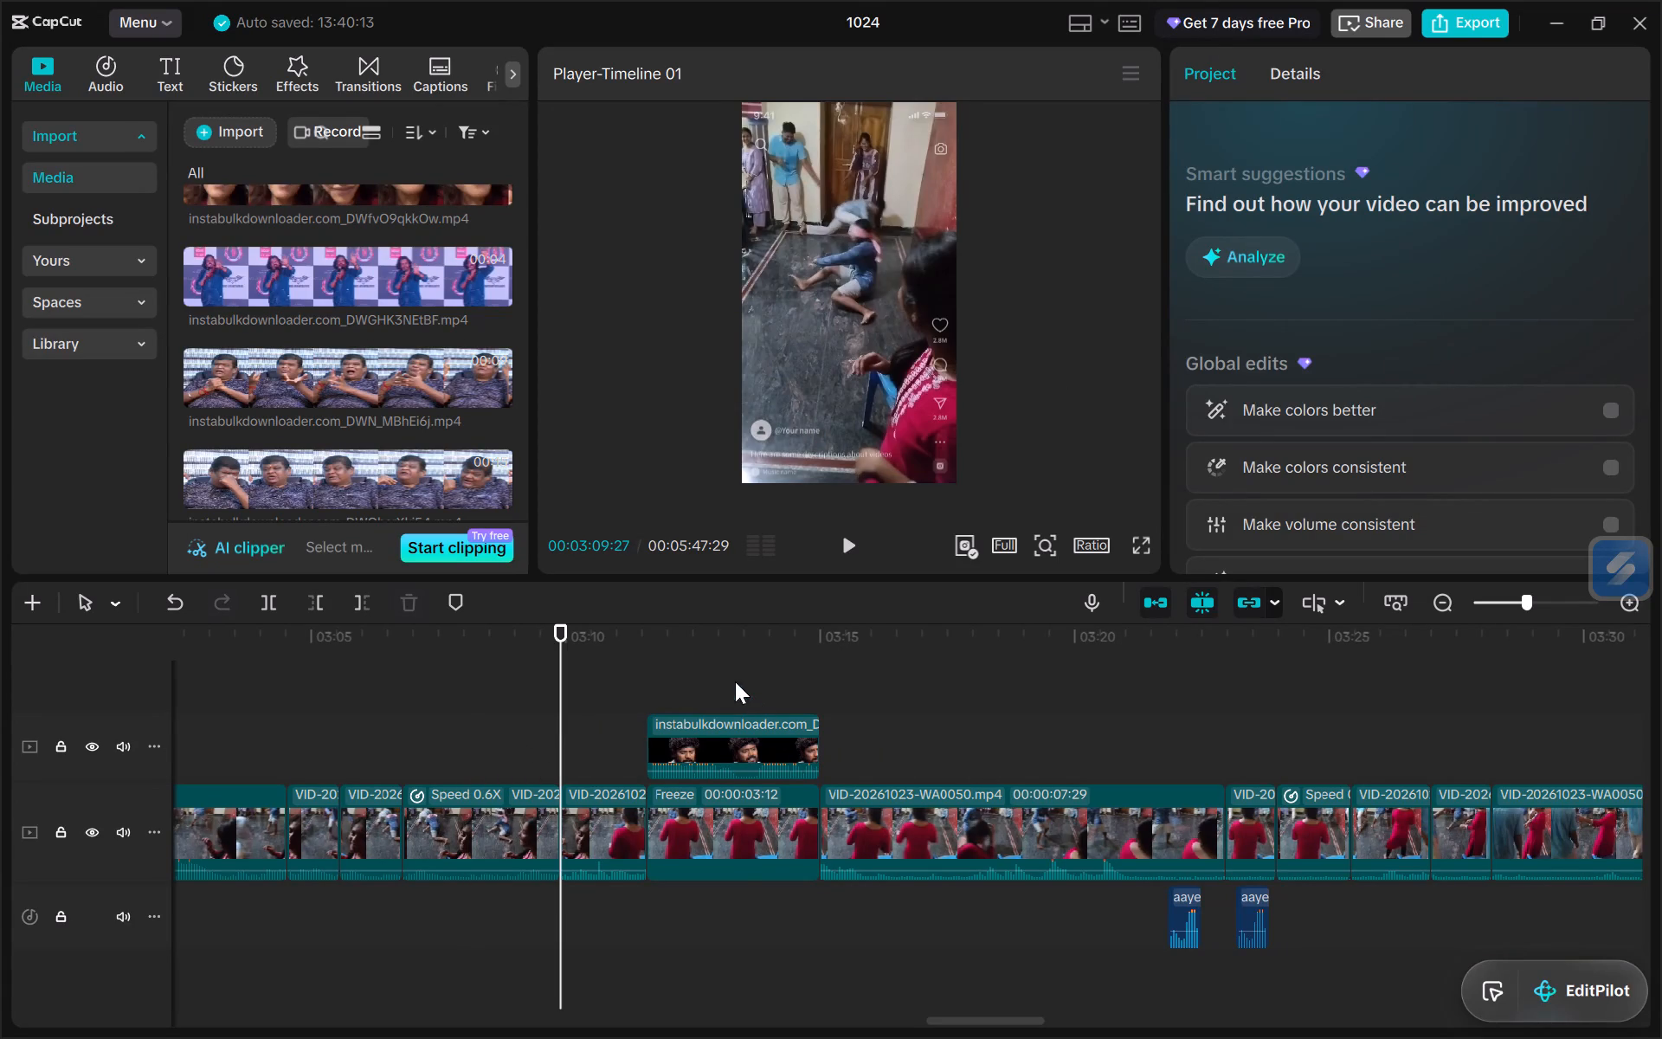
pyautogui.click(921, 710)
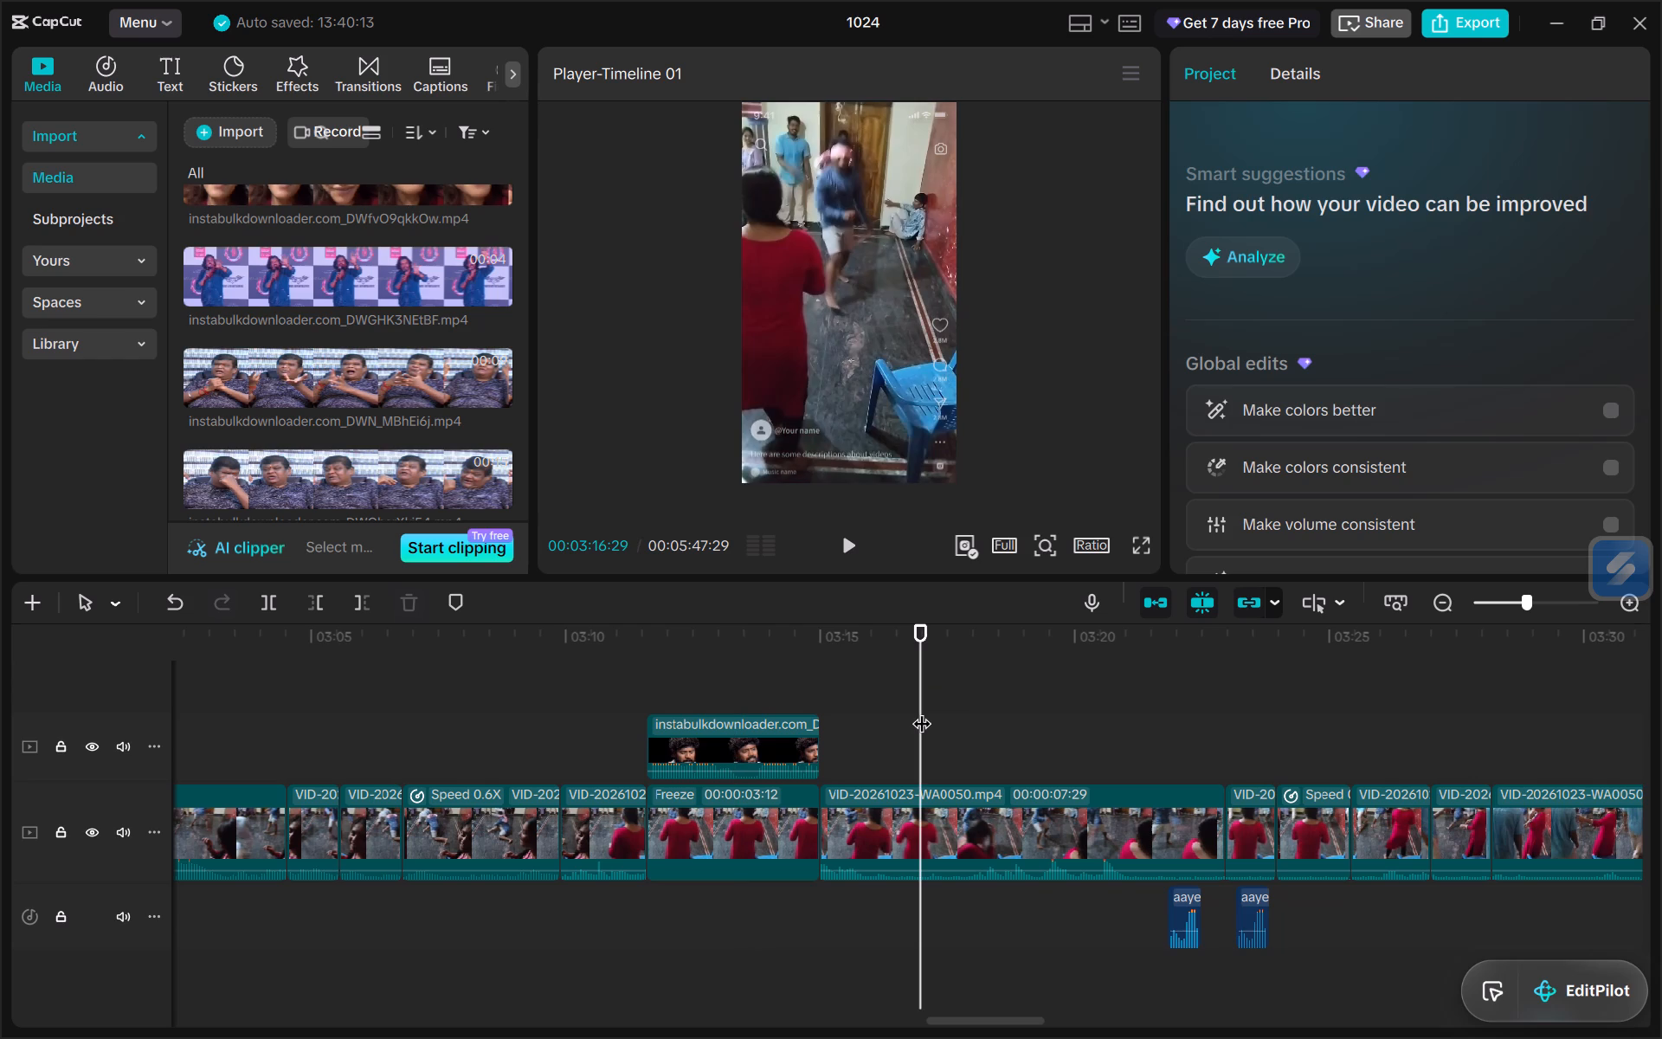
pyautogui.click(1073, 707)
pyautogui.click(1194, 713)
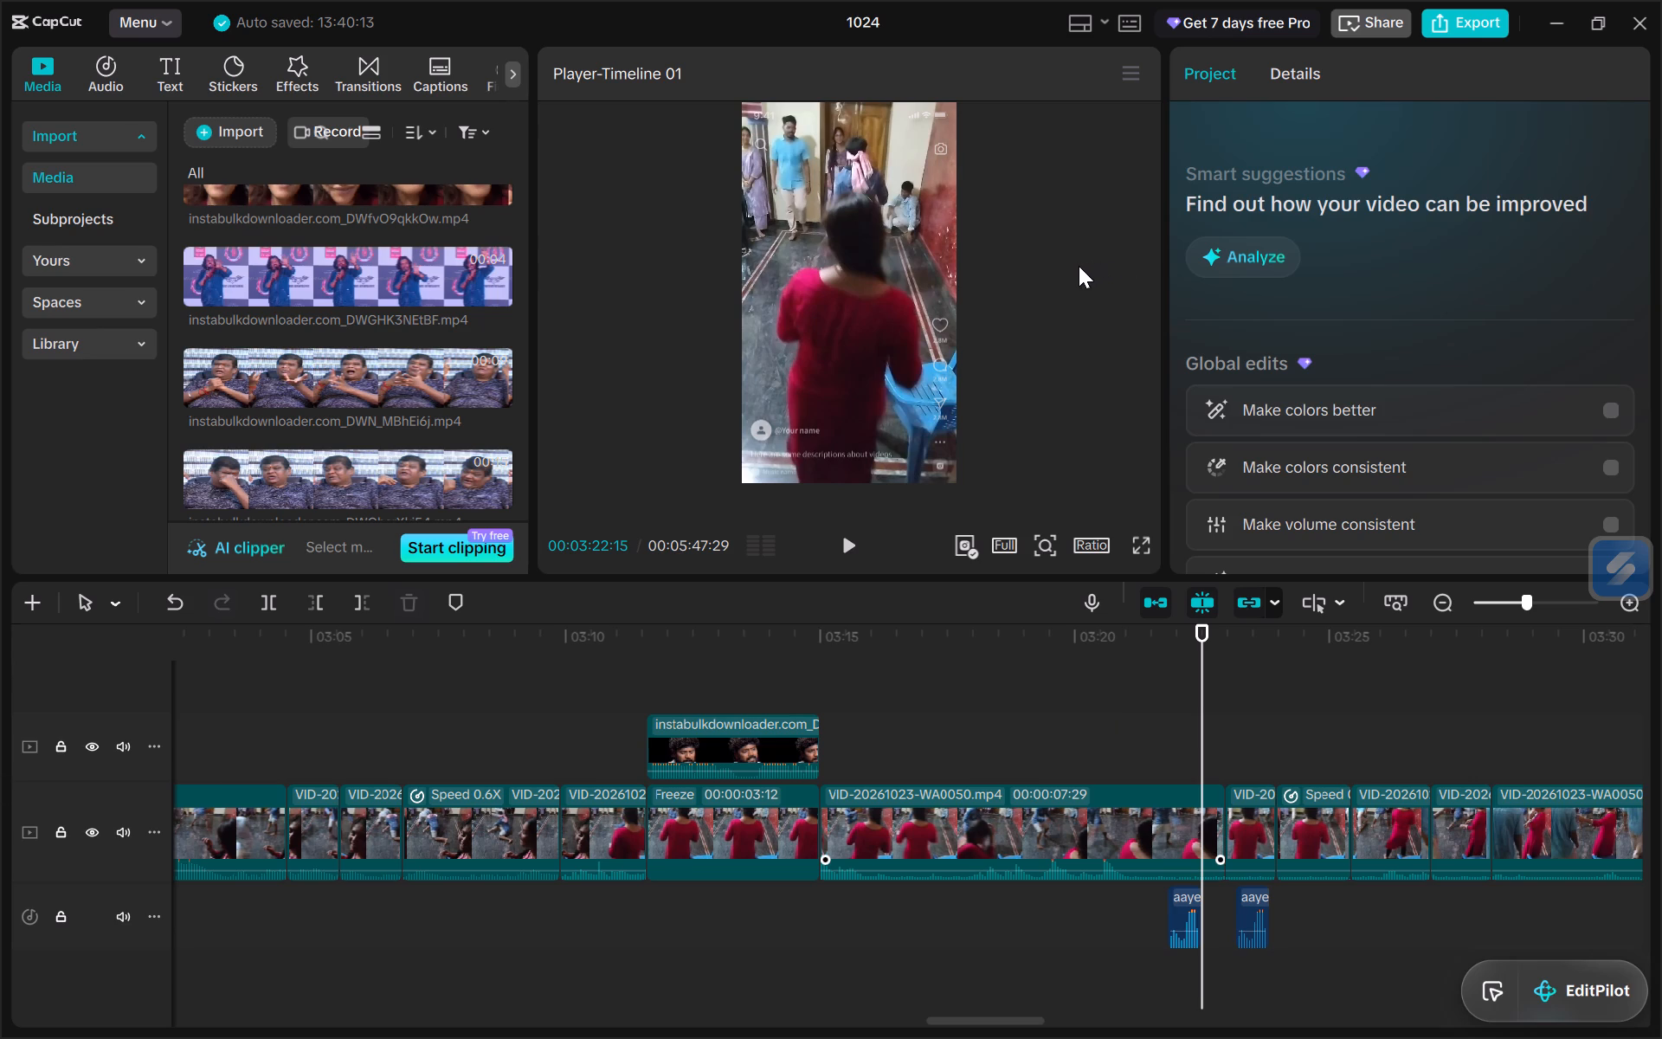
pyautogui.click(599, 674)
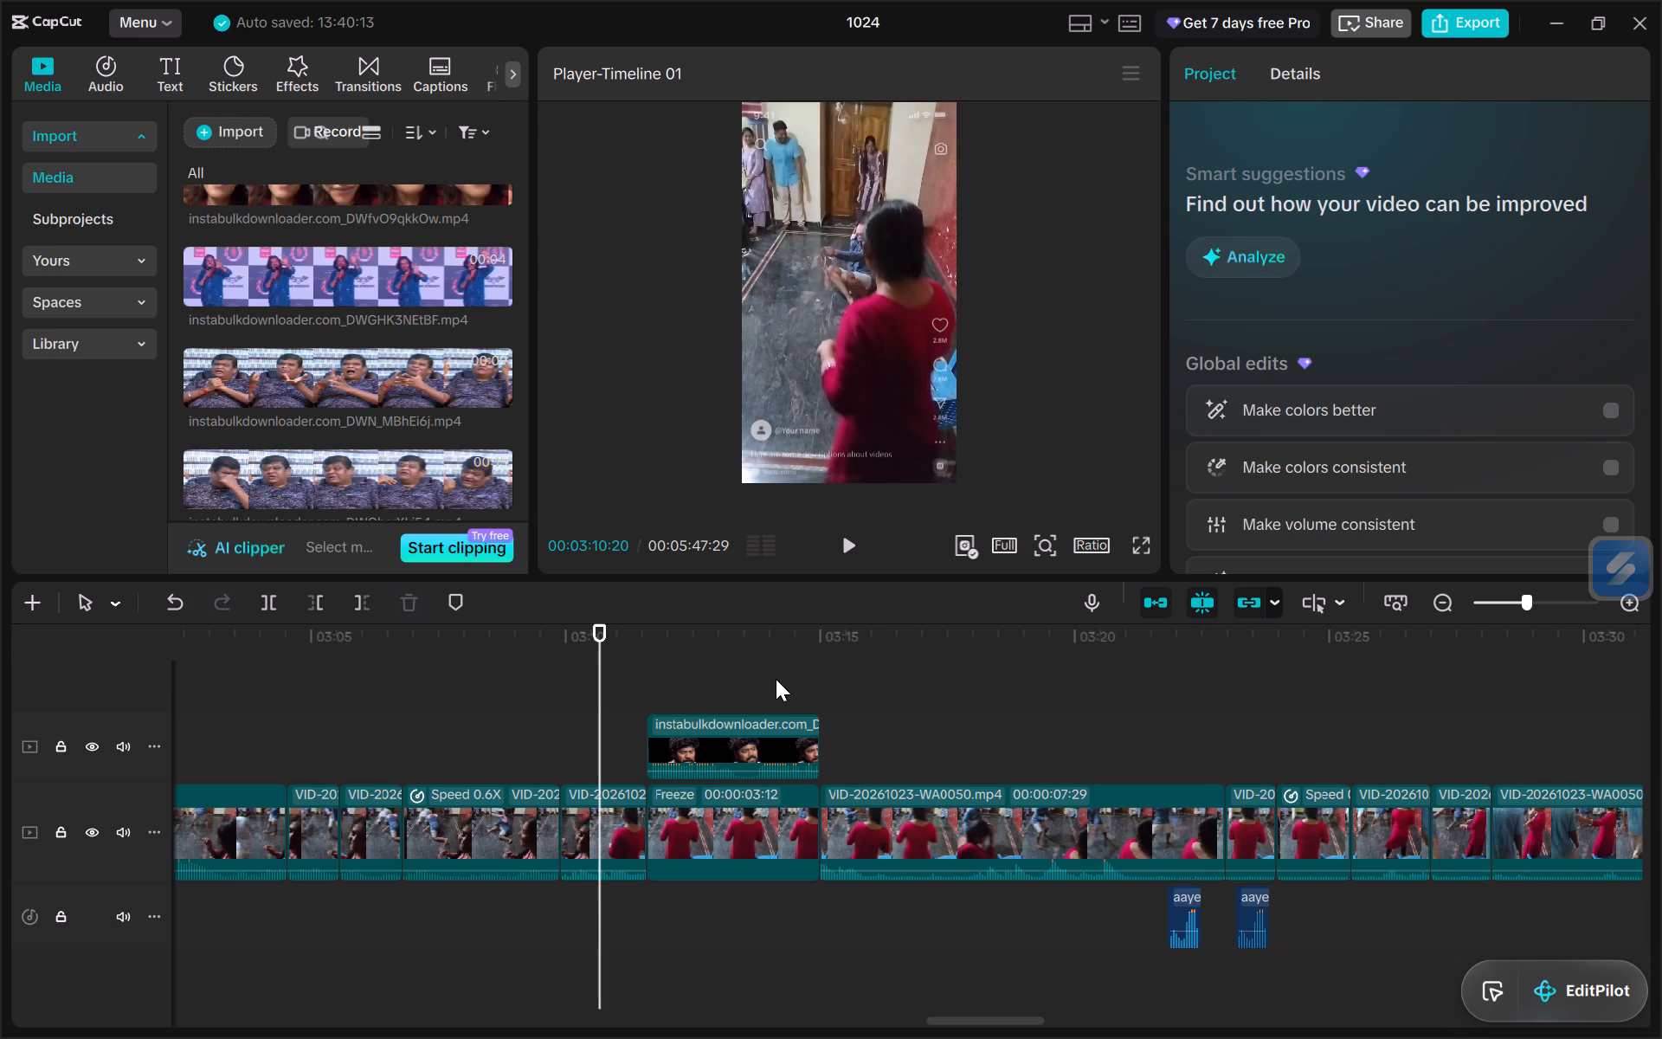
pyautogui.press('space')
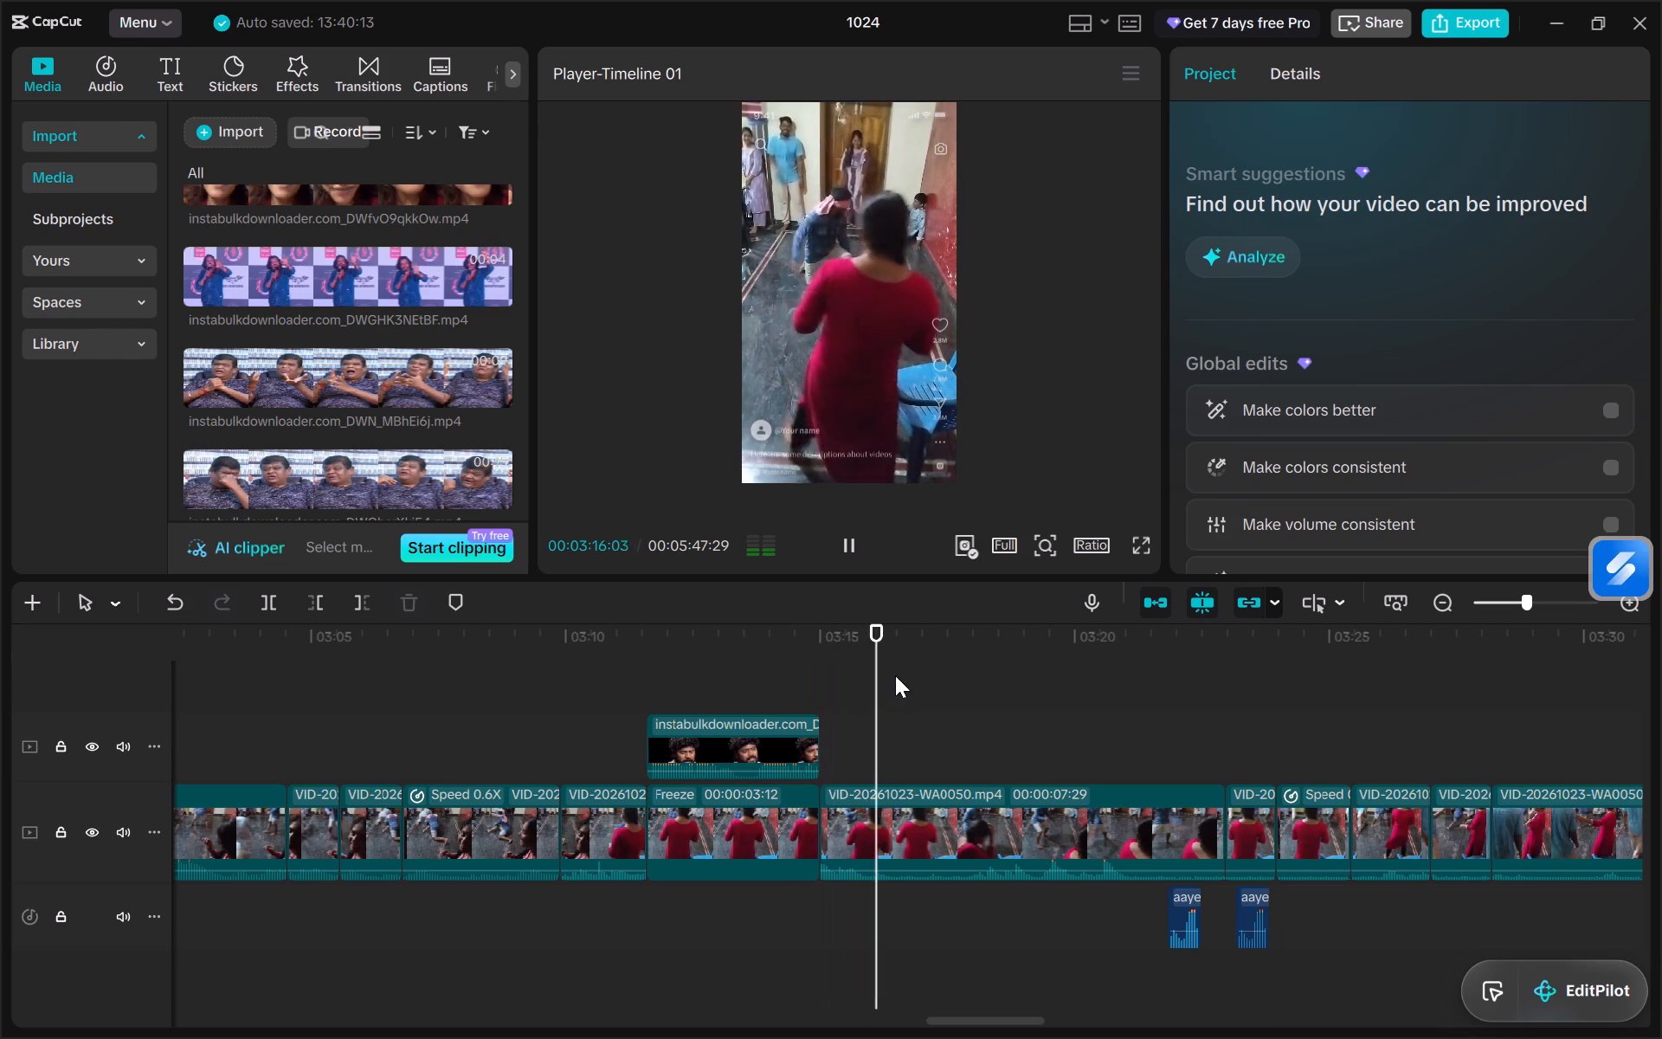
pyautogui.scroll(-3, 371, 417)
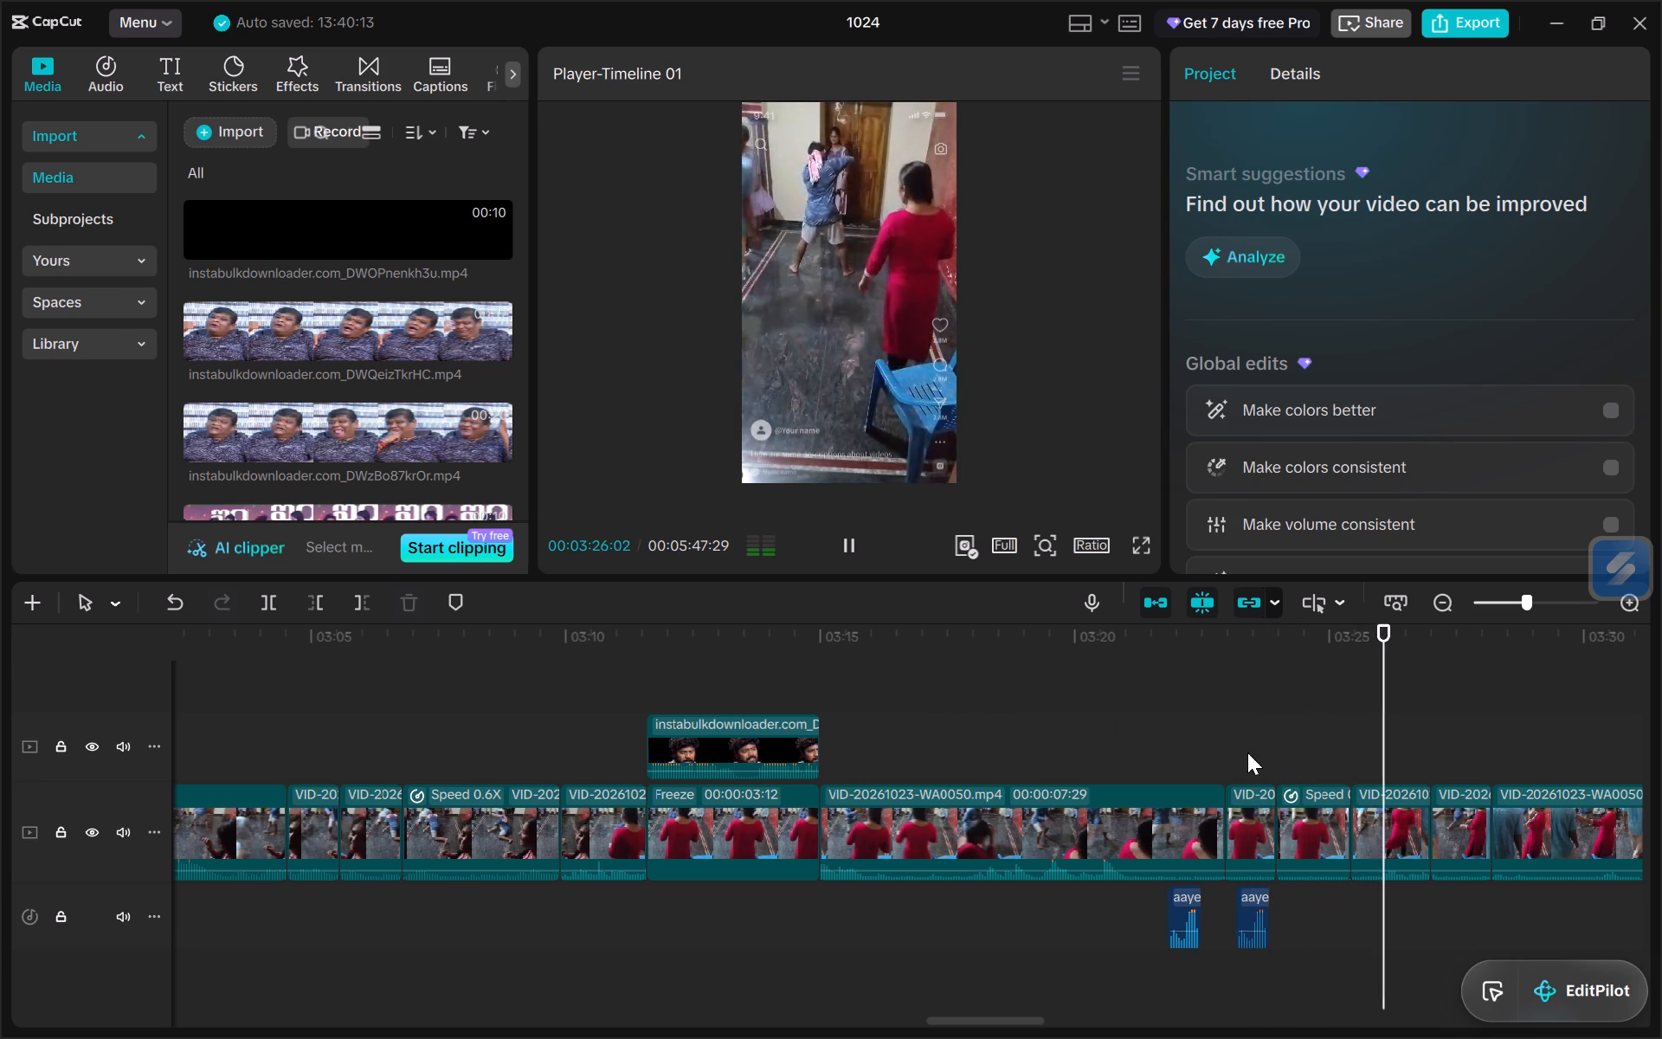
# Play the section from about 03:19 to 03:25 in short bursts to check the two aaye sound clips' timing.
pyautogui.click(1167, 735)
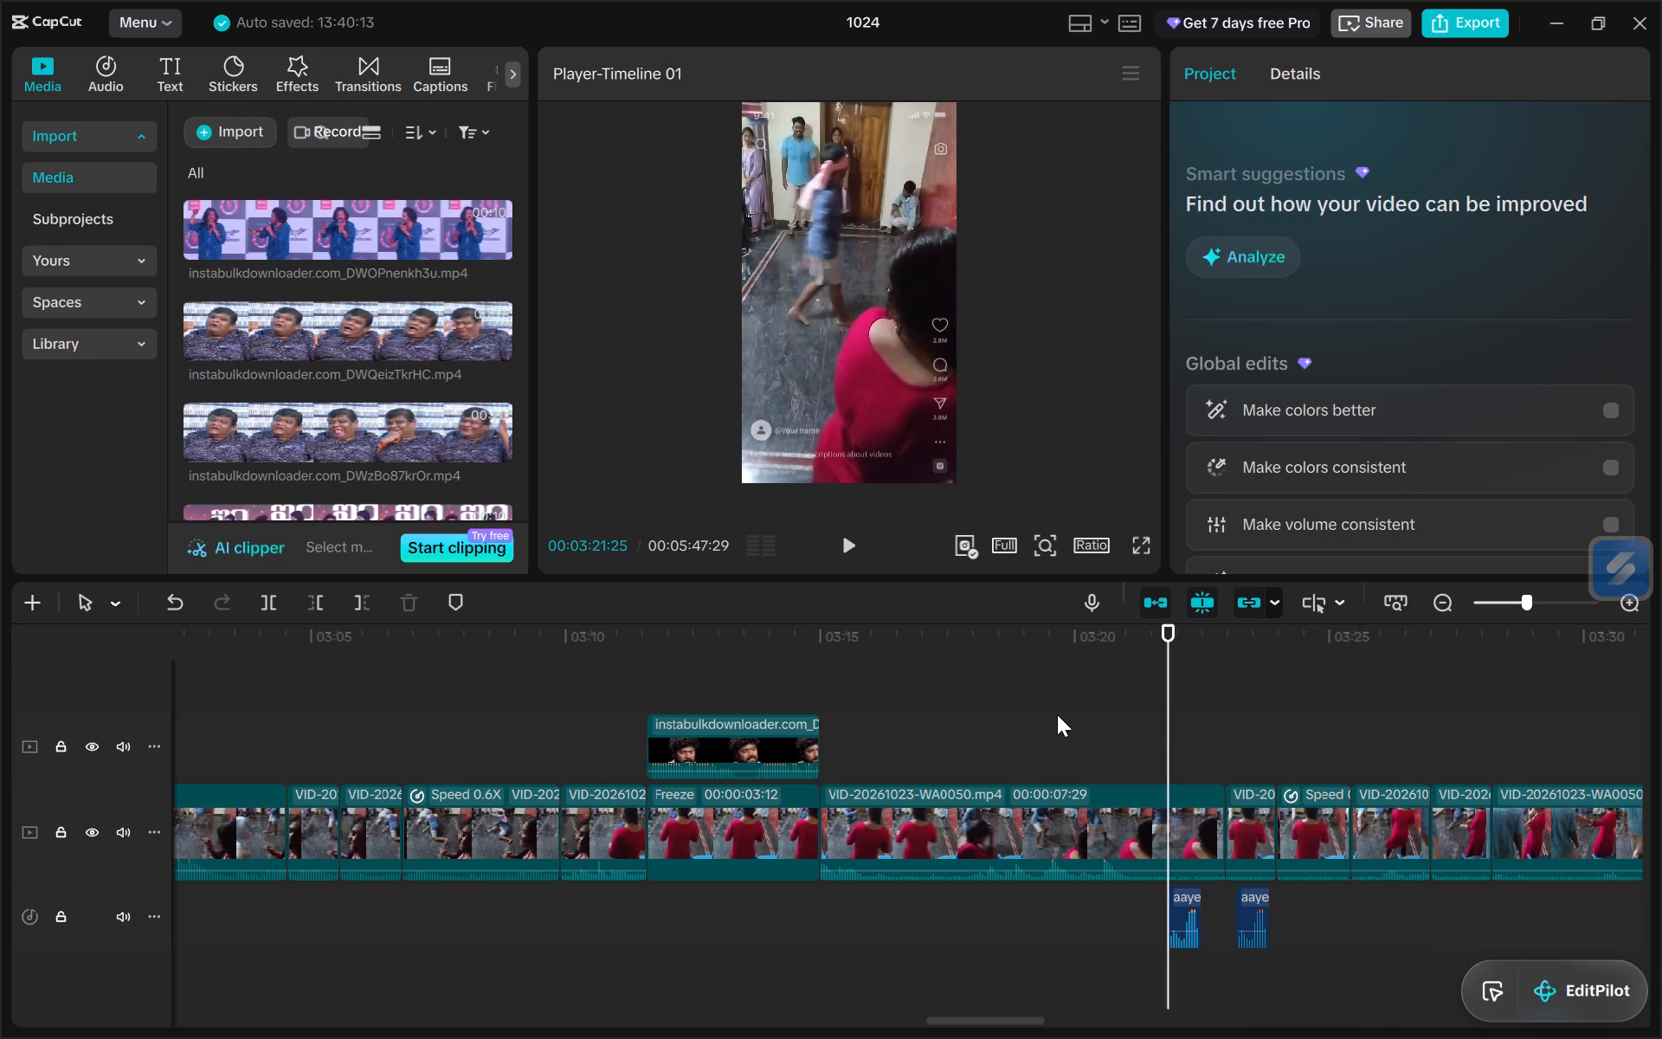
pyautogui.click(1059, 714)
pyautogui.press('space')
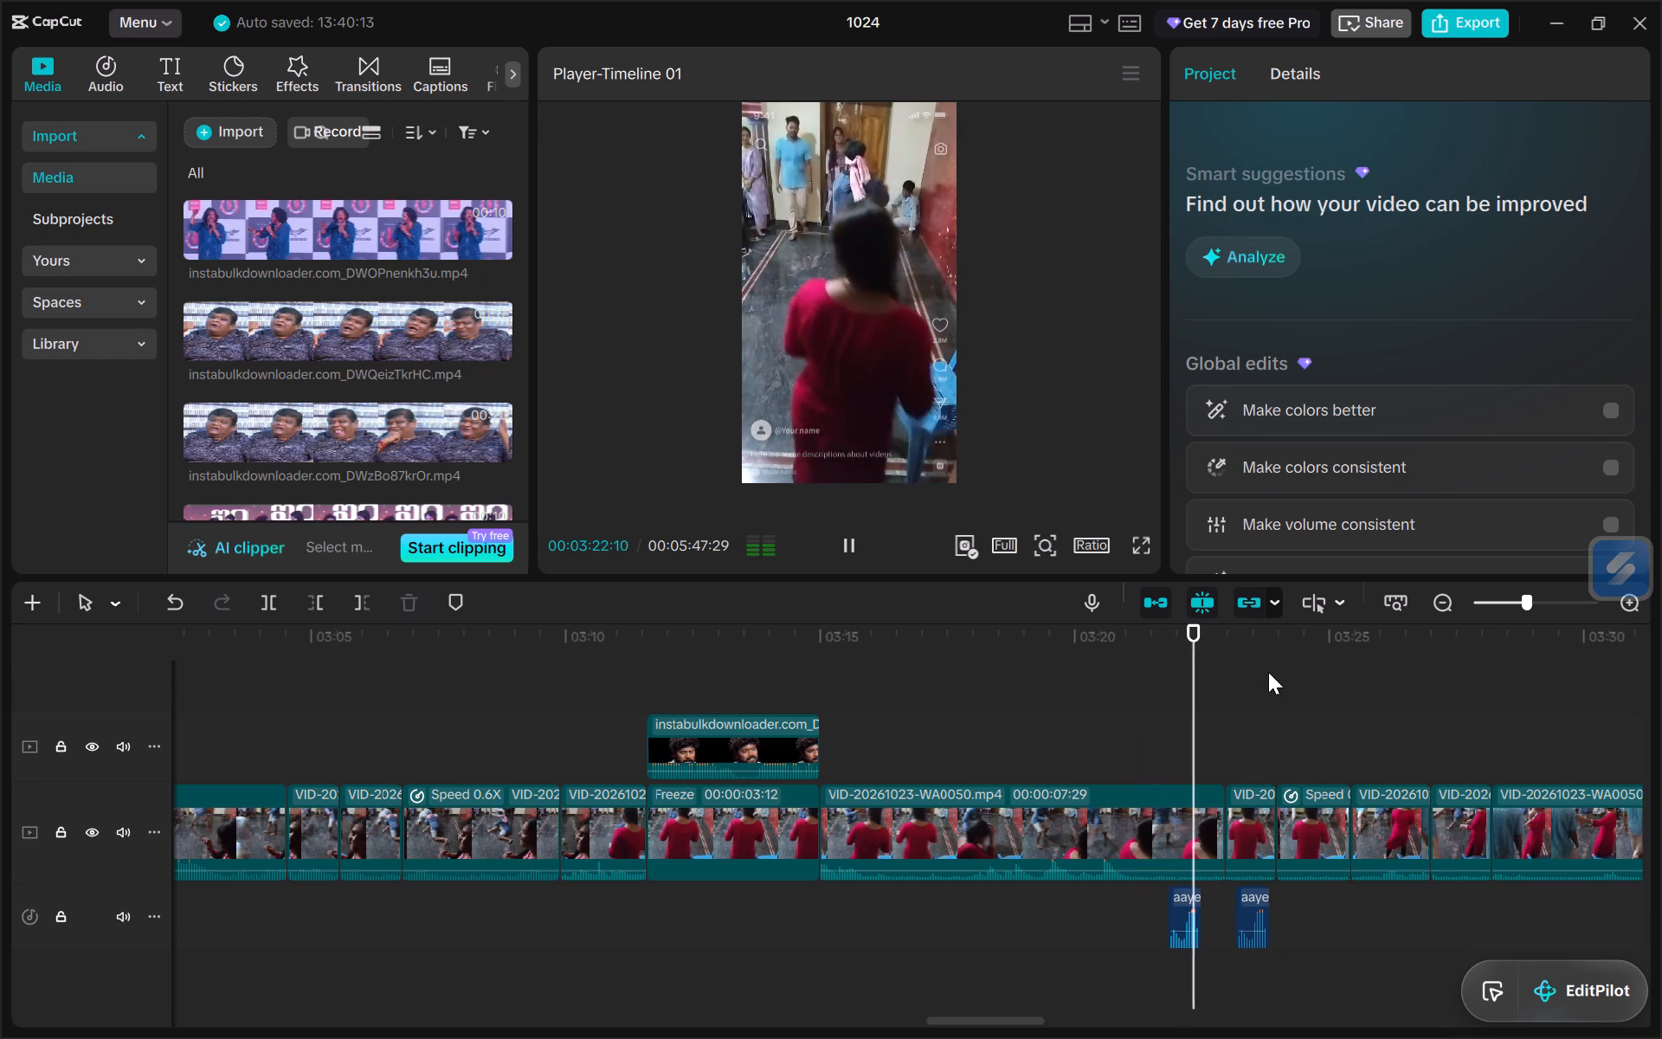
pyautogui.press('space')
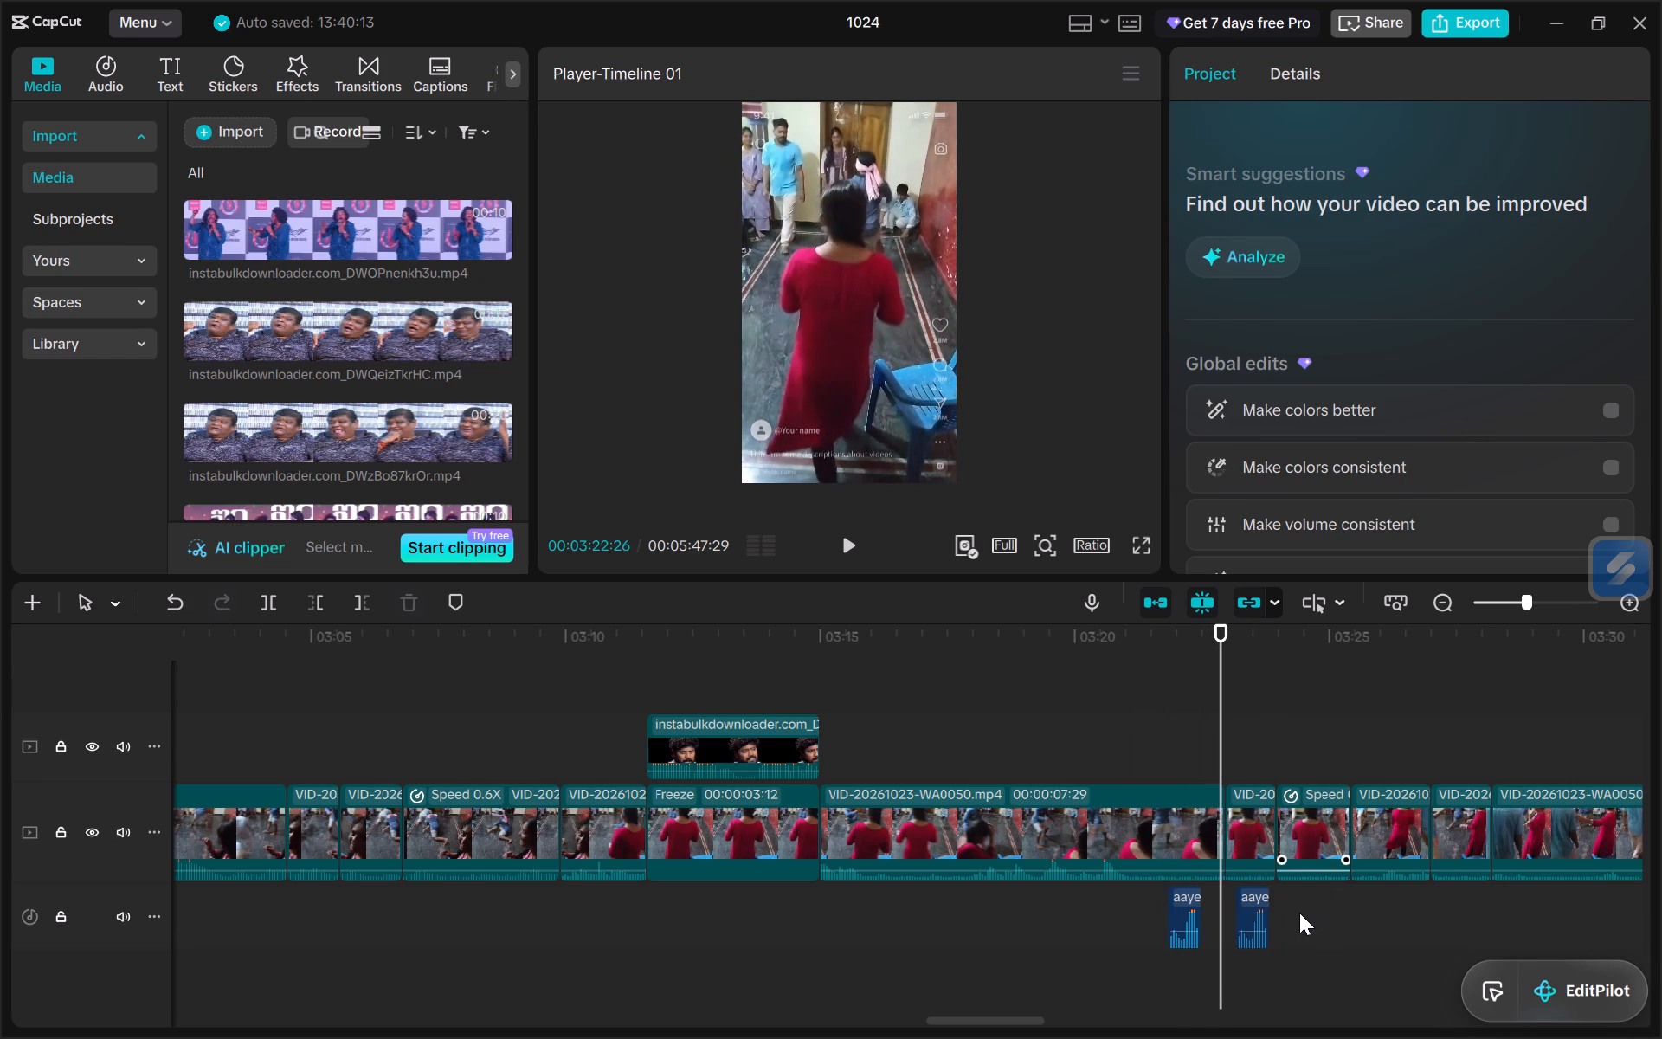
pyautogui.press('space')
pyautogui.press('space')
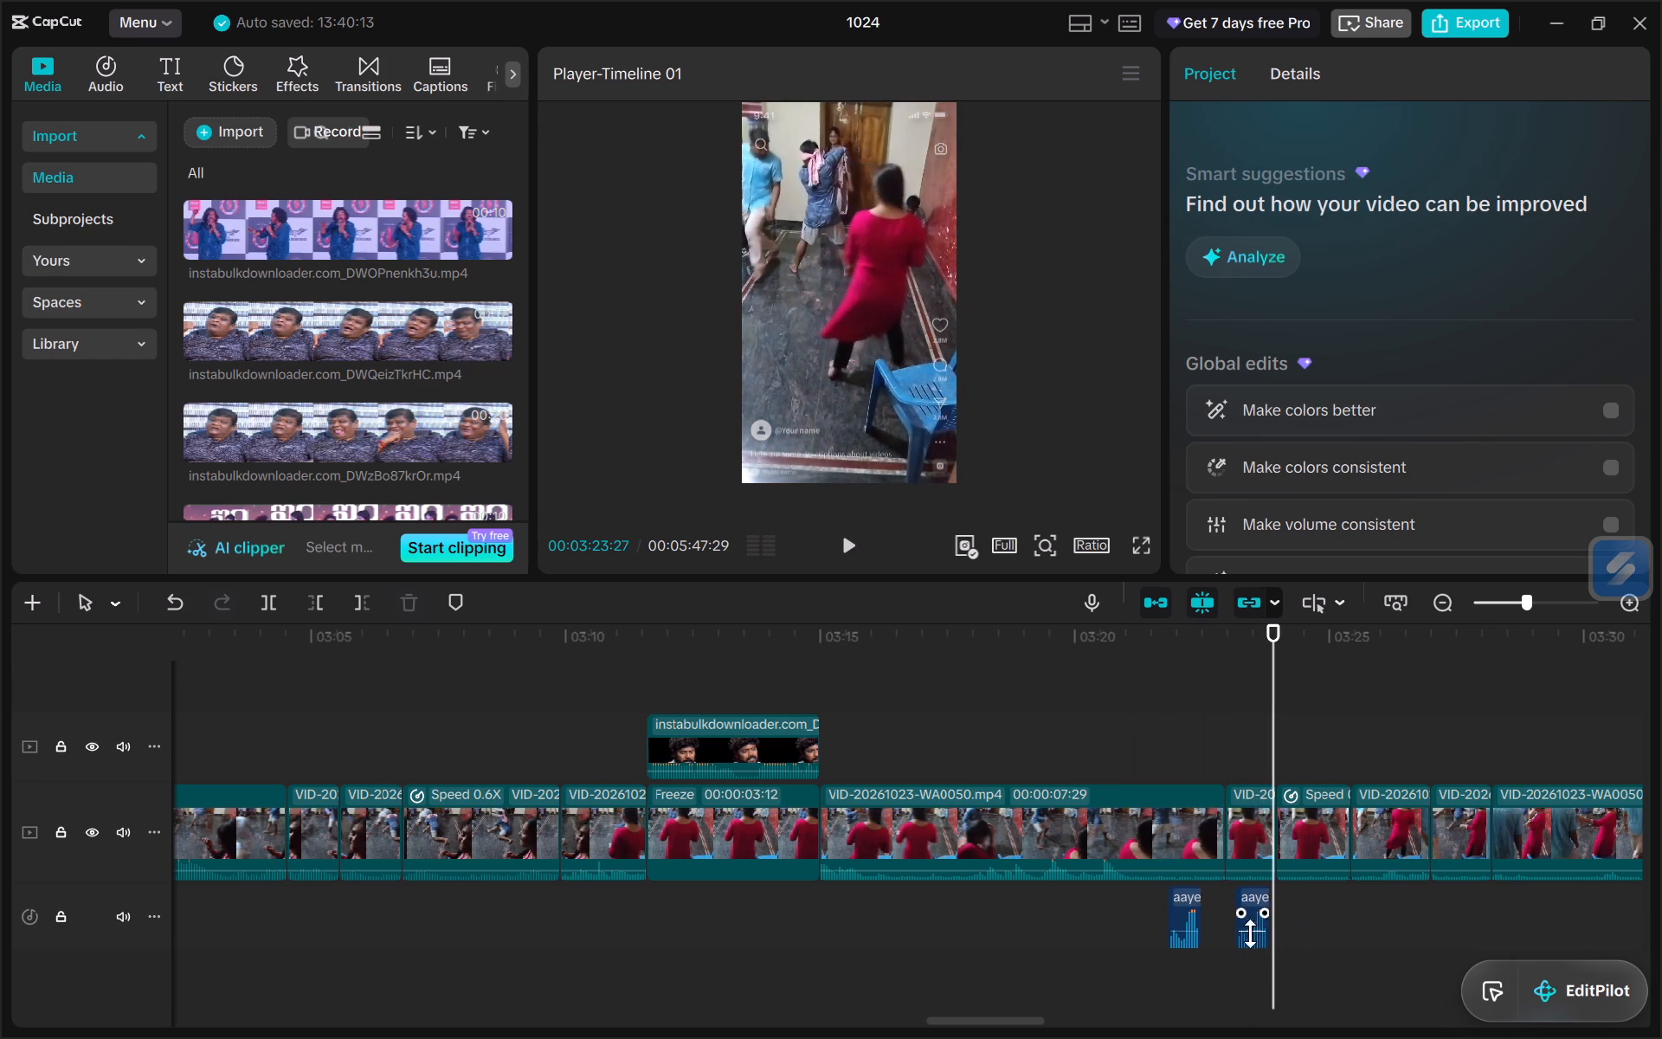
pyautogui.press('space')
pyautogui.press('space')
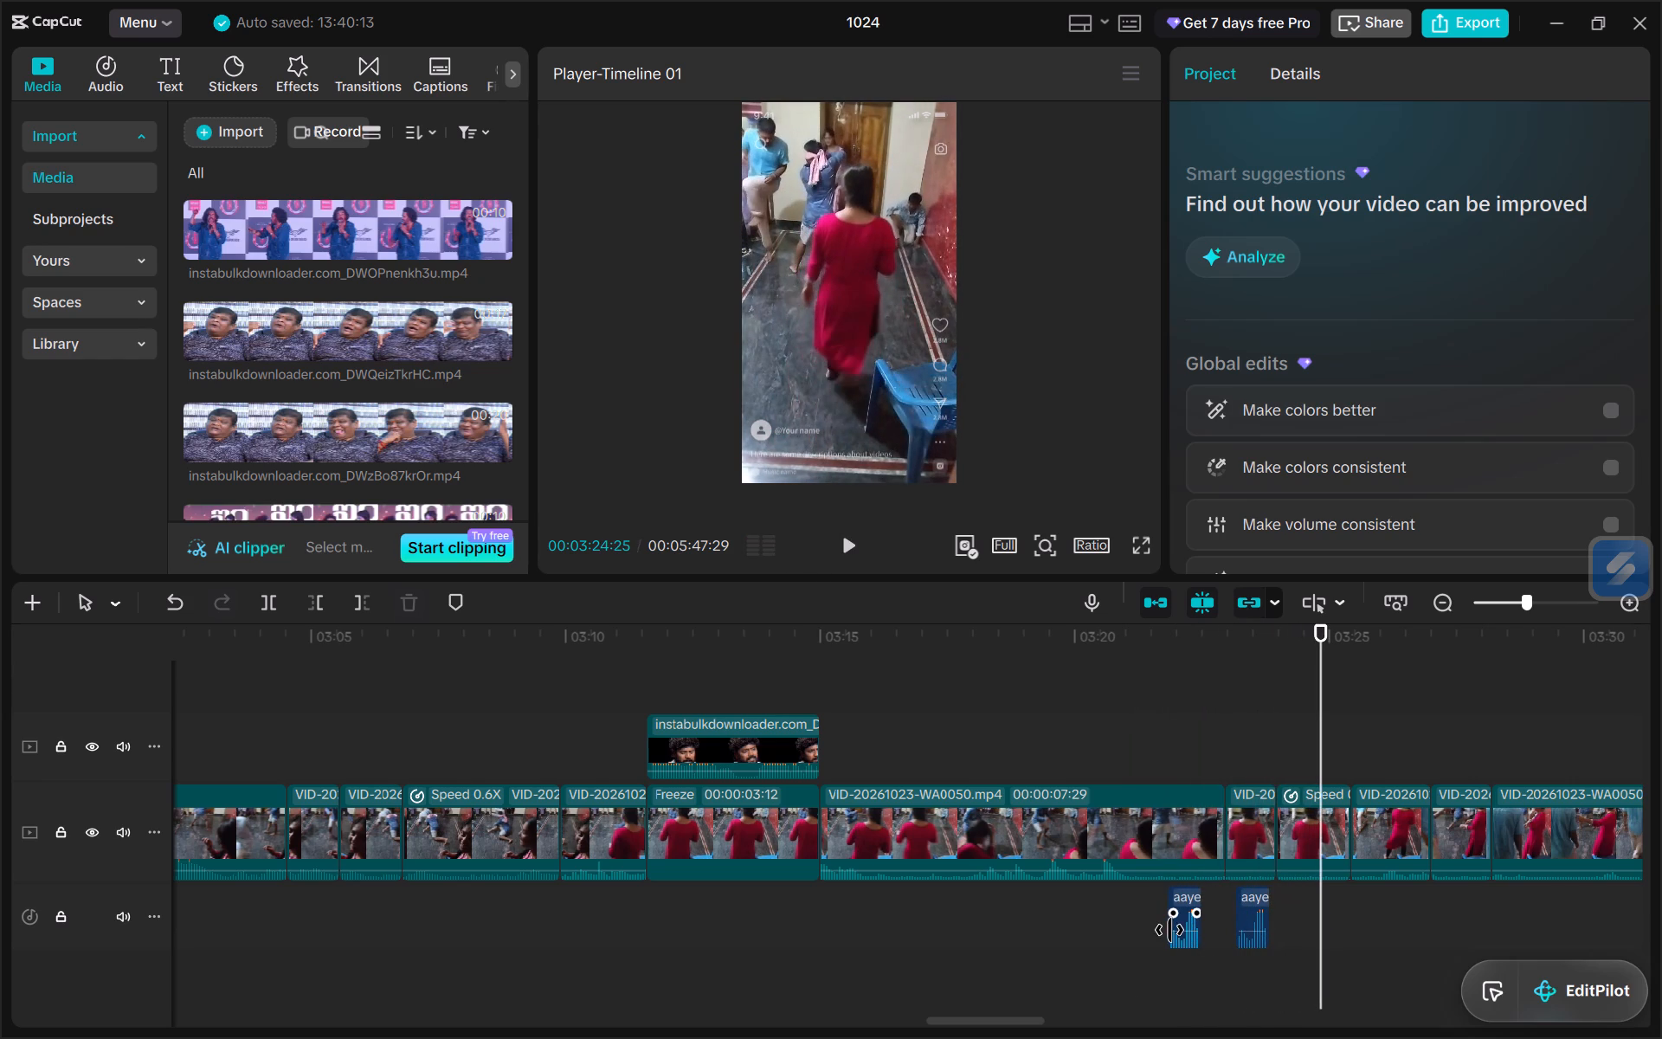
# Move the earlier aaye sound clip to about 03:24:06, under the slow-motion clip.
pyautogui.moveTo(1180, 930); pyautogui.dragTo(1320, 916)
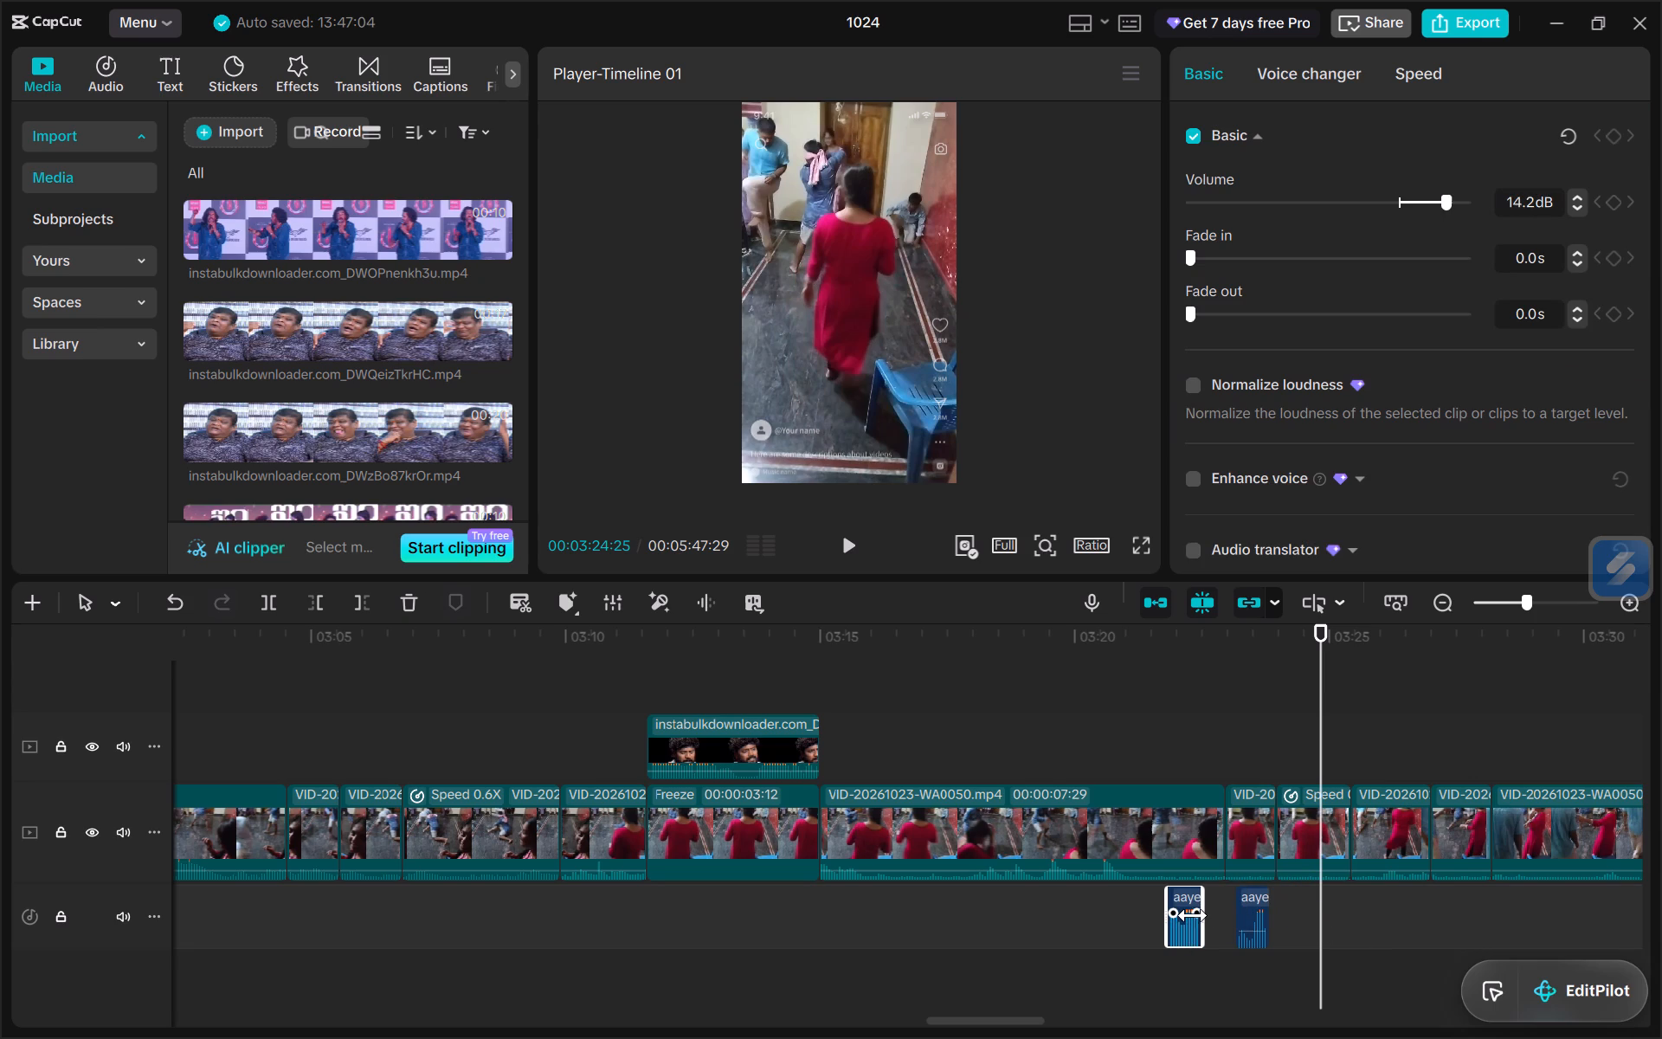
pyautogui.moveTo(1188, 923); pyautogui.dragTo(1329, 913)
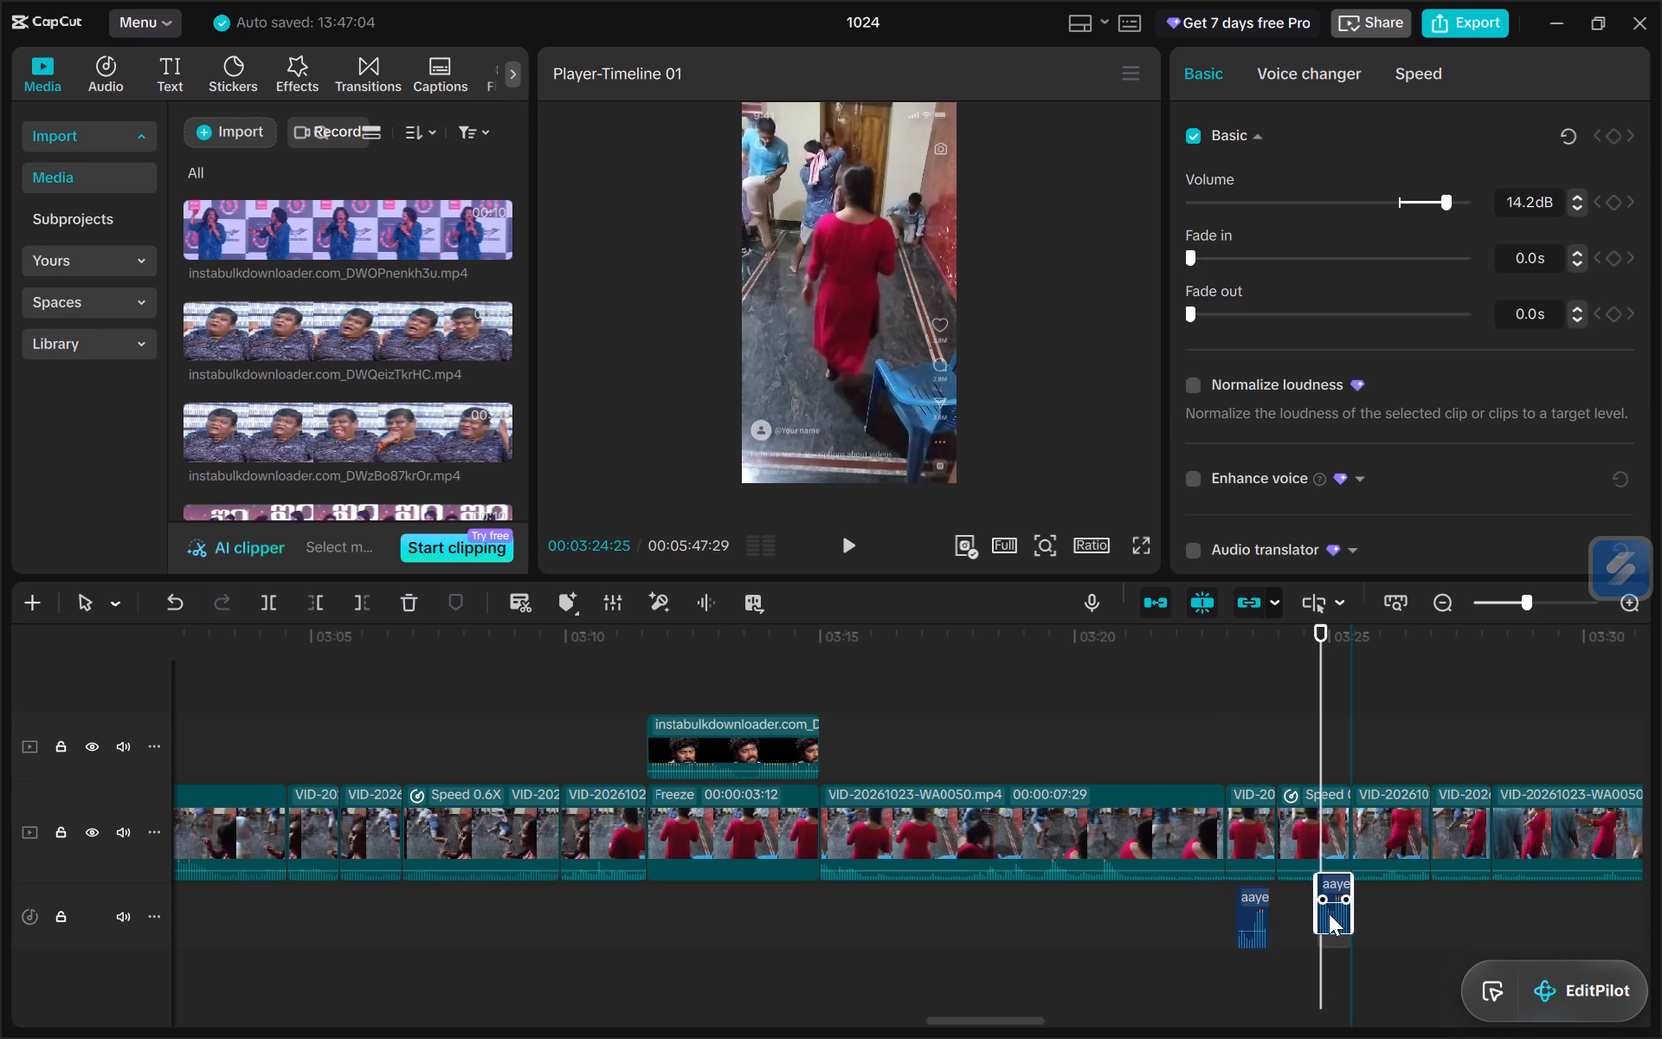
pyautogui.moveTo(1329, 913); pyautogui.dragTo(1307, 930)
# Play back the slow-motion replay around 03:22 to 03:25 to check it against the repositioned aaye sound clip.
pyautogui.press('space')
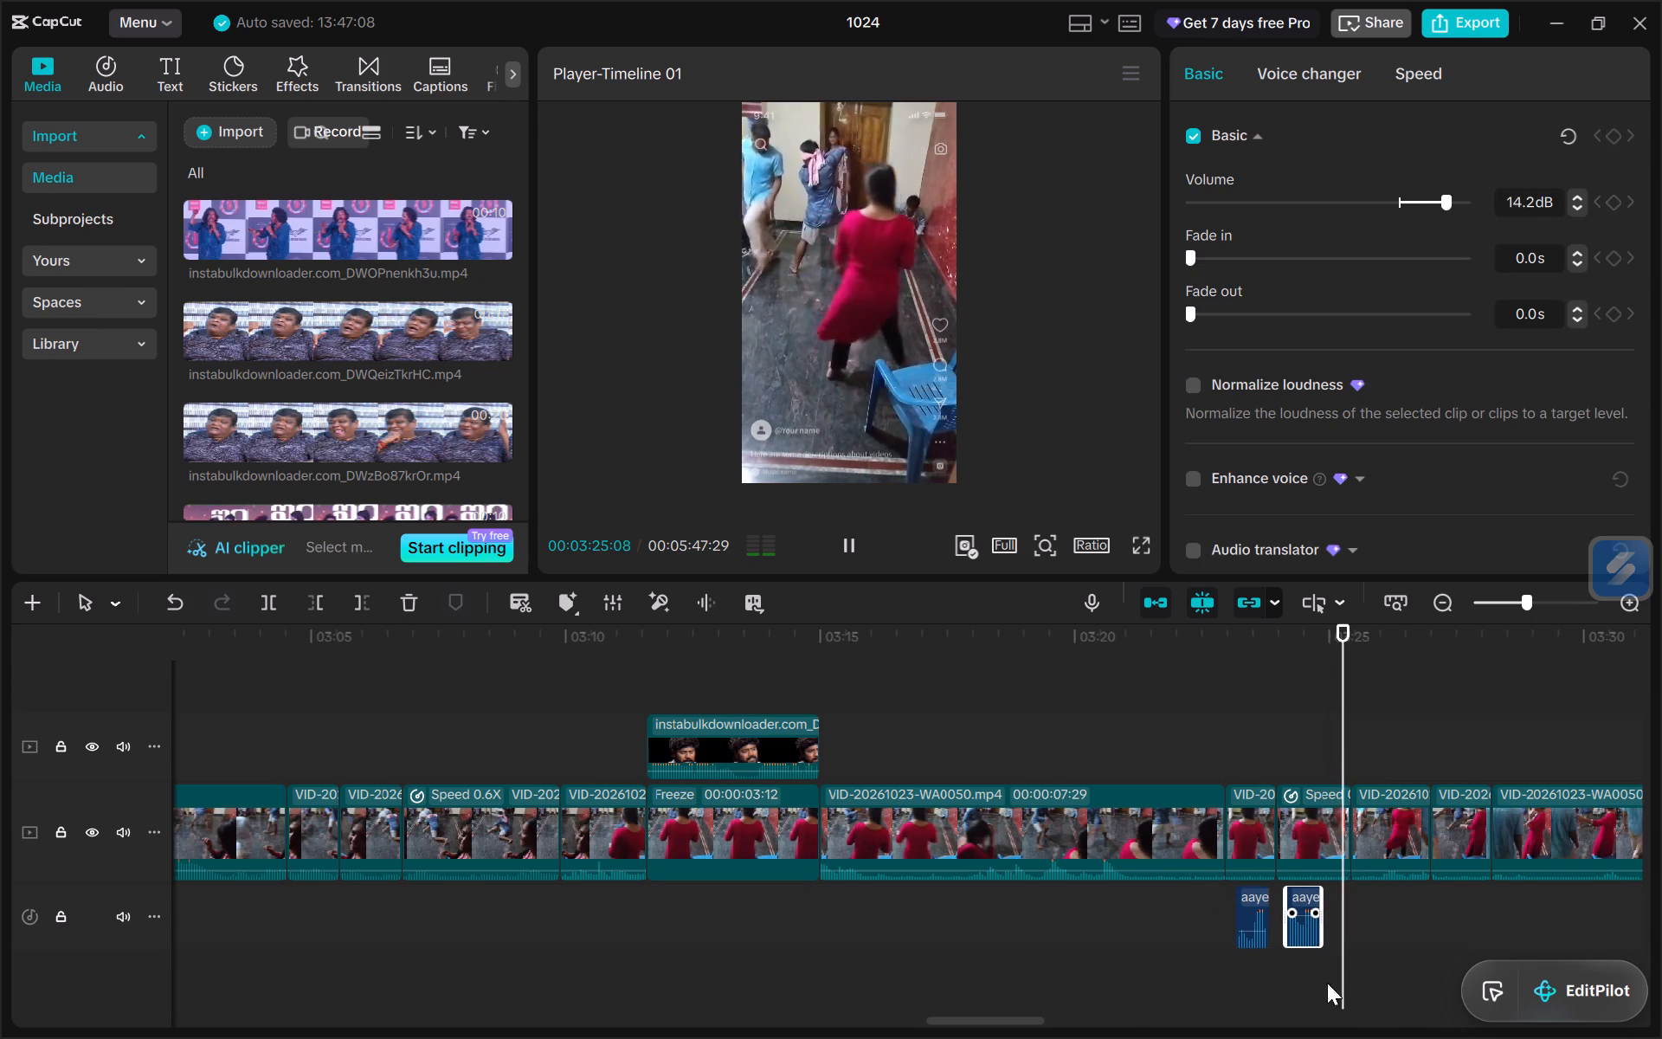
pyautogui.click(1194, 745)
pyautogui.press('space')
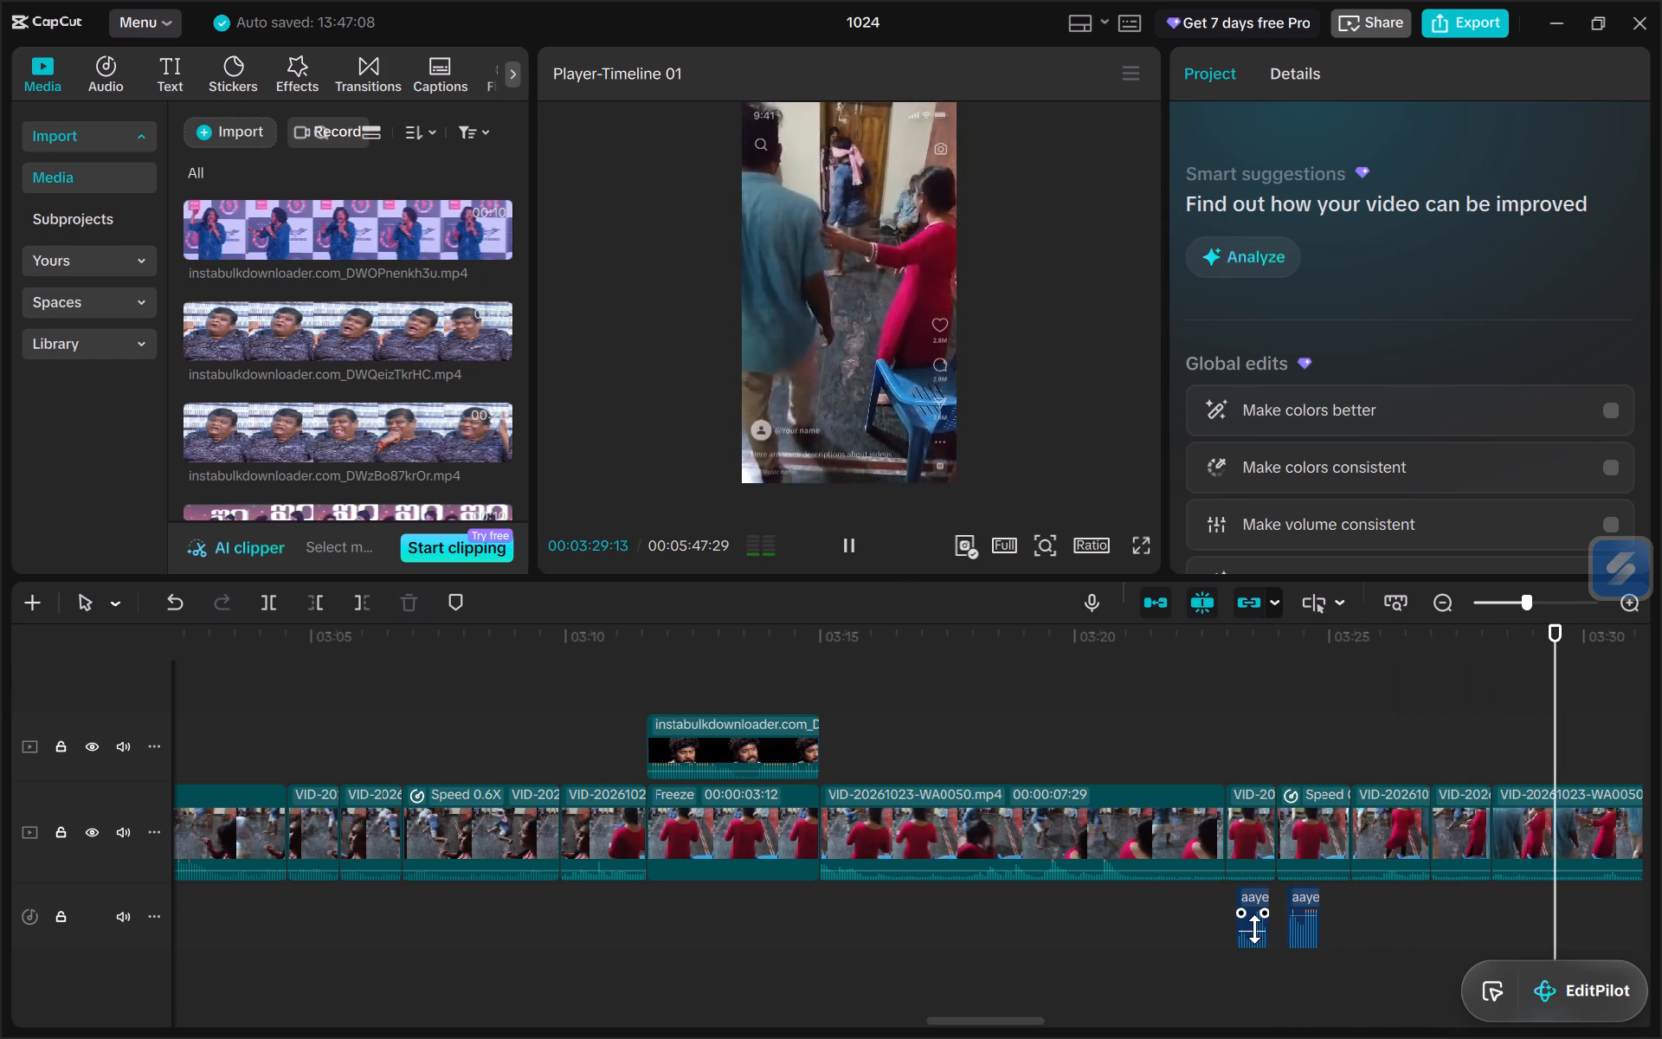
pyautogui.click(1313, 817)
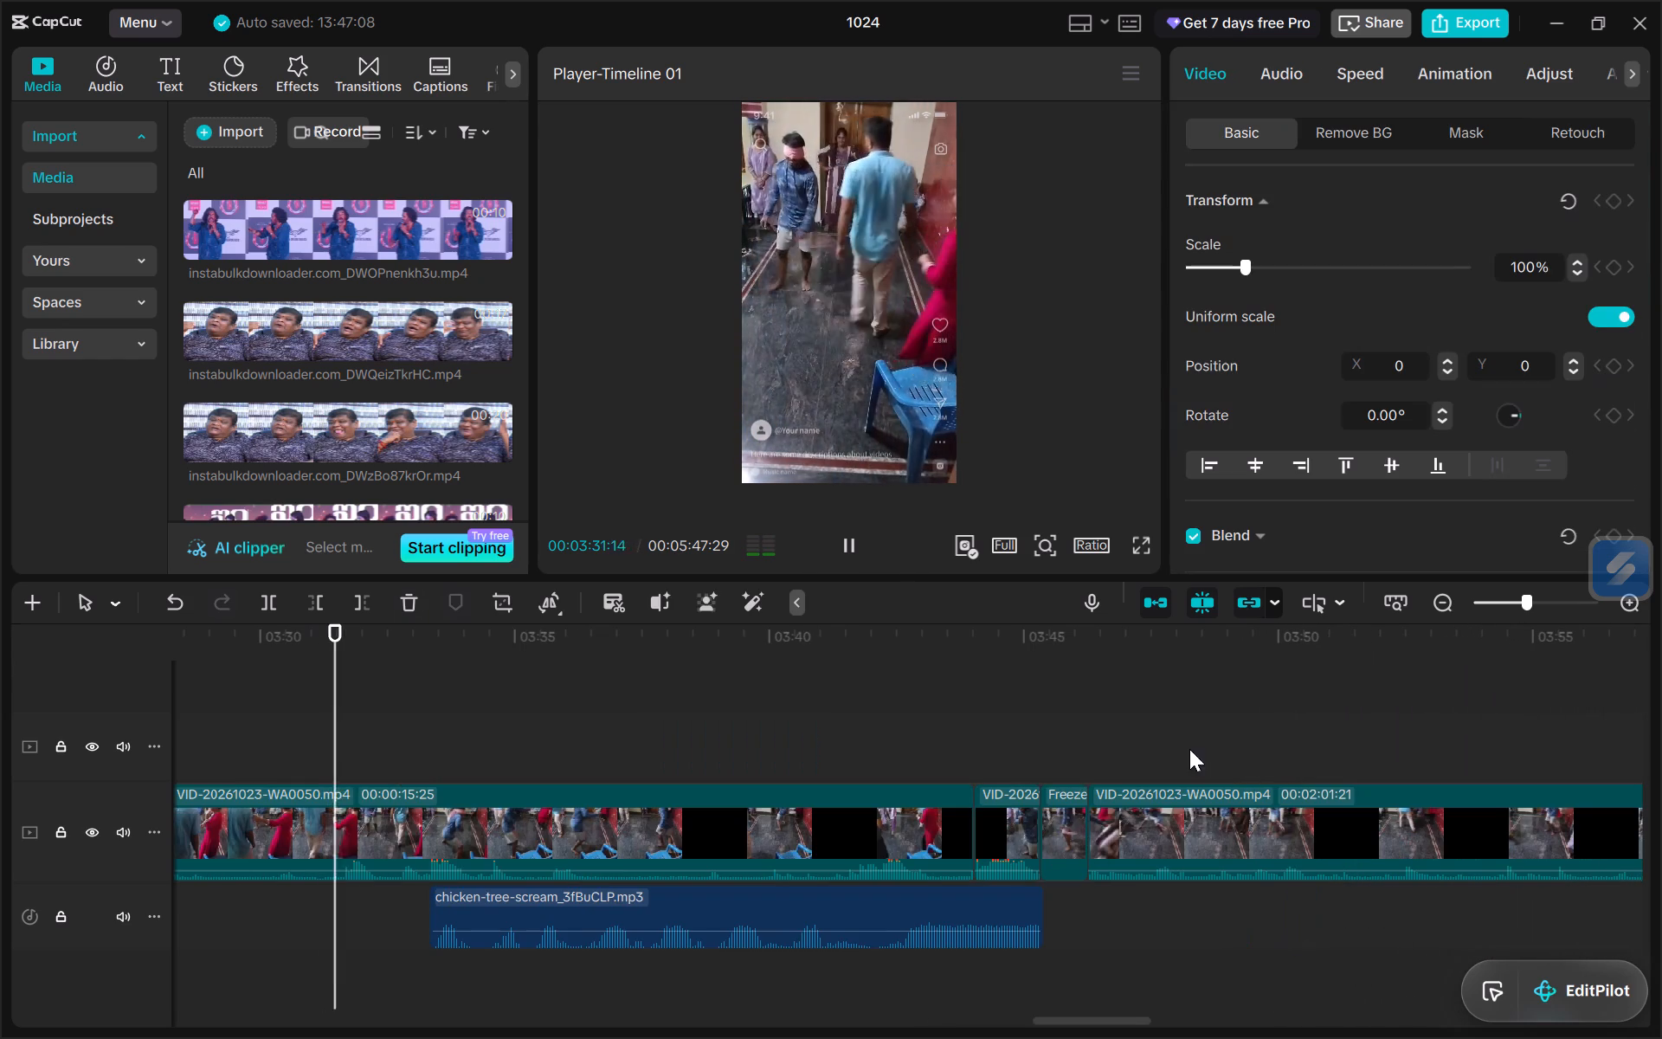
pyautogui.press('Up')
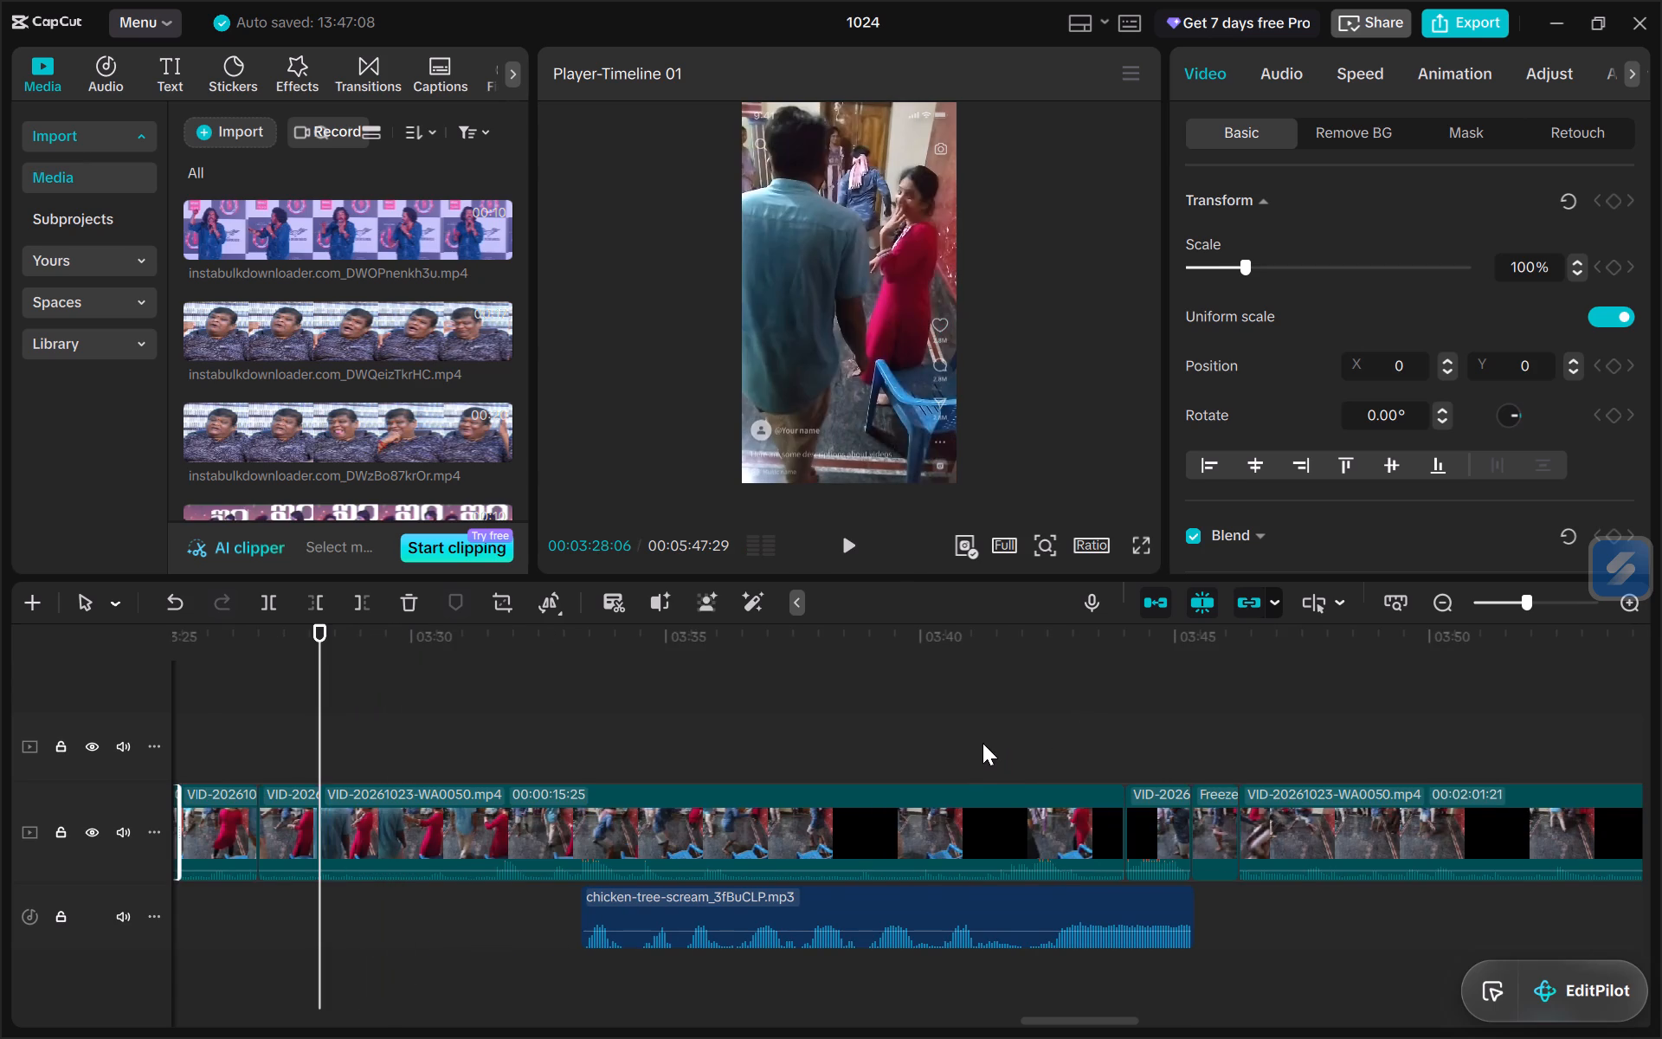
pyautogui.press('Up')
pyautogui.press('Up')
pyautogui.press('Up')
pyautogui.press('Up')
pyautogui.press('Up')
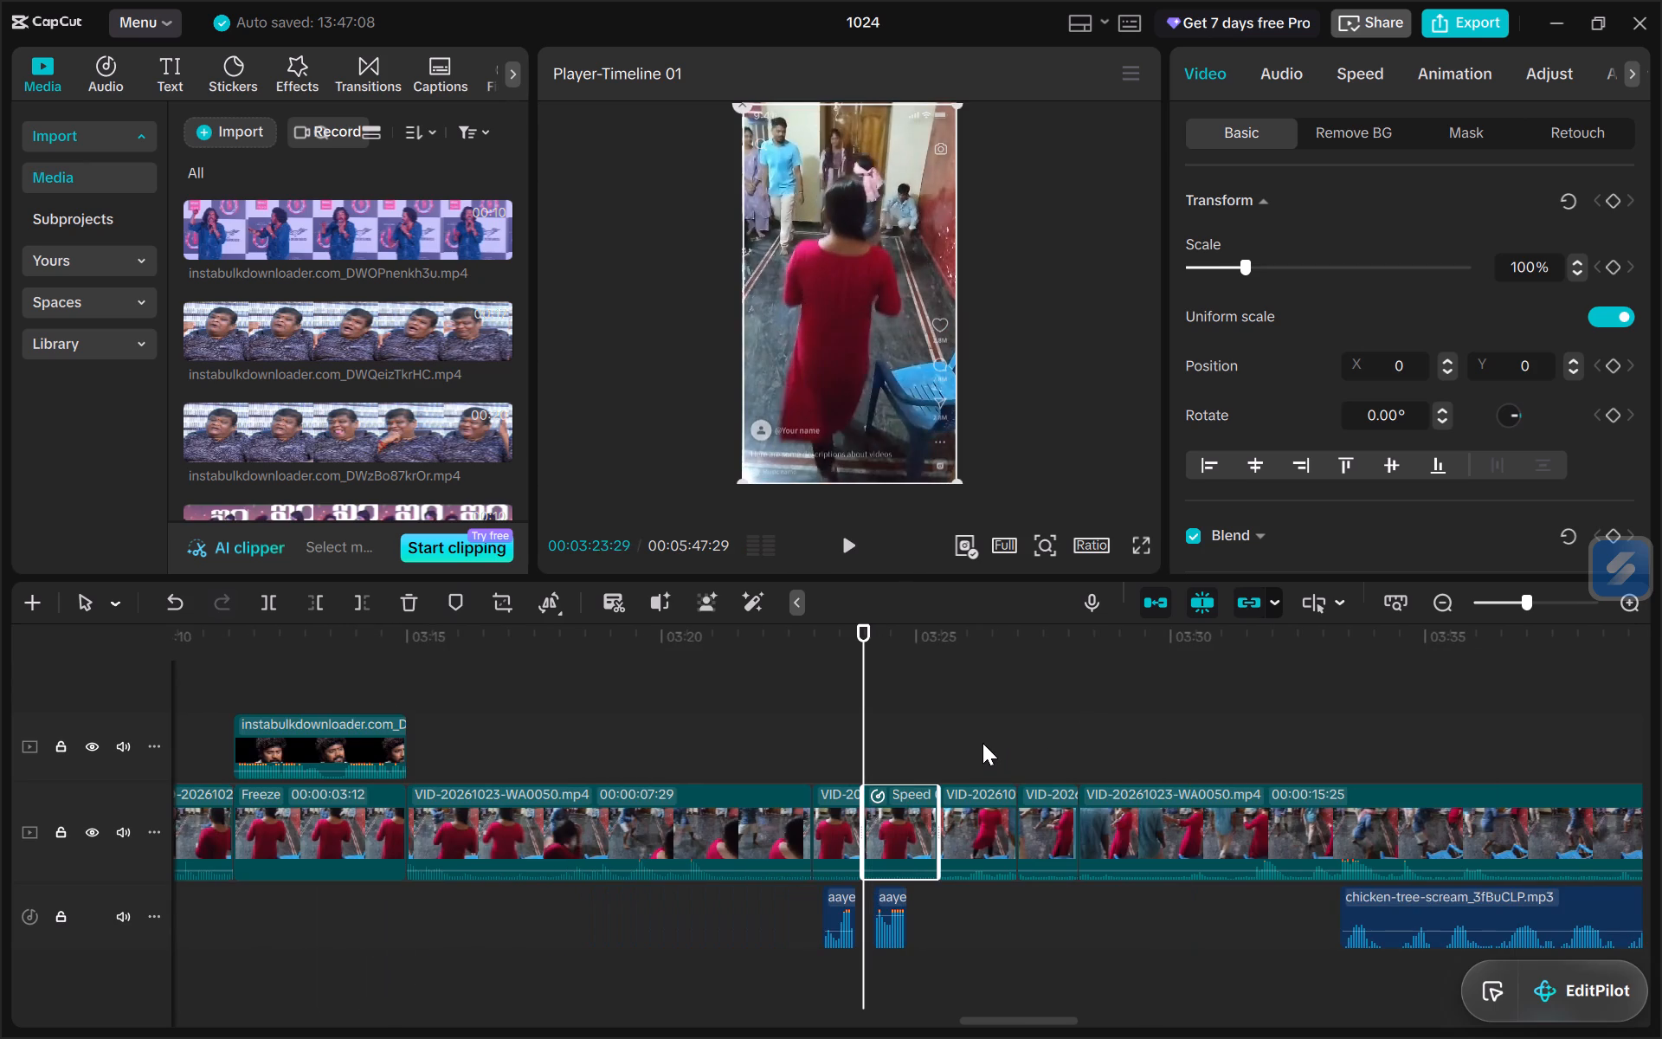
pyautogui.press('Up')
pyautogui.press('Up')
pyautogui.press('Up')
pyautogui.press('Up')
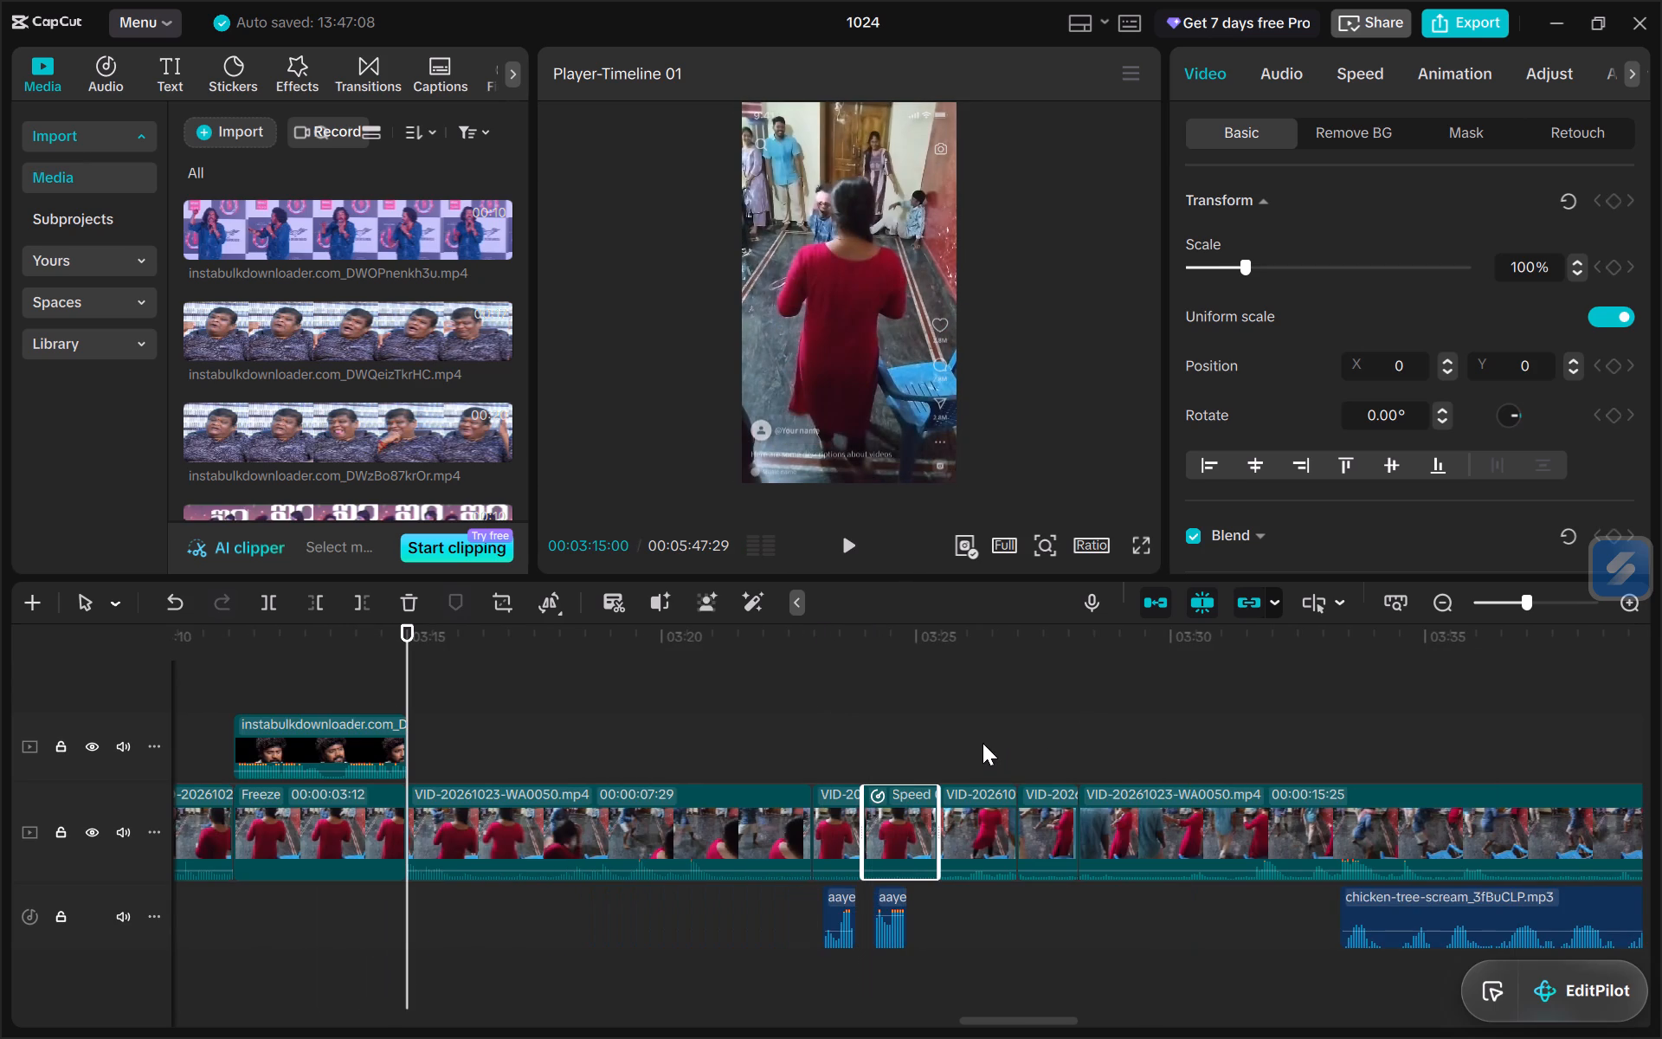
pyautogui.press('Down')
pyautogui.press('space')
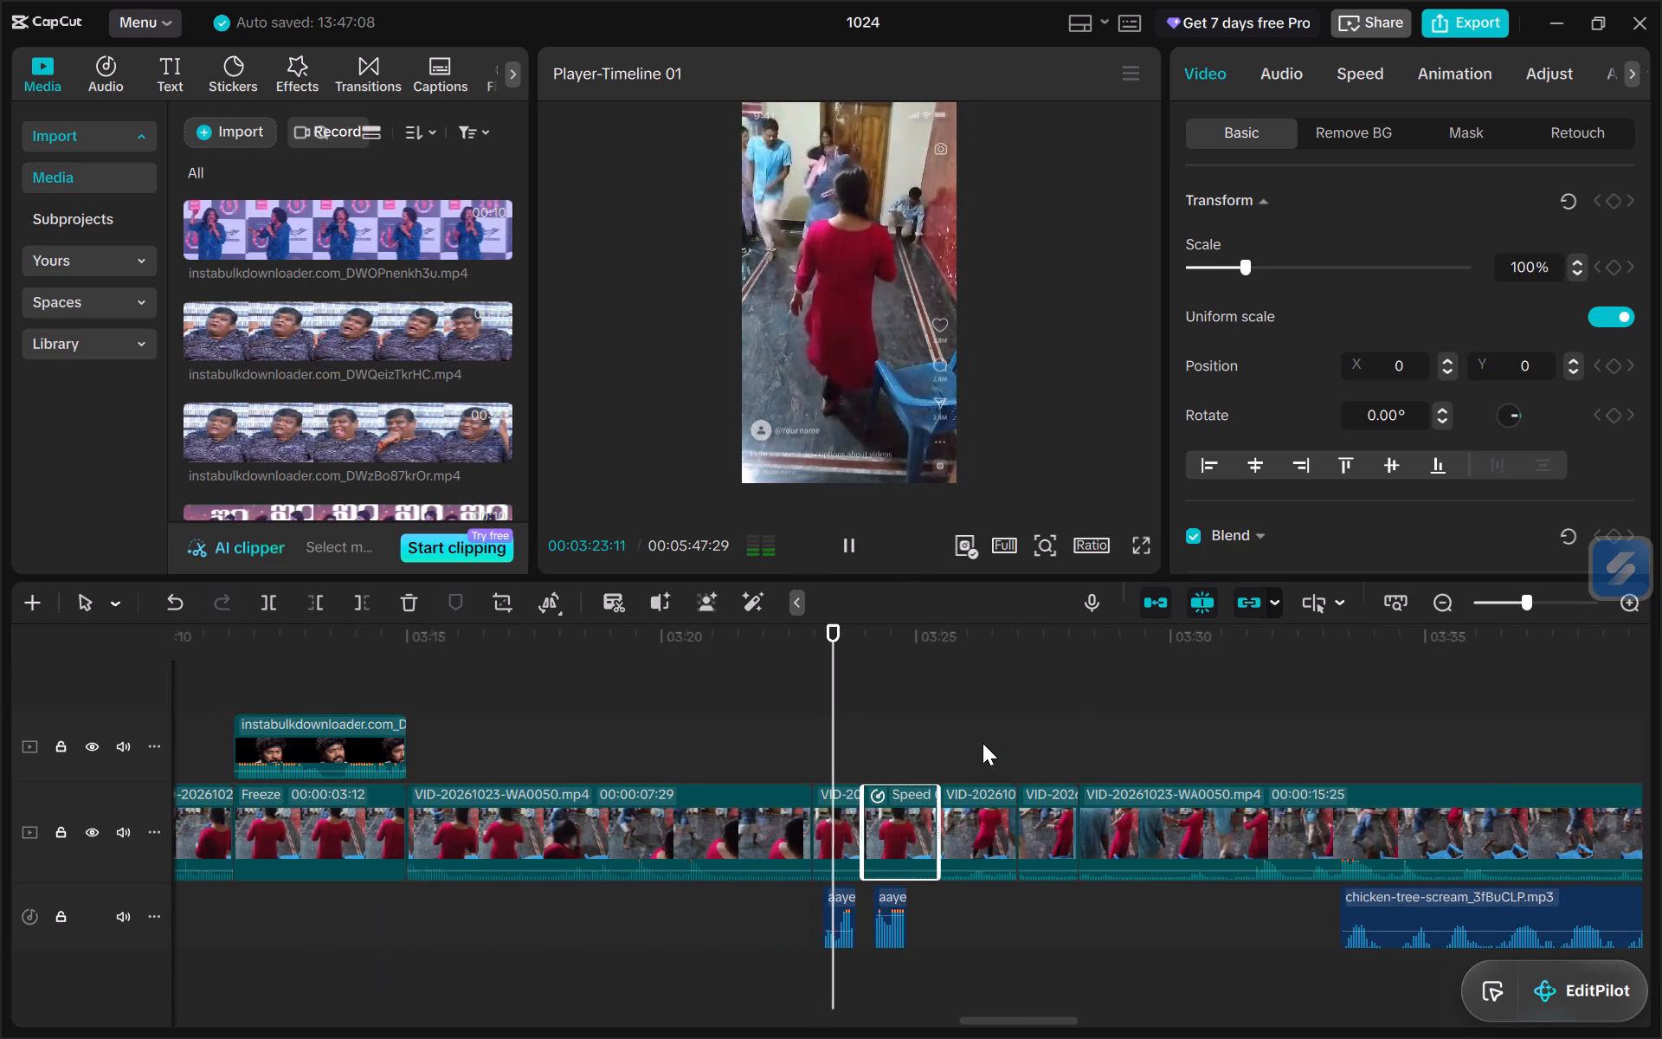
pyautogui.press('space')
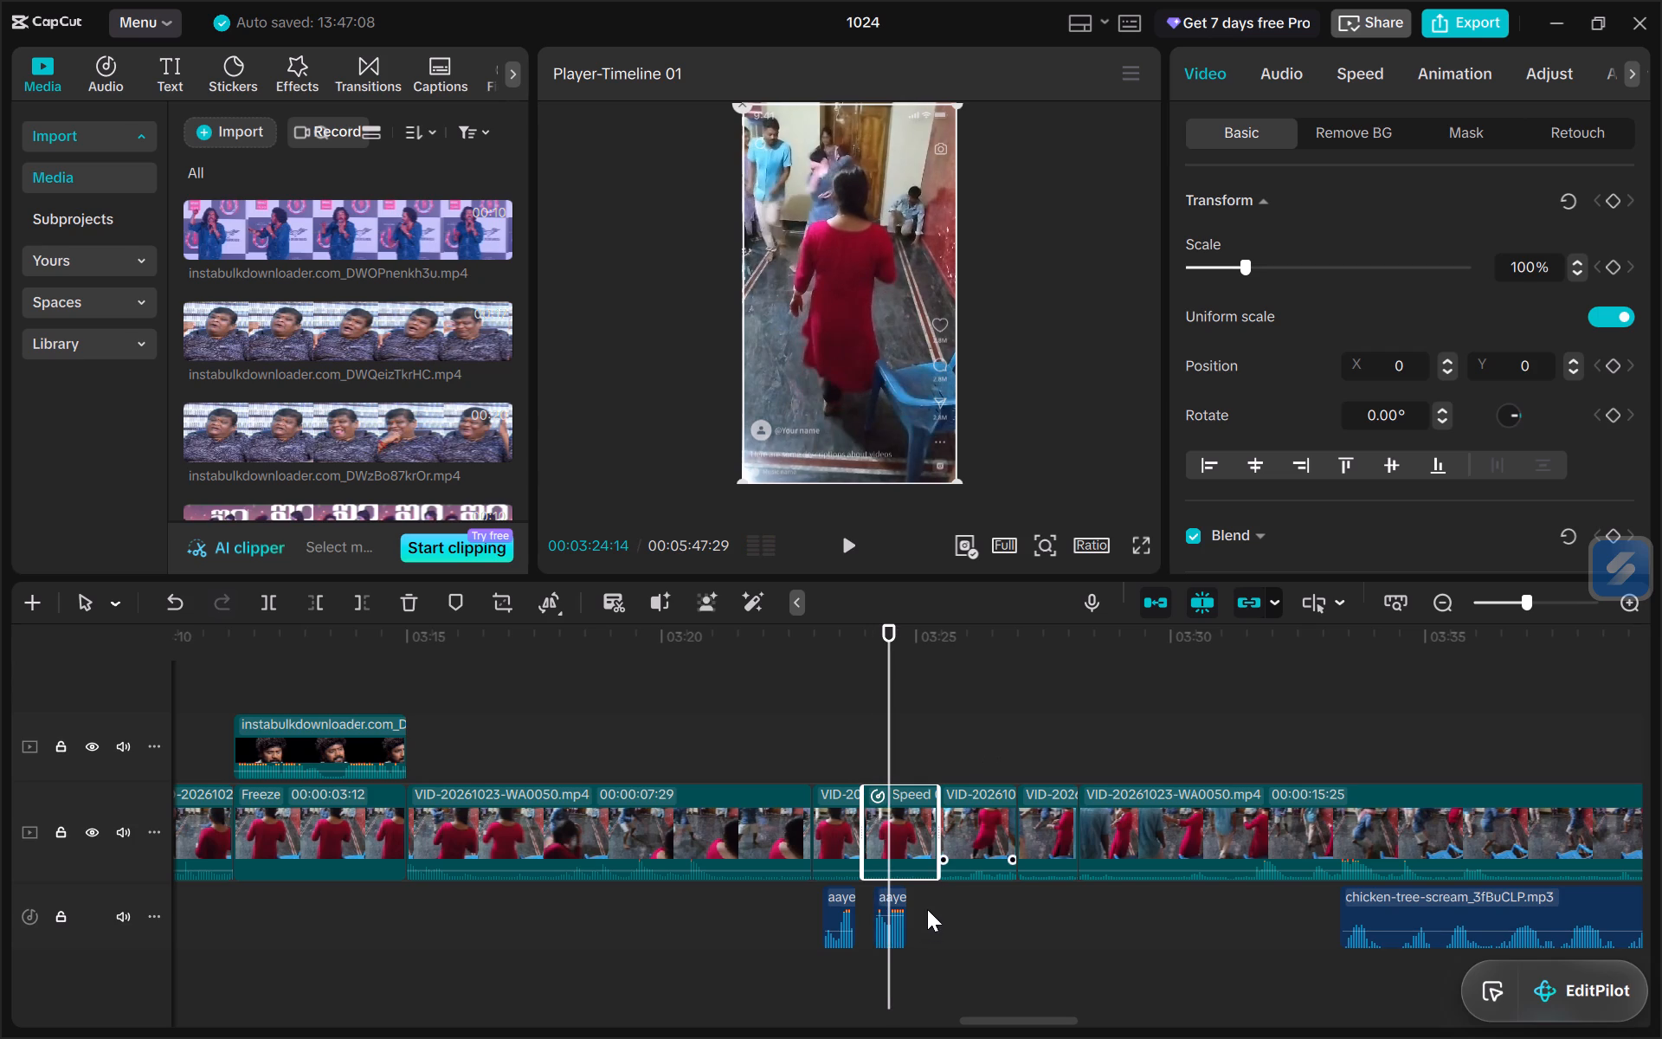
# Cut the slow-motion clip at about 03:24 out of the main video track.
pyautogui.rightClick(910, 850)
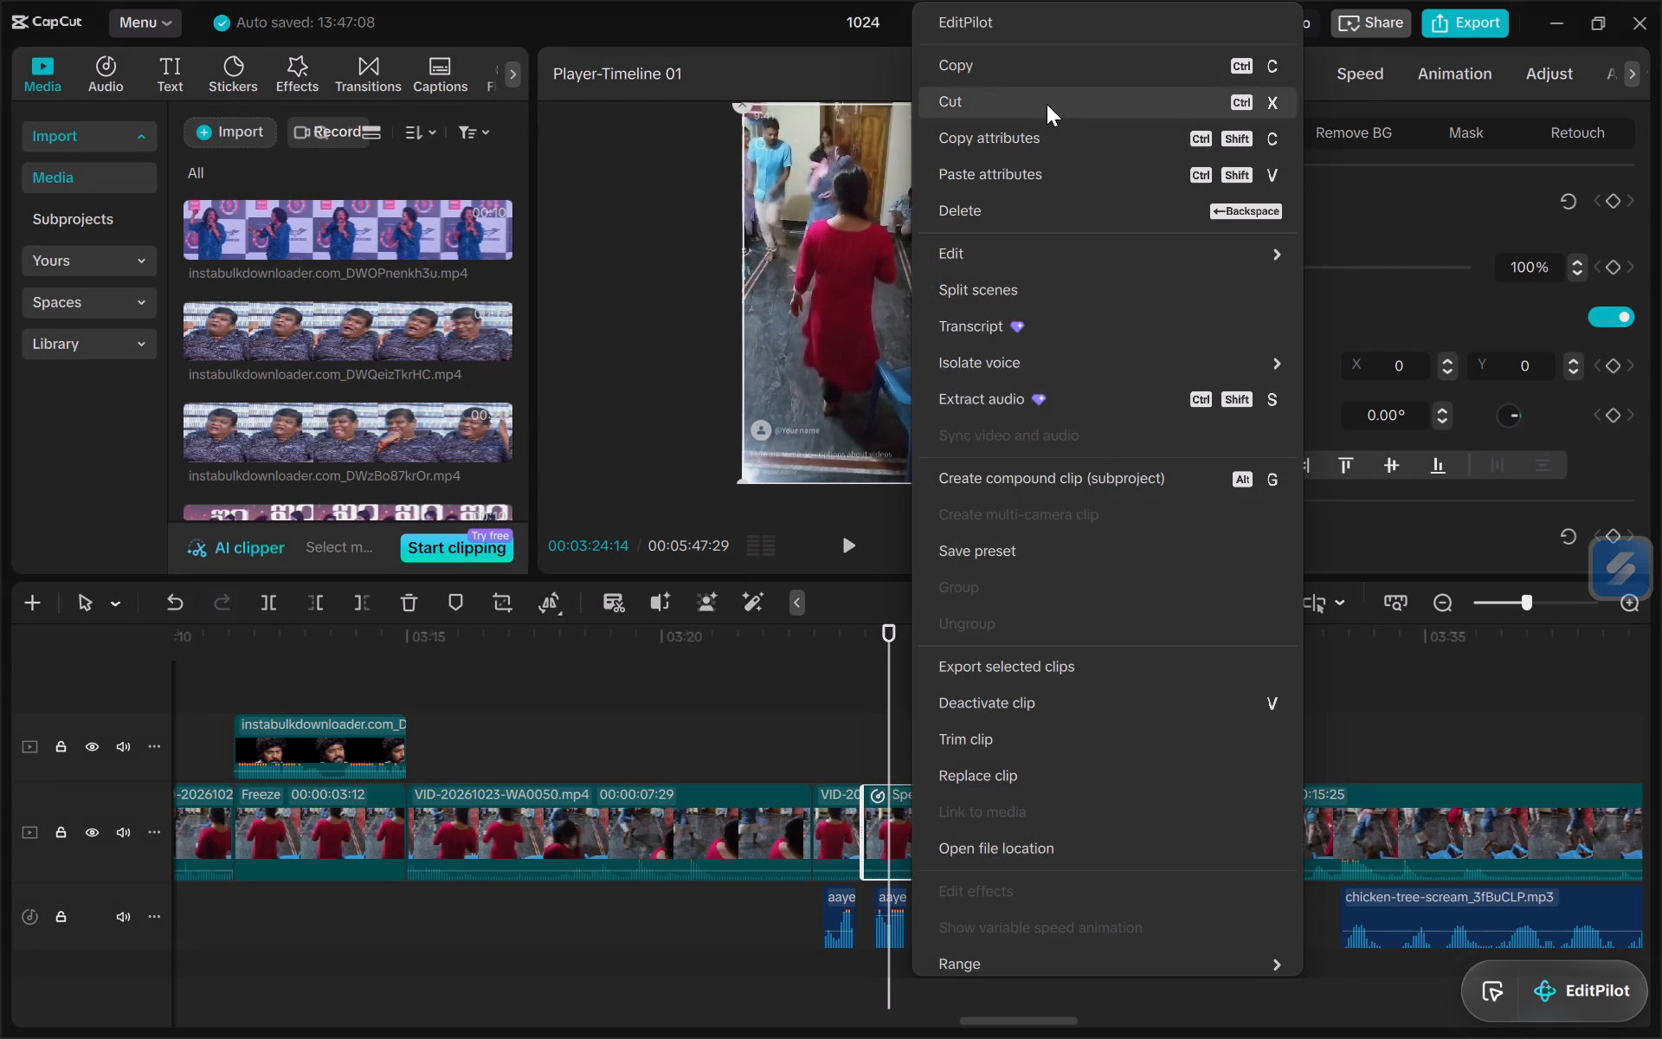
pyautogui.click(1047, 104)
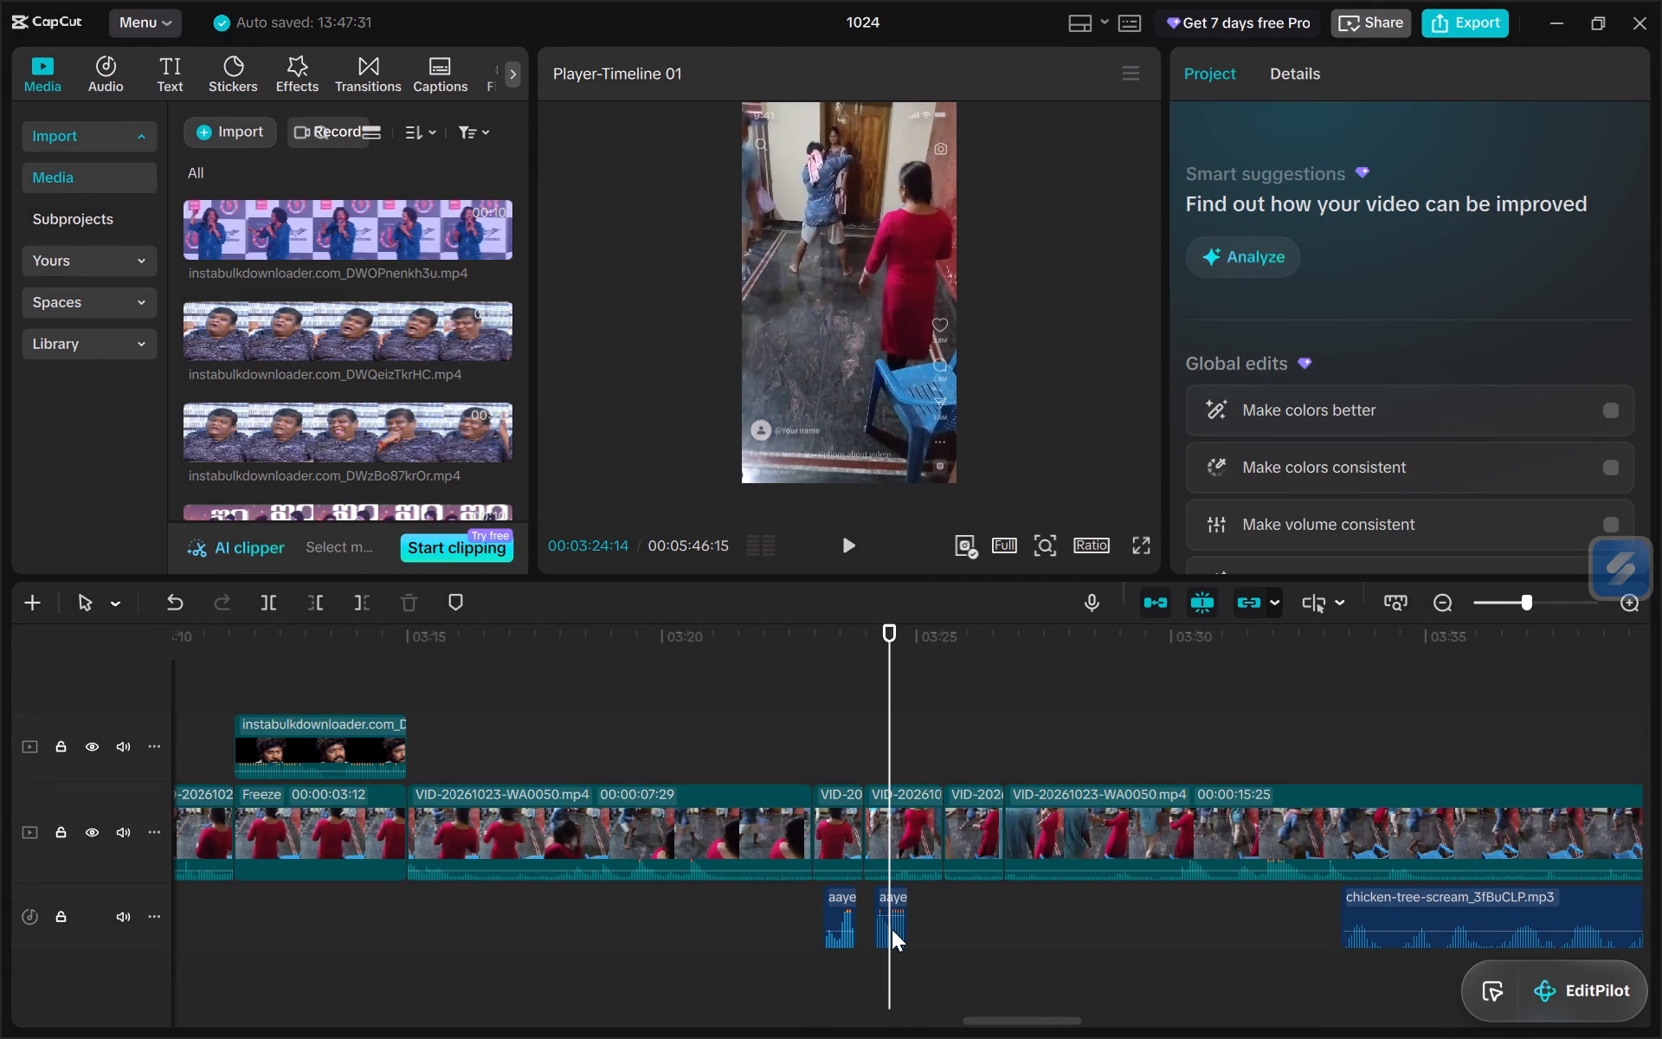
# Remove the second aaye sound clip at about 03:24 from the audio track.
pyautogui.click(892, 929)
pyautogui.rightClick(893, 929)
pyautogui.click(987, 389)
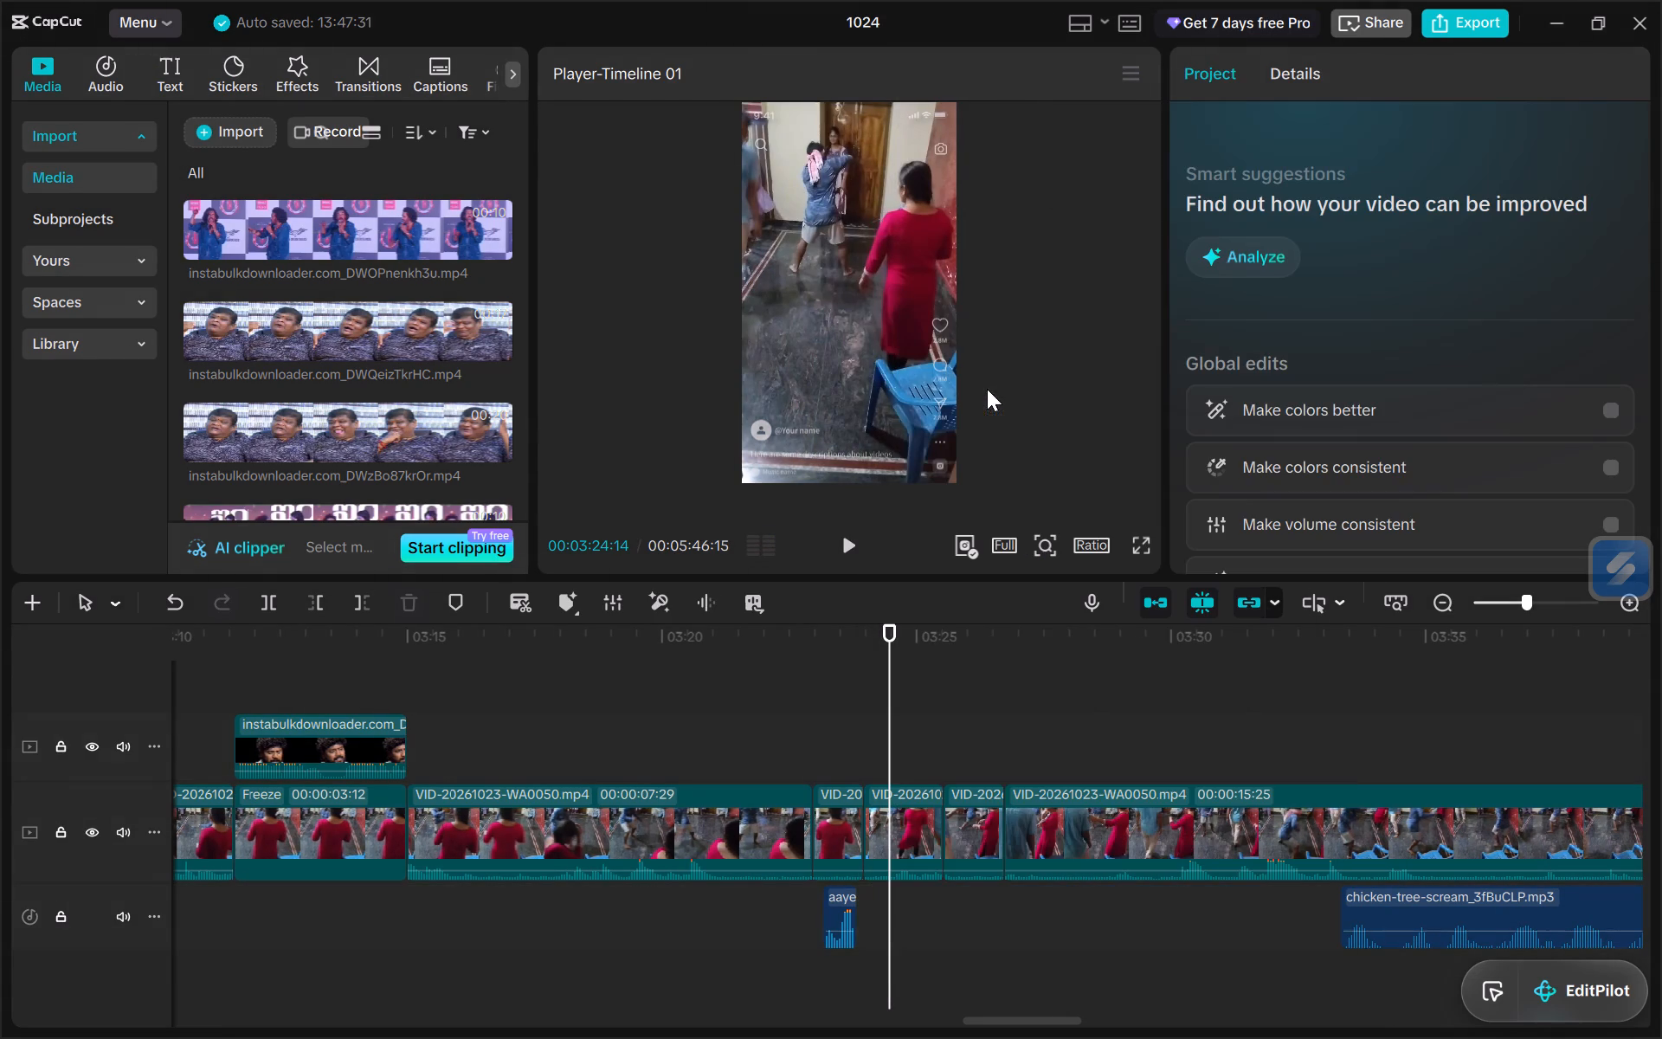
# Play the timeline from about 03:22 to 03:45 to review the shortened section, chicken-tree-scream sound and following freeze frame.
pyautogui.click(799, 758)
pyautogui.press('space')
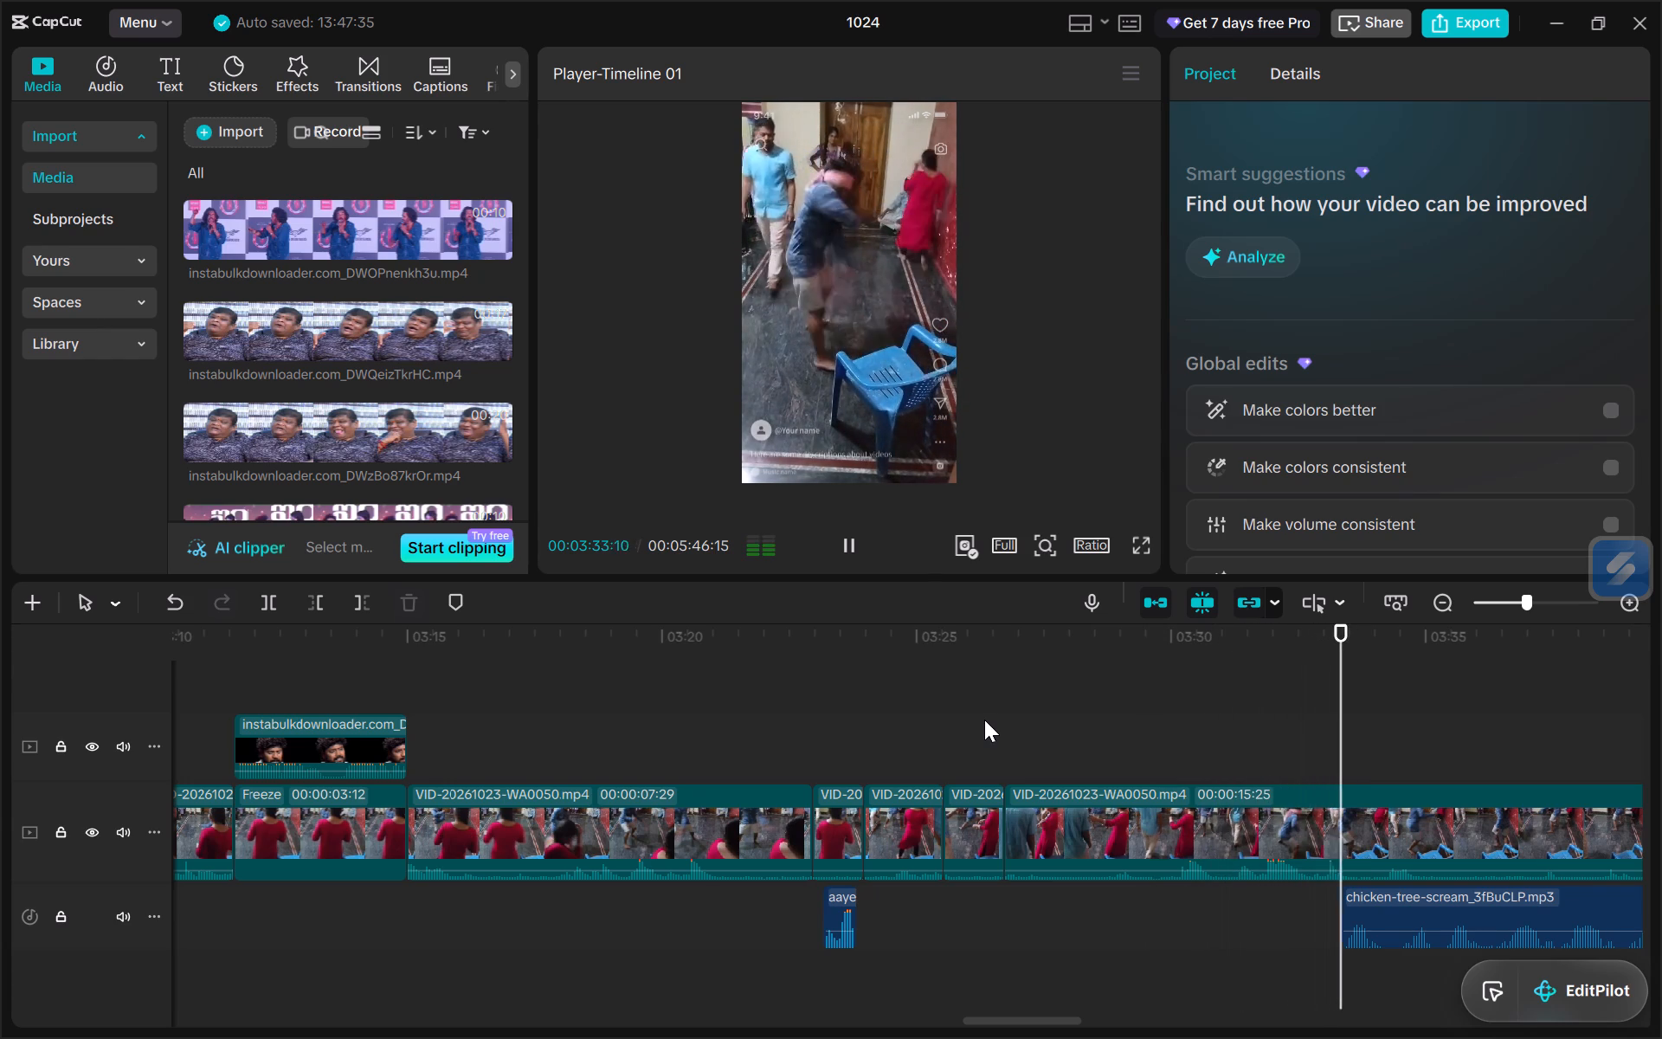
pyautogui.press('space')
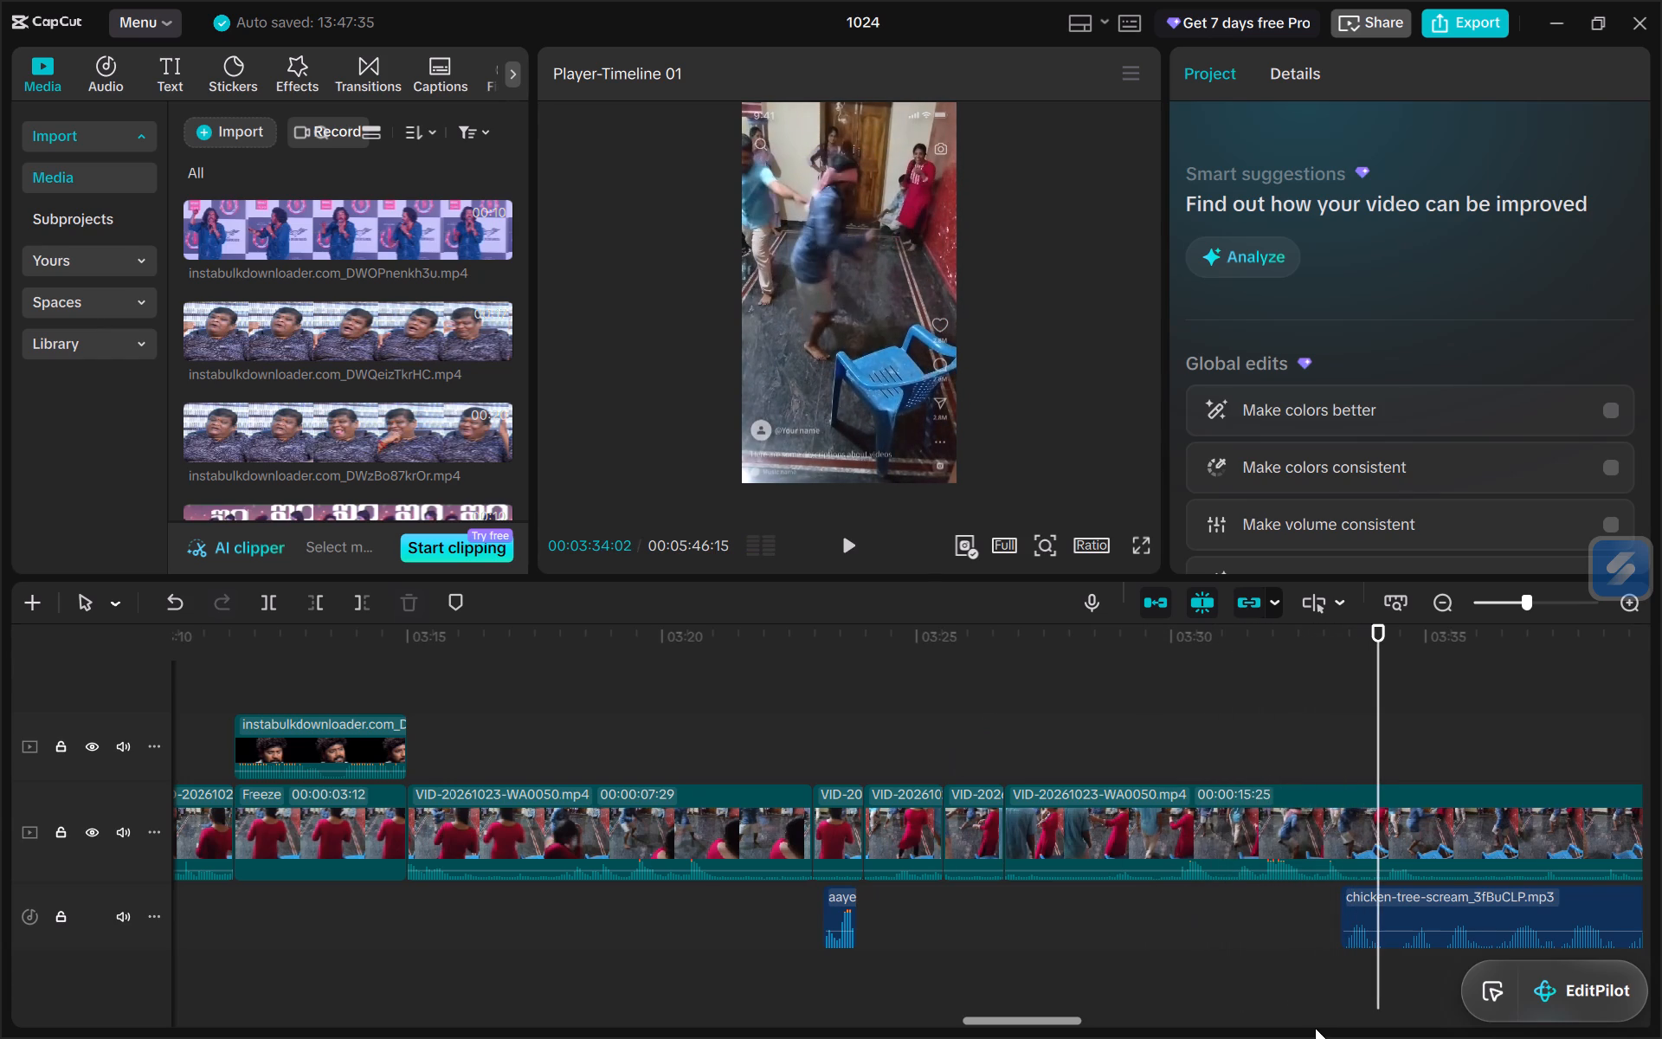
pyautogui.click(1341, 701)
pyautogui.press('space')
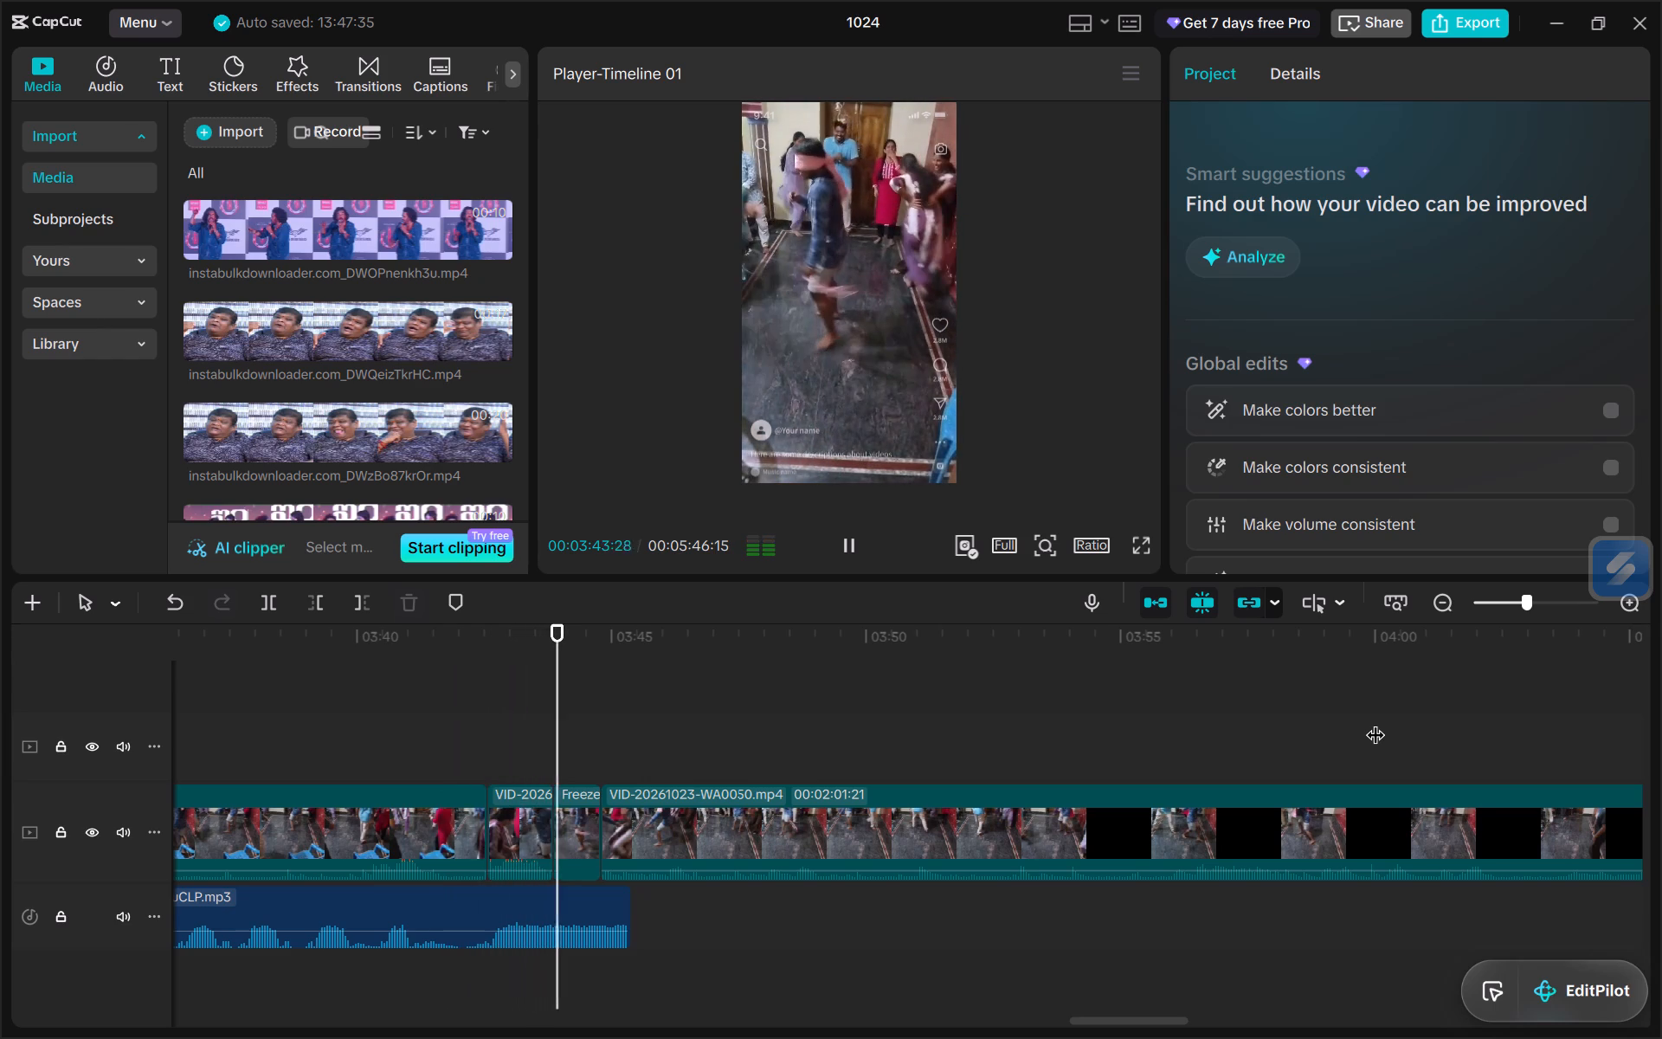
pyautogui.press('space')
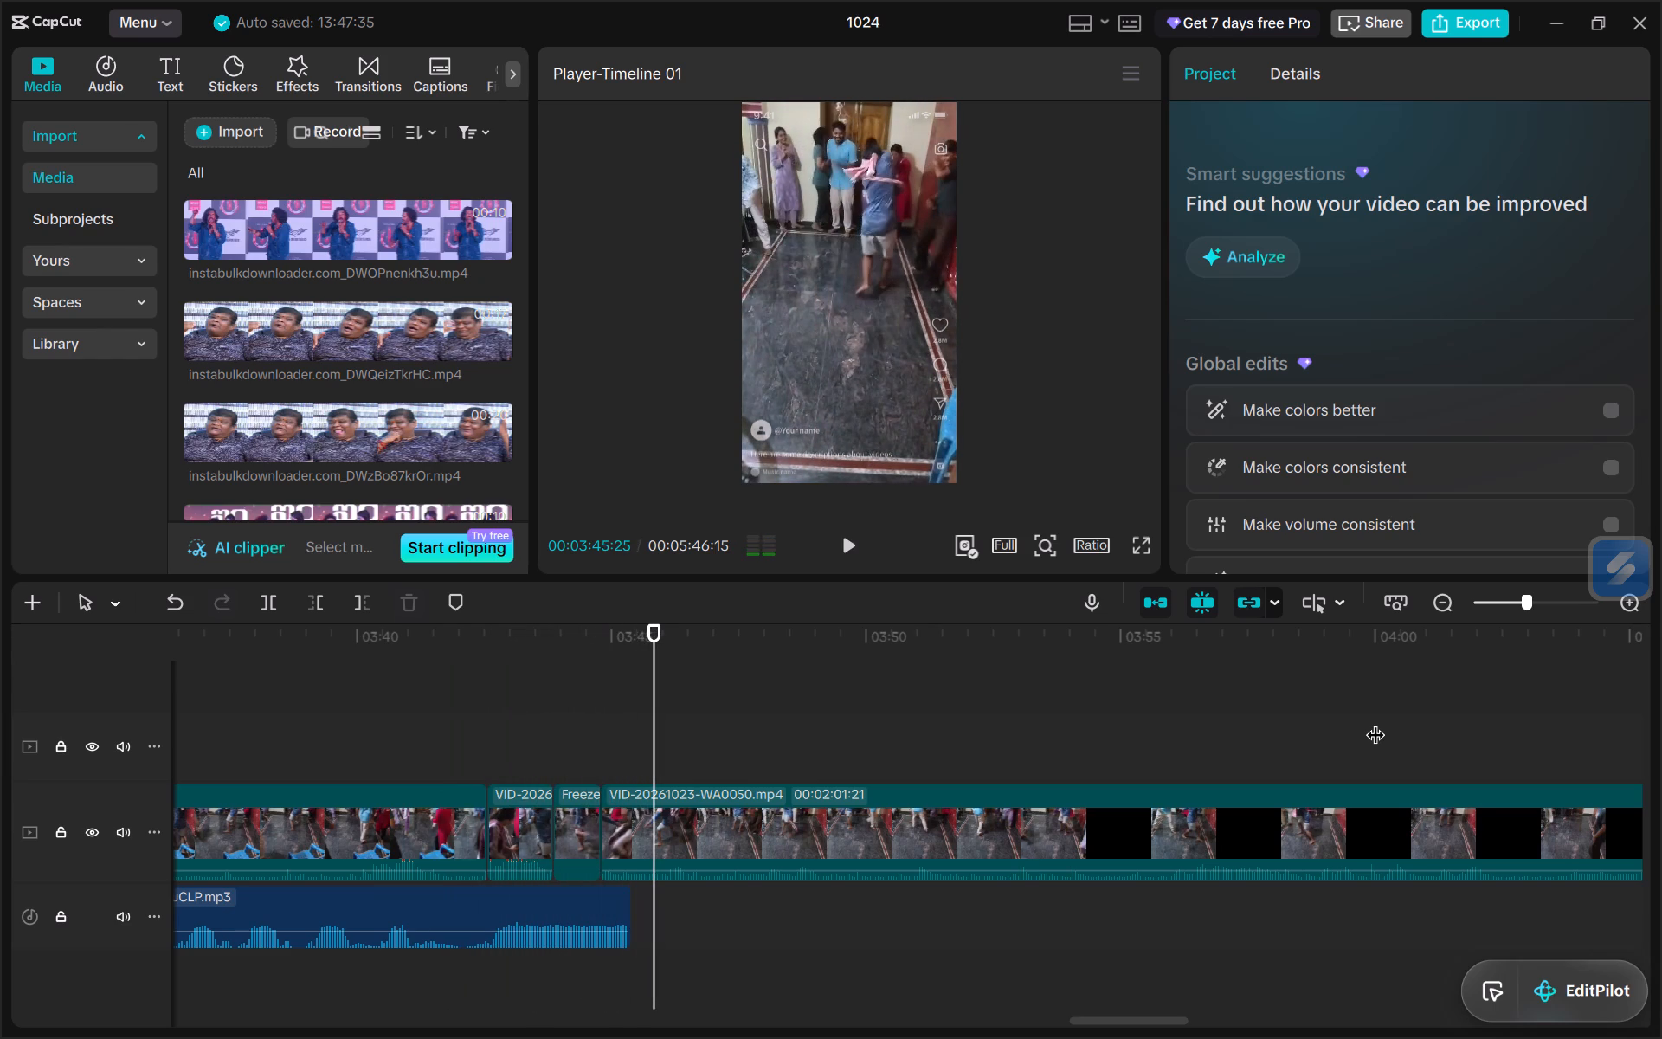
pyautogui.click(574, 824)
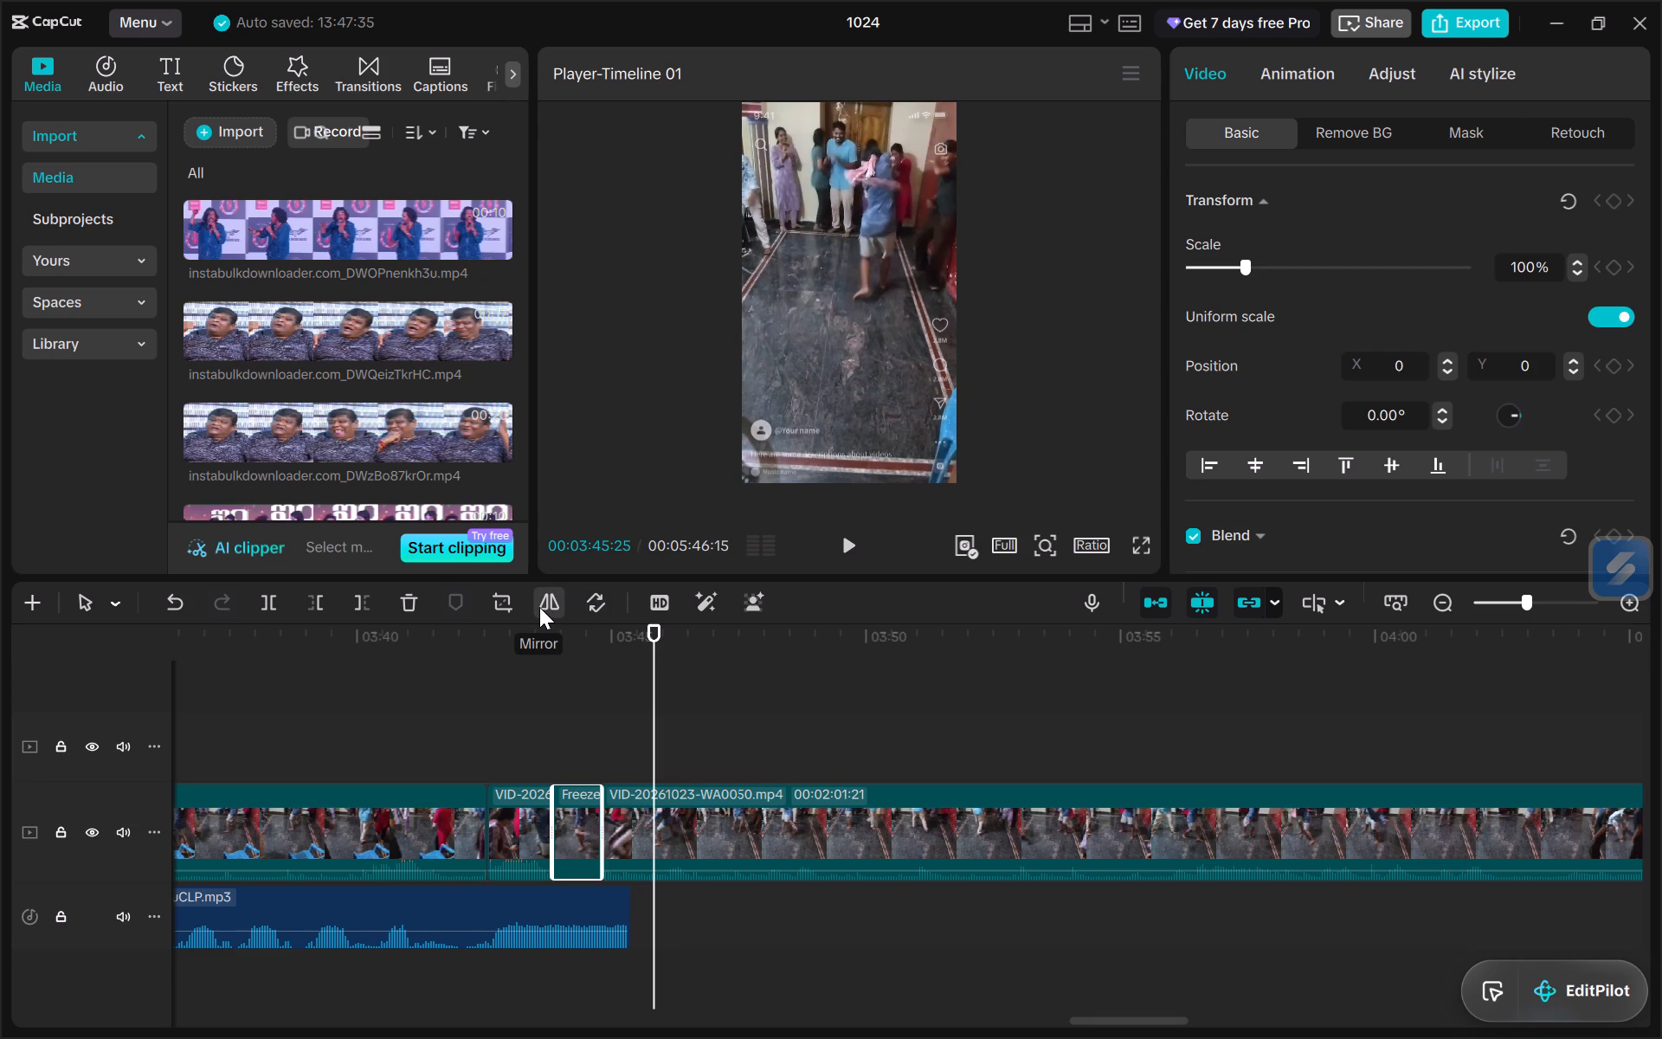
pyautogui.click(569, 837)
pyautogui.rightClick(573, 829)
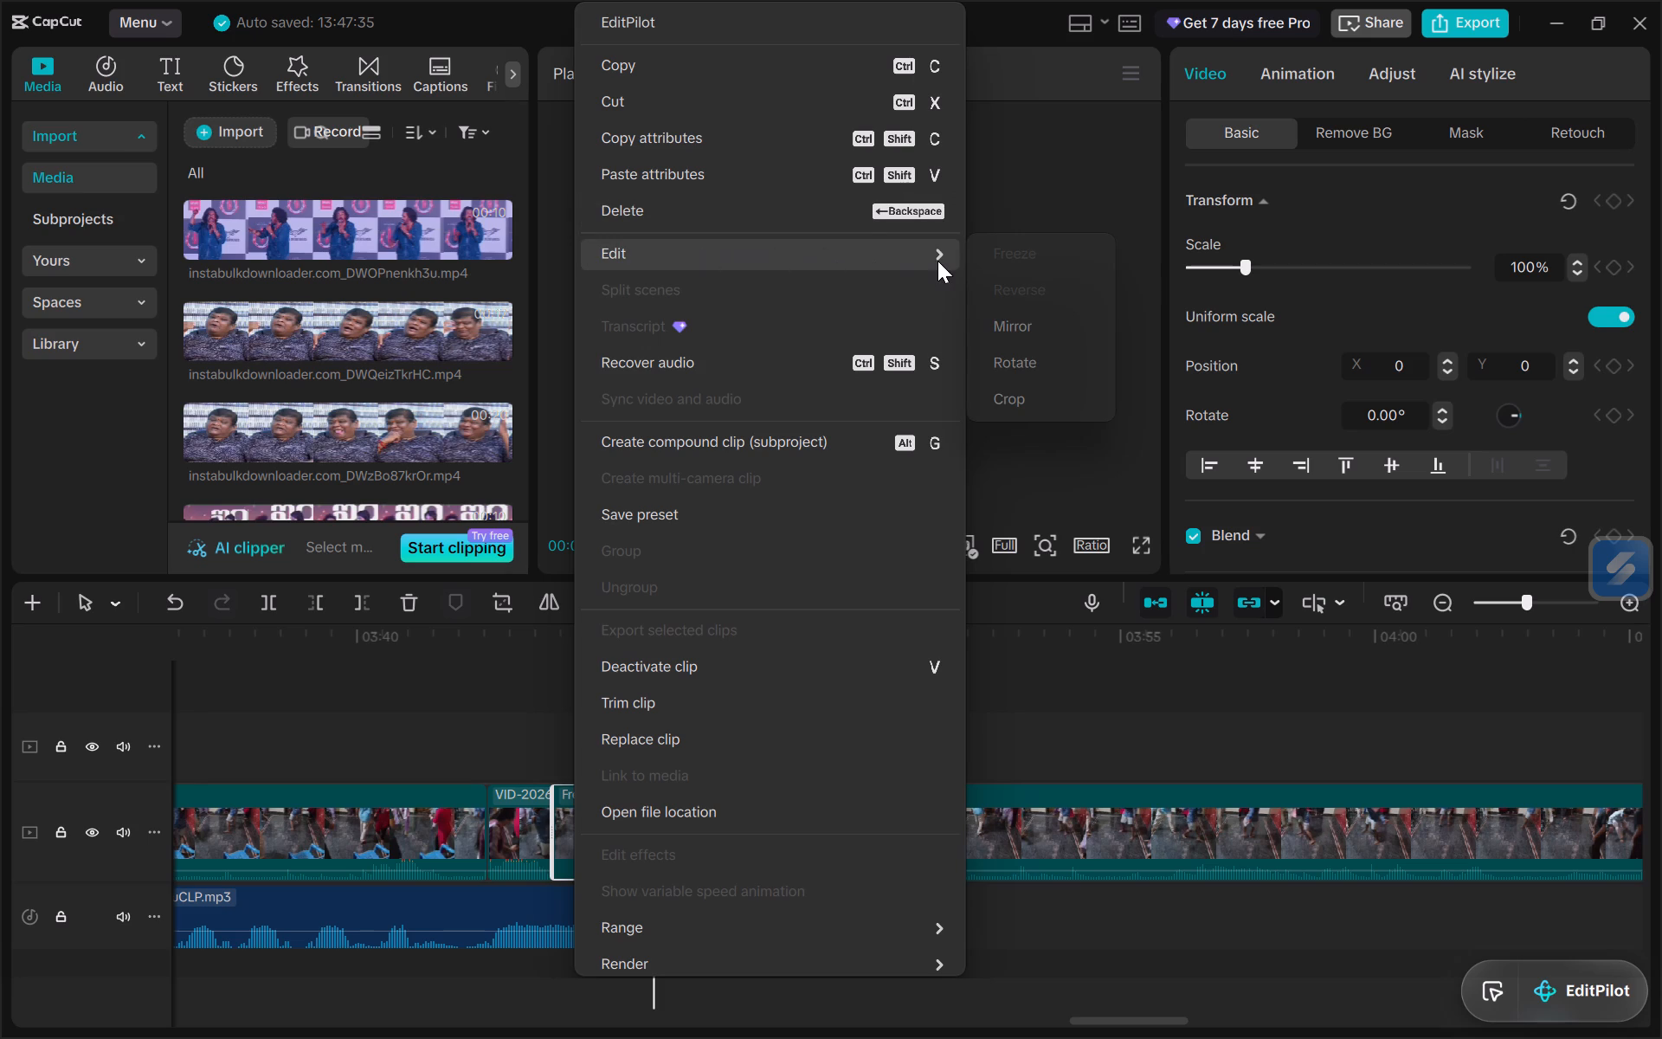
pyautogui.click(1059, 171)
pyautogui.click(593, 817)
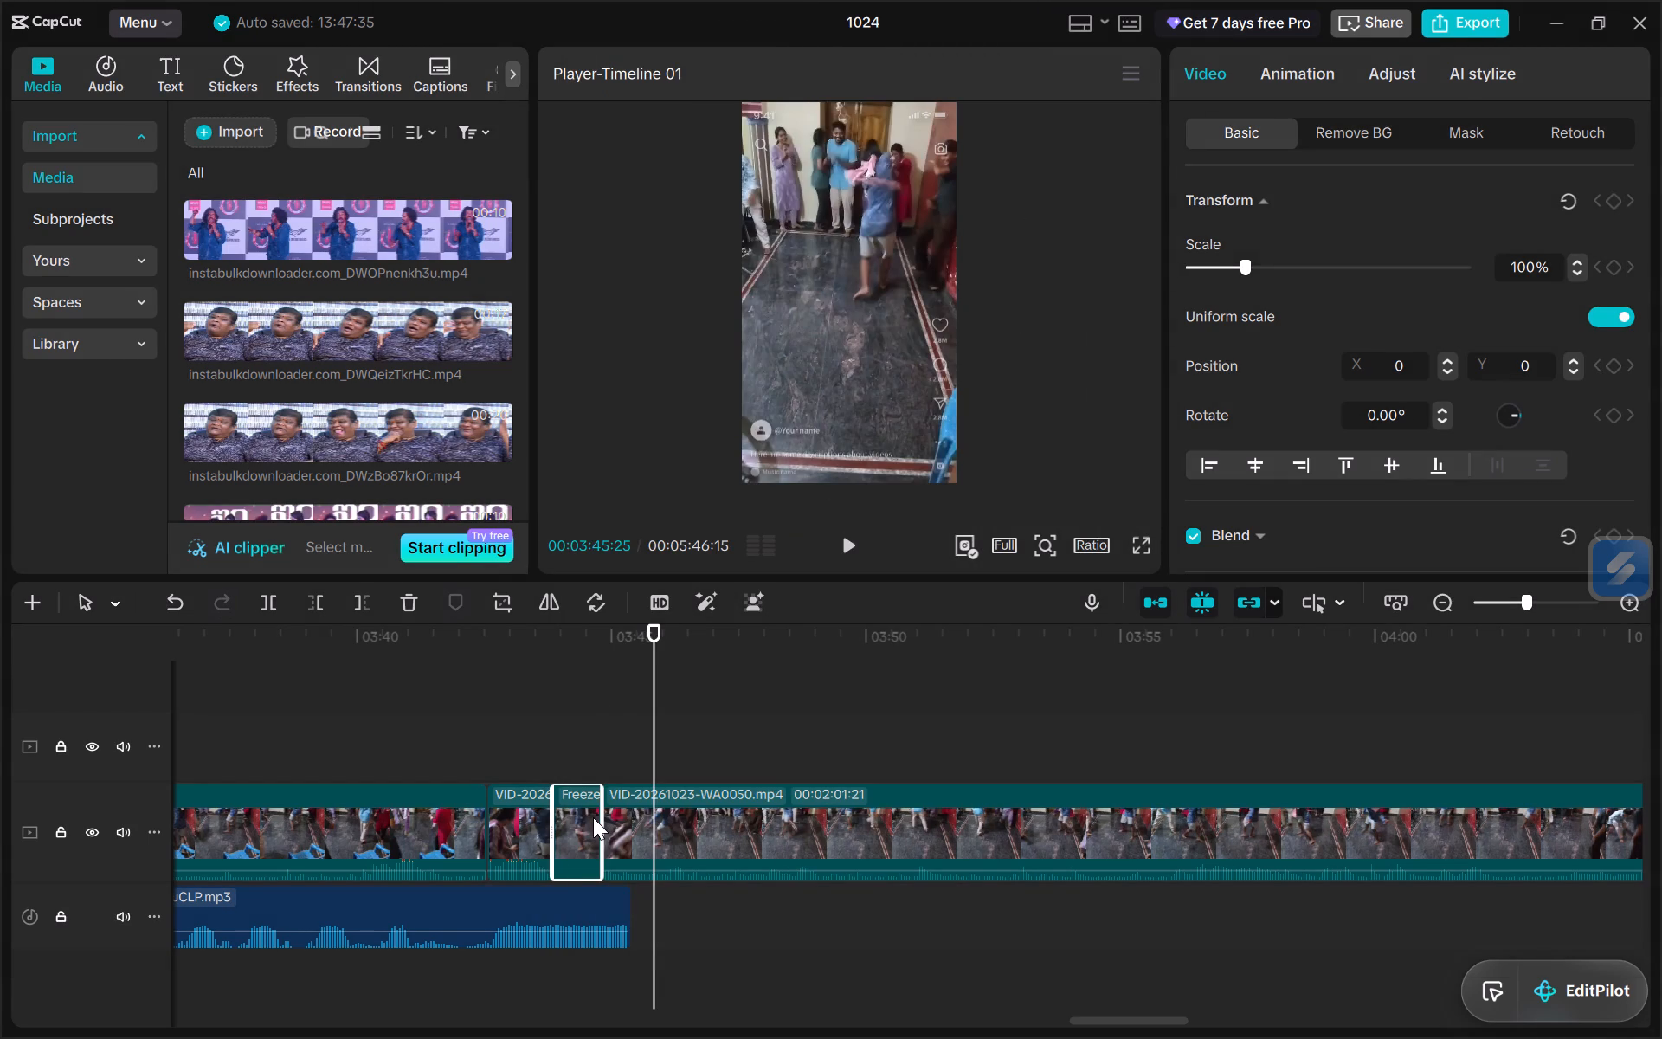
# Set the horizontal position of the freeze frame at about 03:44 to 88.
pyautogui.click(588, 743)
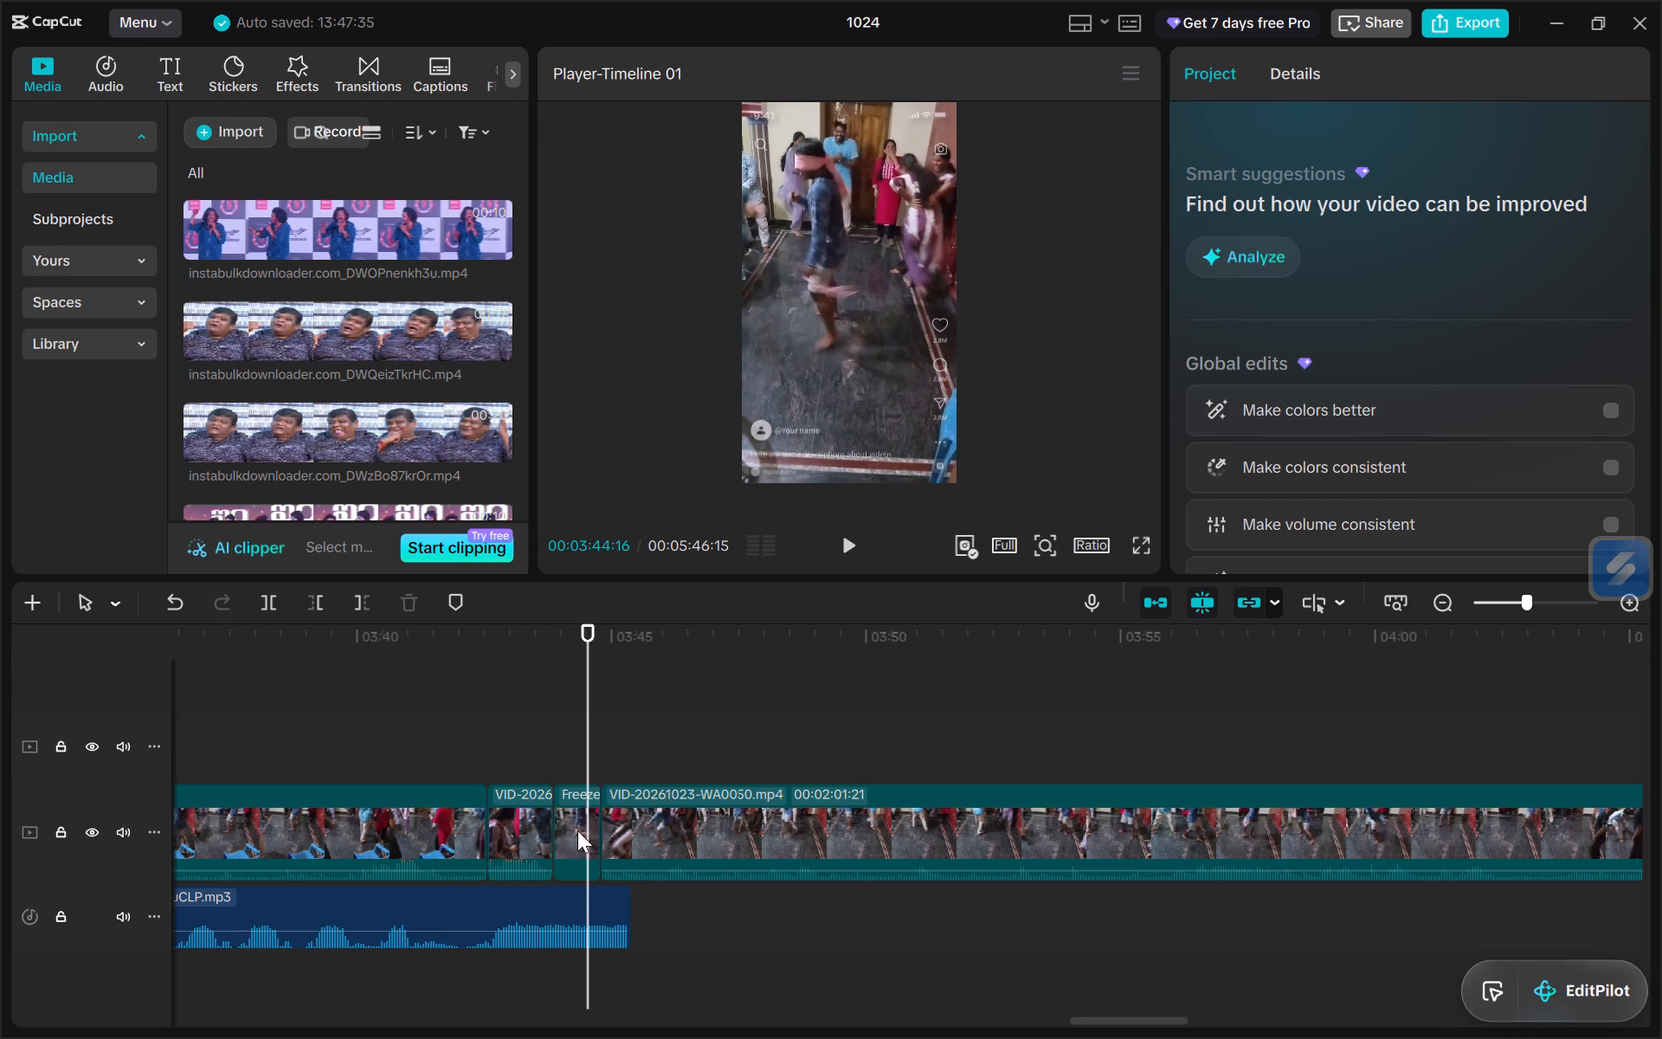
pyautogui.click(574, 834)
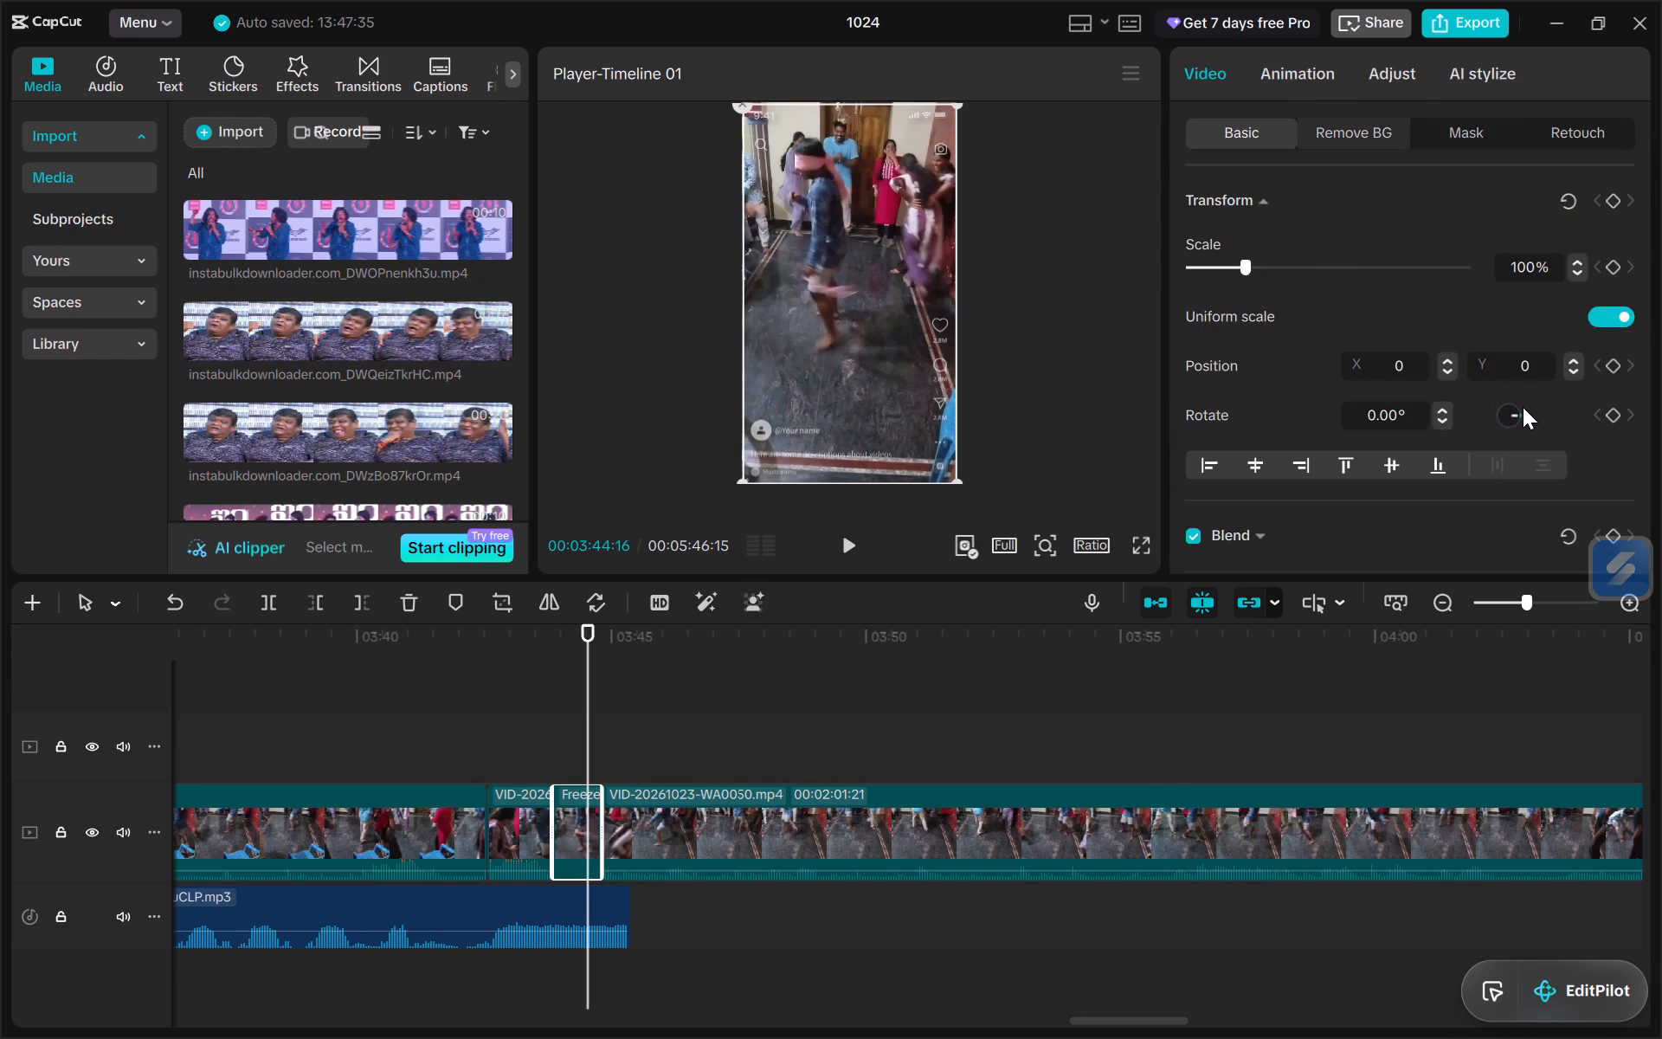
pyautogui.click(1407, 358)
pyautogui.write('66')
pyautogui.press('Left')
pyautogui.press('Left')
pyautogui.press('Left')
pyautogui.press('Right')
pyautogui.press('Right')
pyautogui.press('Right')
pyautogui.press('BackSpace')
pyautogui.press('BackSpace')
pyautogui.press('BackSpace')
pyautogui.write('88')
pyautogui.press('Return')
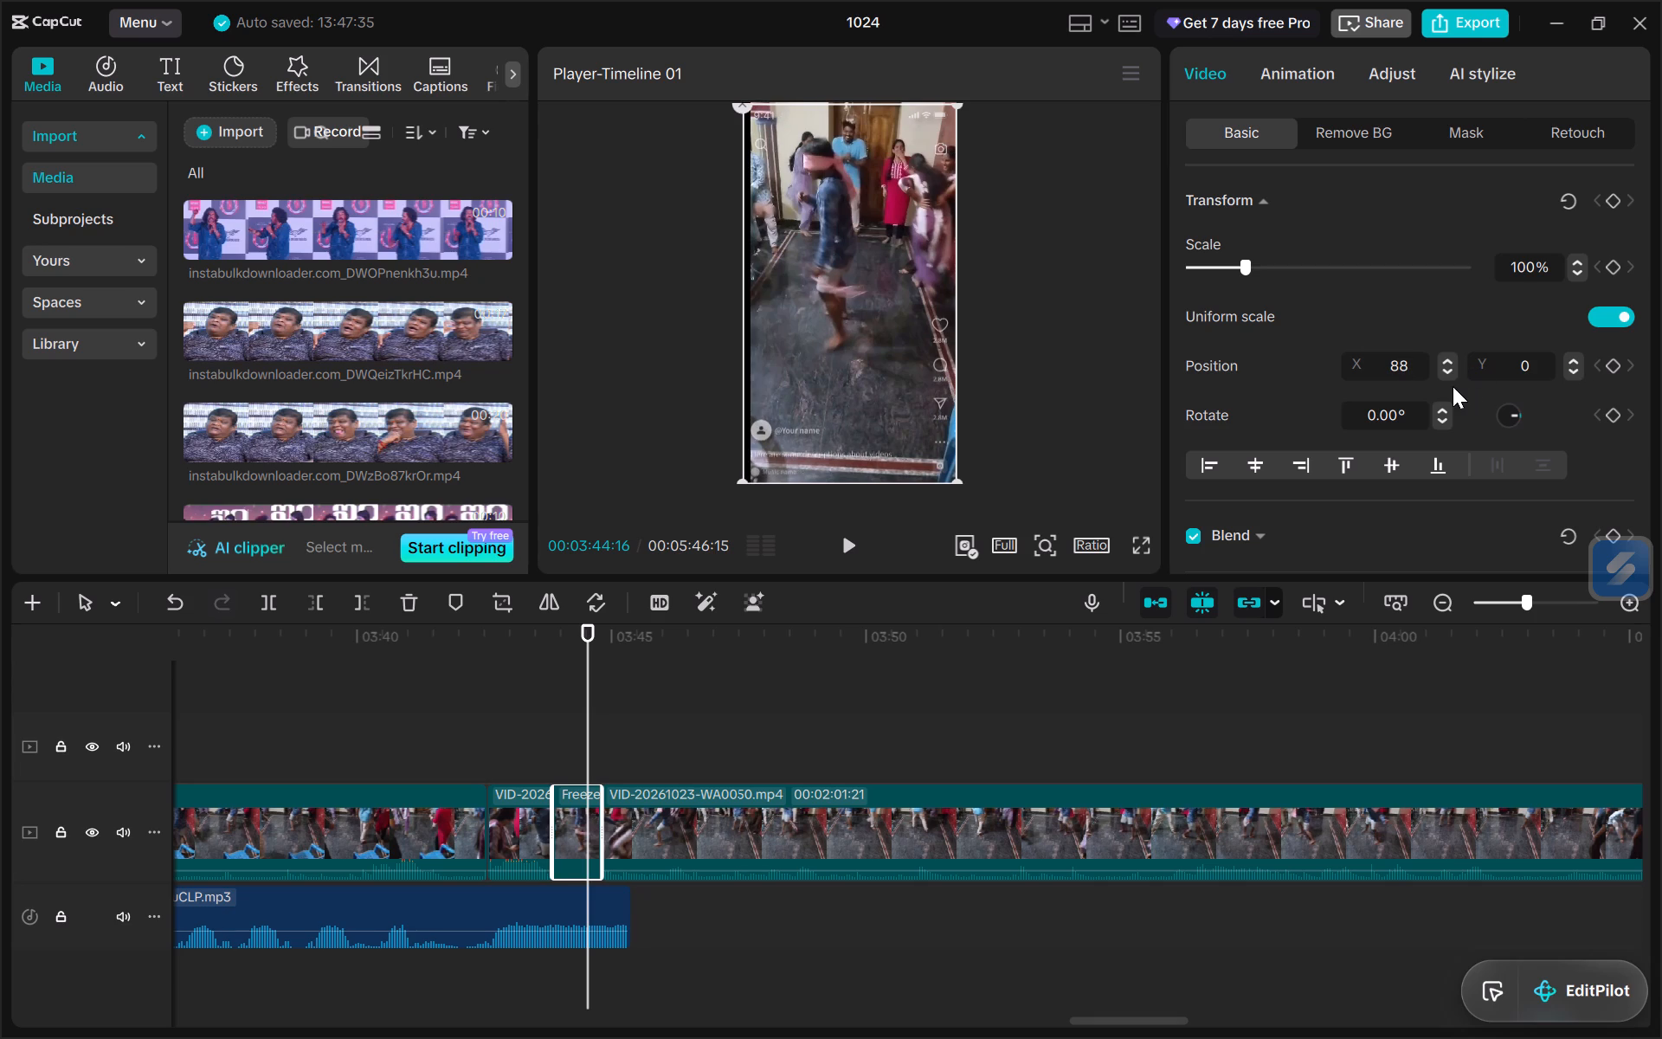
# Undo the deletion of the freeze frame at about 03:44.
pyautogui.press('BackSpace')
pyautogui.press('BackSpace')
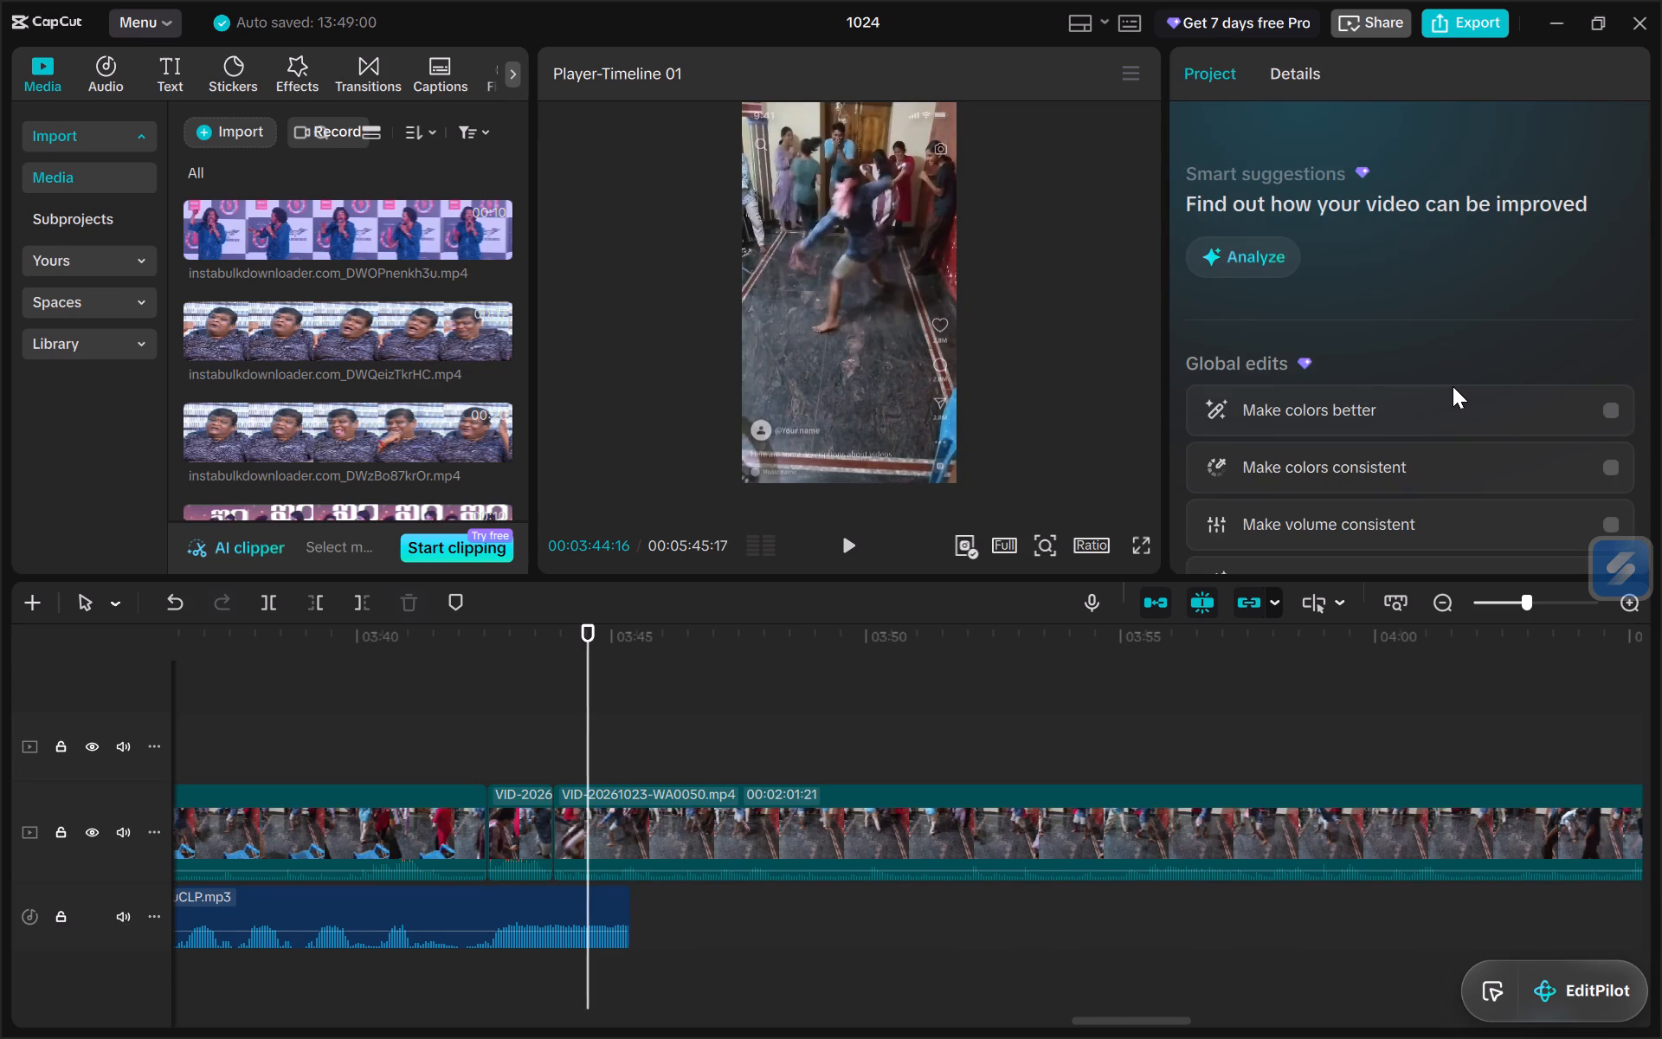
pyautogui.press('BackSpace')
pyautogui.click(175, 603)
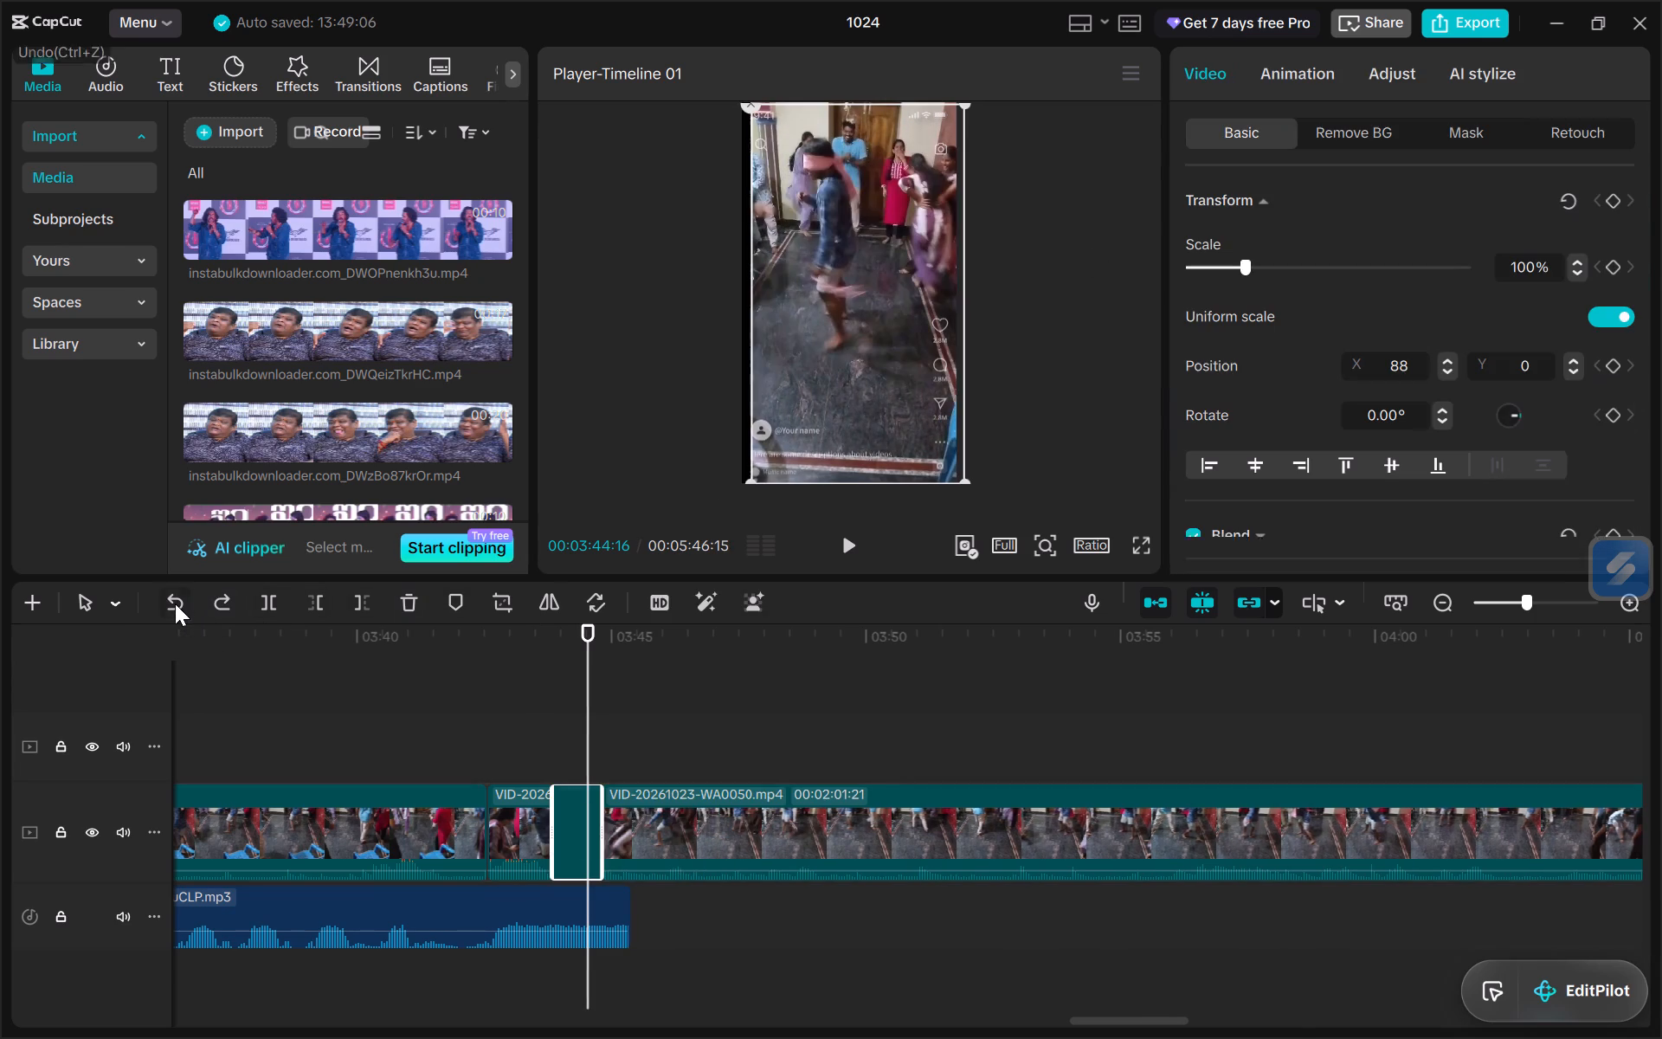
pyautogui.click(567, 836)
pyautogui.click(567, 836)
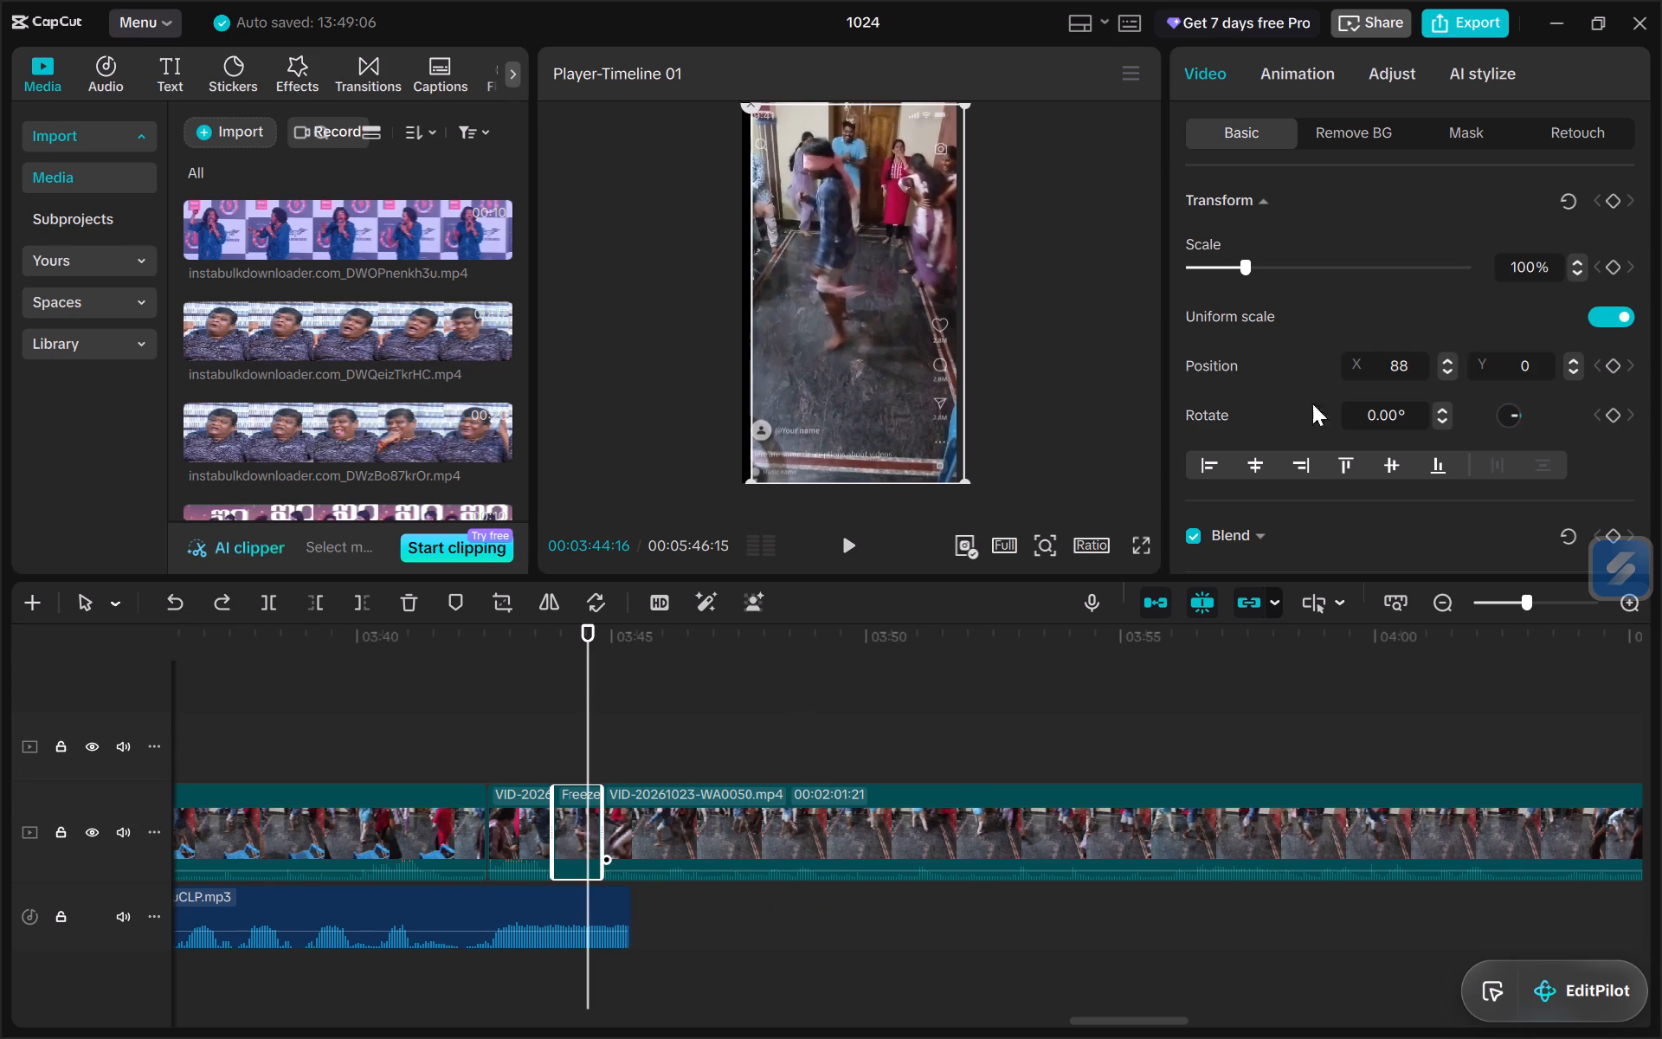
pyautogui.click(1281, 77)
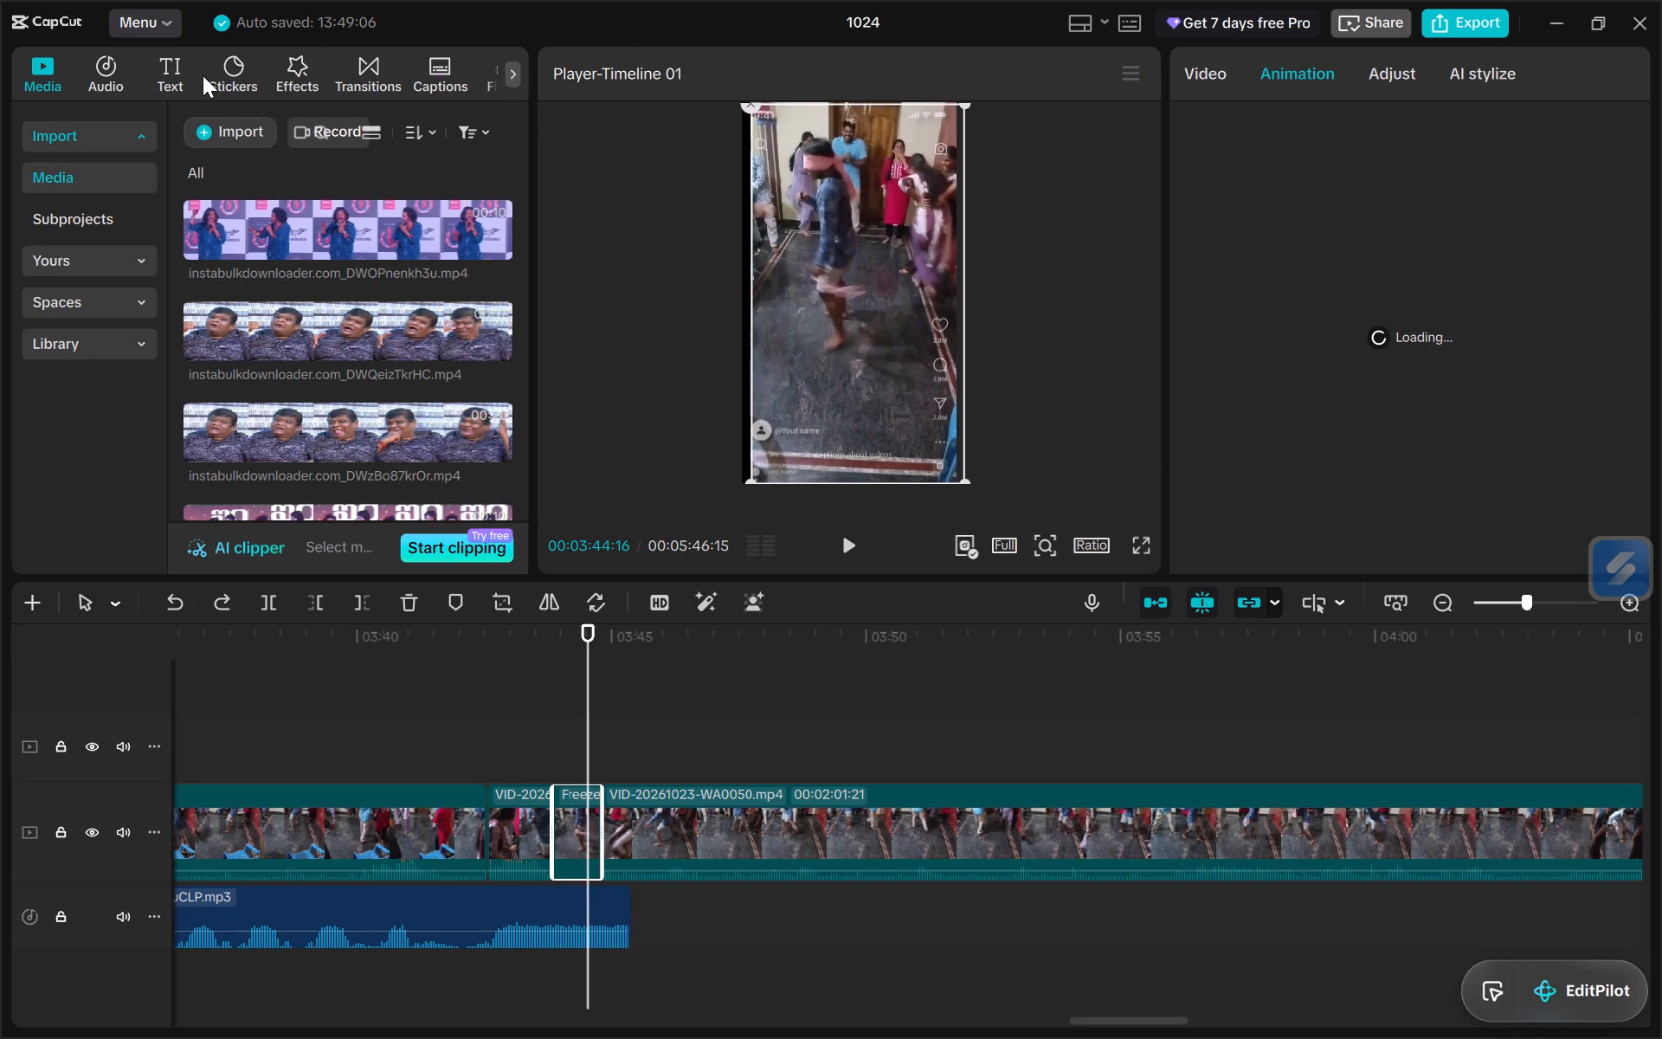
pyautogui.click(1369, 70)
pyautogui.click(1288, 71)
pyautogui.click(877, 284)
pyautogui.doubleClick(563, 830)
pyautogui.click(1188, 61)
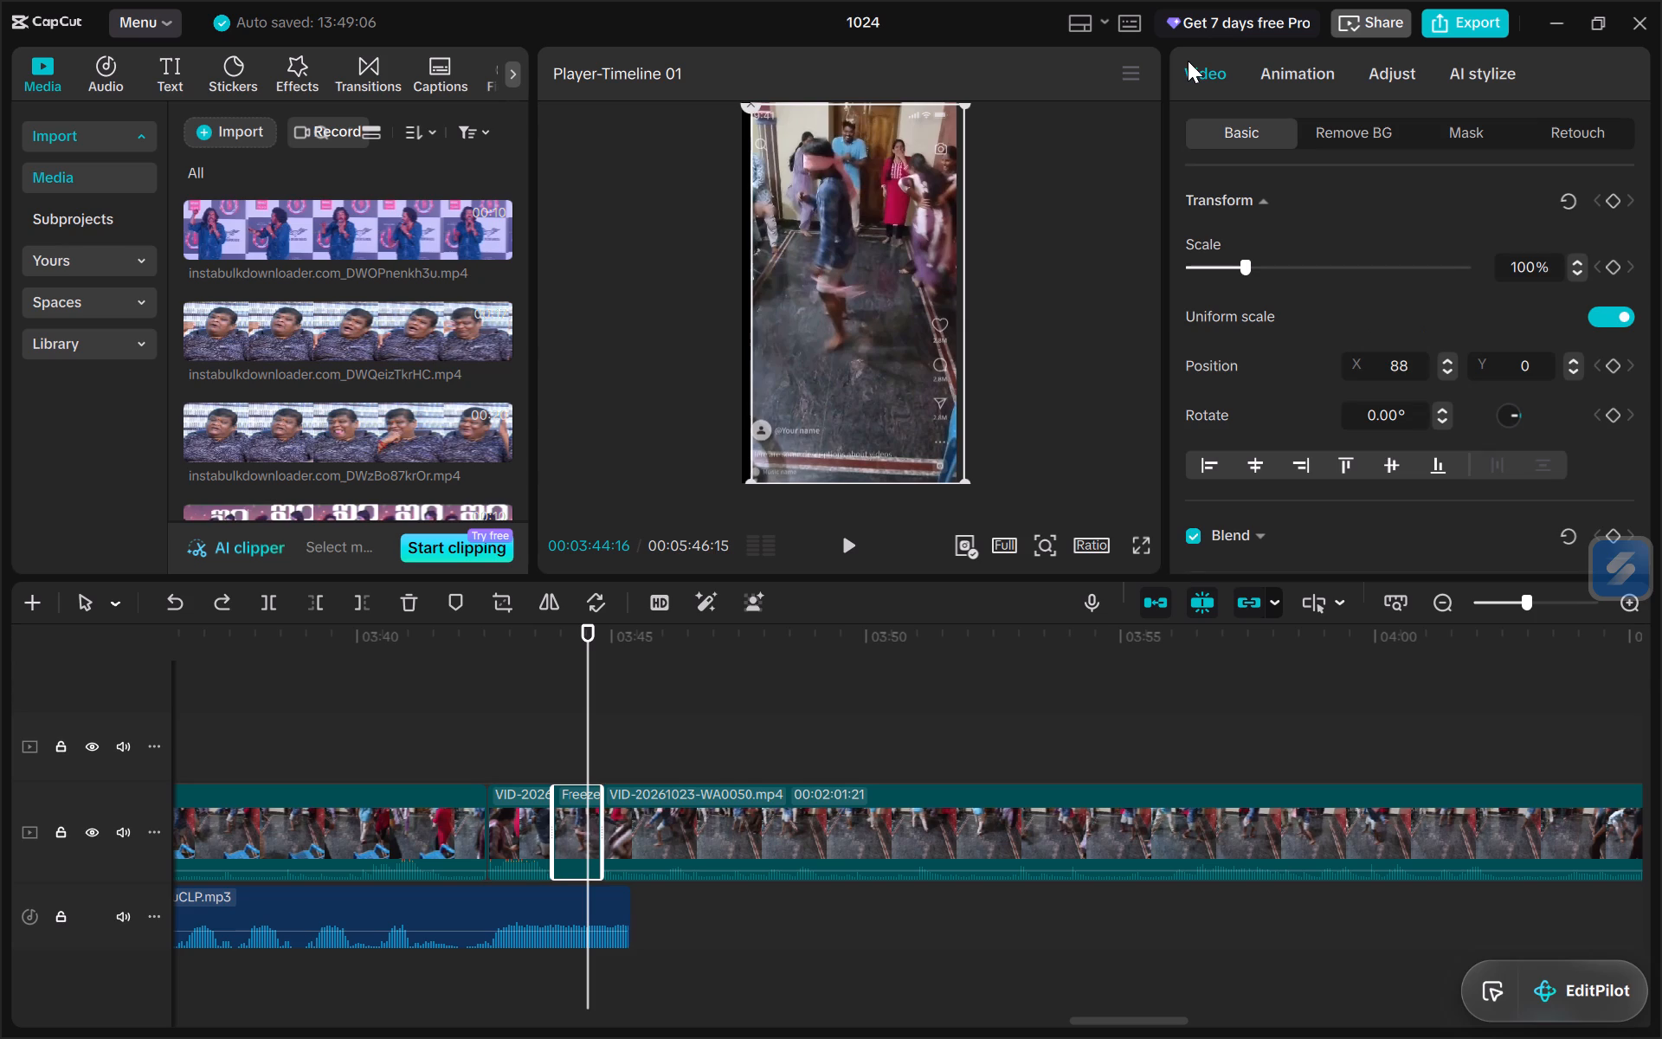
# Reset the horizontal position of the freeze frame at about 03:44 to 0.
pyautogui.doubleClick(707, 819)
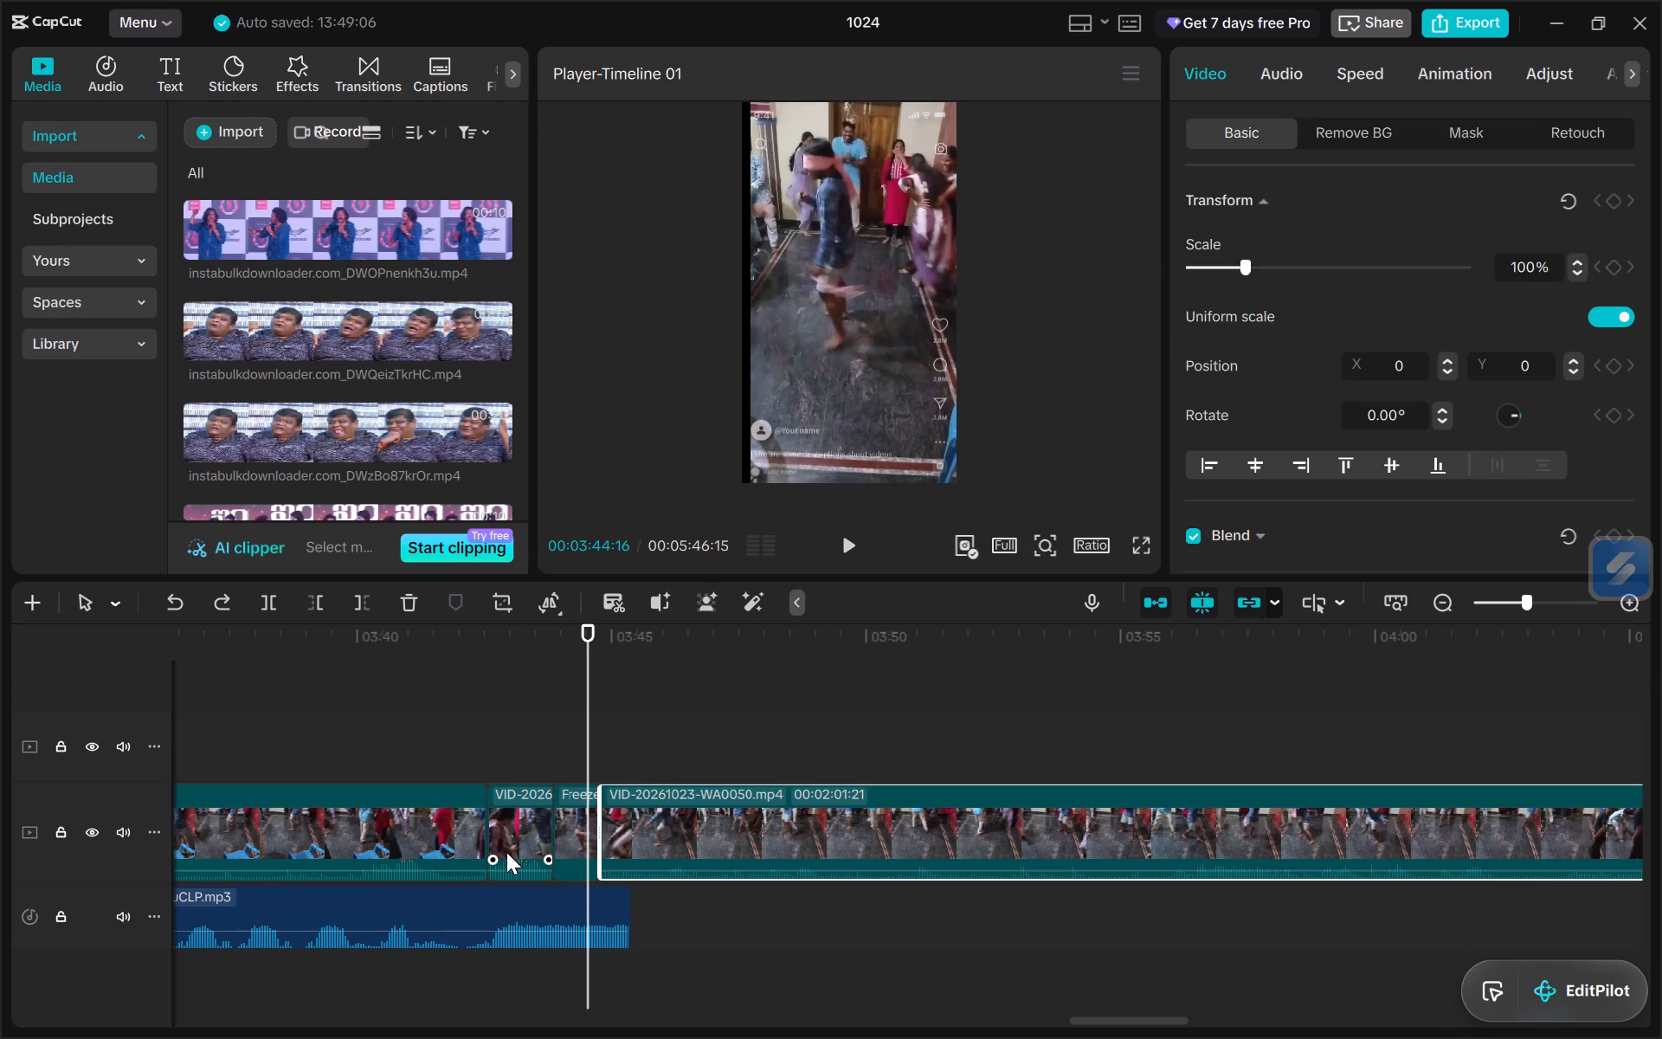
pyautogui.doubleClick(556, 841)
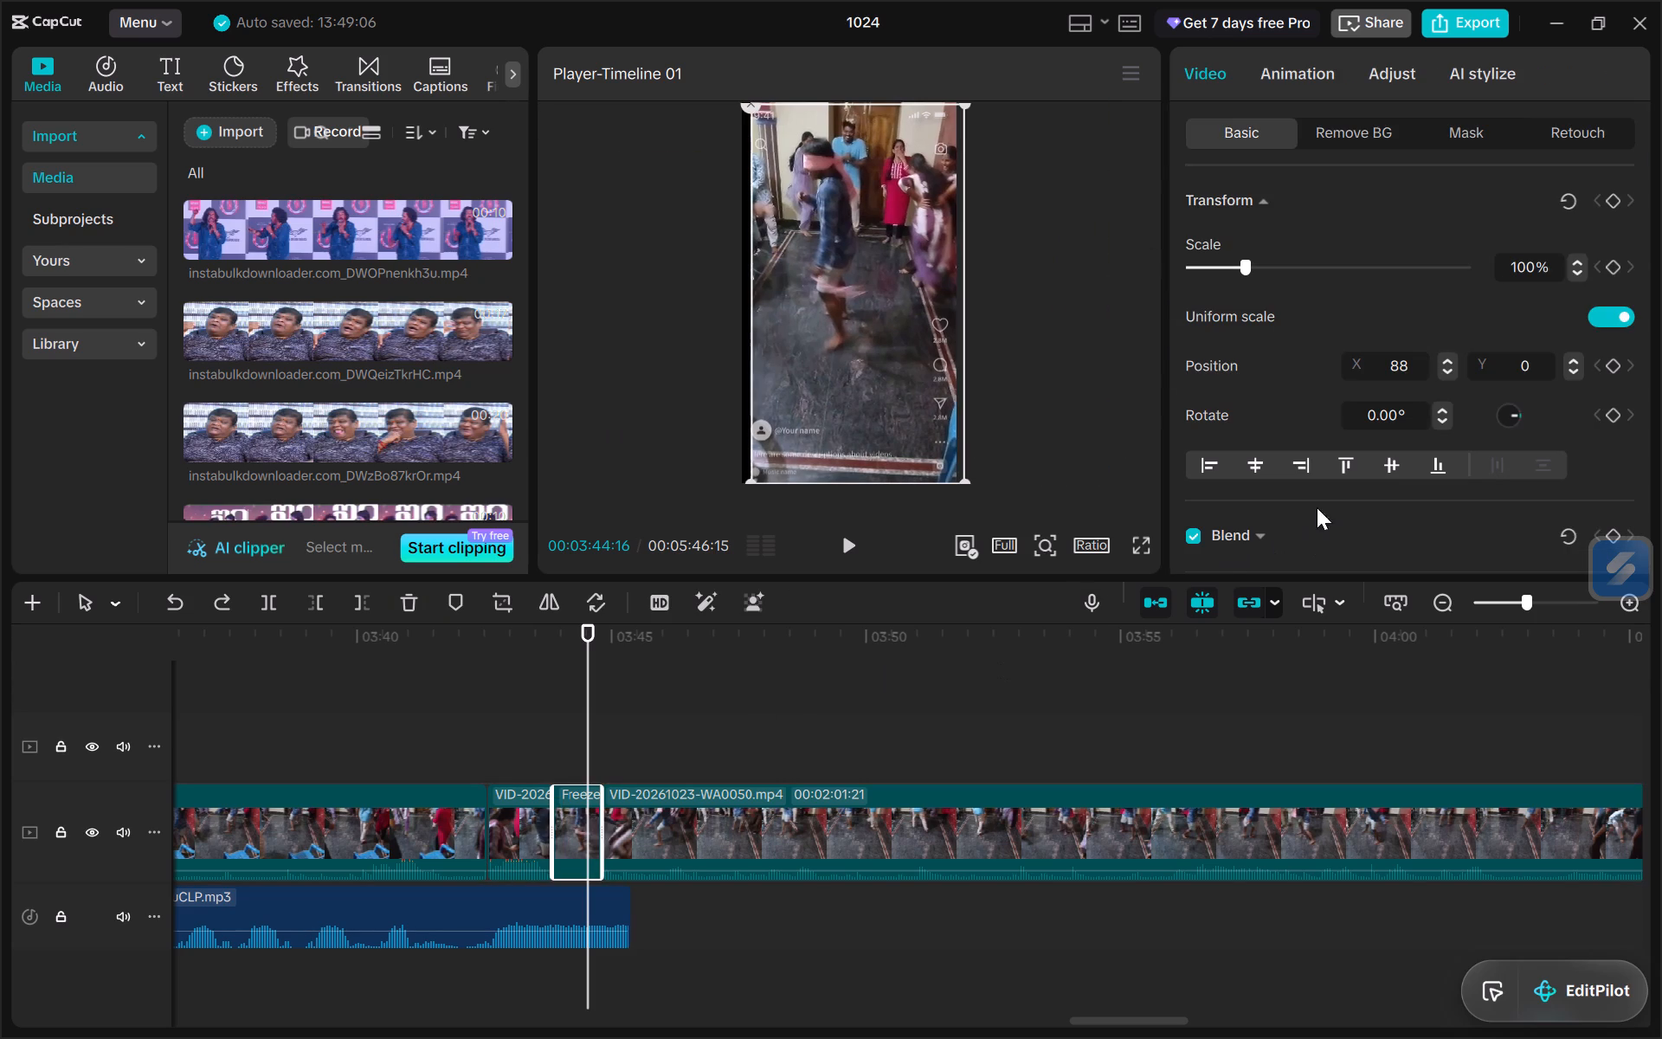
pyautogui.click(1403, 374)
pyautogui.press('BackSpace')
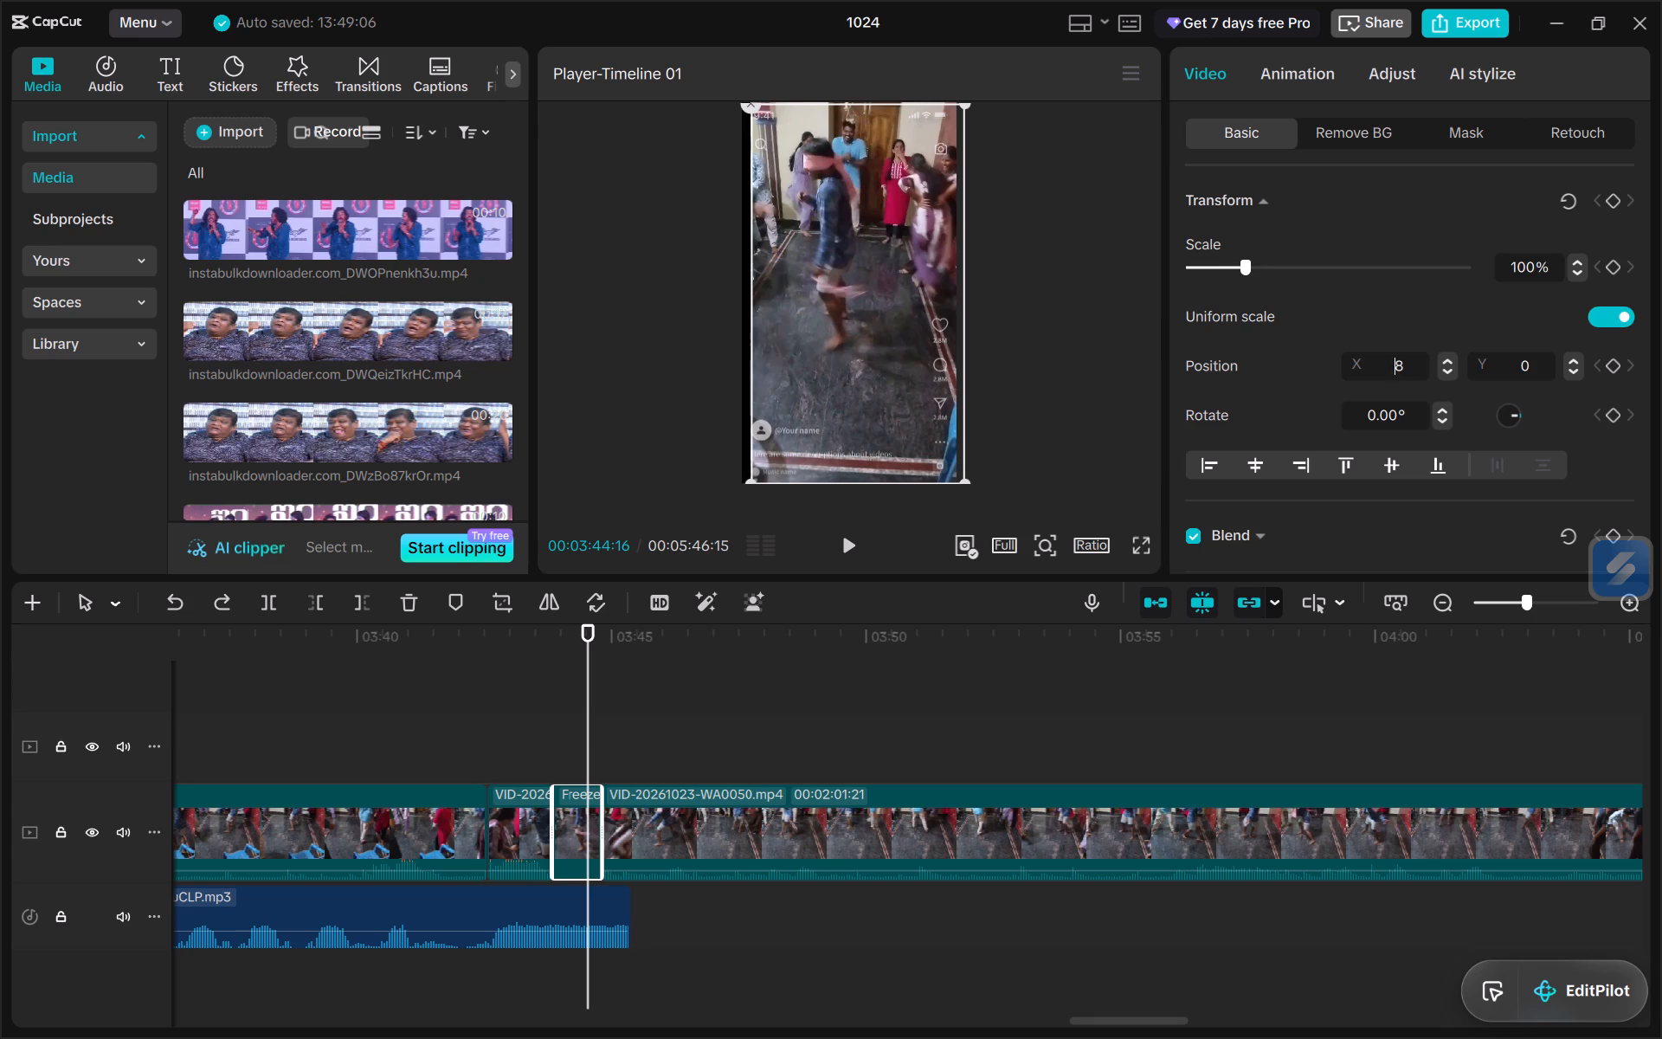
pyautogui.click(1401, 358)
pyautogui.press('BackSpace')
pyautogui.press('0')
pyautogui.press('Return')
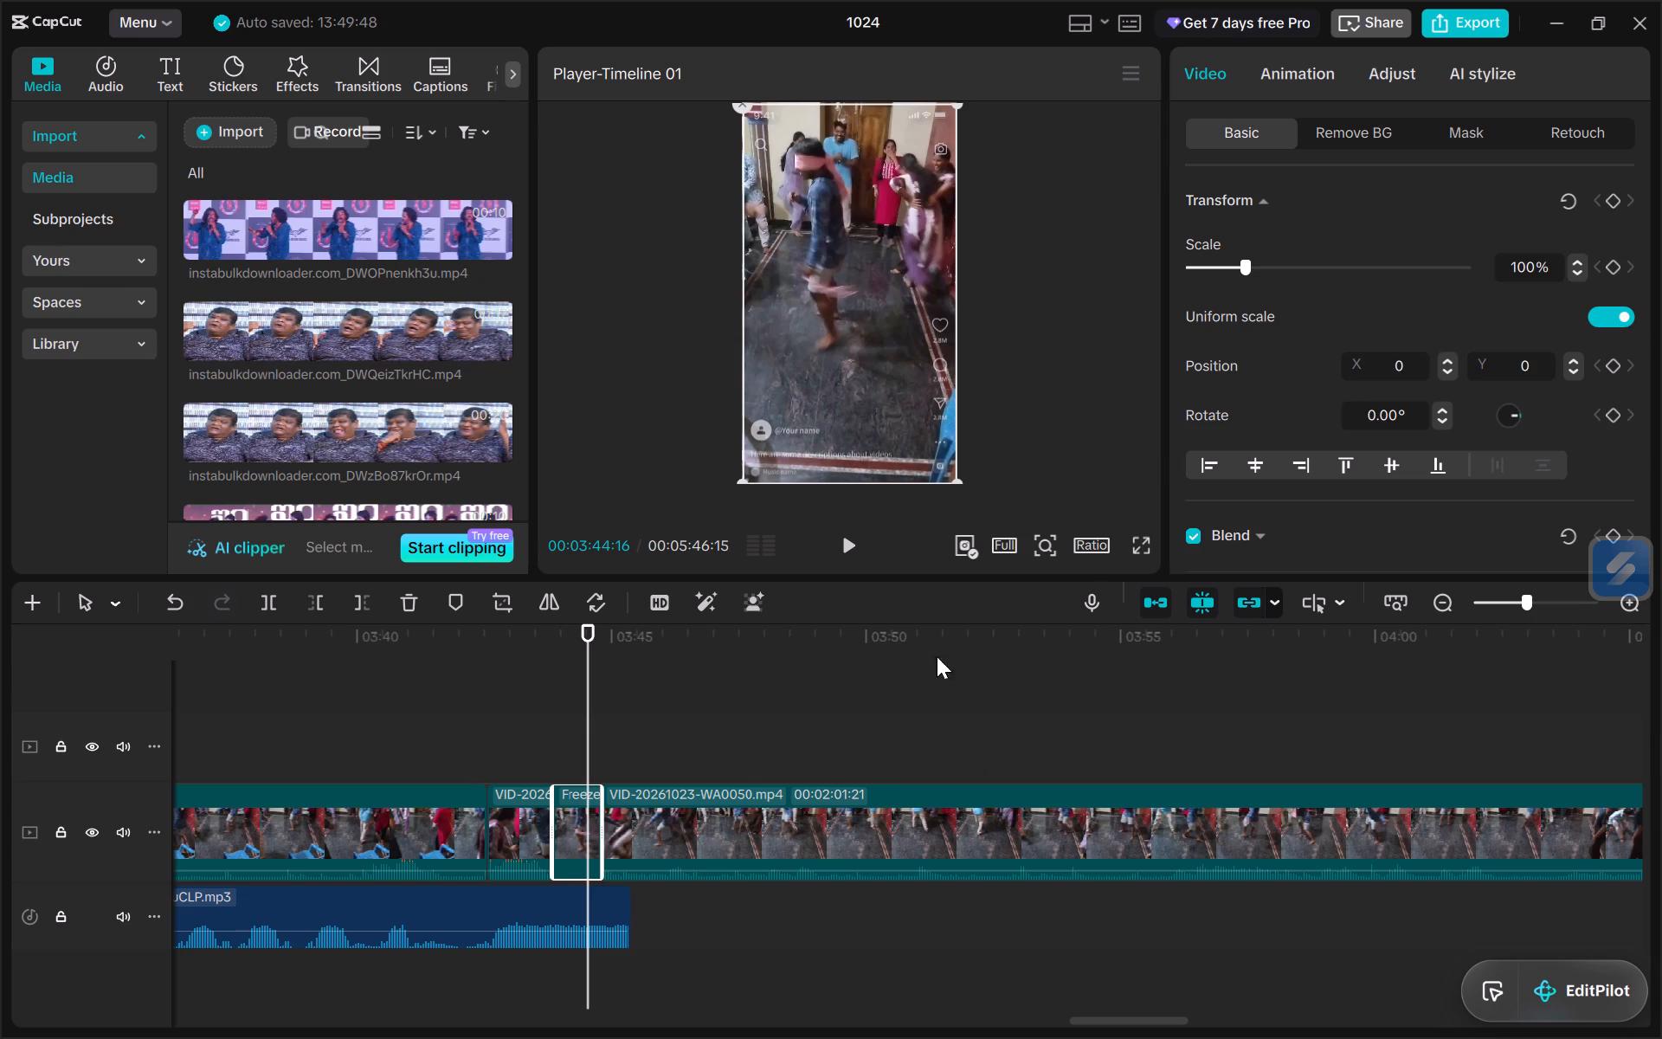
# Search the Out animations for zoom and apply Zoom In to the freeze frame at about 03:44.
pyautogui.click(1387, 75)
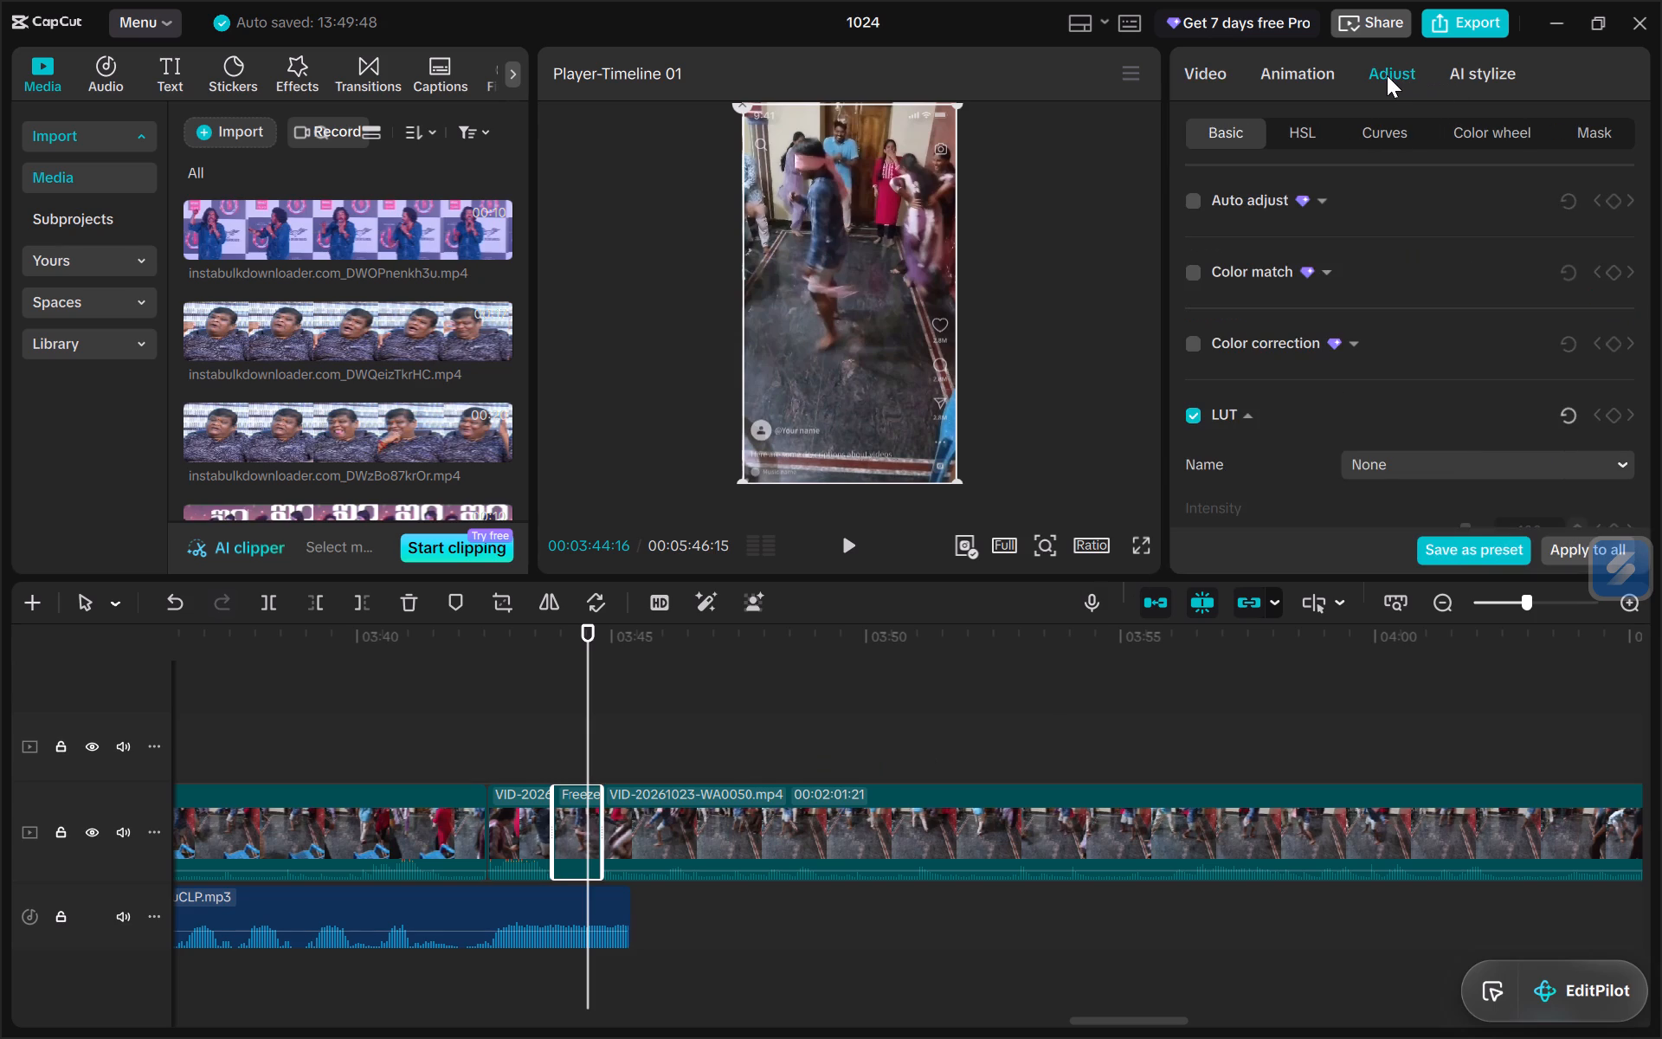
pyautogui.click(1303, 69)
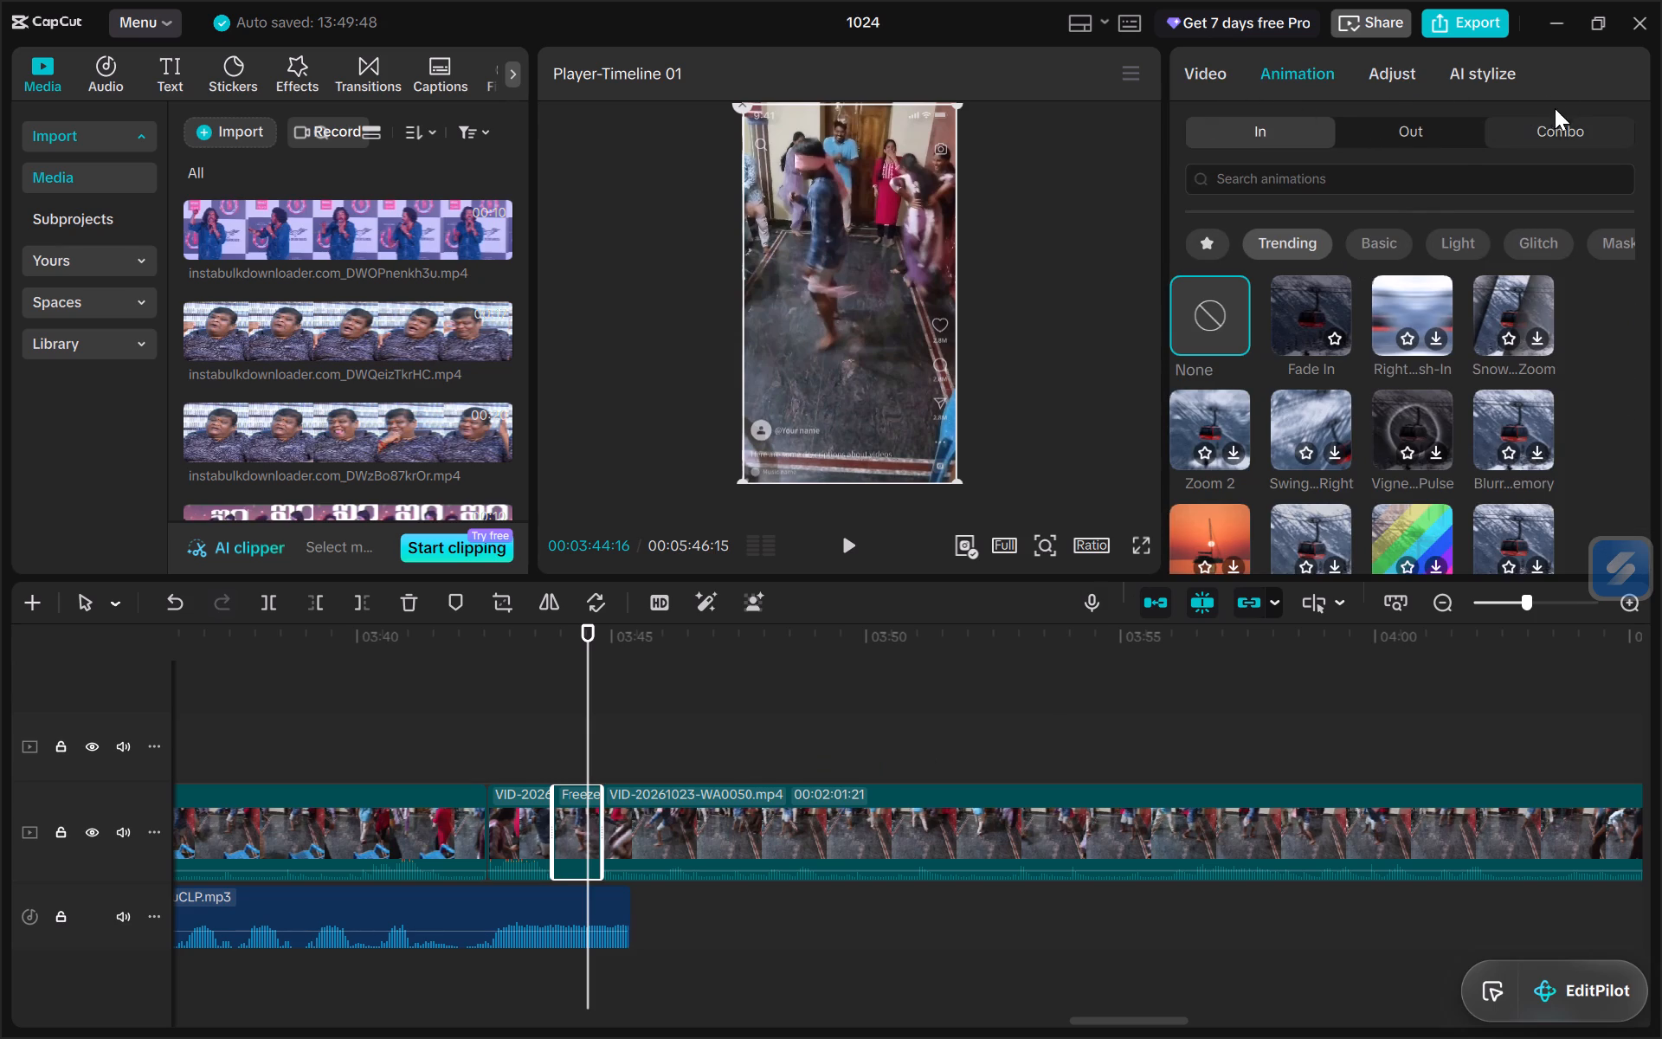
pyautogui.click(1433, 125)
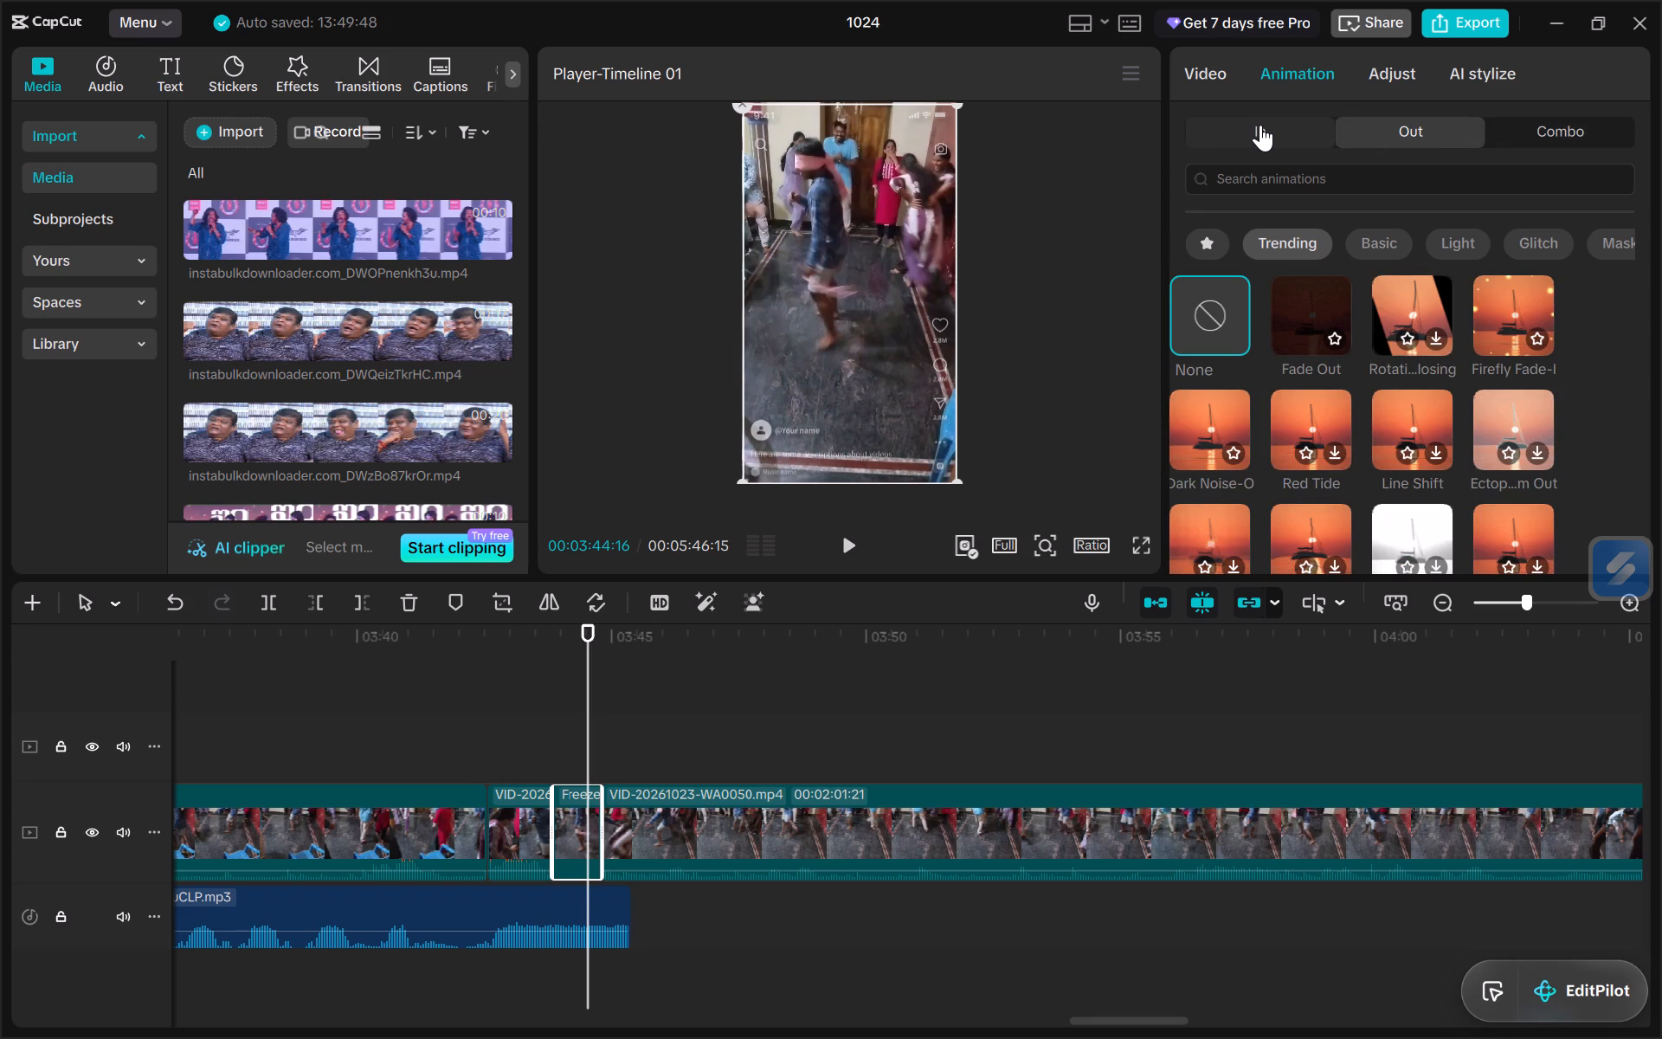
pyautogui.click(1260, 125)
pyautogui.click(1538, 132)
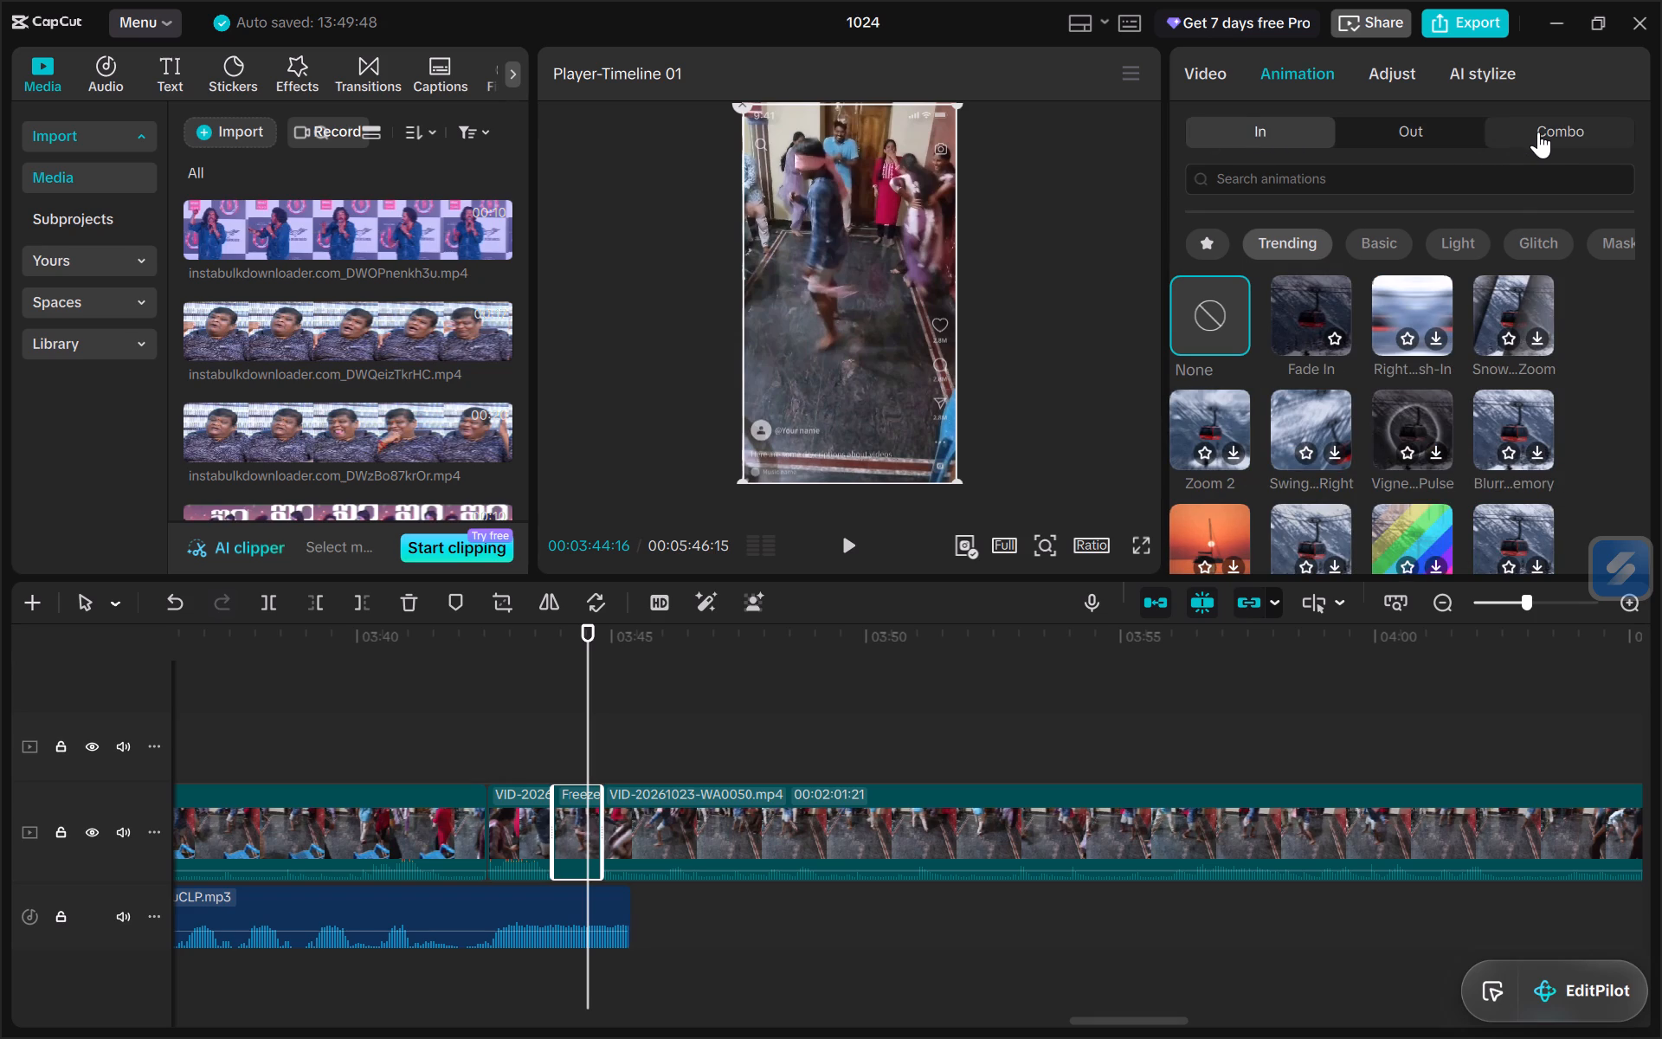
pyautogui.click(1427, 132)
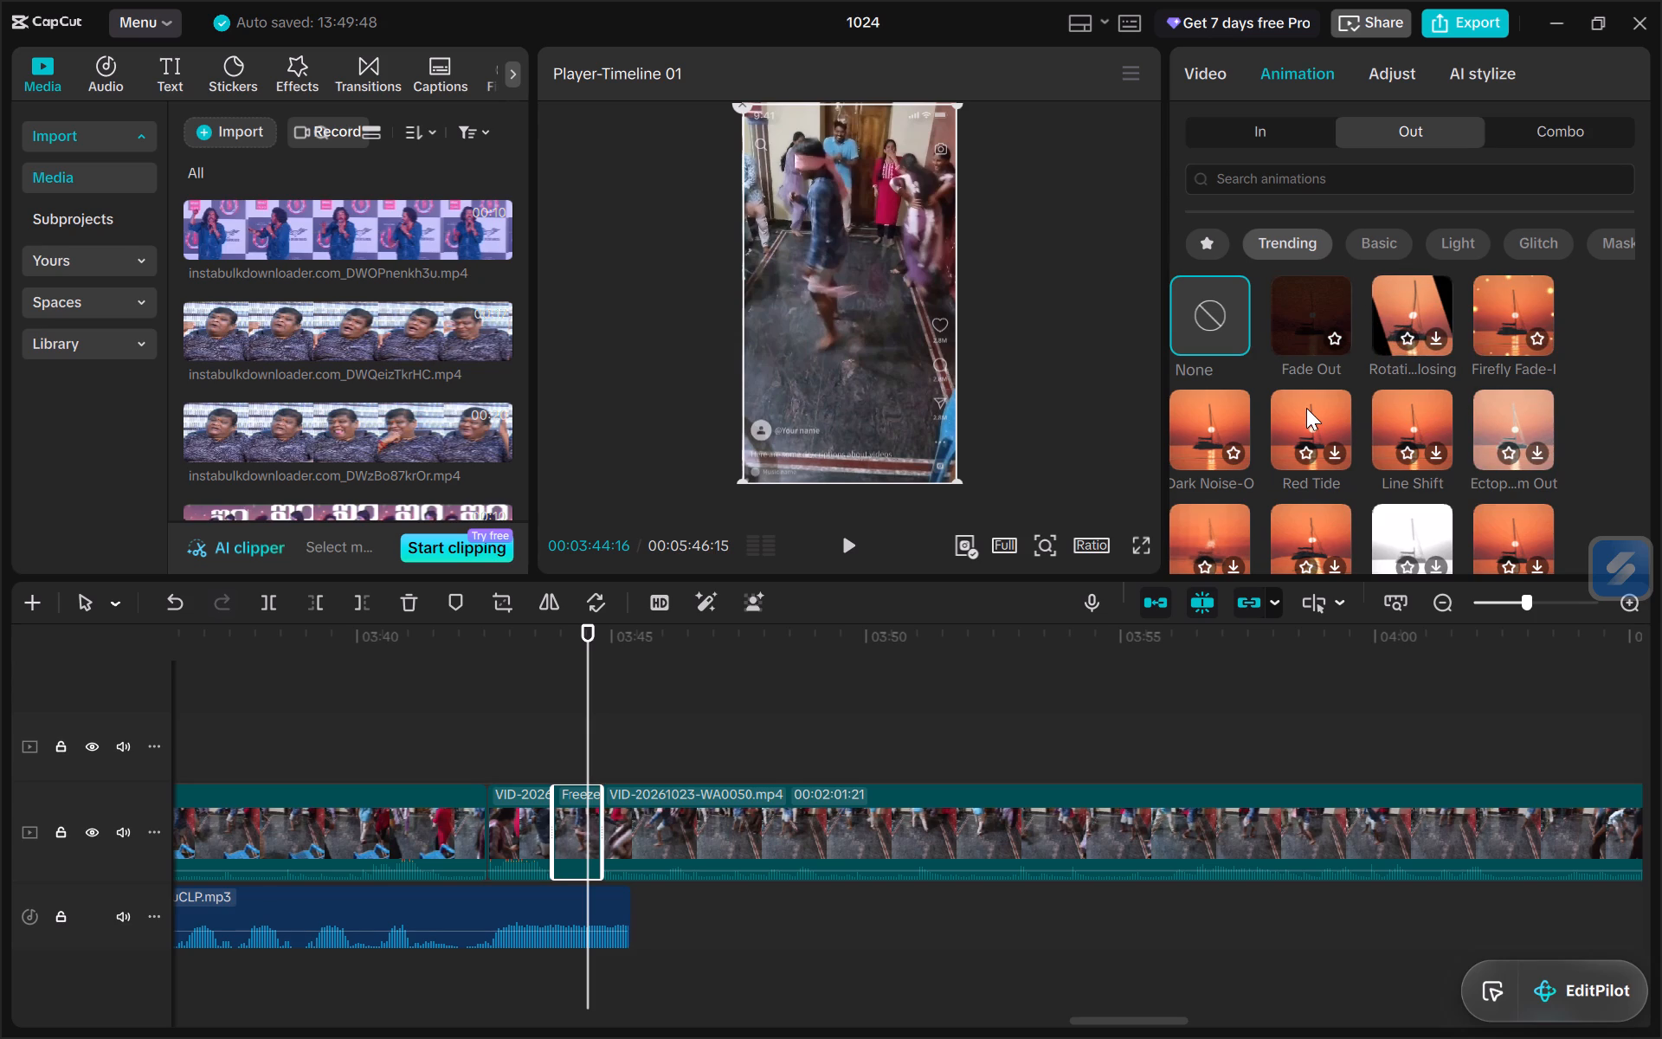
pyautogui.click(1323, 177)
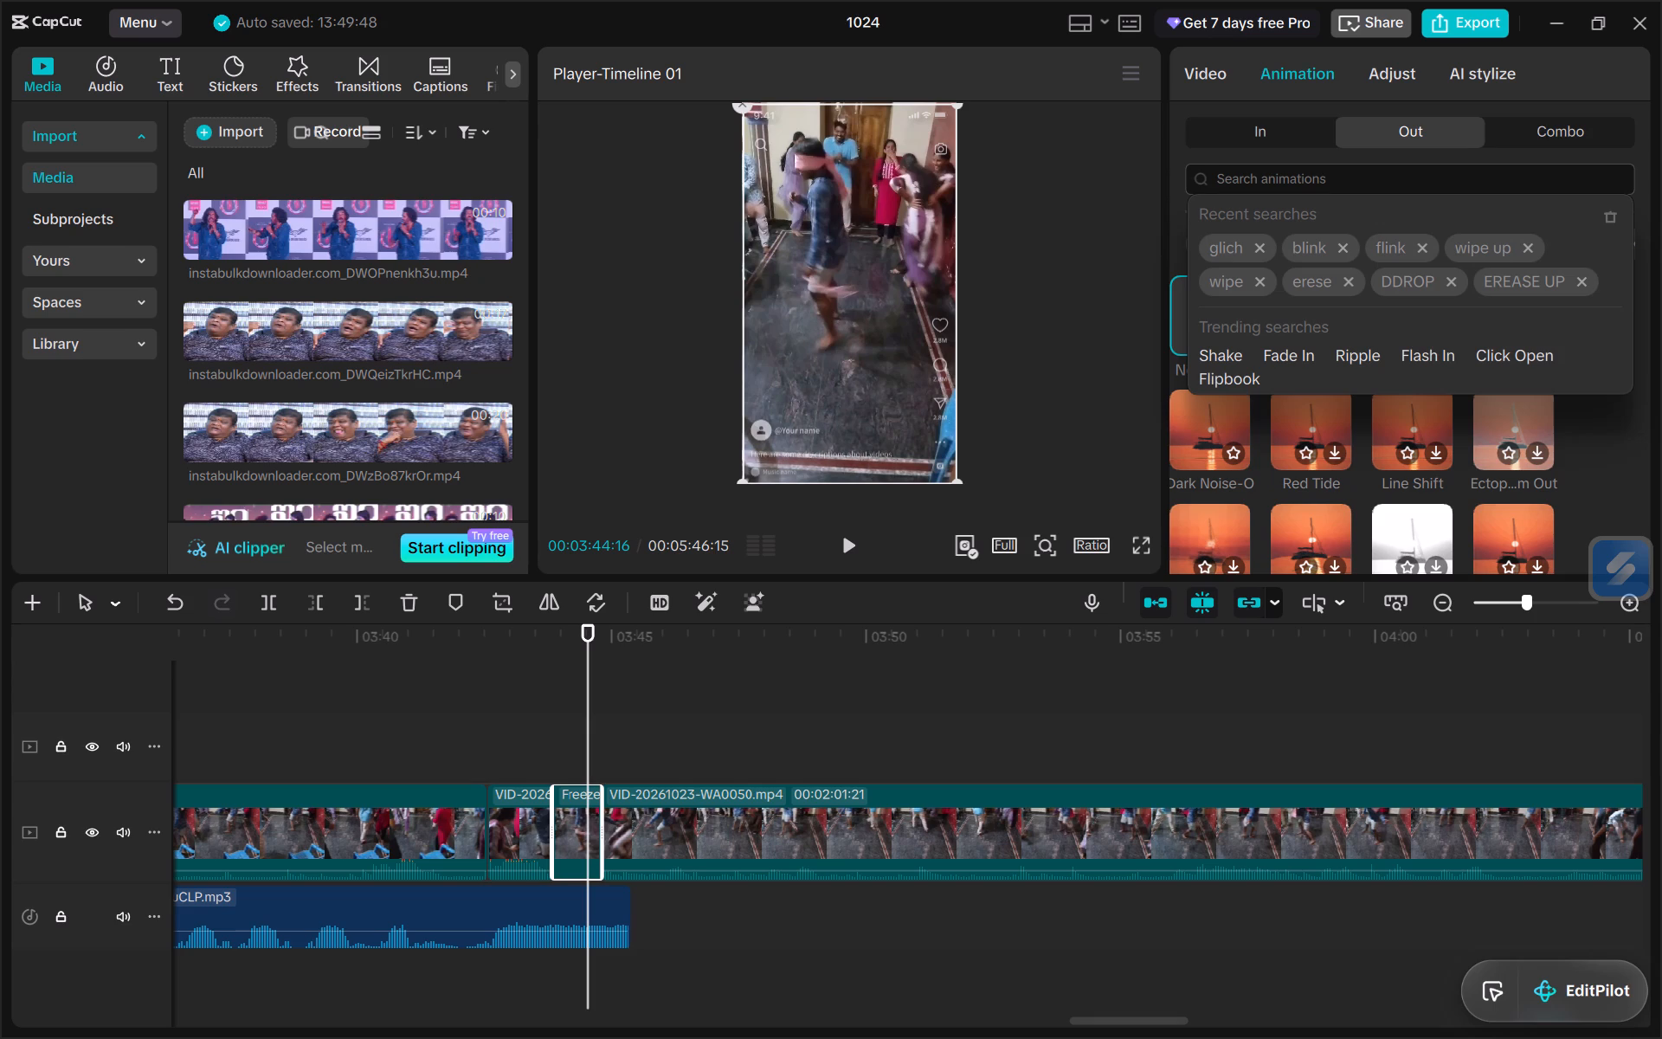
pyautogui.write('zoom')
pyautogui.press('Return')
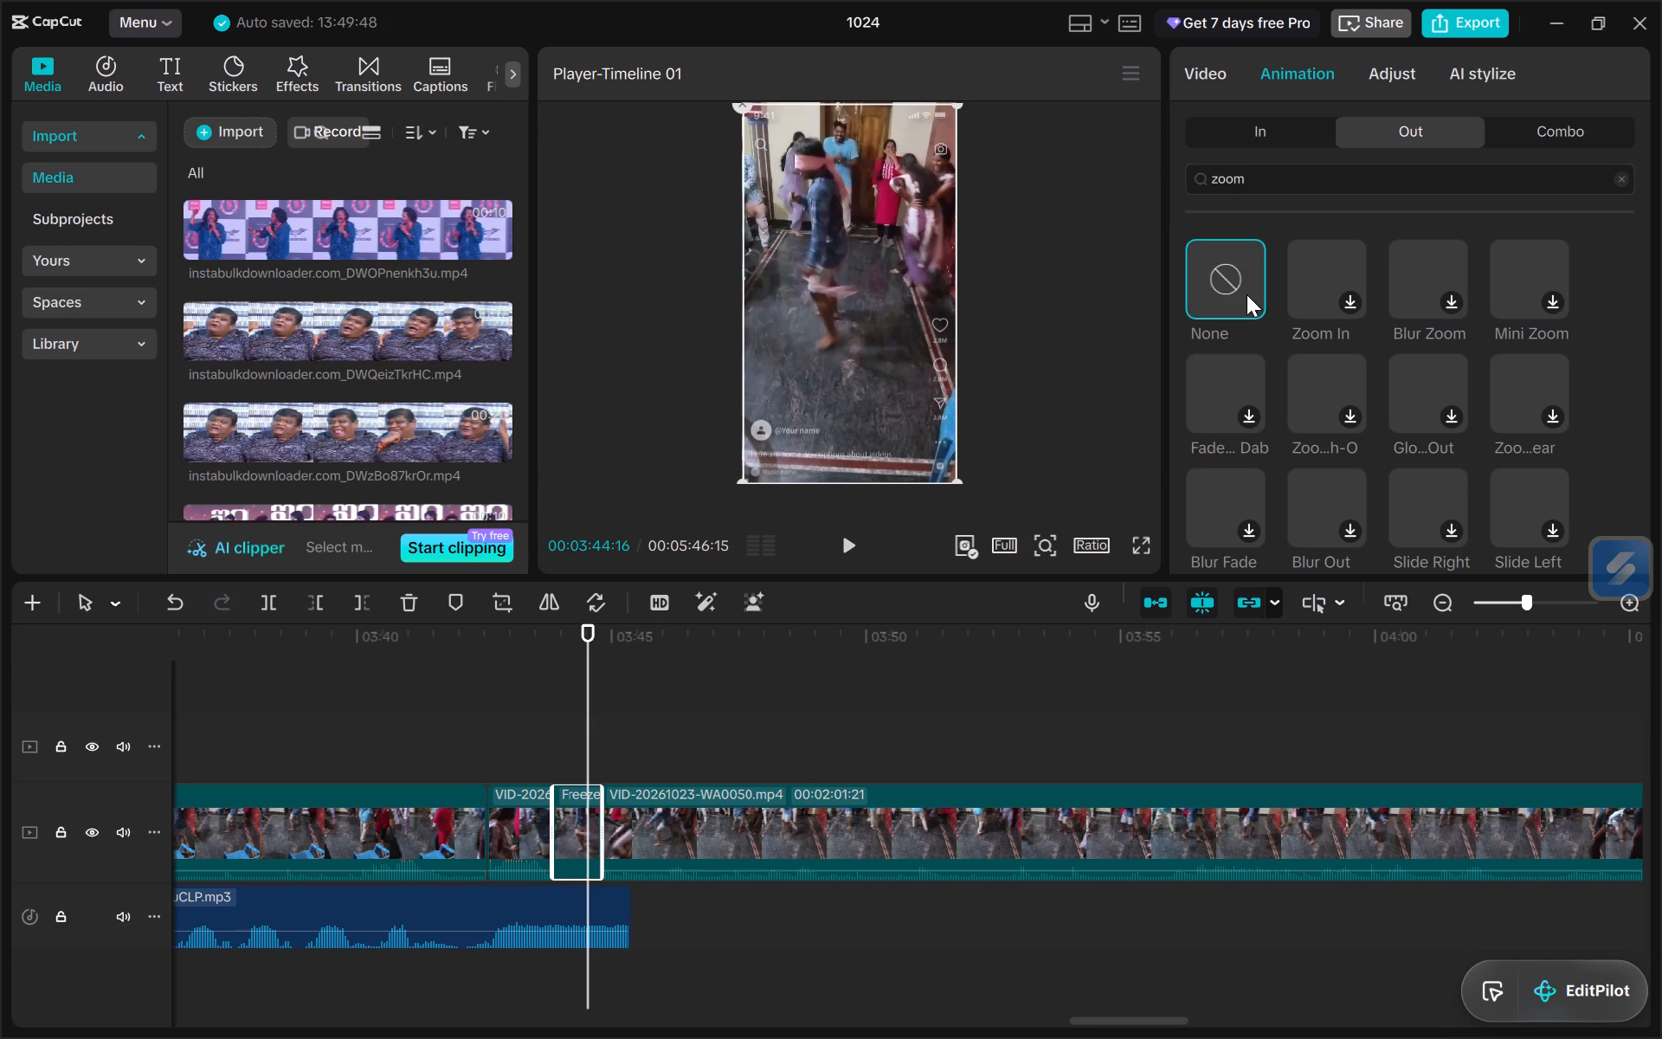
pyautogui.click(1335, 264)
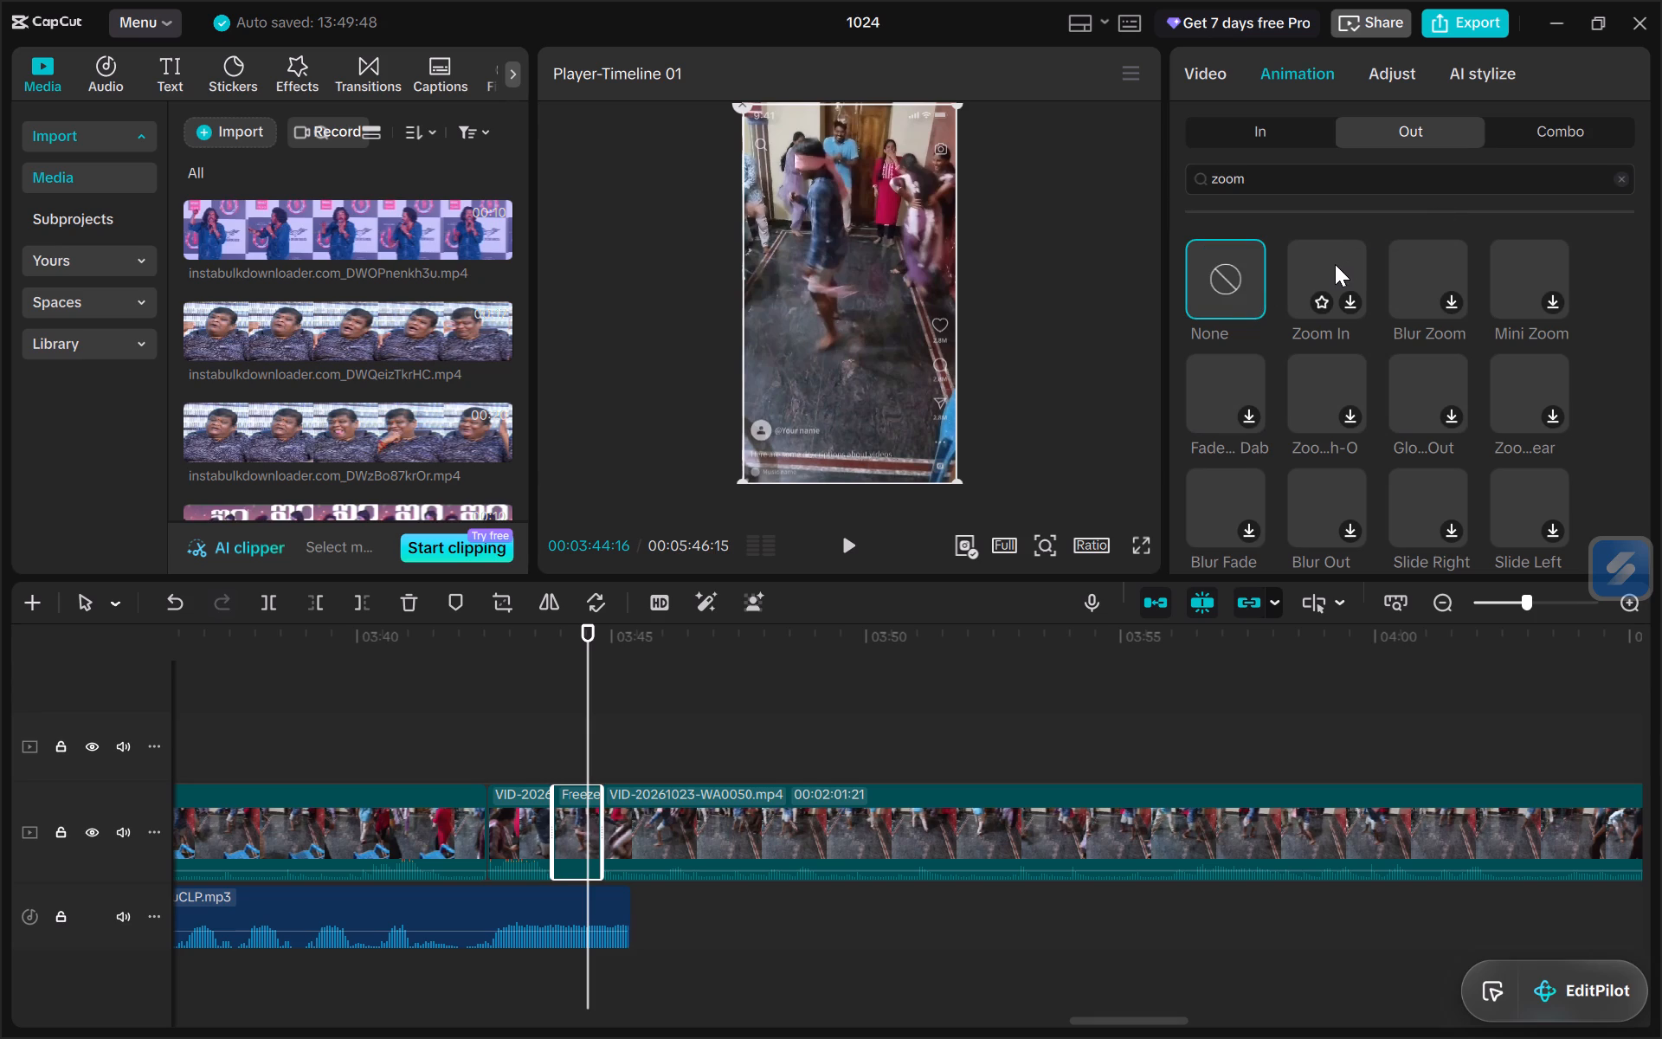
pyautogui.doubleClick(1335, 264)
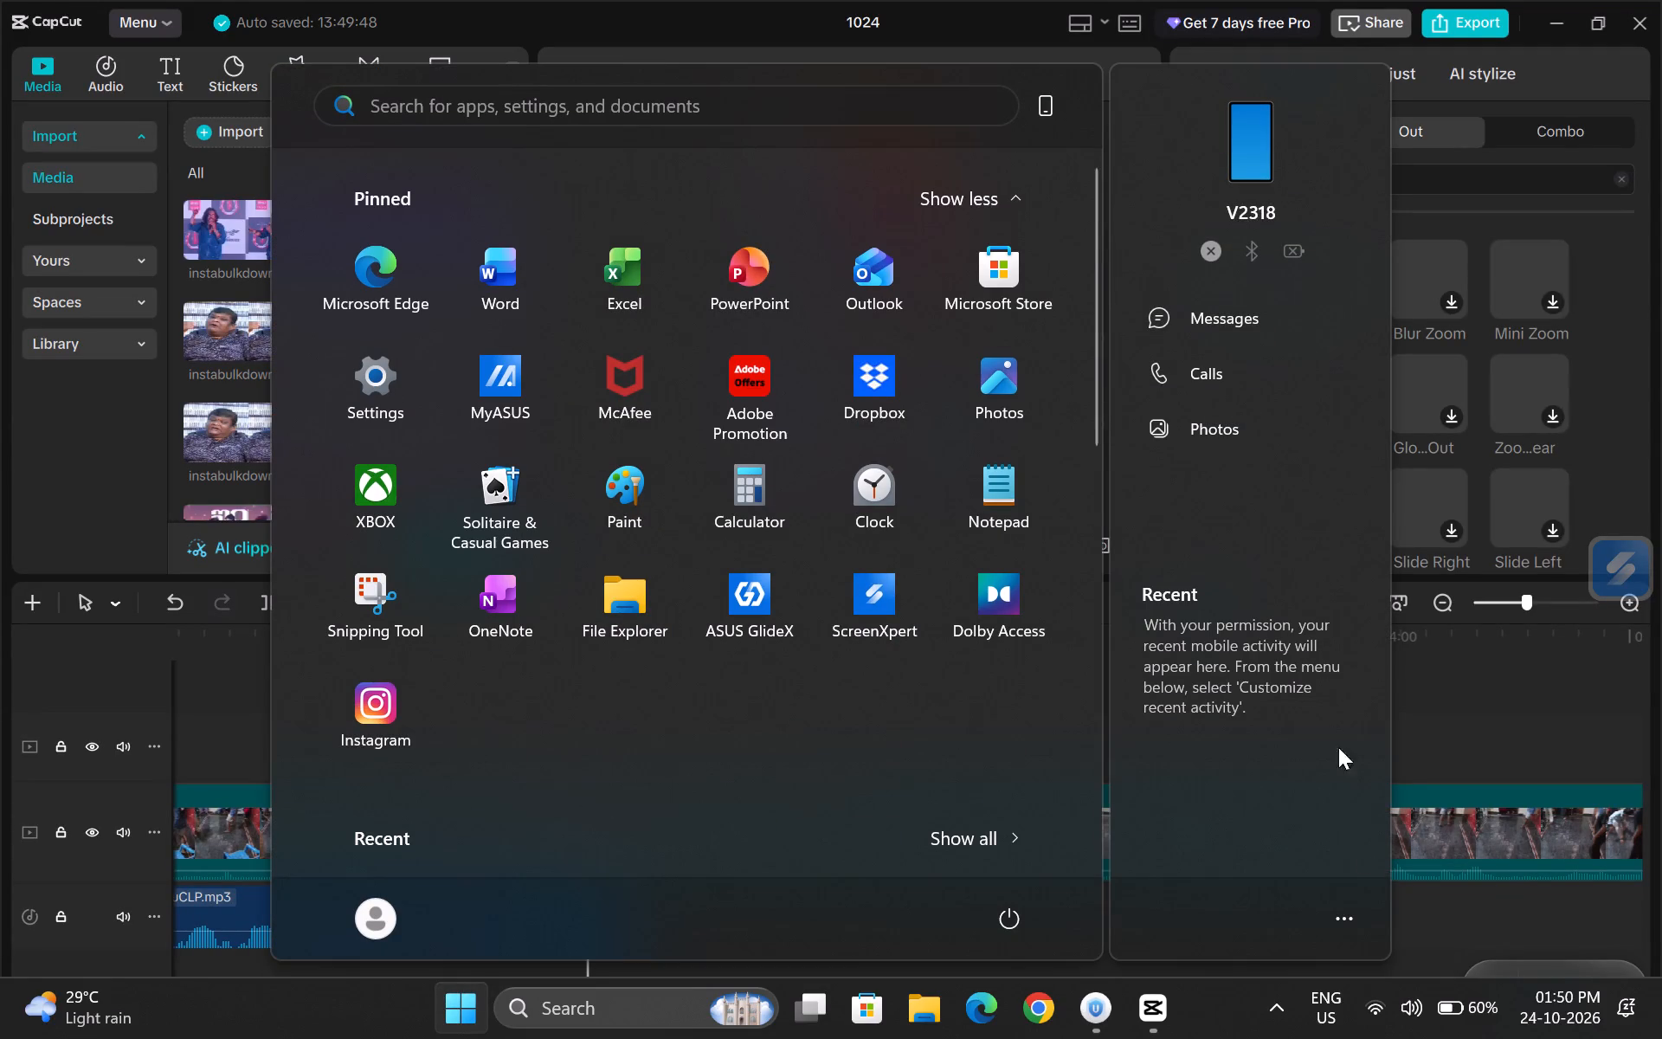
# Switch the computer's Wi-Fi connection to the Redmi 12 5G network.
pyautogui.click(1388, 995)
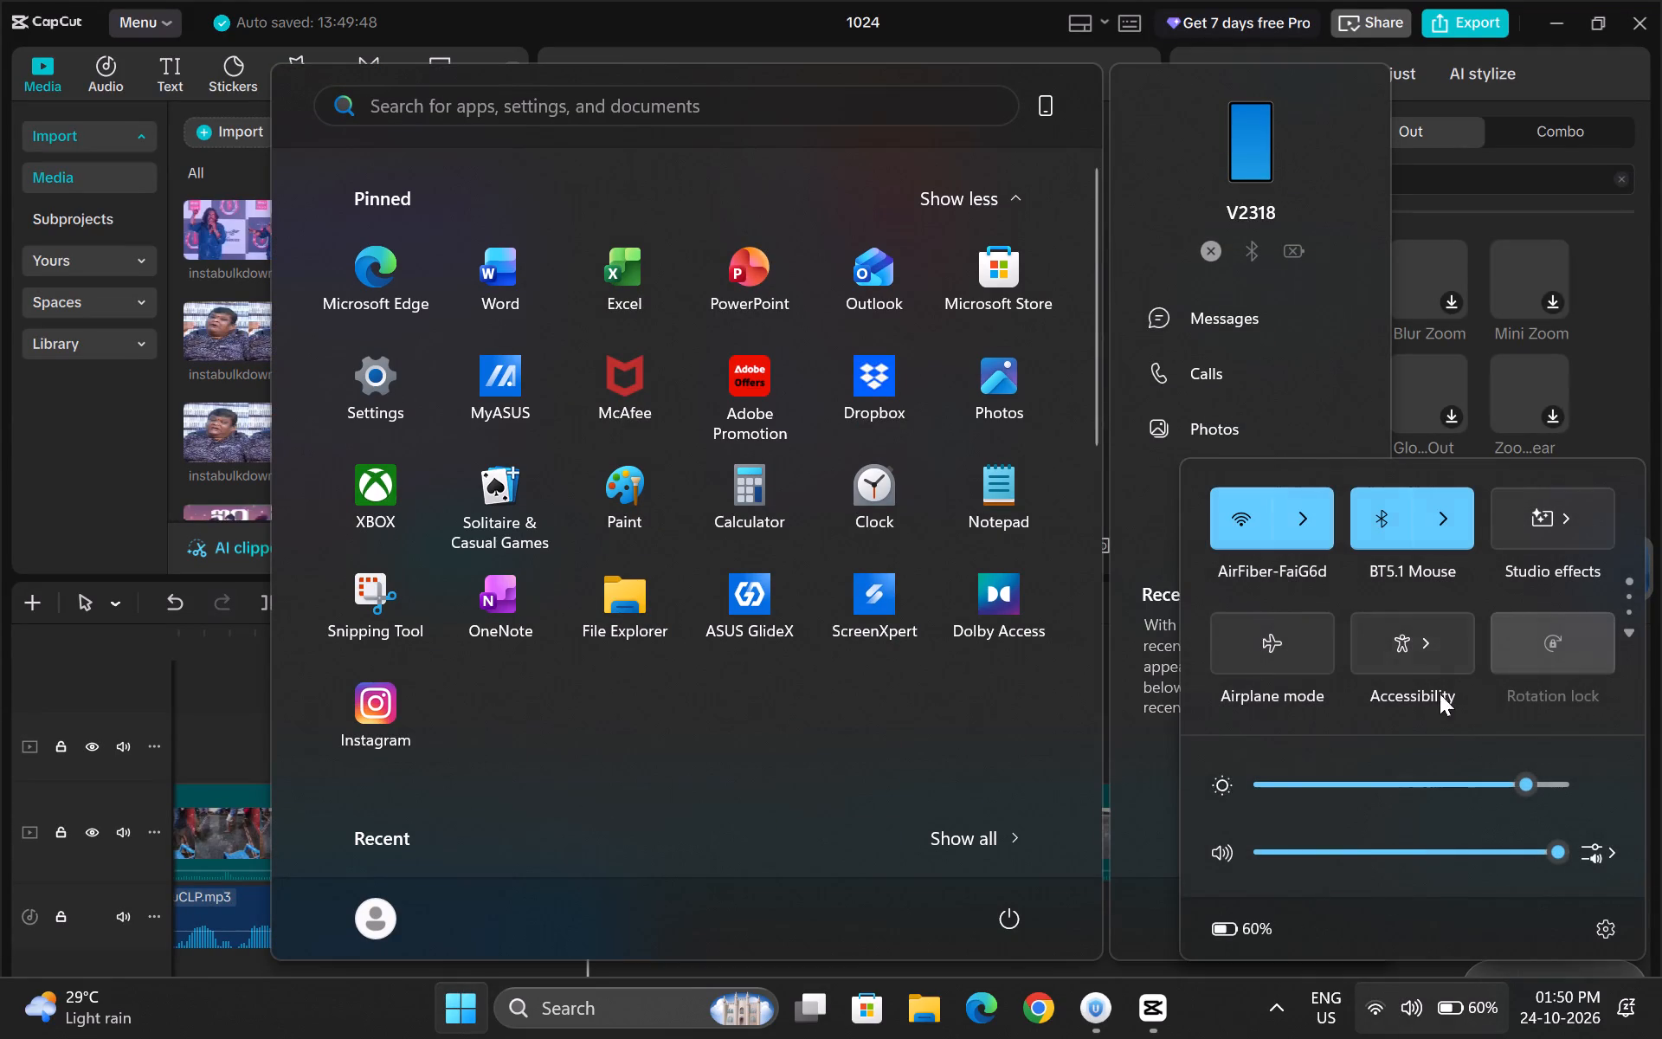
pyautogui.click(1298, 522)
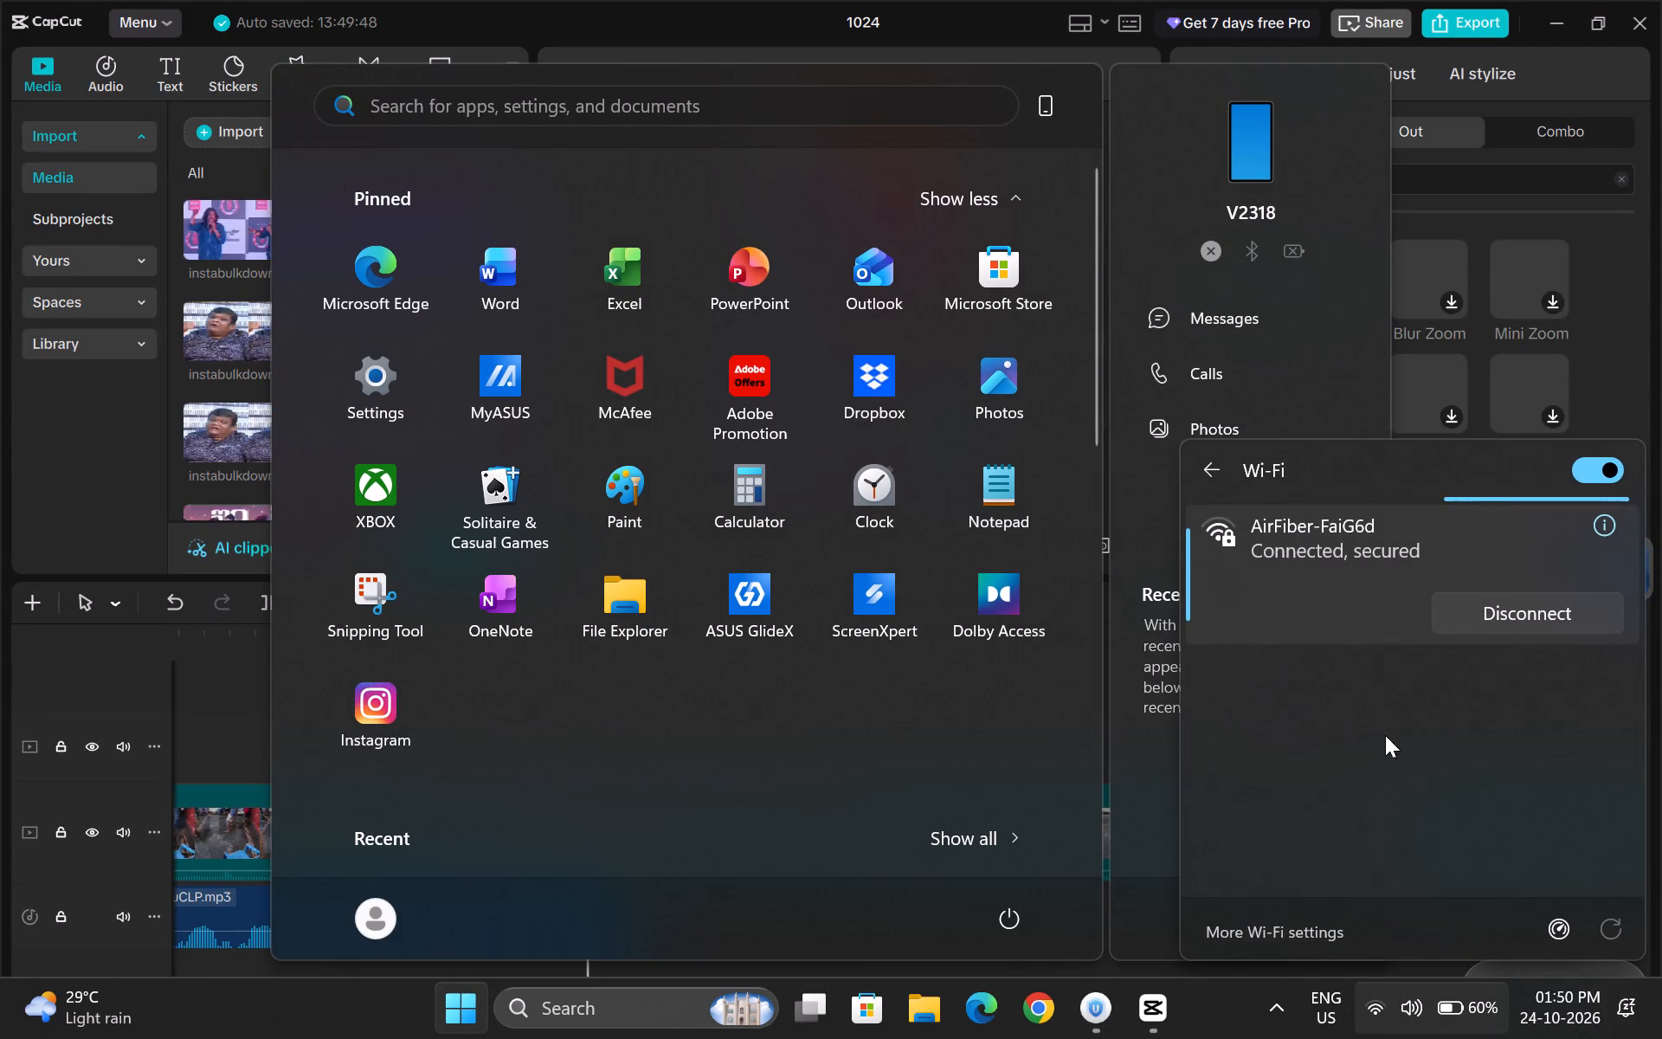
pyautogui.click(1498, 661)
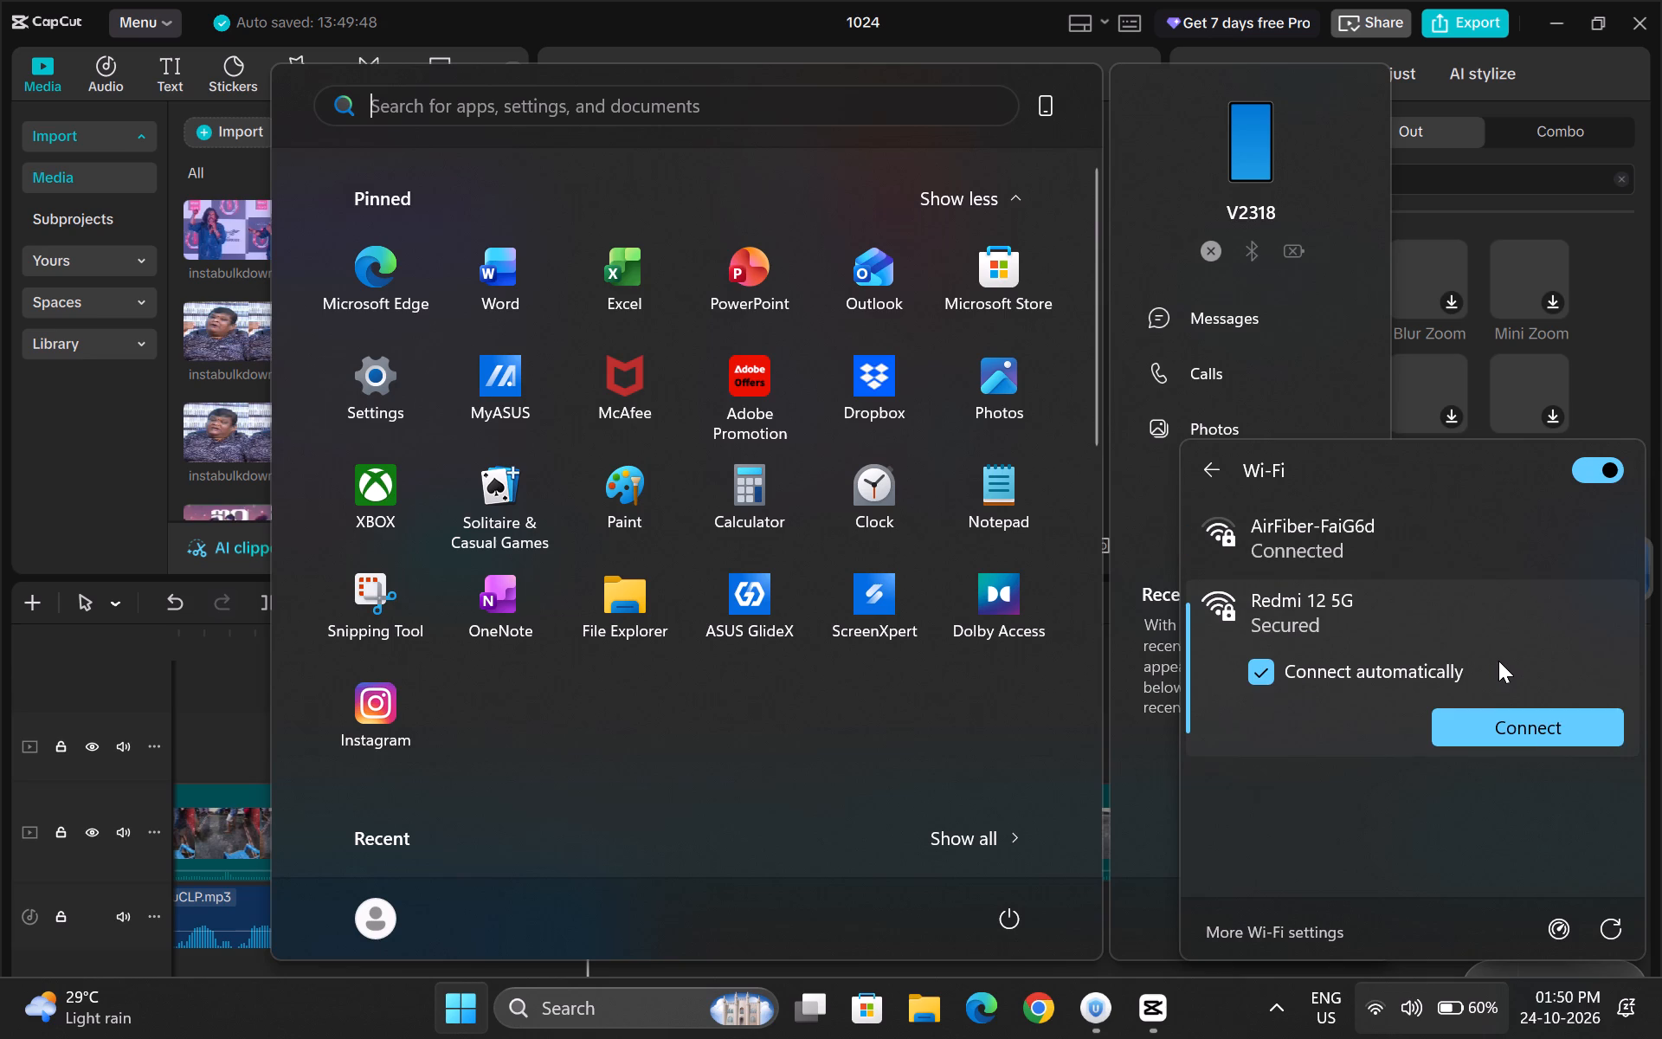
pyautogui.click(1533, 737)
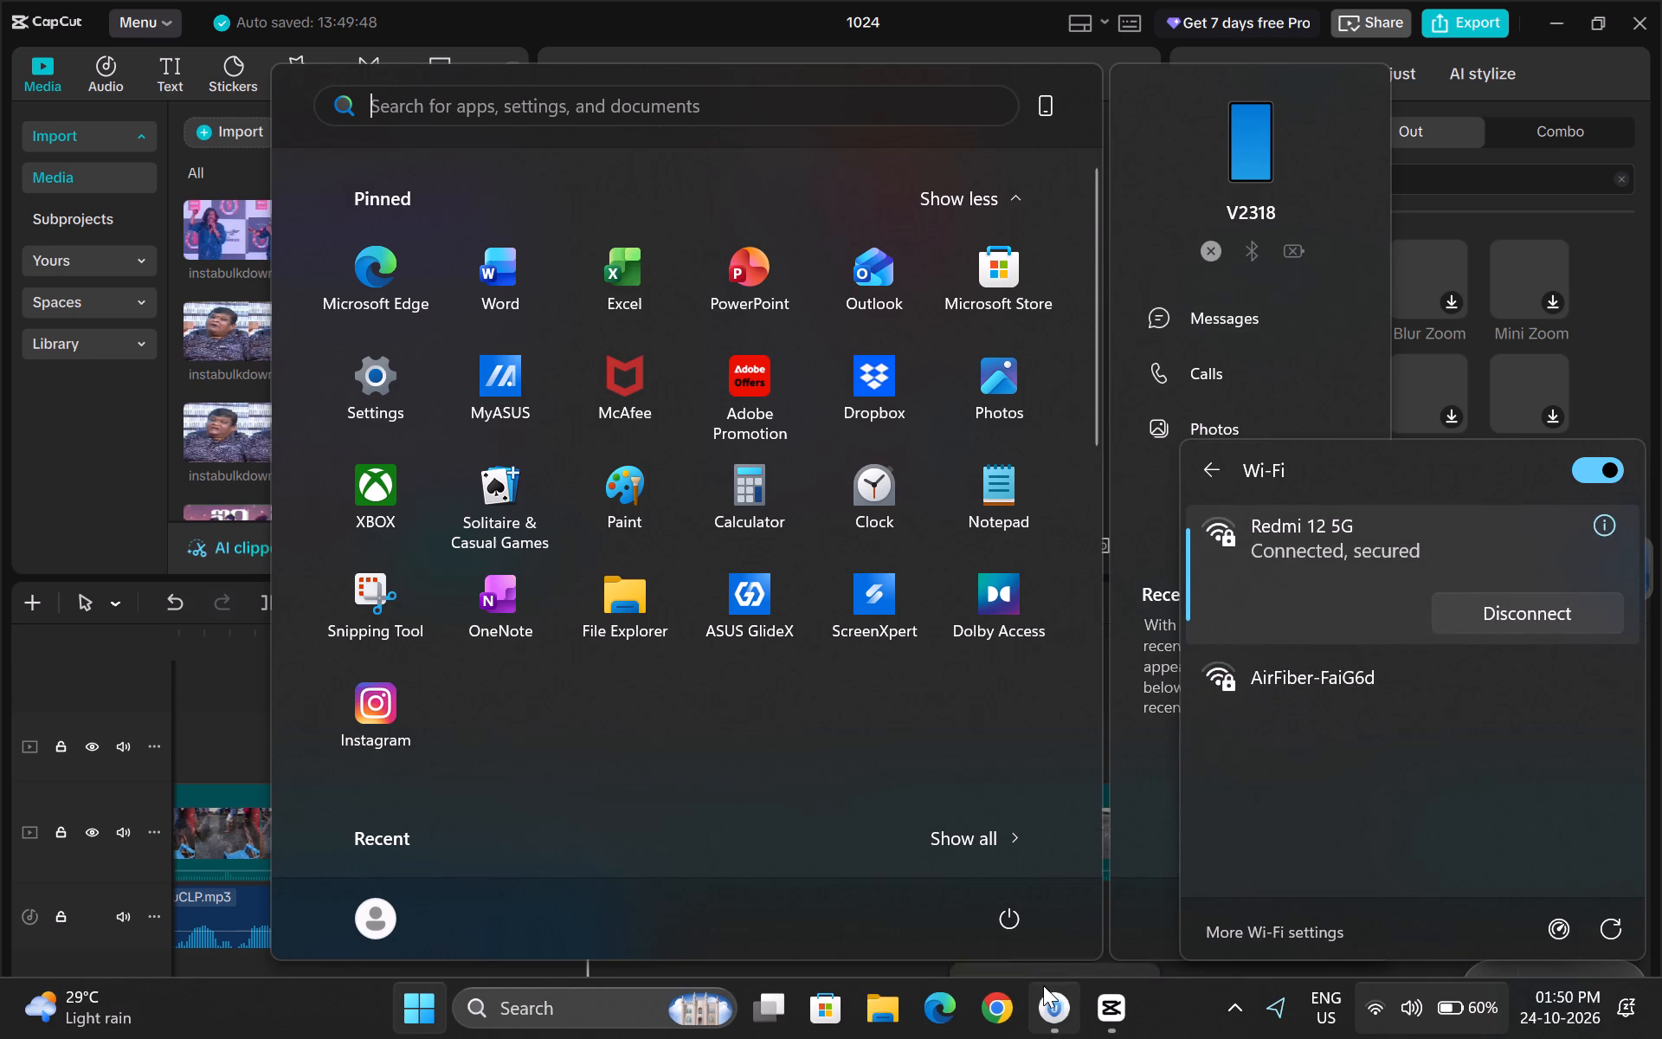
# Check the VPN connection status in Urban VPN and return to CapCut.
pyautogui.click(1043, 985)
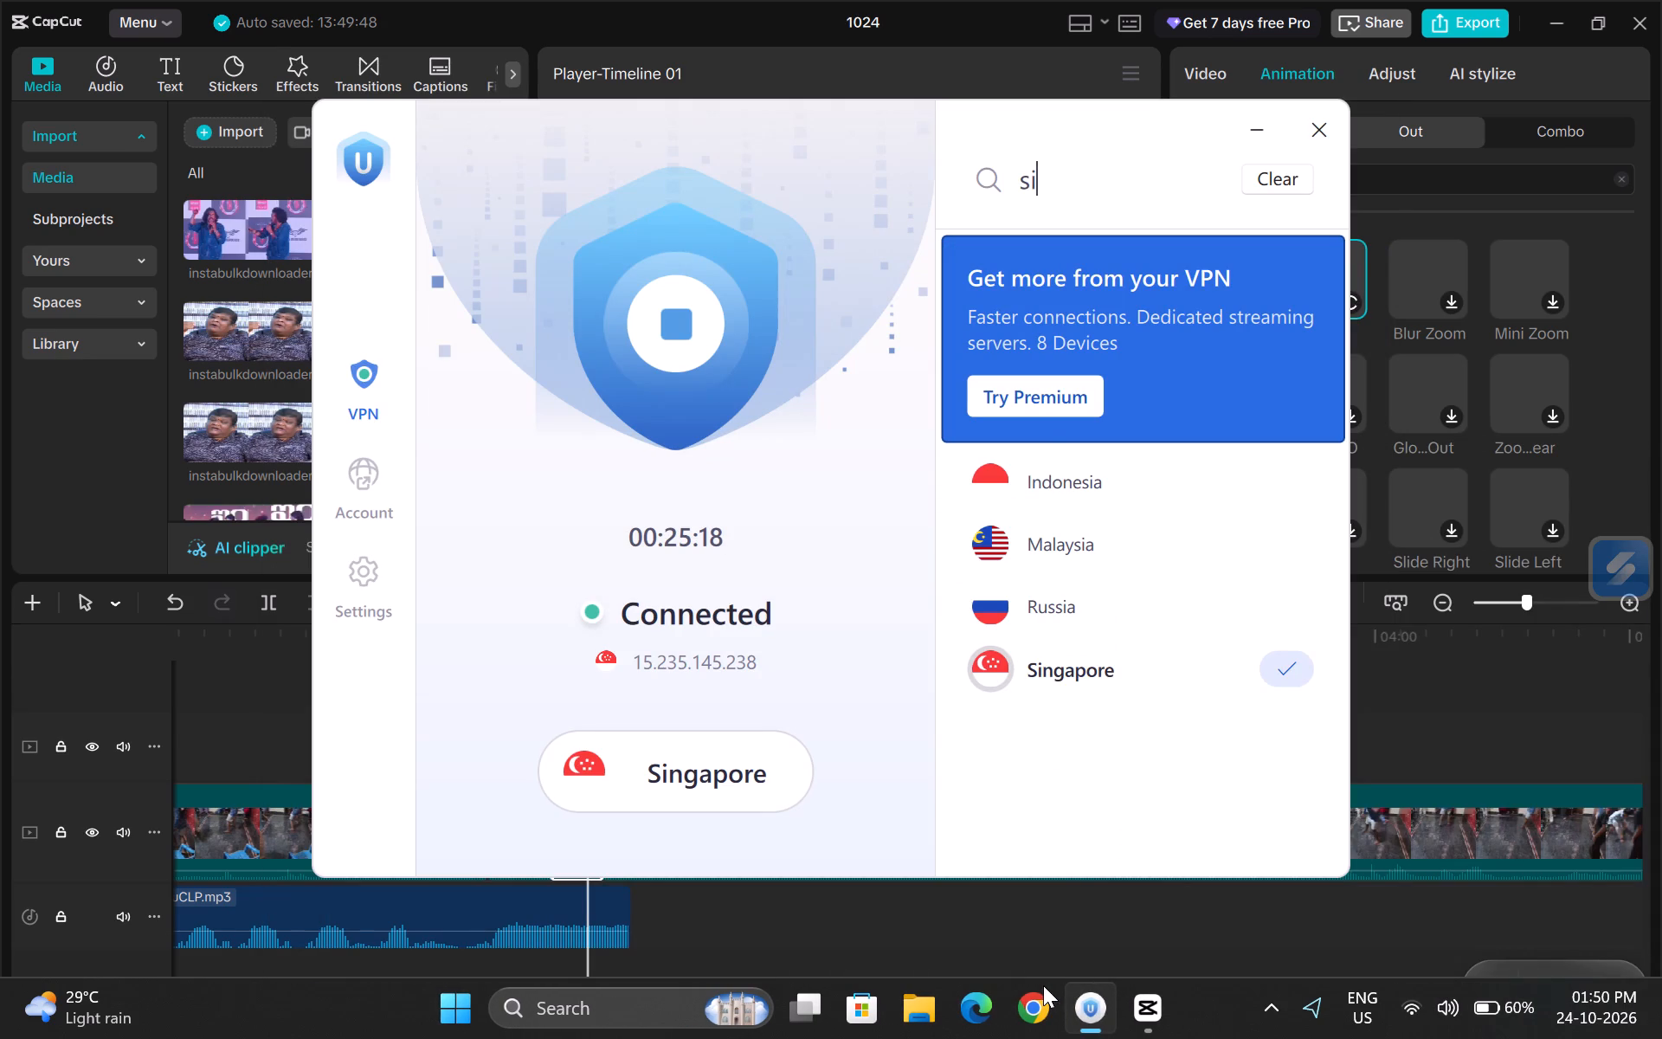
pyautogui.click(1137, 1017)
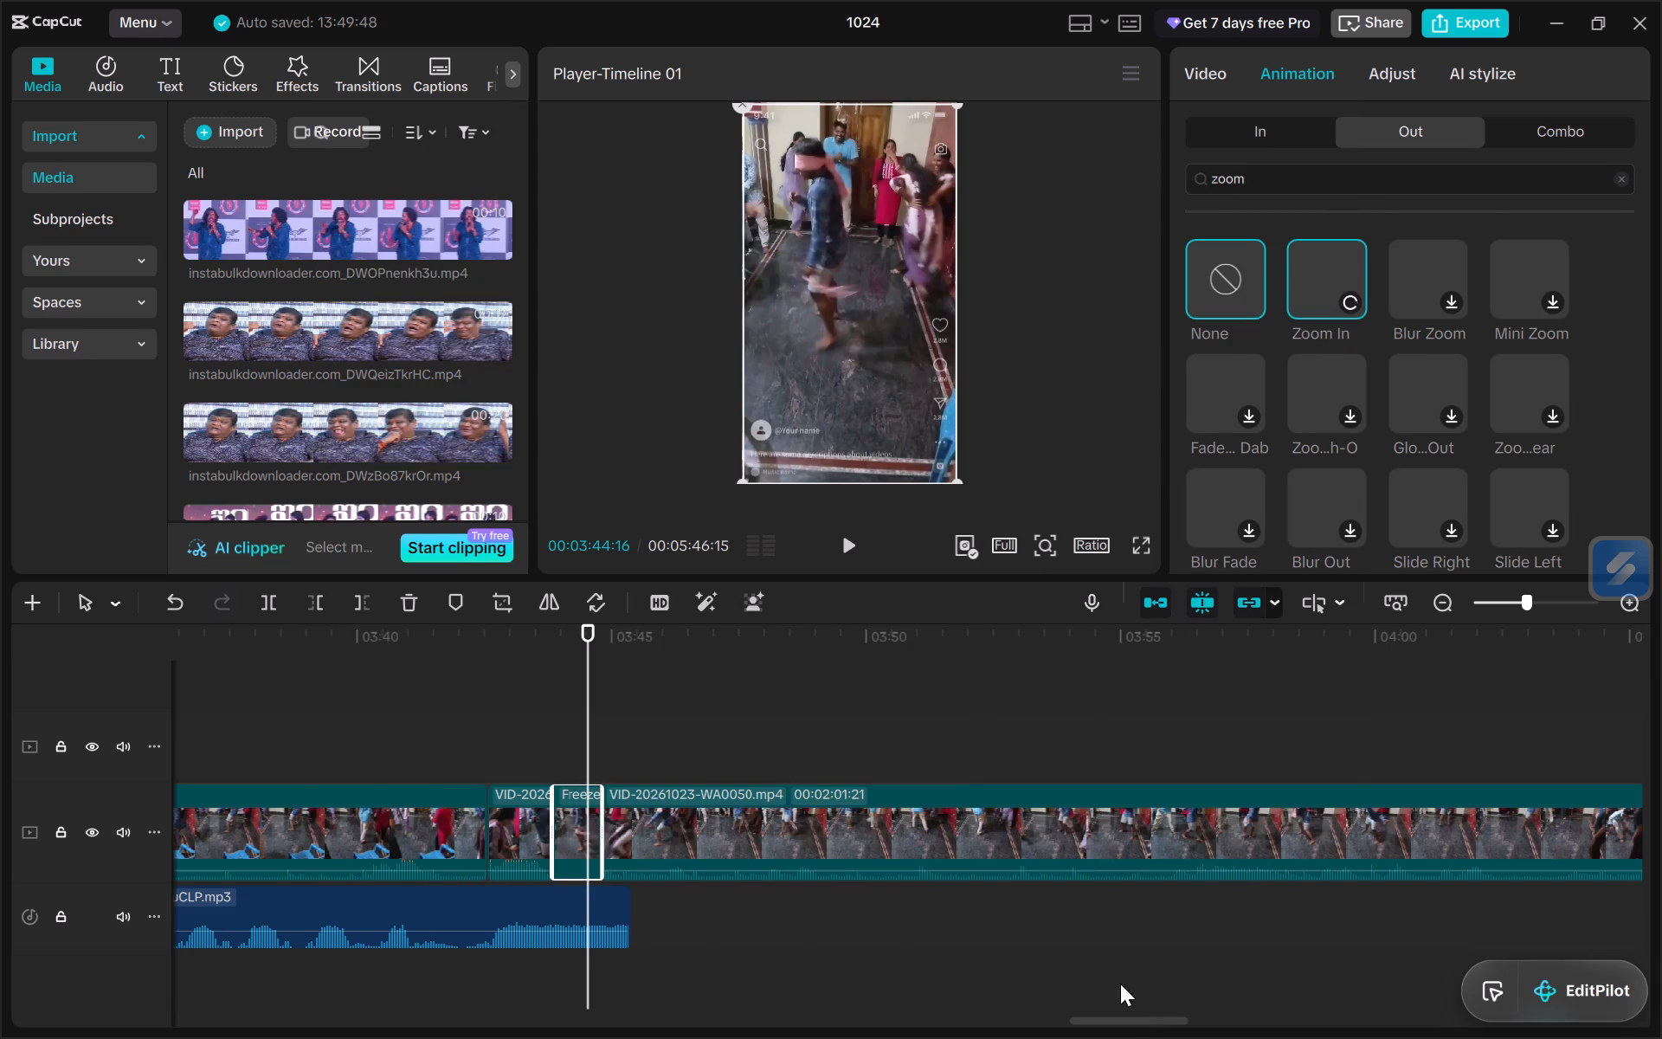
# Apply the Zoom In Out animation to the freeze frame at about 03:44 with a duration of 0.9 s.
pyautogui.doubleClick(1316, 280)
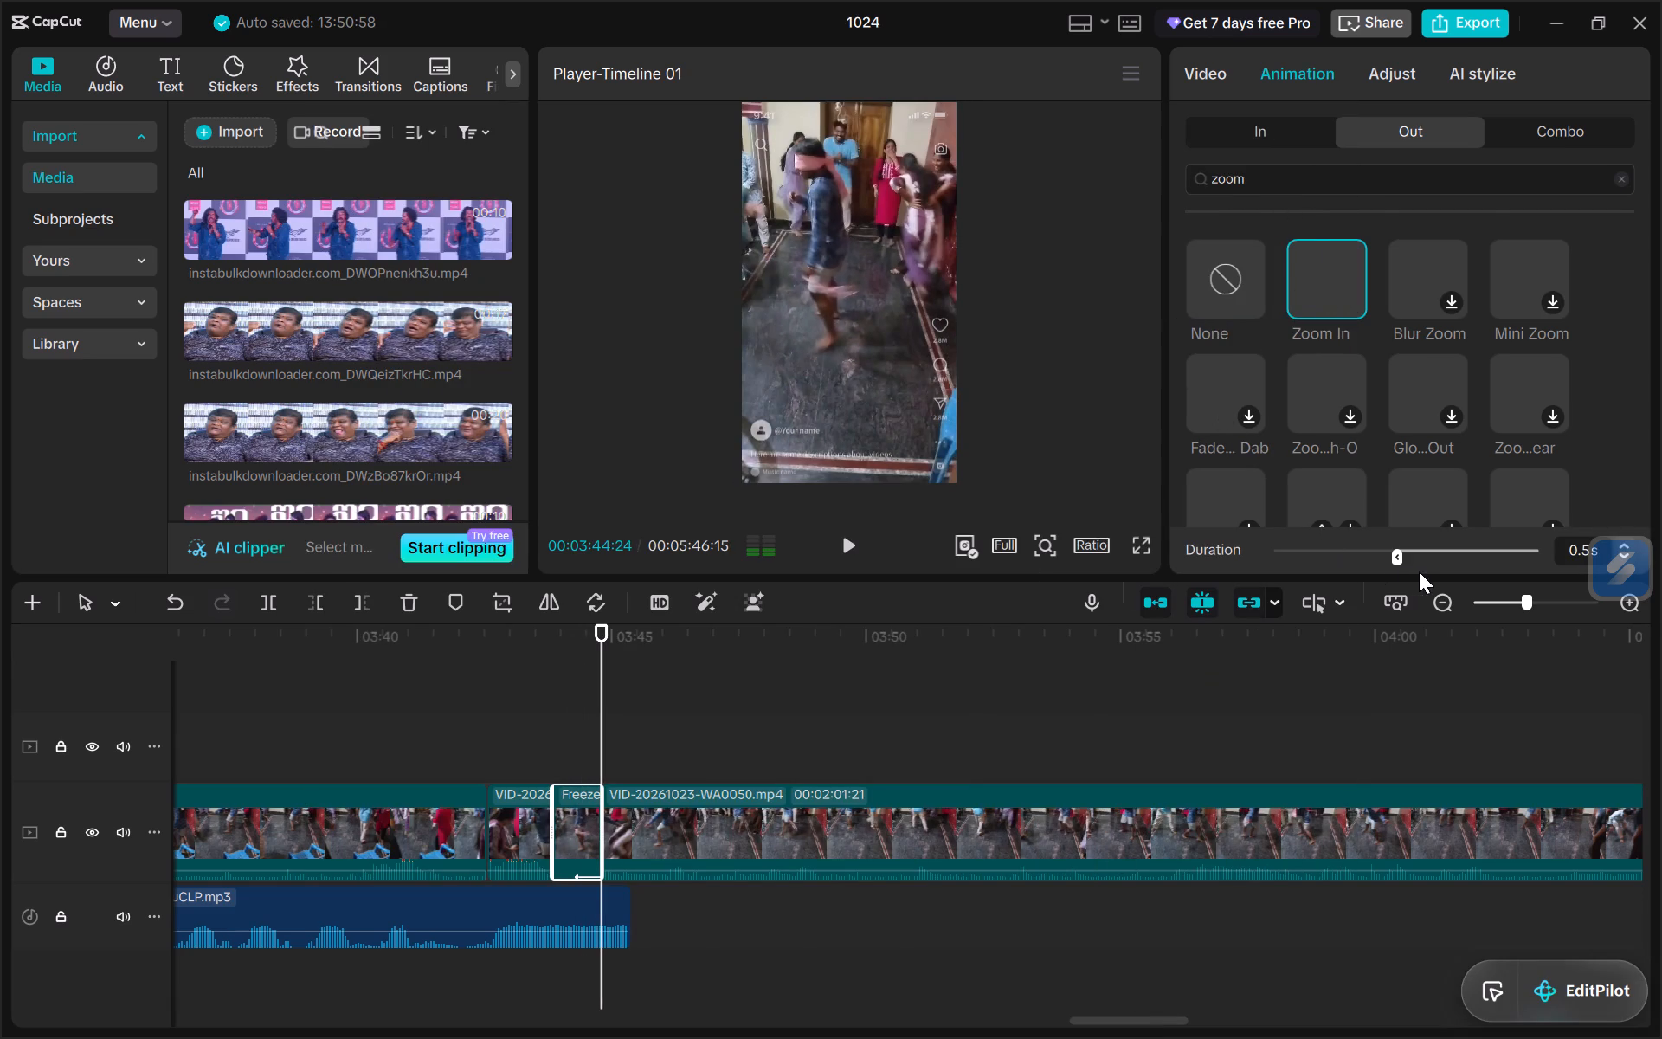
pyautogui.moveTo(1401, 561); pyautogui.dragTo(1384, 561)
# Lengthen the Zoom In out-animation on the freeze frame to 0.9 s.
pyautogui.moveTo(1384, 561); pyautogui.dragTo(1297, 558)
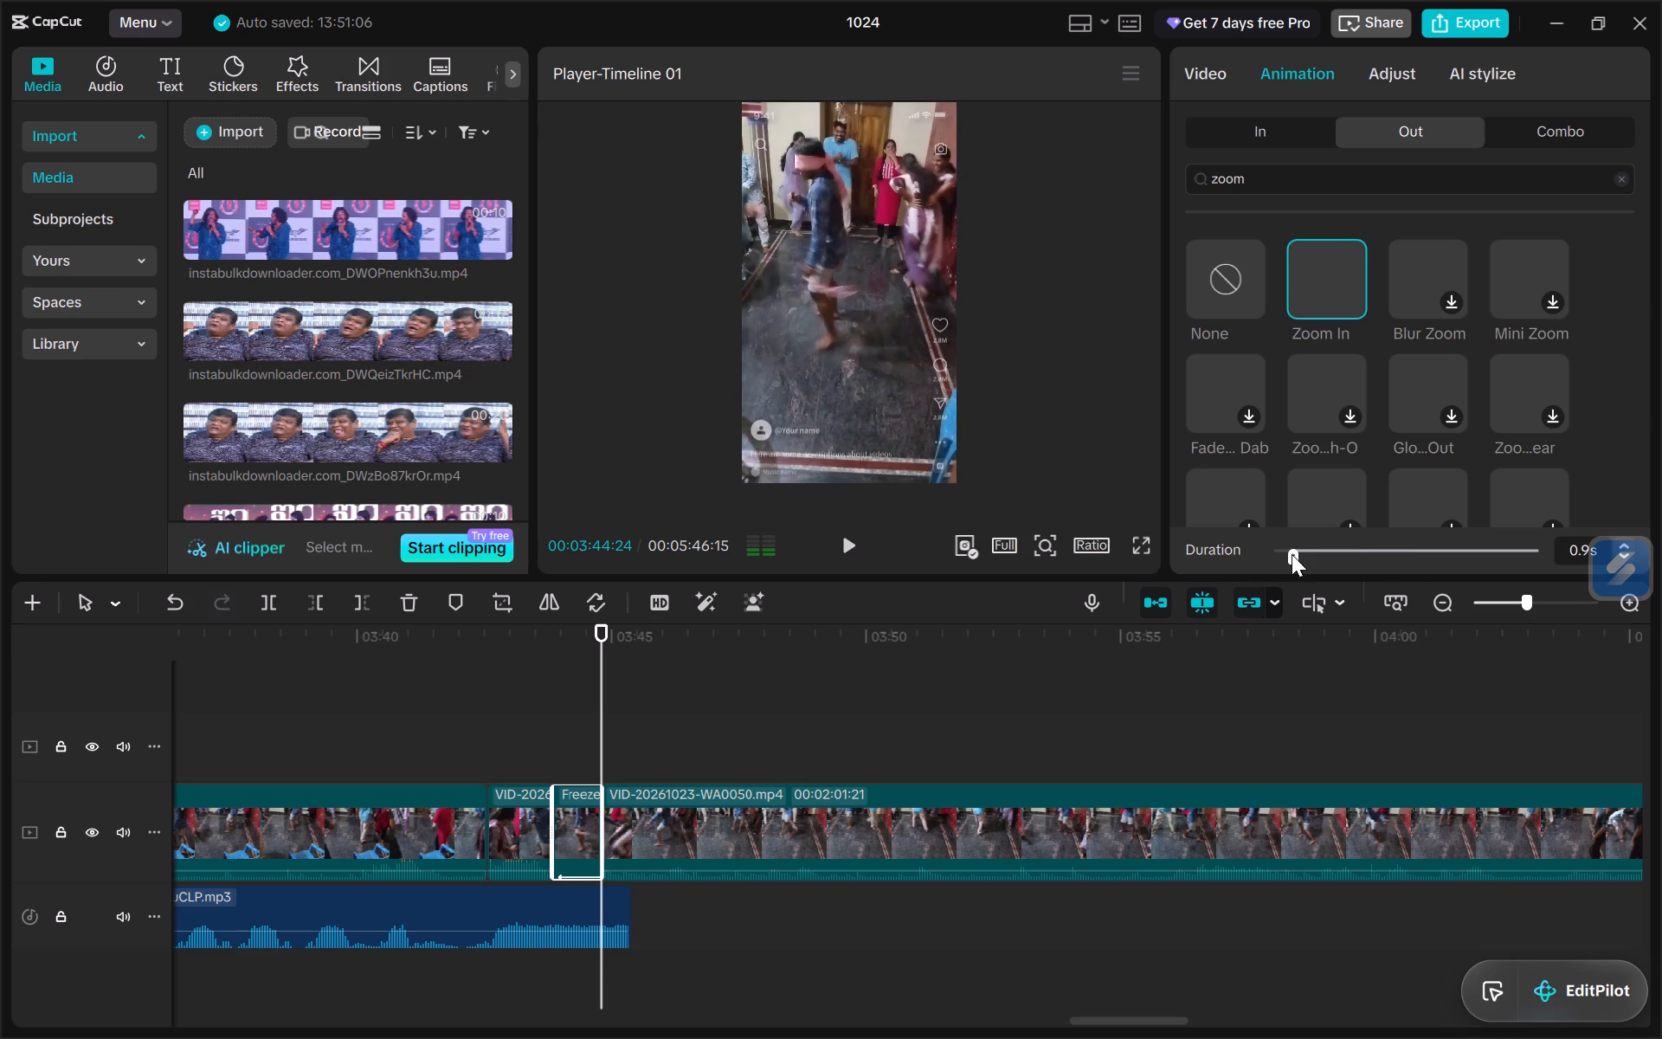
pyautogui.doubleClick(1277, 551)
# Enlarge the clip right after the freeze frame at about 03:44, reposition it to fill the vertical frame, and play it back.
pyautogui.moveTo(838, 337); pyautogui.dragTo(793, 298)
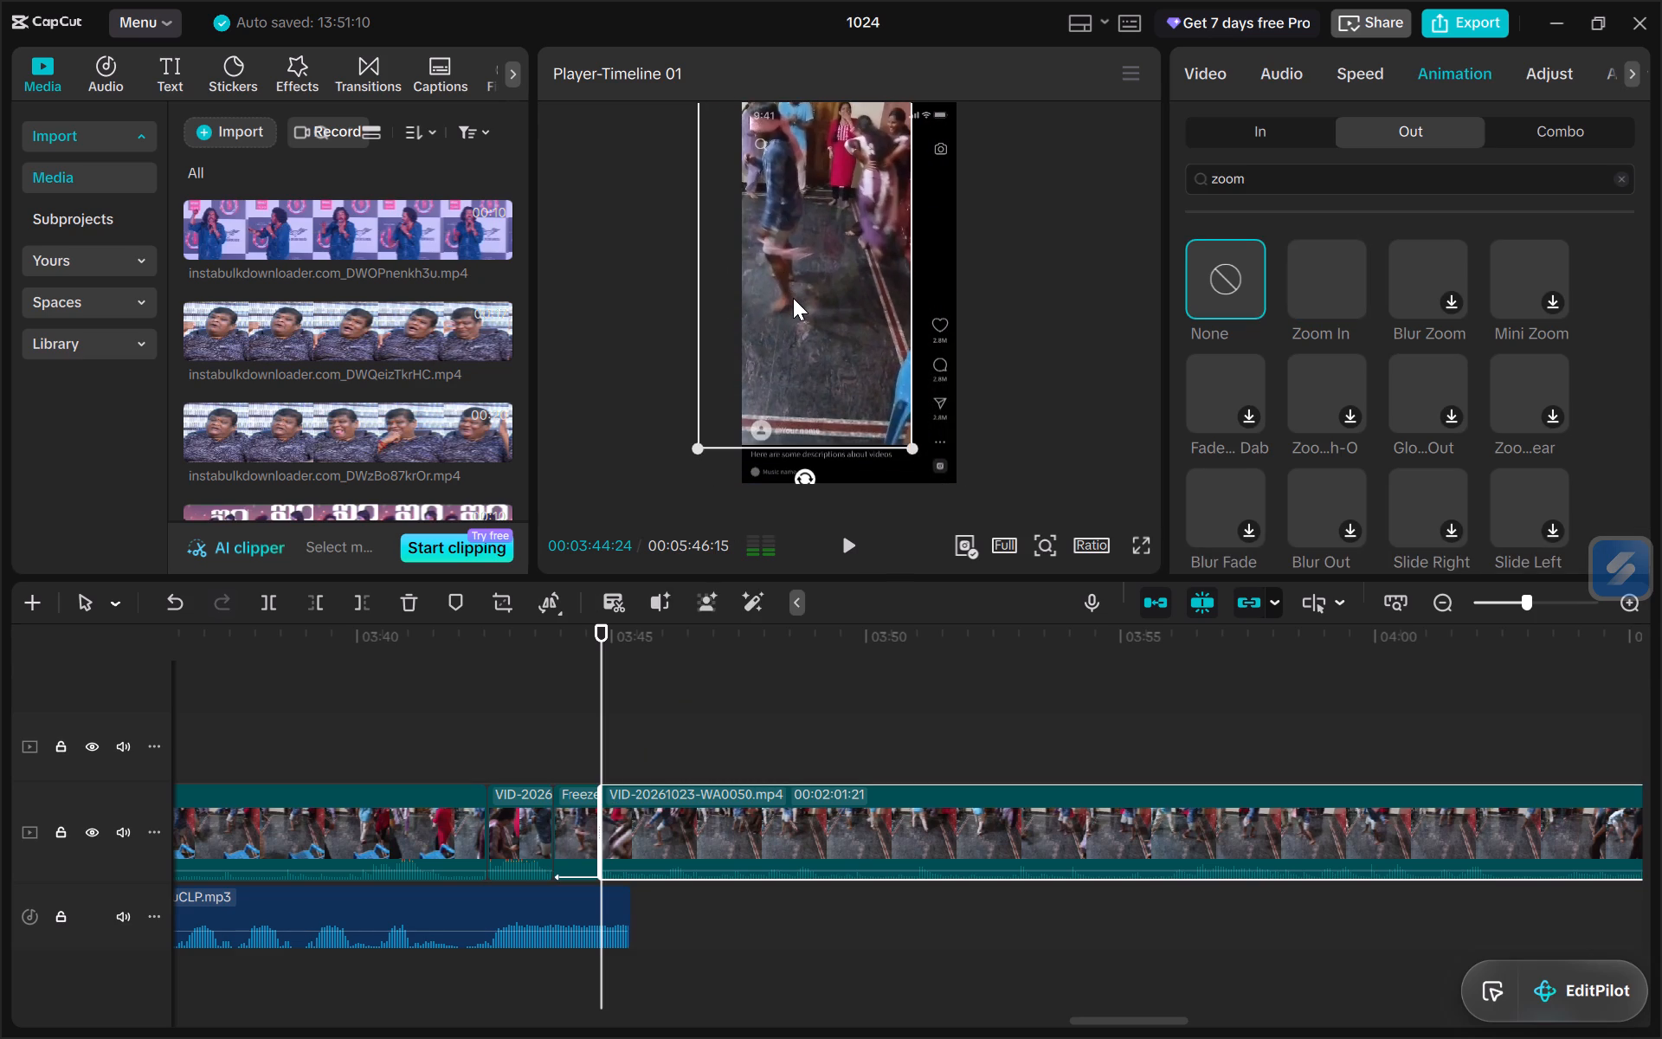
pyautogui.moveTo(793, 298); pyautogui.dragTo(793, 310)
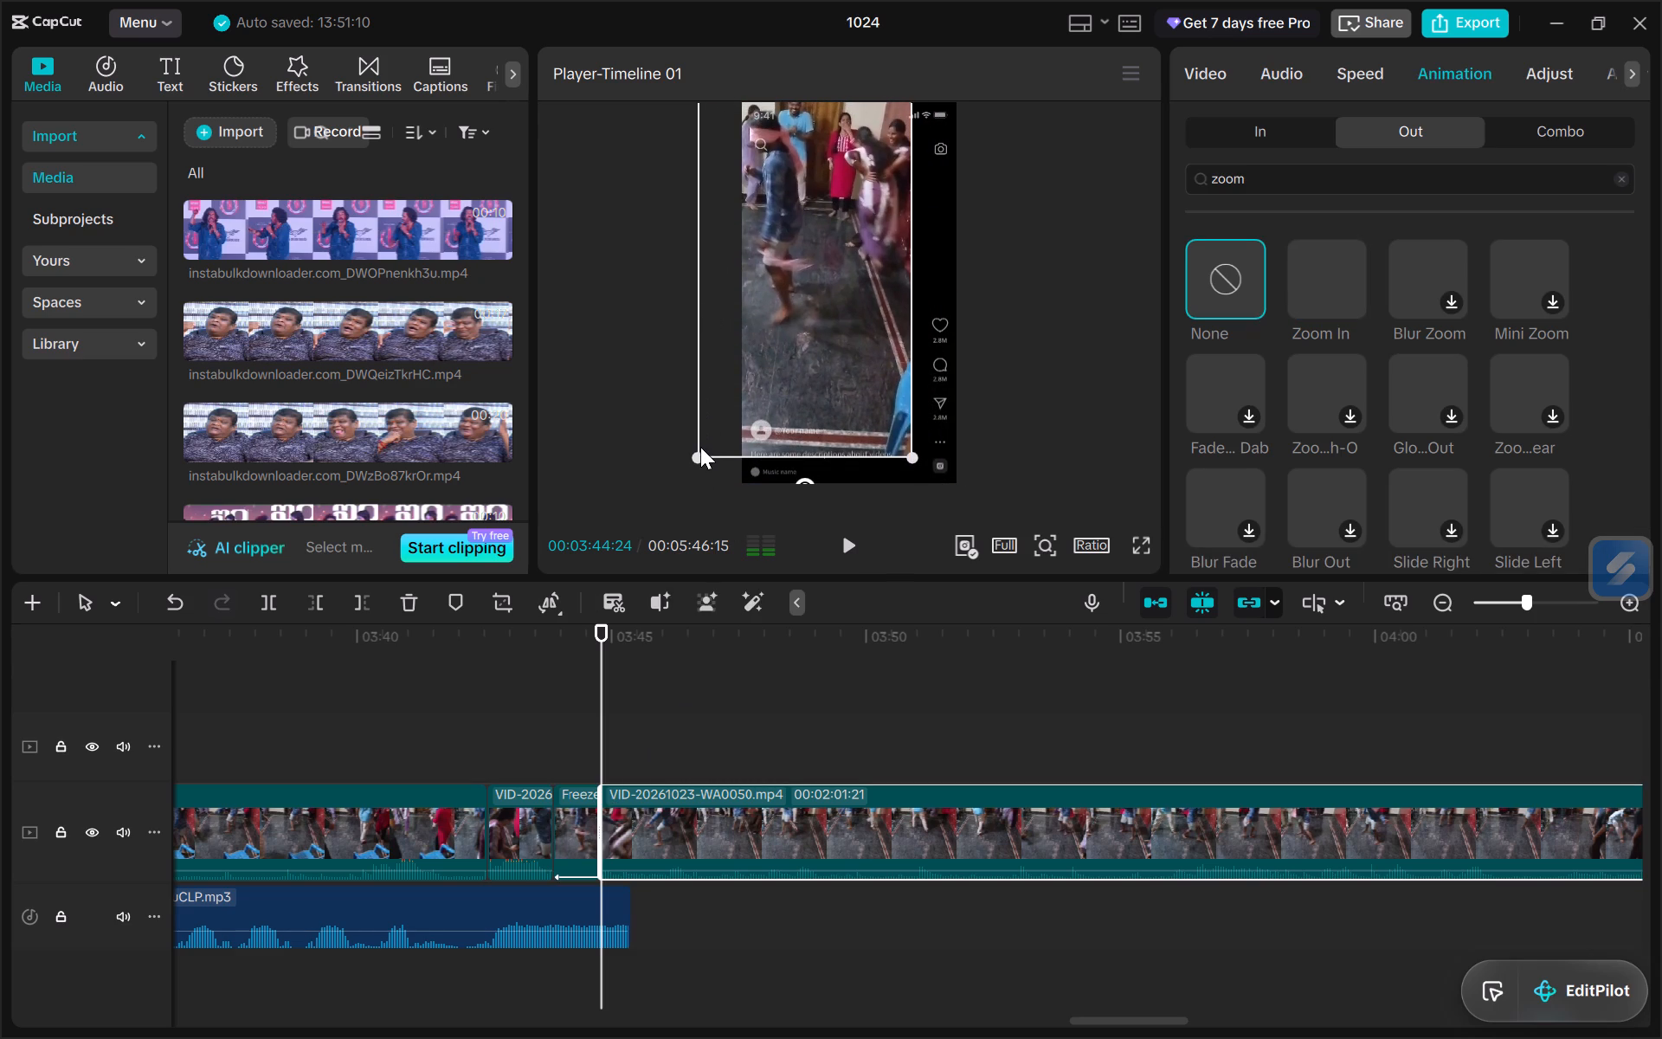
pyautogui.moveTo(698, 455); pyautogui.dragTo(666, 532)
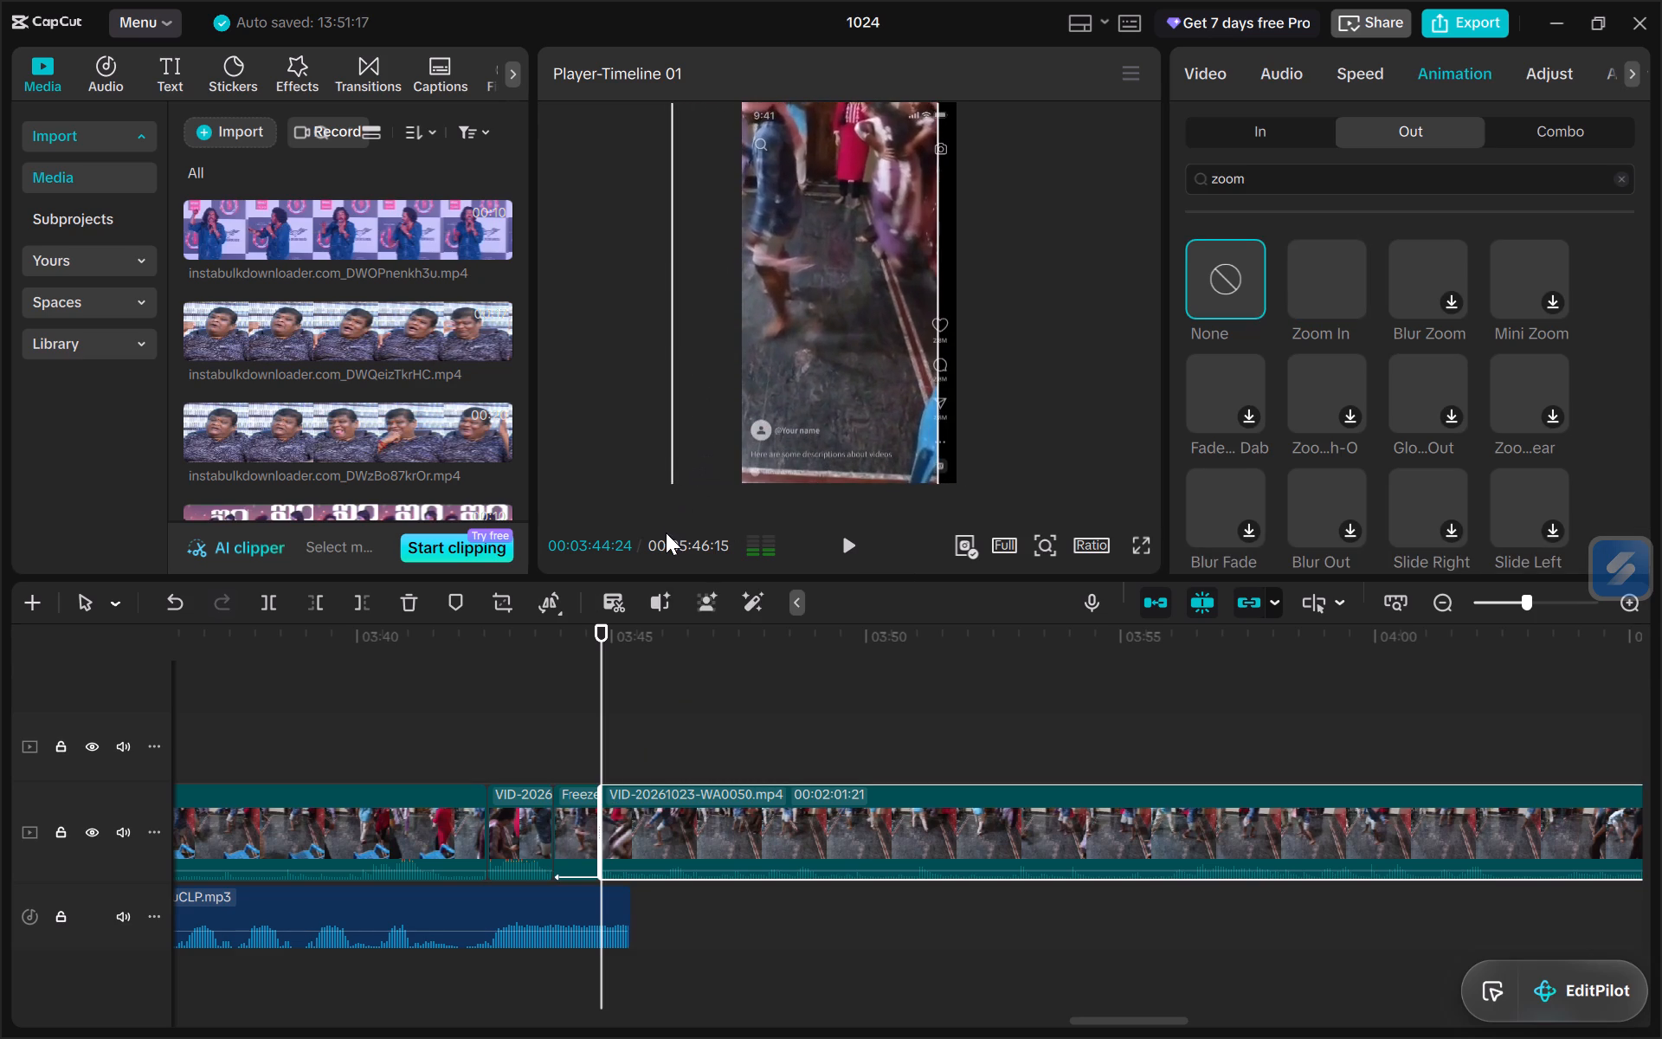
pyautogui.moveTo(666, 532); pyautogui.dragTo(666, 540)
pyautogui.moveTo(860, 376); pyautogui.dragTo(881, 418)
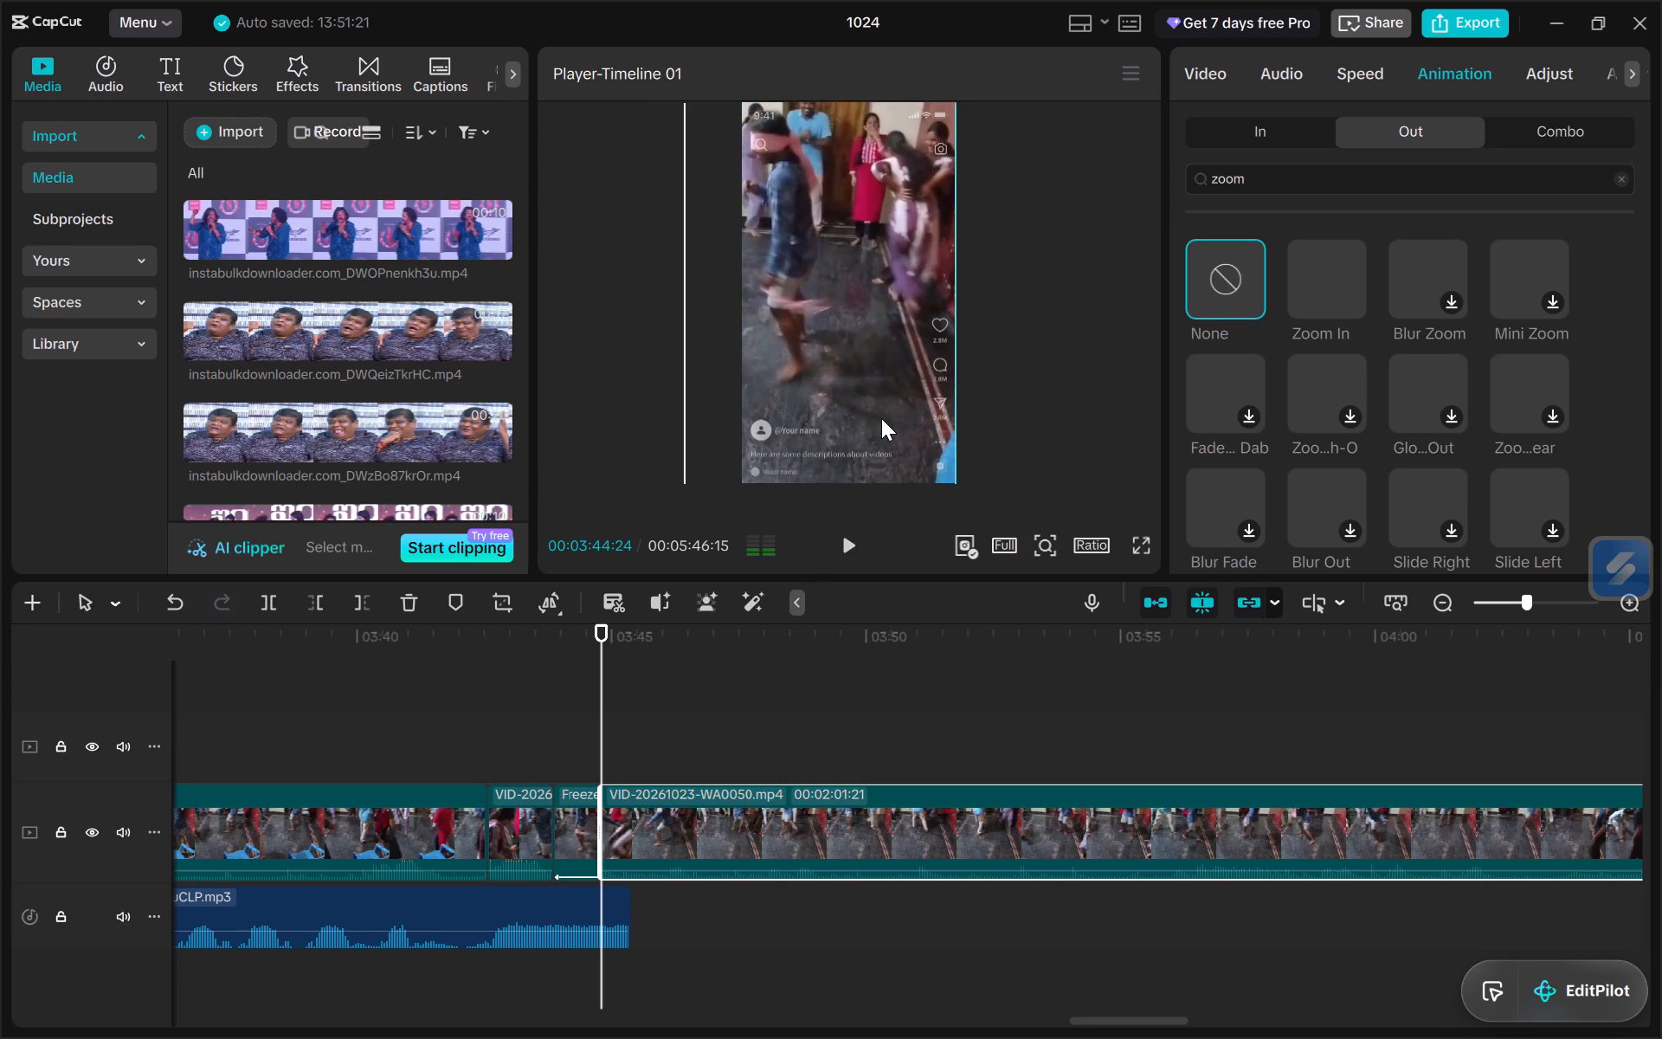
pyautogui.moveTo(881, 418); pyautogui.dragTo(873, 421)
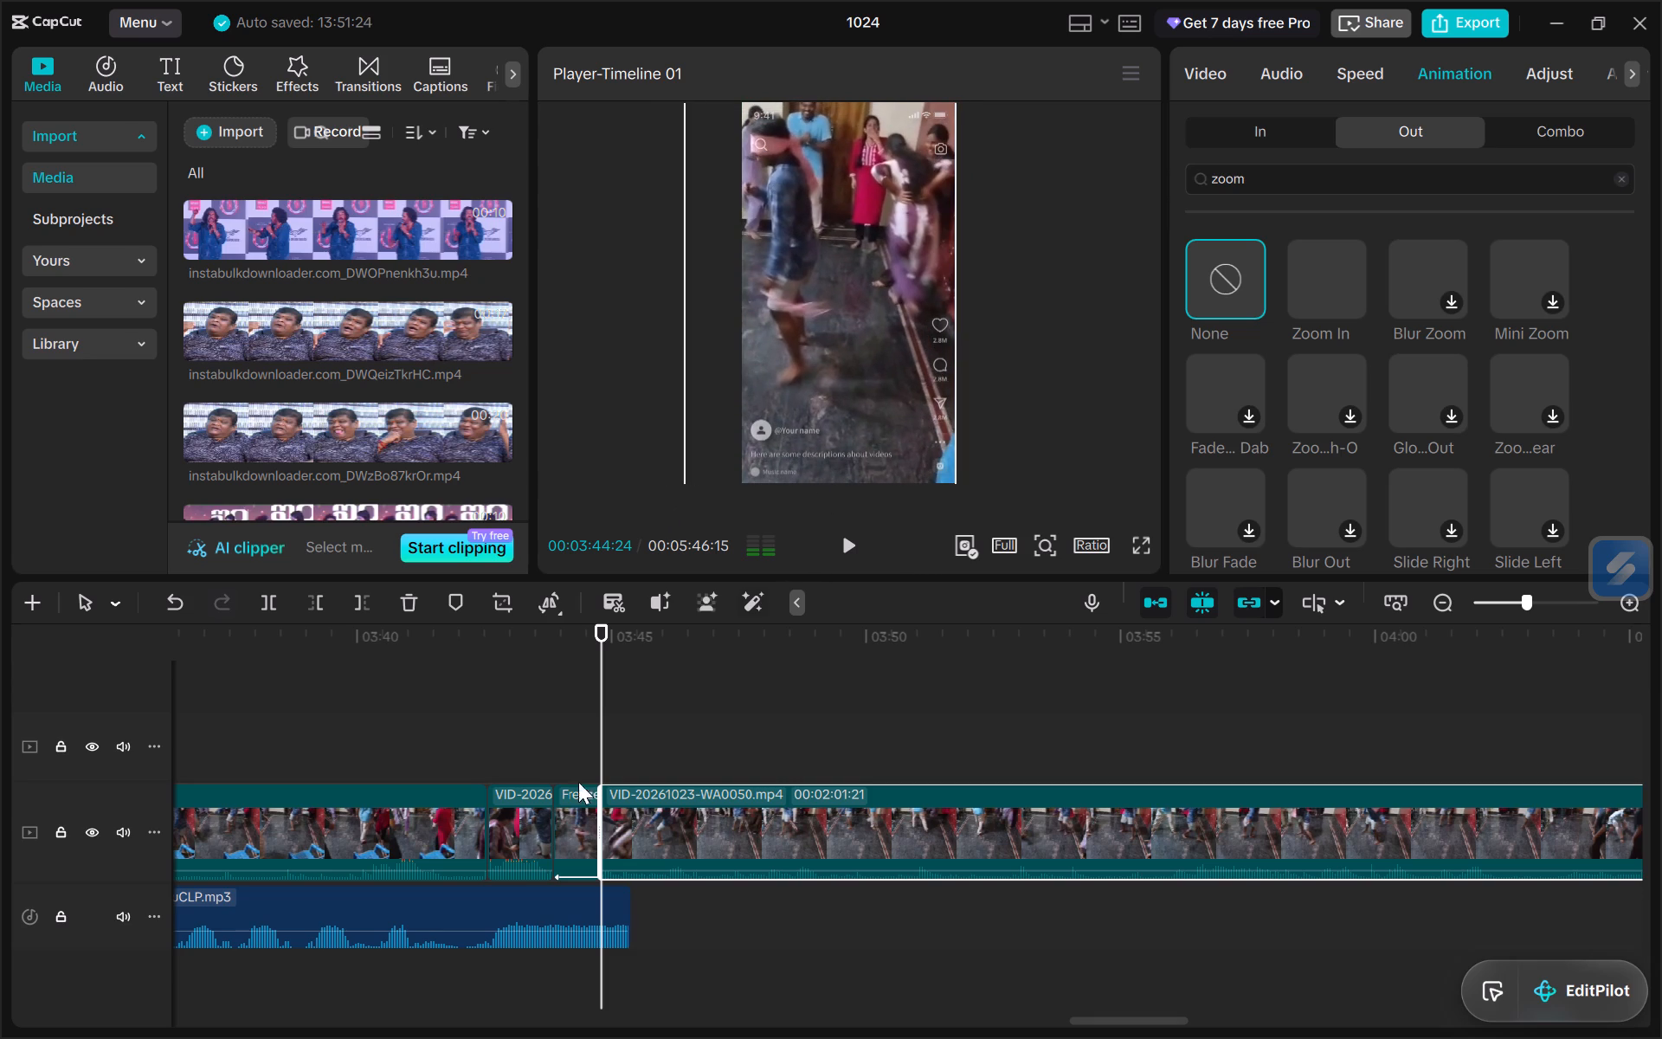
pyautogui.click(450, 736)
pyautogui.press('space')
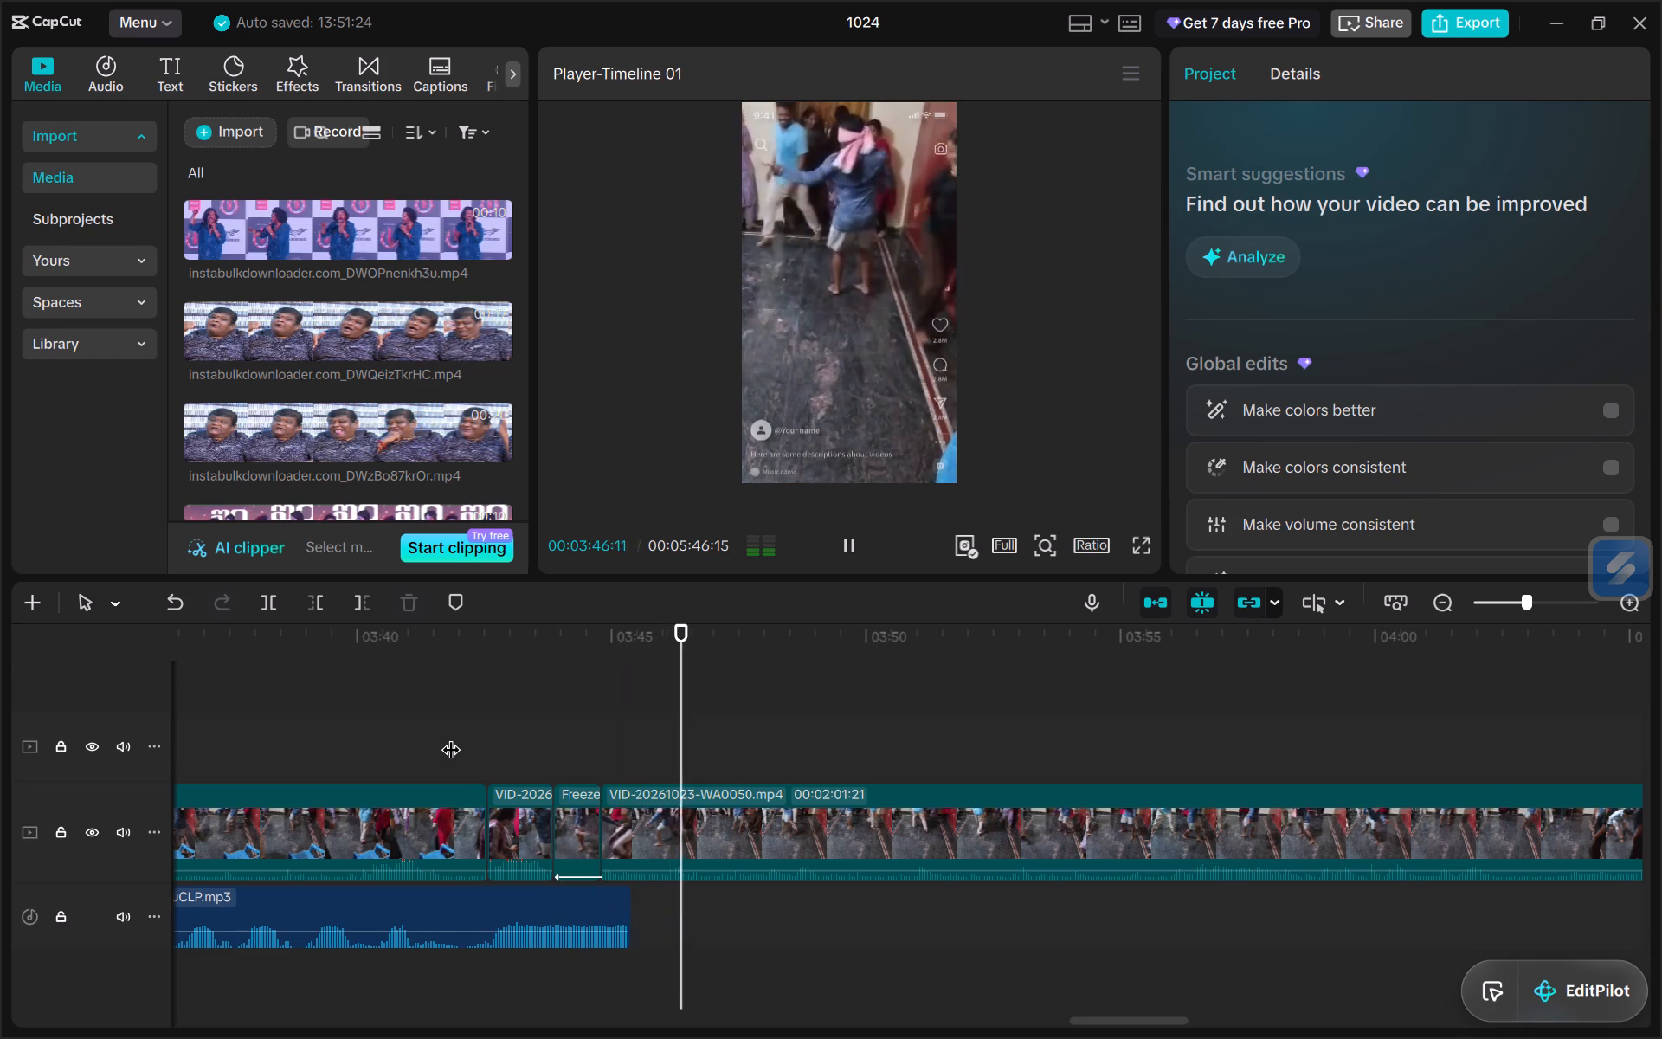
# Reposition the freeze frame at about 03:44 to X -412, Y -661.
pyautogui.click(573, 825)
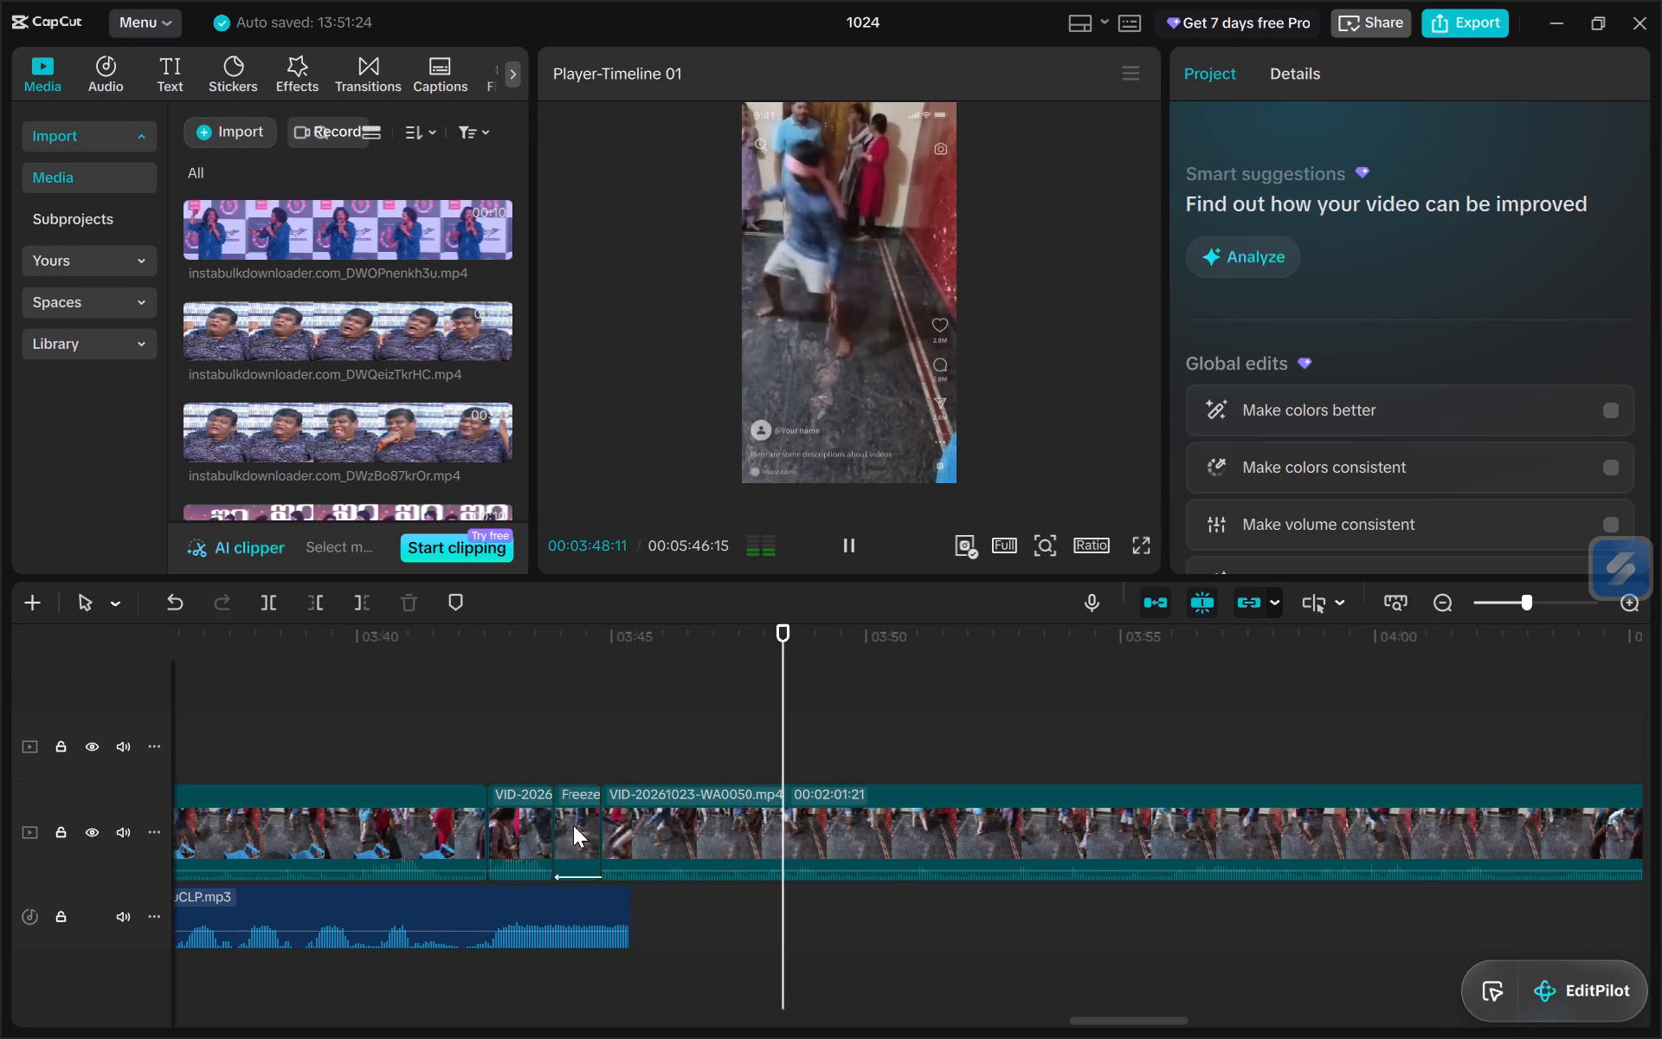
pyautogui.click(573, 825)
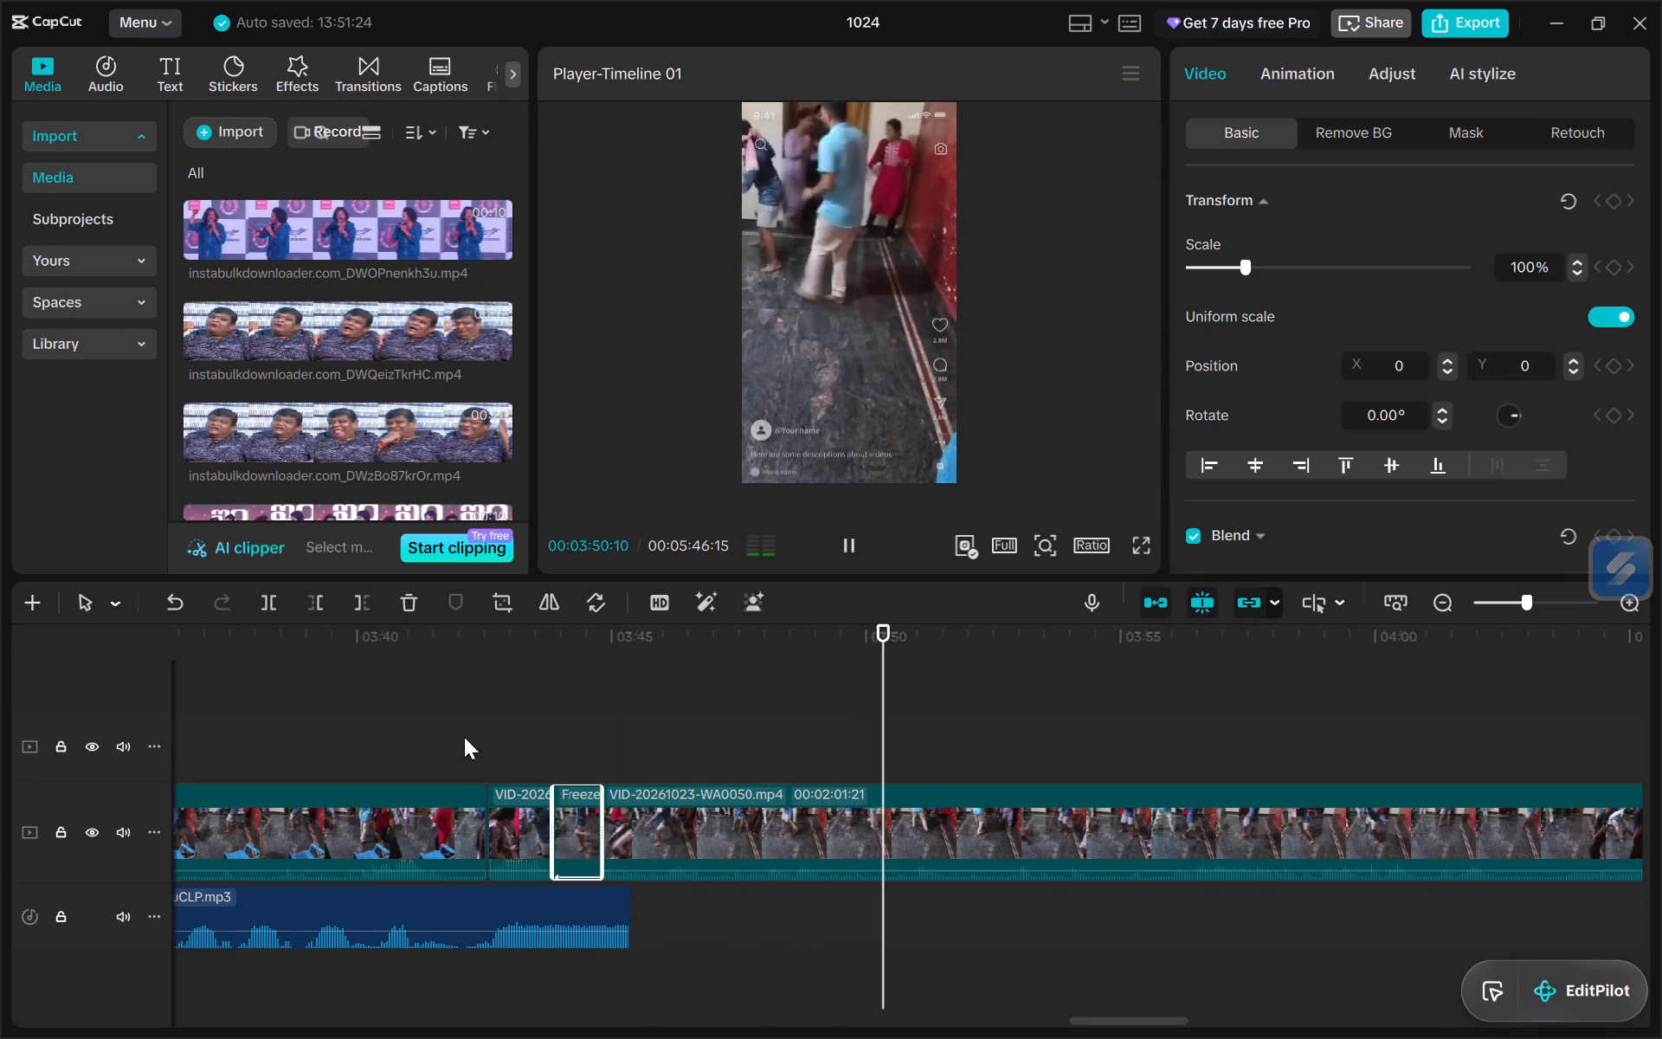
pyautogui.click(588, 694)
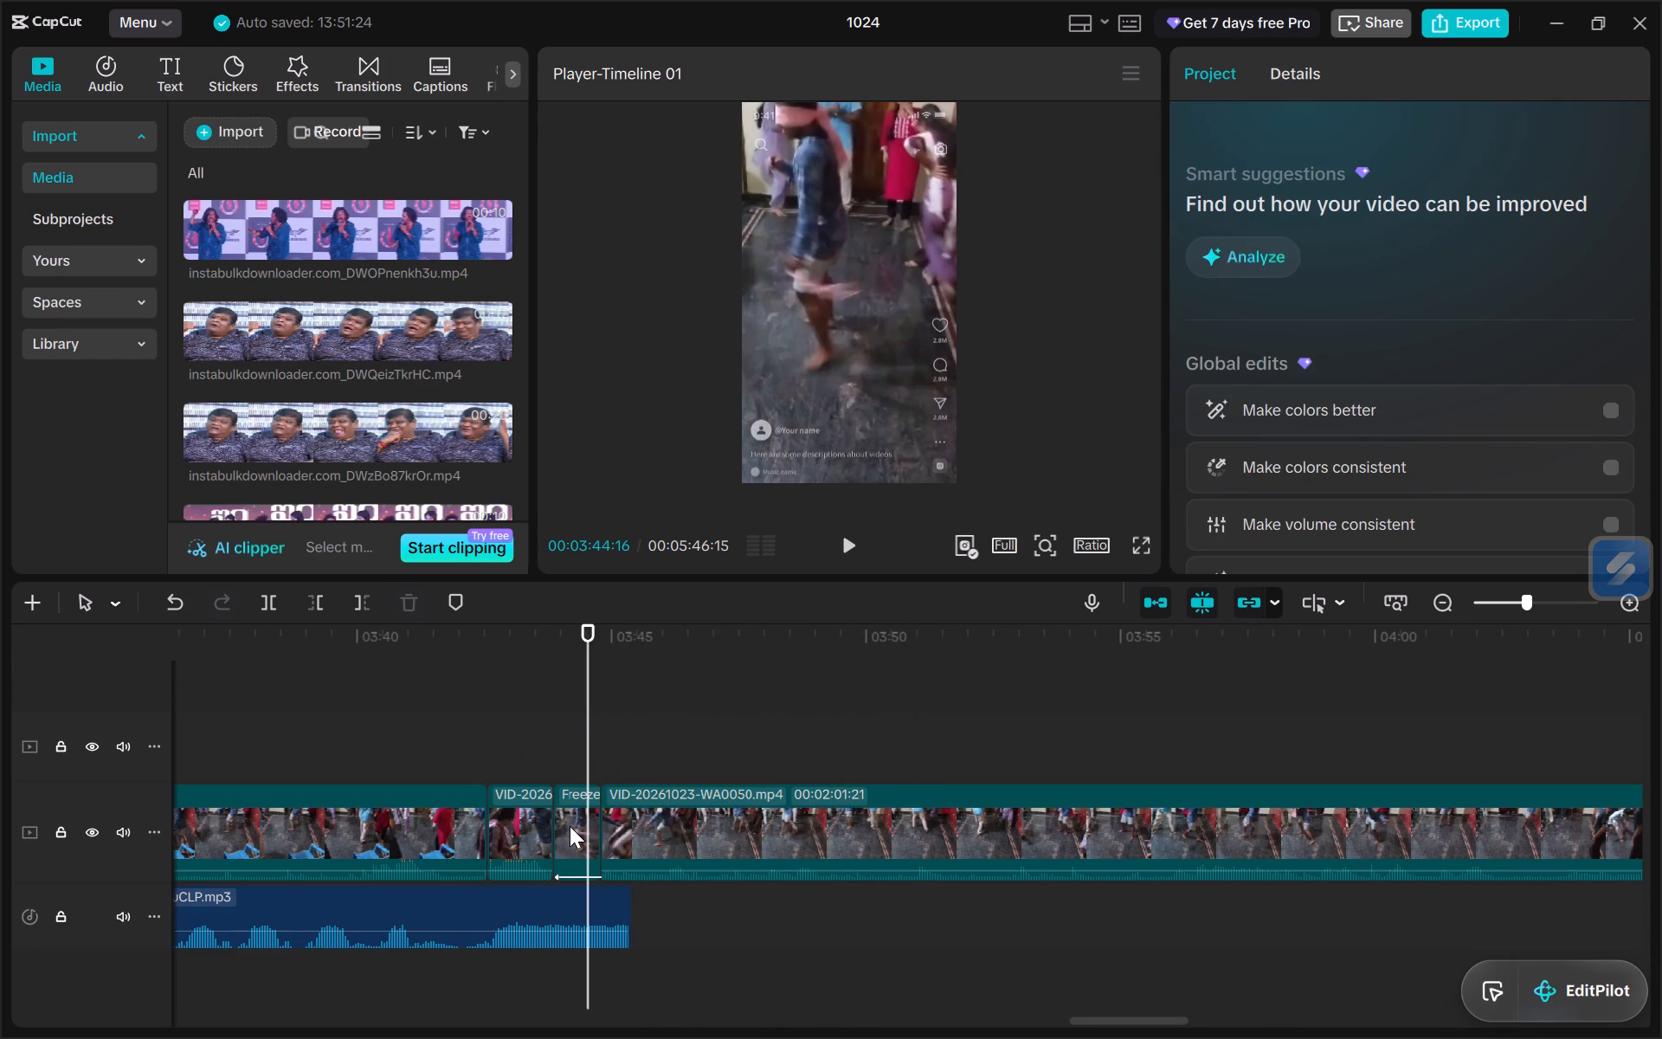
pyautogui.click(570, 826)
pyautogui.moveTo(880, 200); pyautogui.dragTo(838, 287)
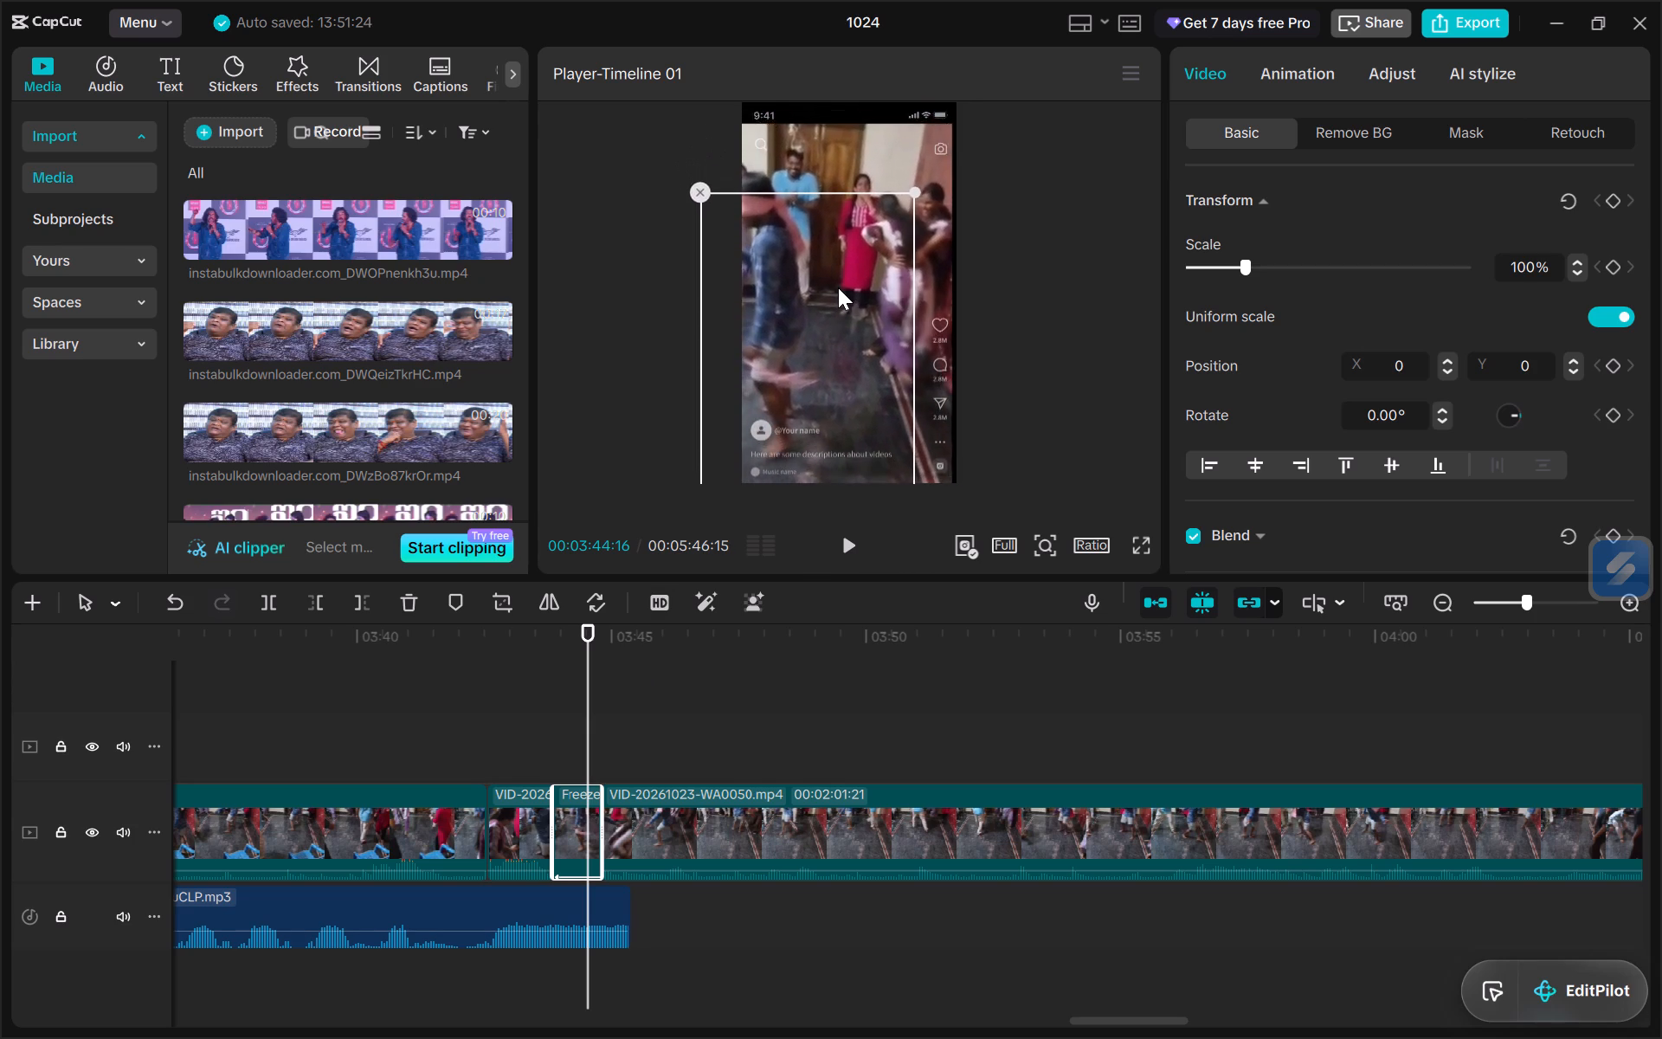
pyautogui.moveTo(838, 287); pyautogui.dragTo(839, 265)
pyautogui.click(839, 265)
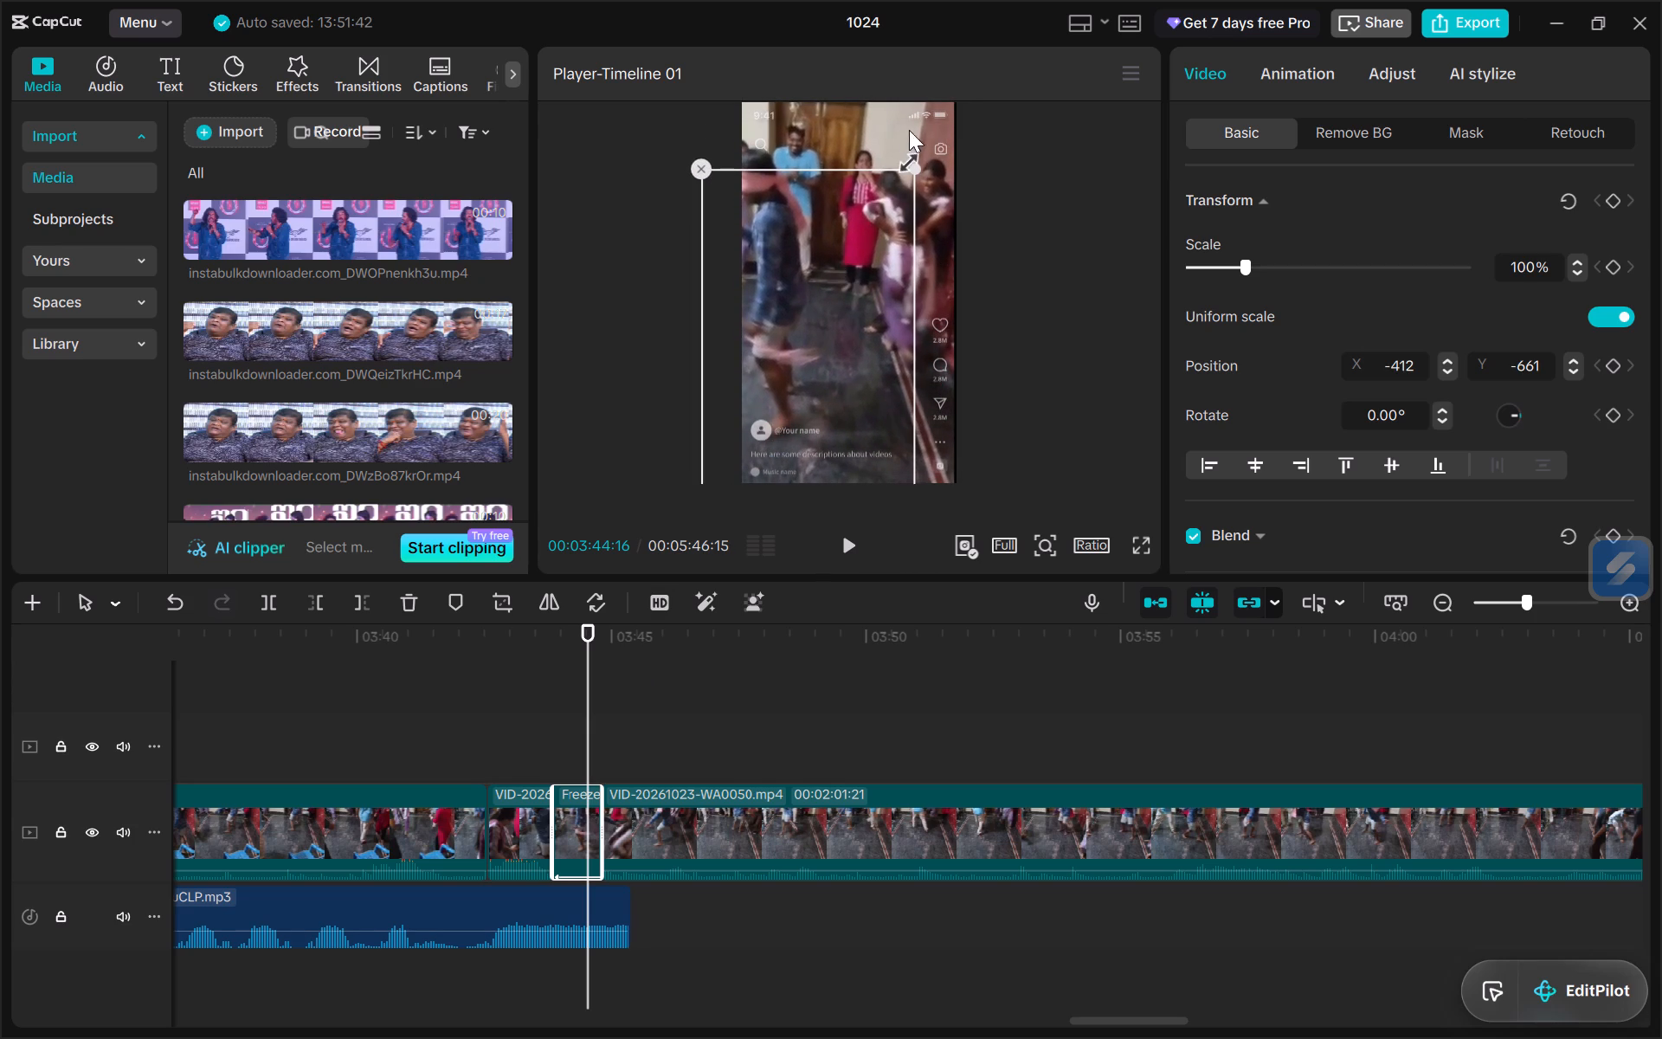
# Scale the freeze frame at about 03:44 up to 108%.
pyautogui.moveTo(918, 162); pyautogui.dragTo(937, 121)
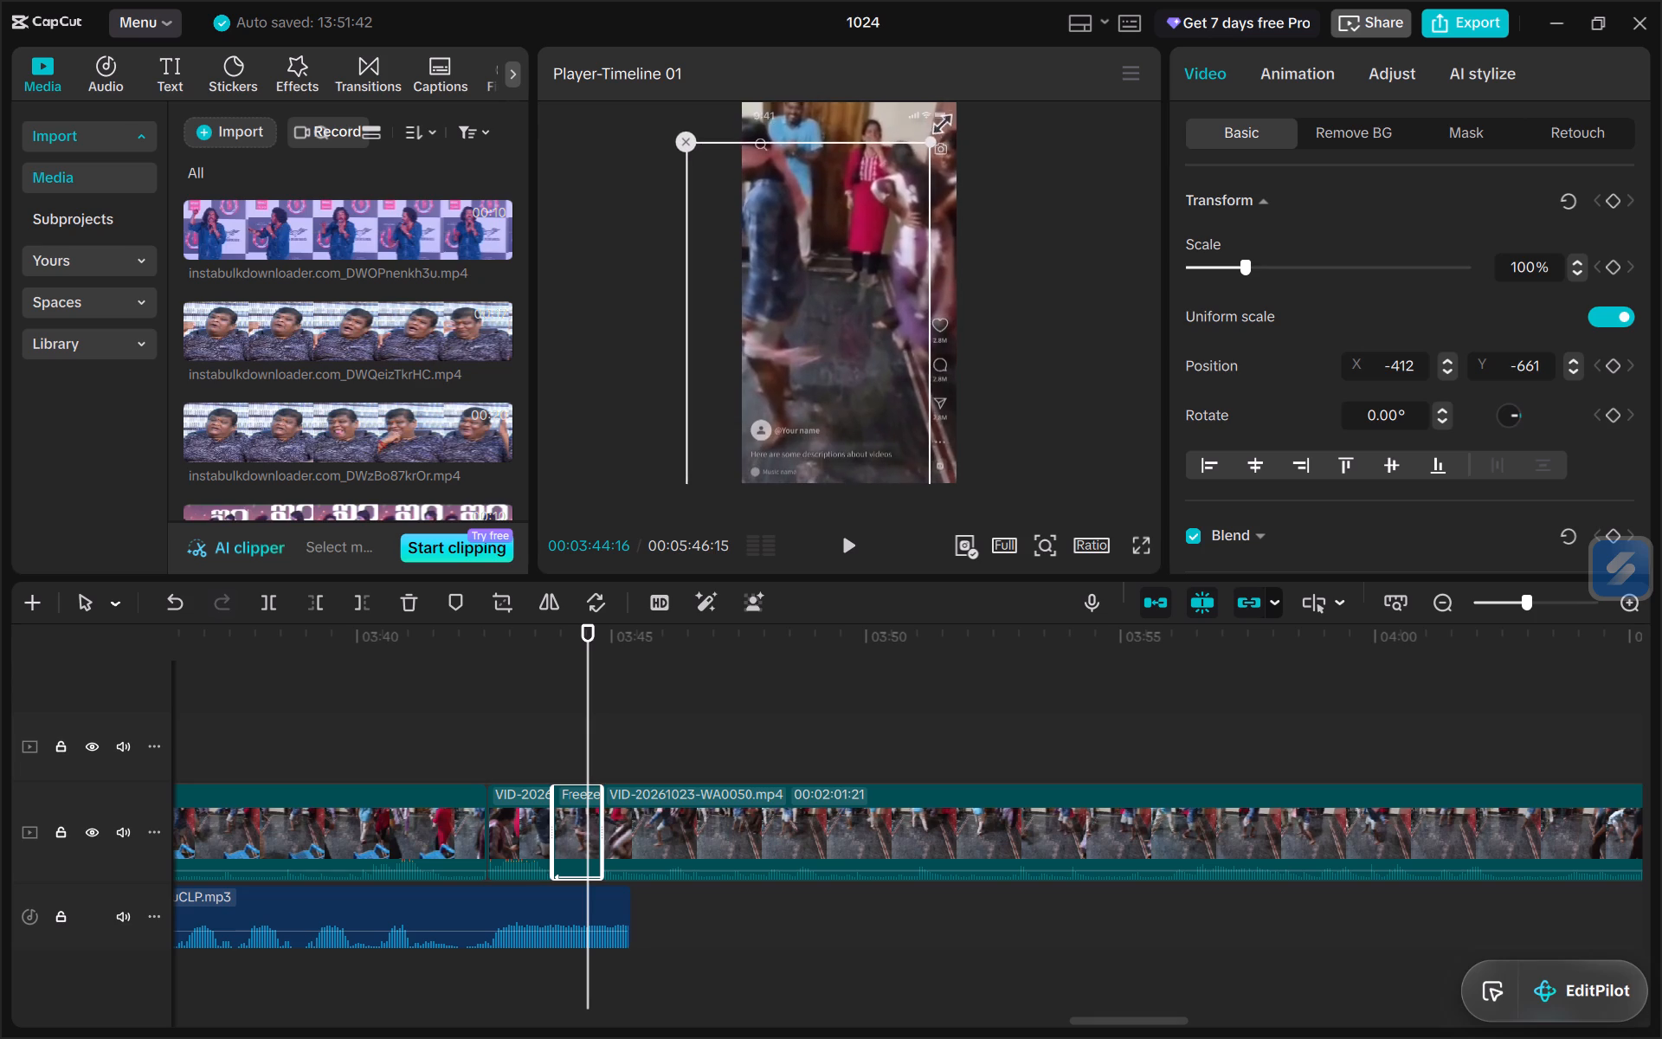
pyautogui.moveTo(937, 121); pyautogui.dragTo(926, 135)
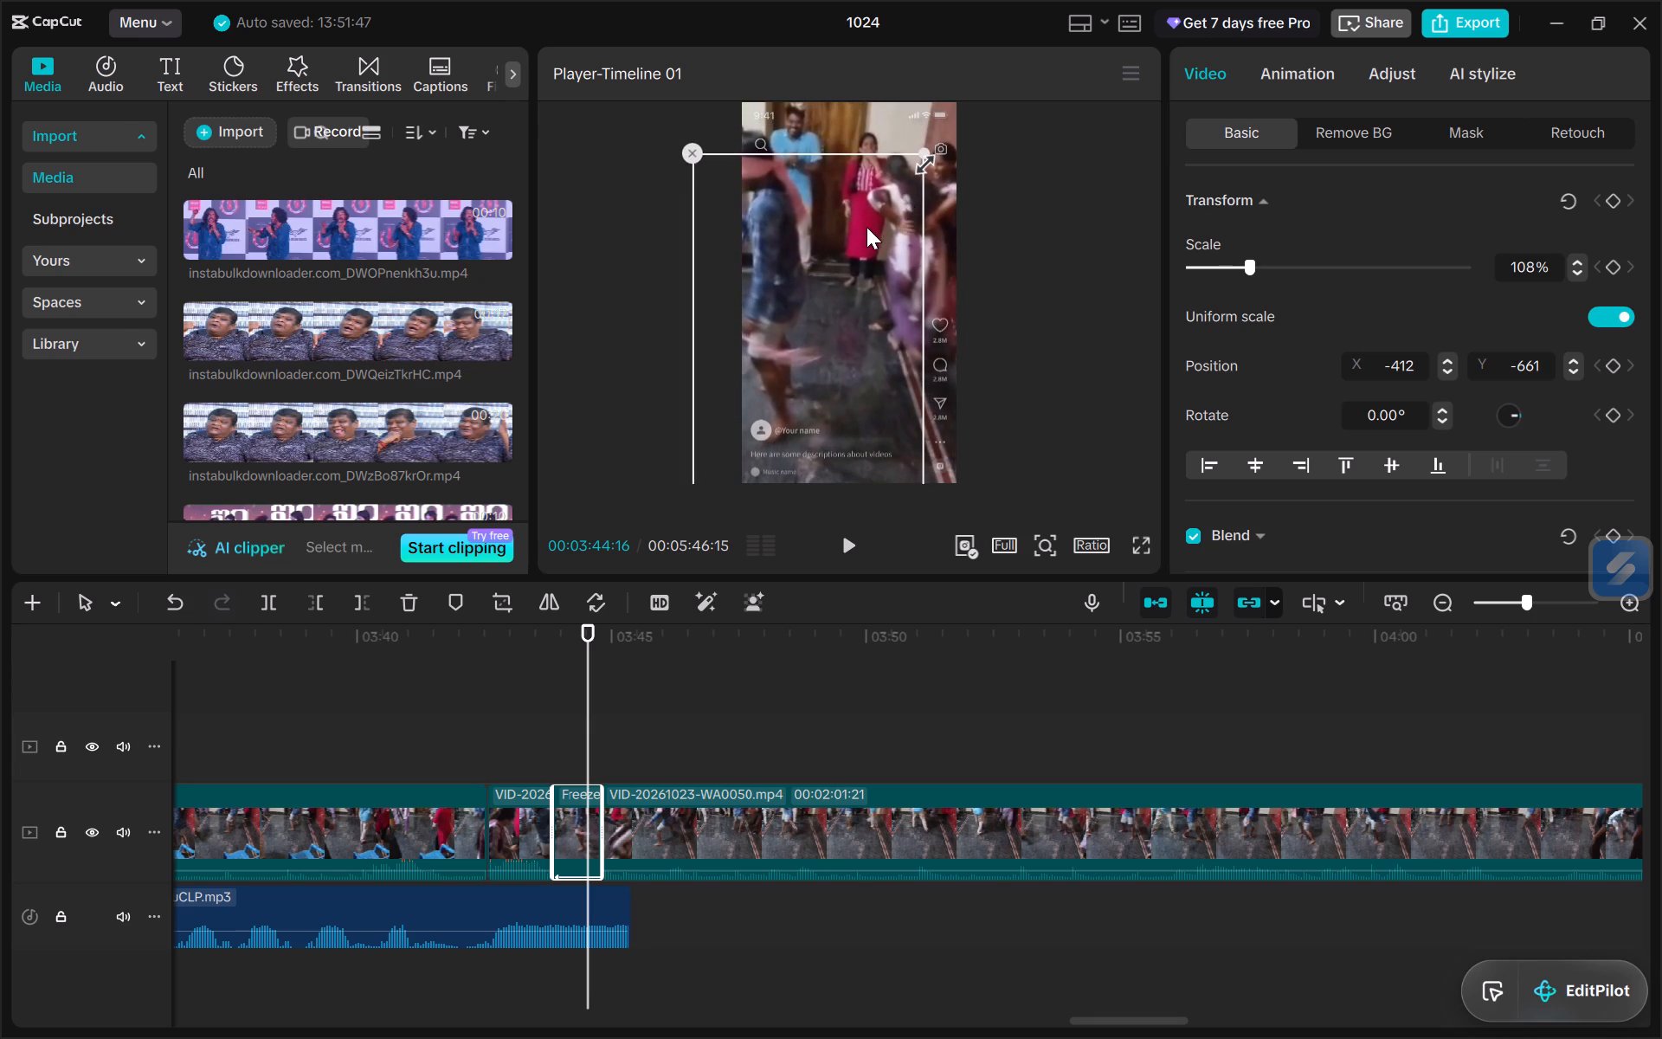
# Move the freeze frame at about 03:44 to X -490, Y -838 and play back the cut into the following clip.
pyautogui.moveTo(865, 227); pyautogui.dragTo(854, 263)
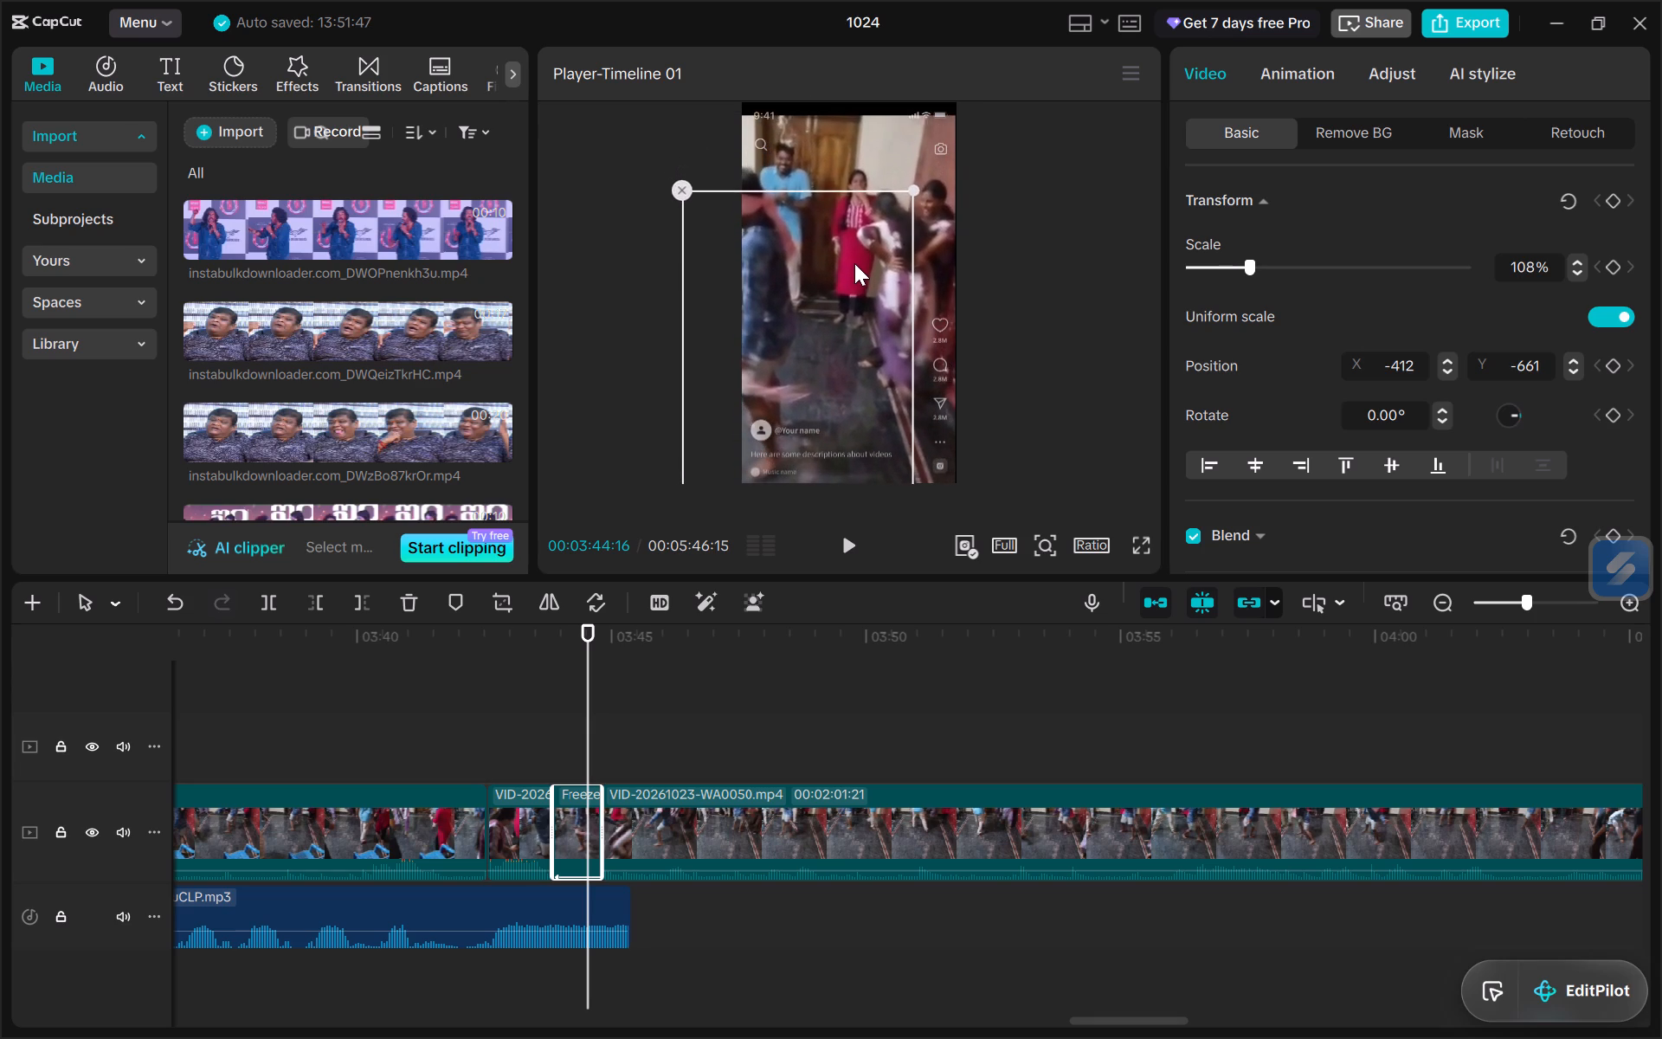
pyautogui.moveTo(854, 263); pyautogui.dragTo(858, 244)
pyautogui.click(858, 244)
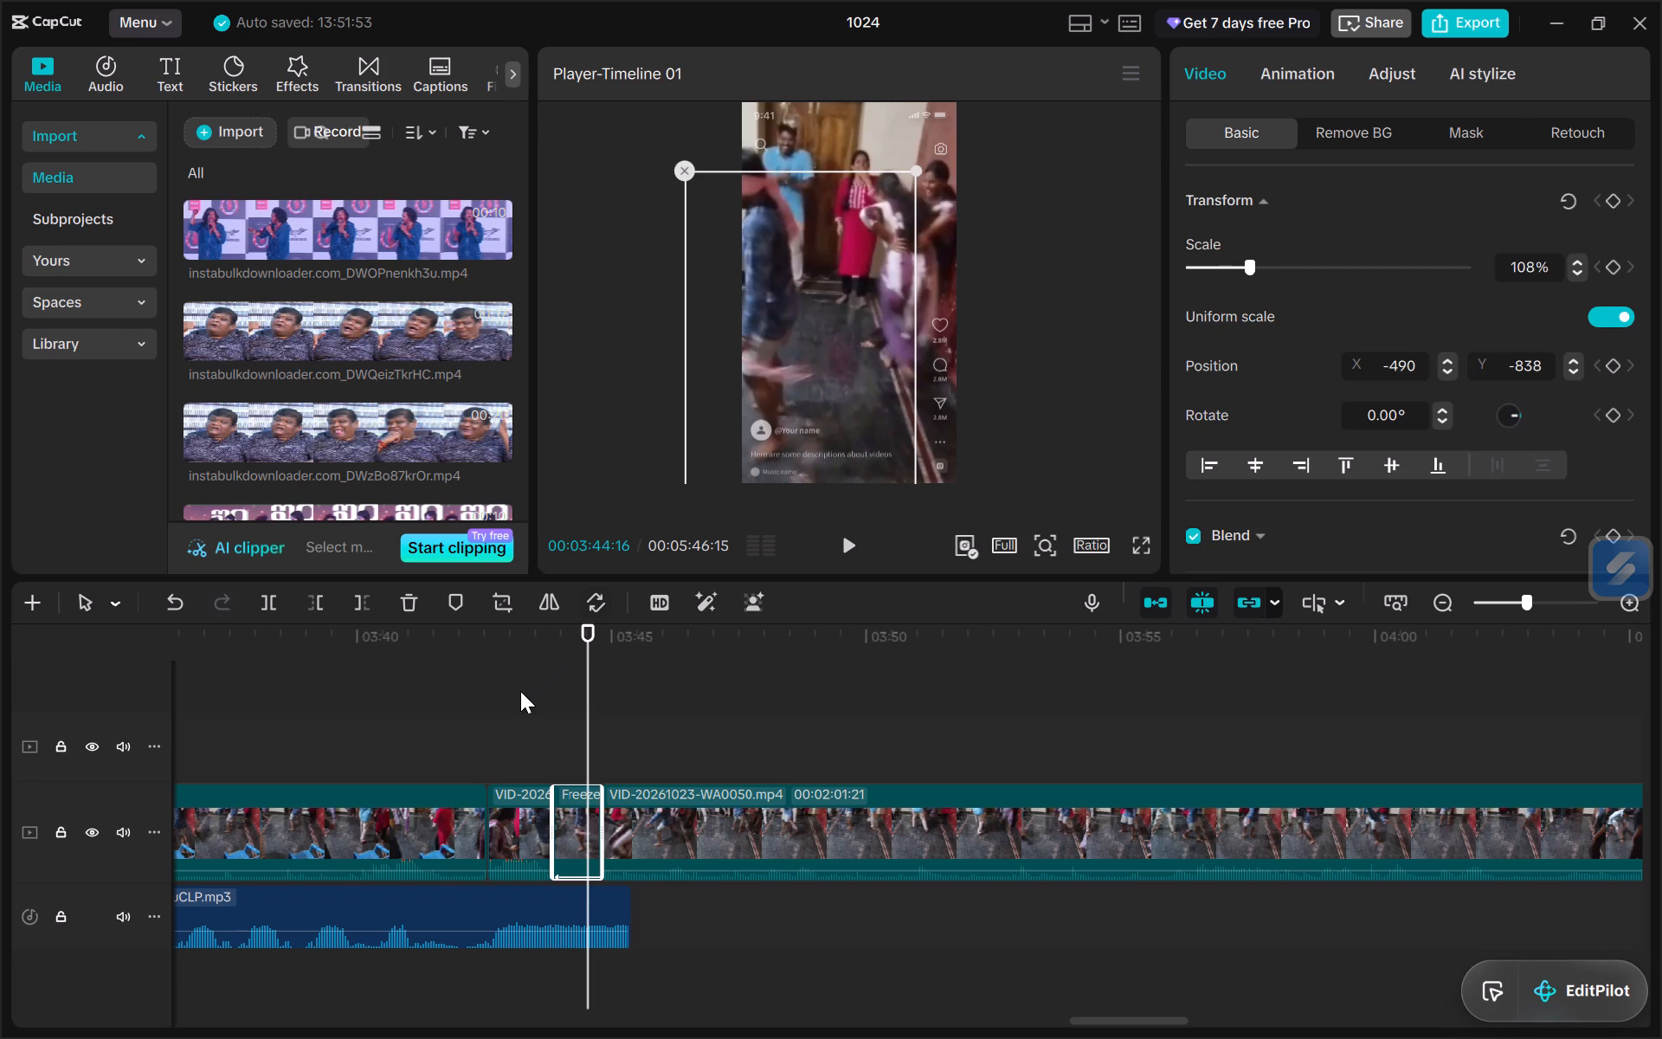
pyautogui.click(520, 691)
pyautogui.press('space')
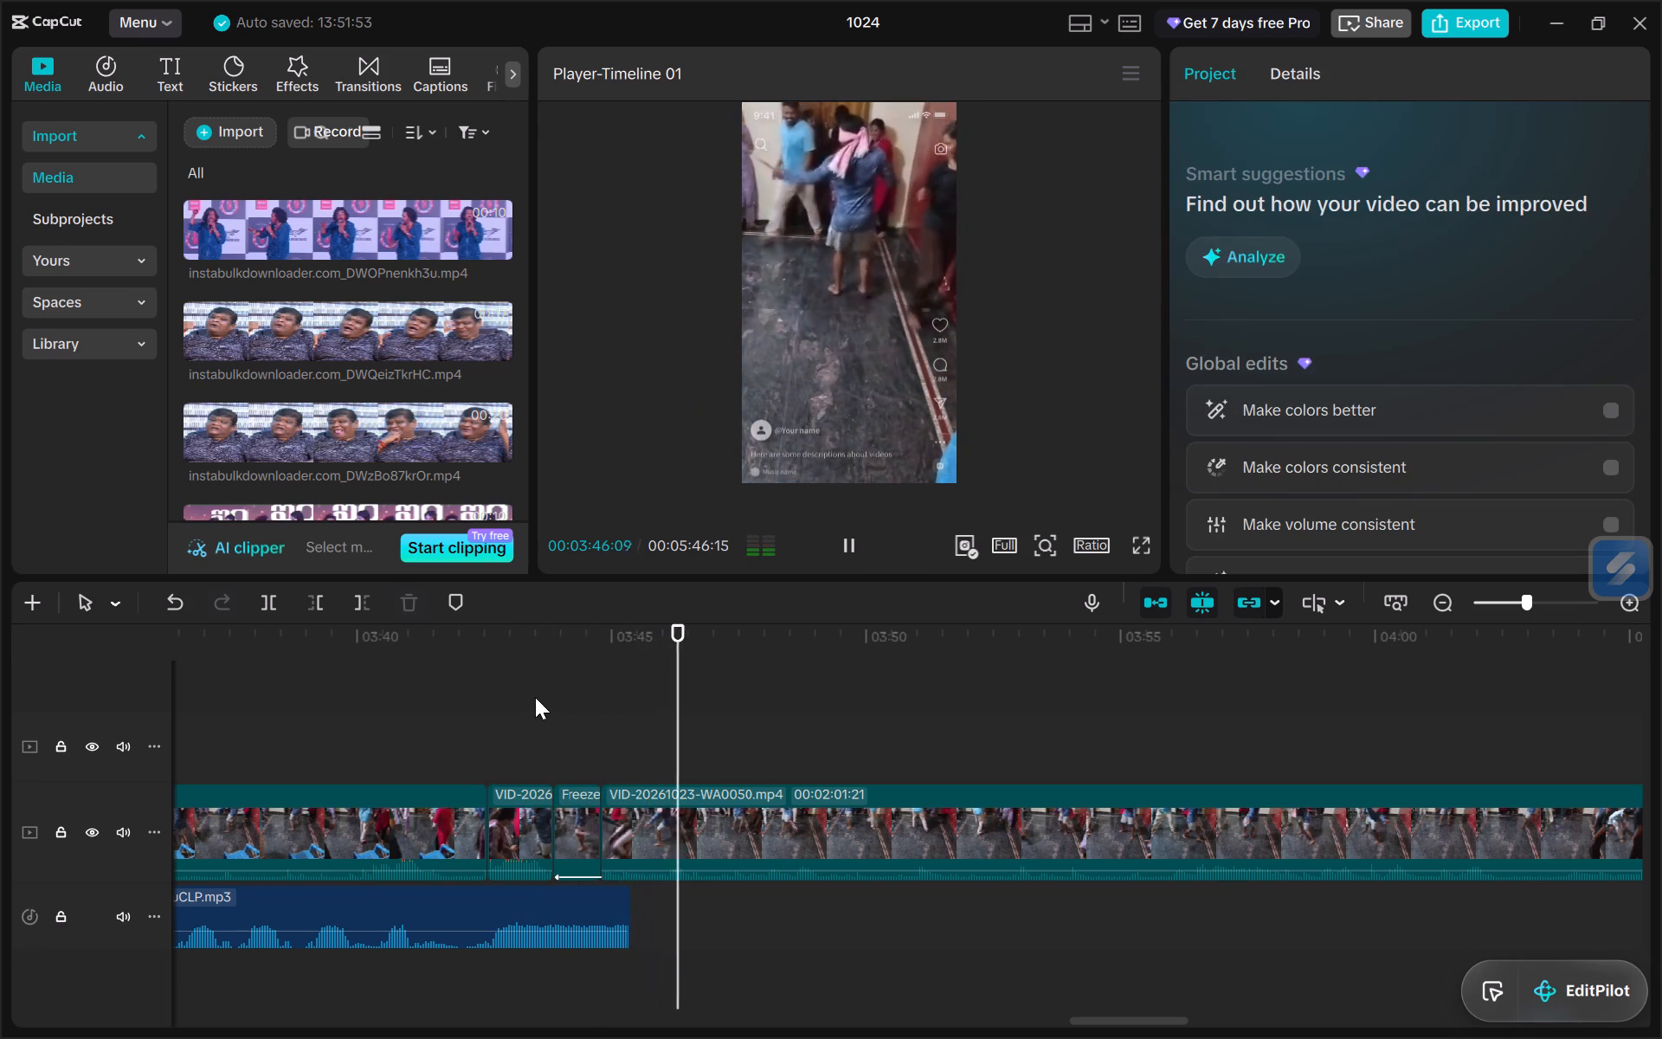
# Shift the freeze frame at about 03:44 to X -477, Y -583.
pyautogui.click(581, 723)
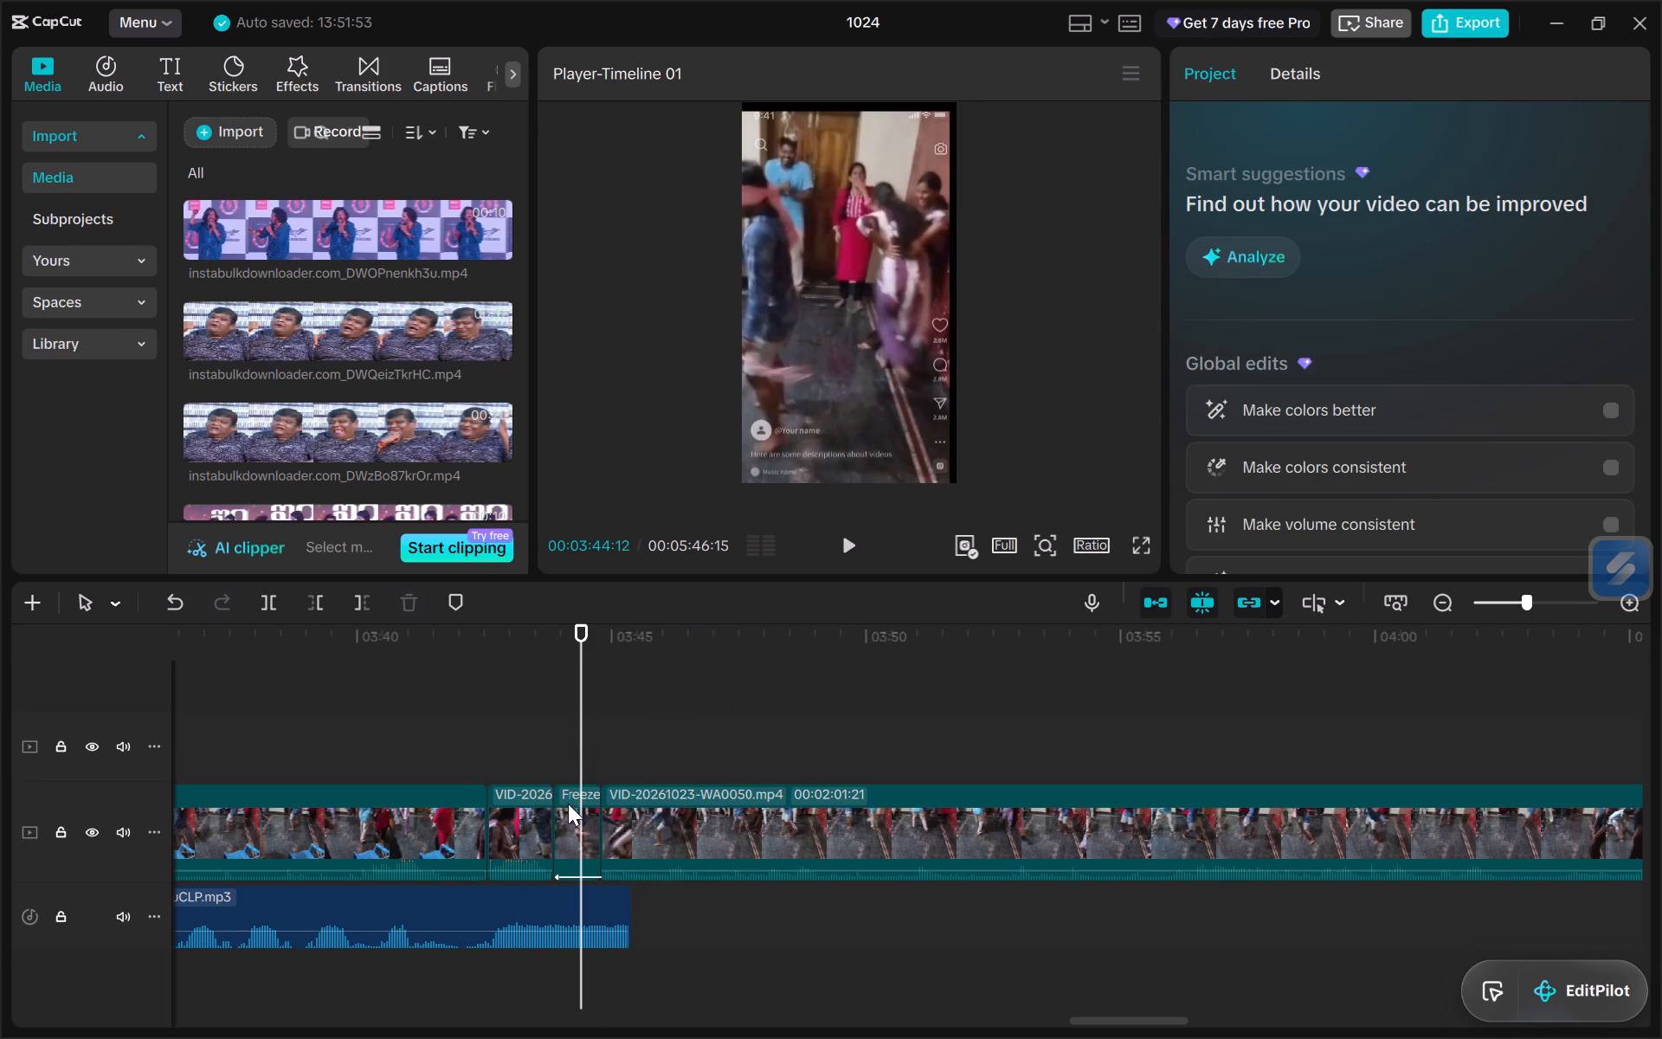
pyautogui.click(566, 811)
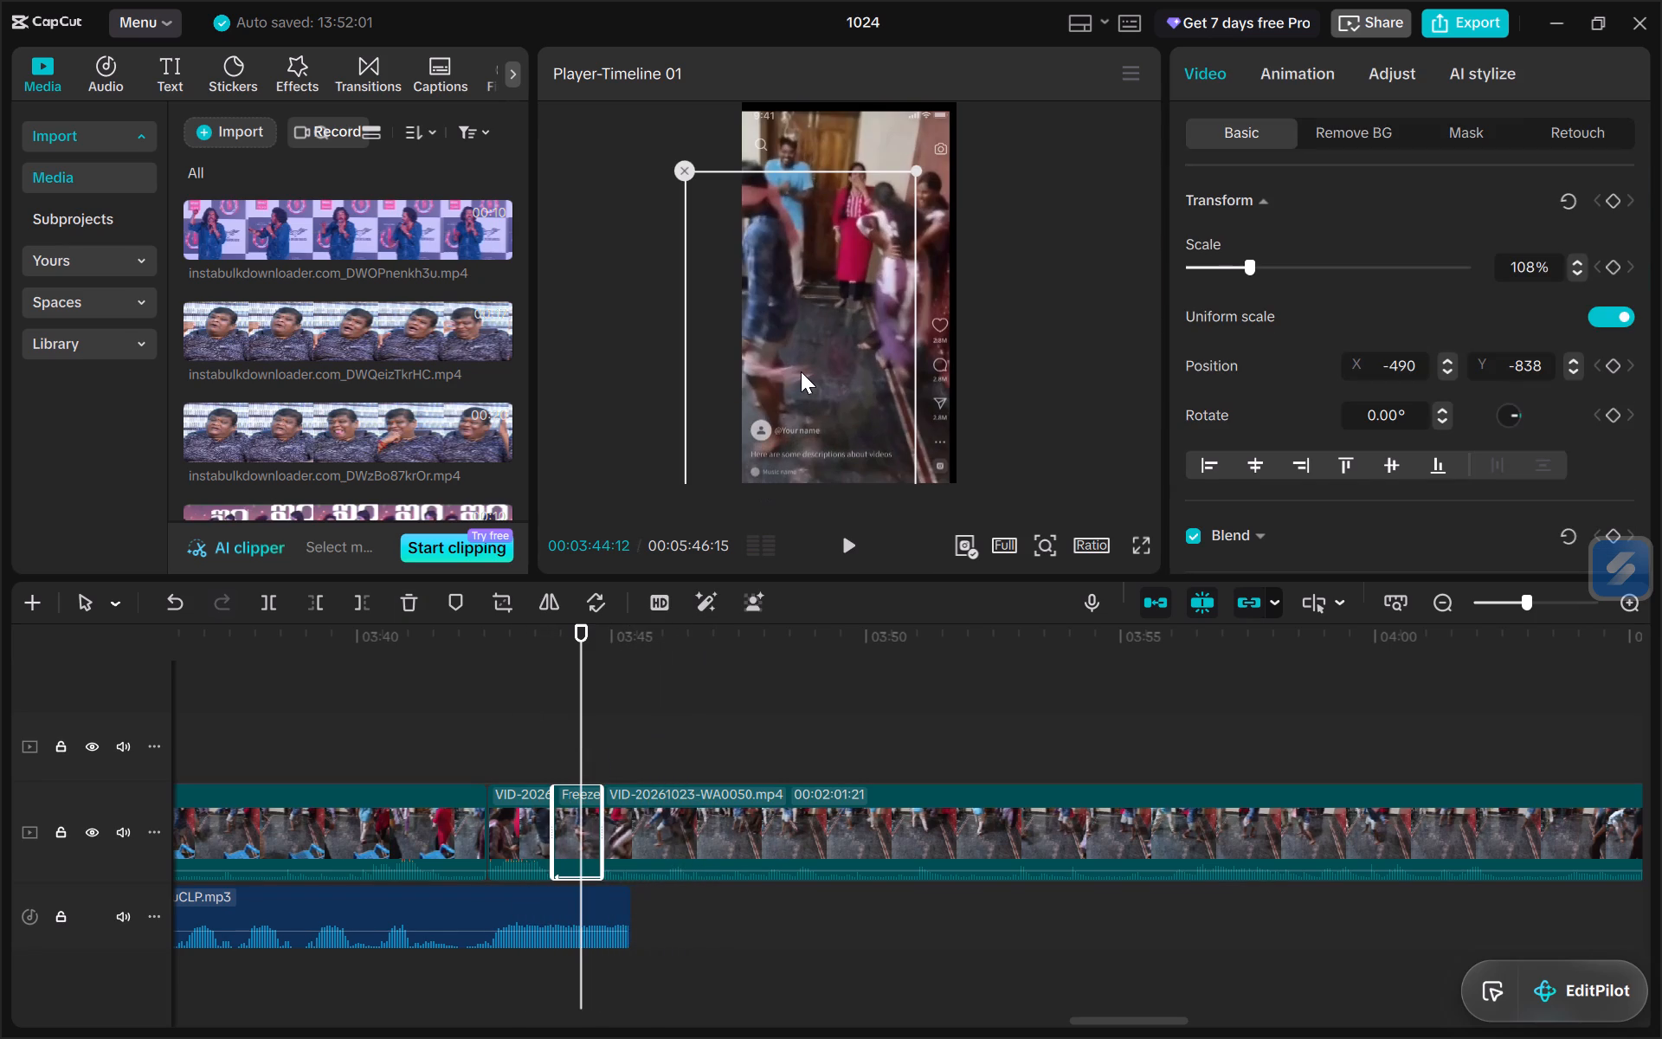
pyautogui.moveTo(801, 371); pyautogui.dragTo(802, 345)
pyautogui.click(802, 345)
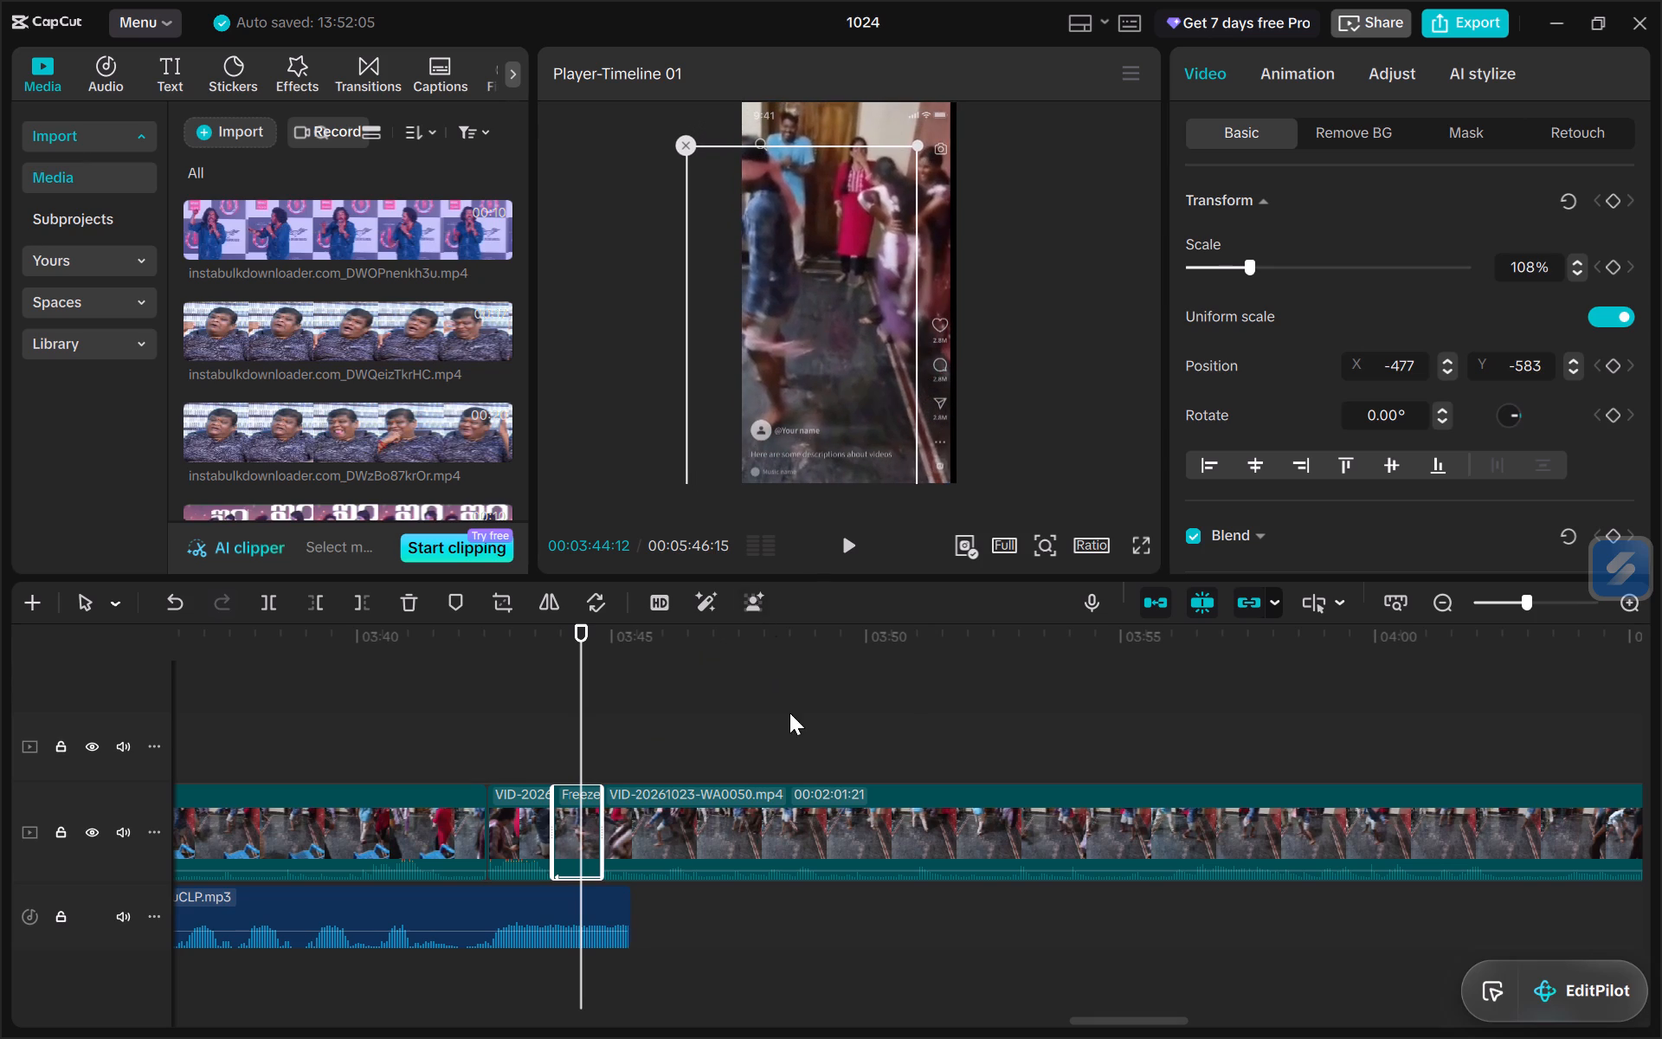
# Play back from about 03:42 to 03:45, then step back frame by frame to the freeze frame's start to examine its framing.
pyautogui.click(488, 726)
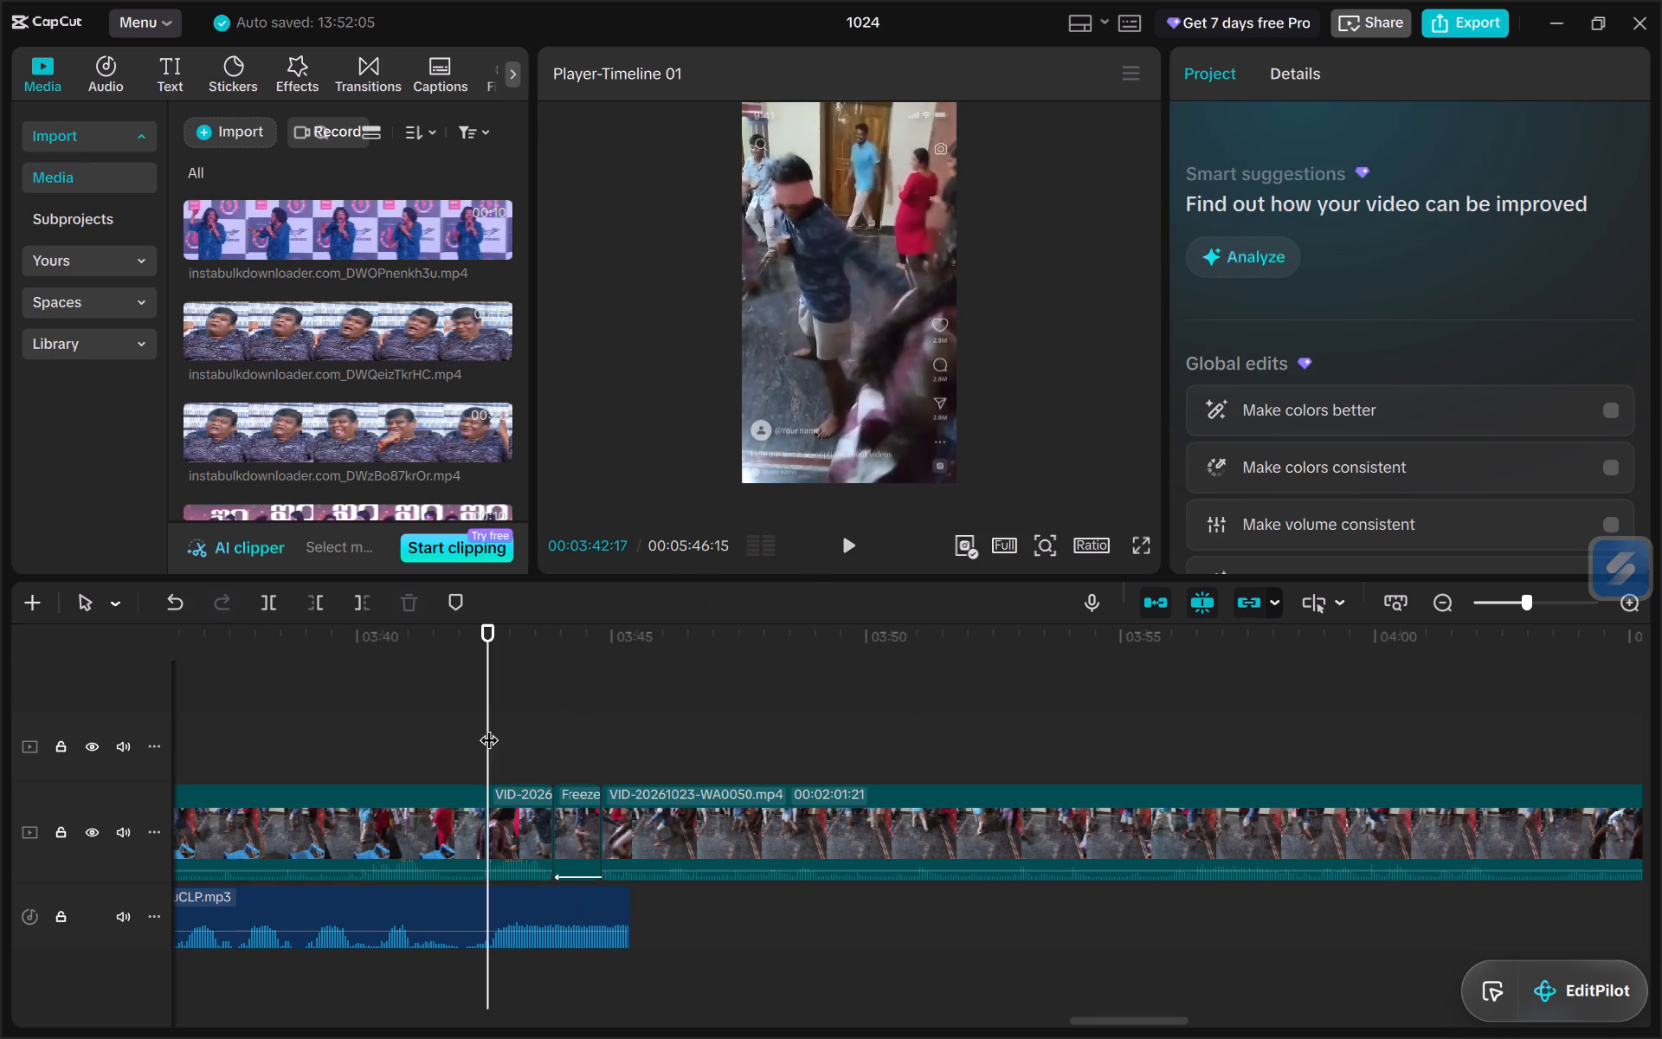
pyautogui.press('space')
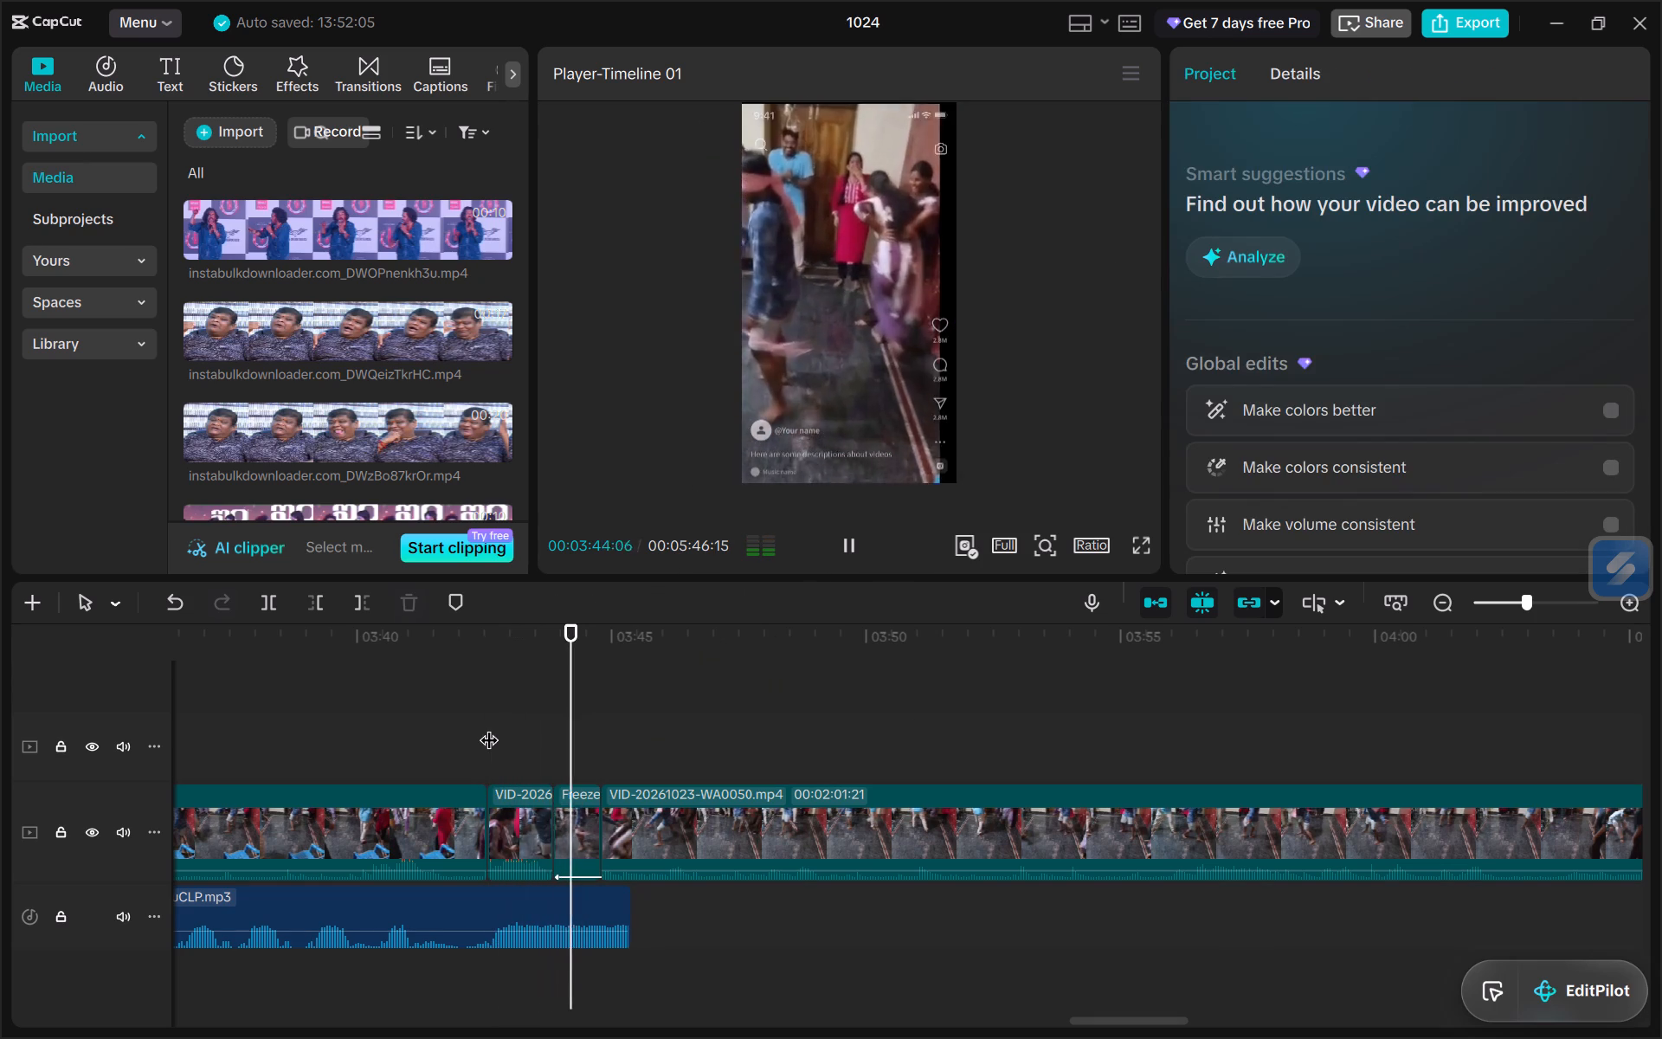
pyautogui.press('space')
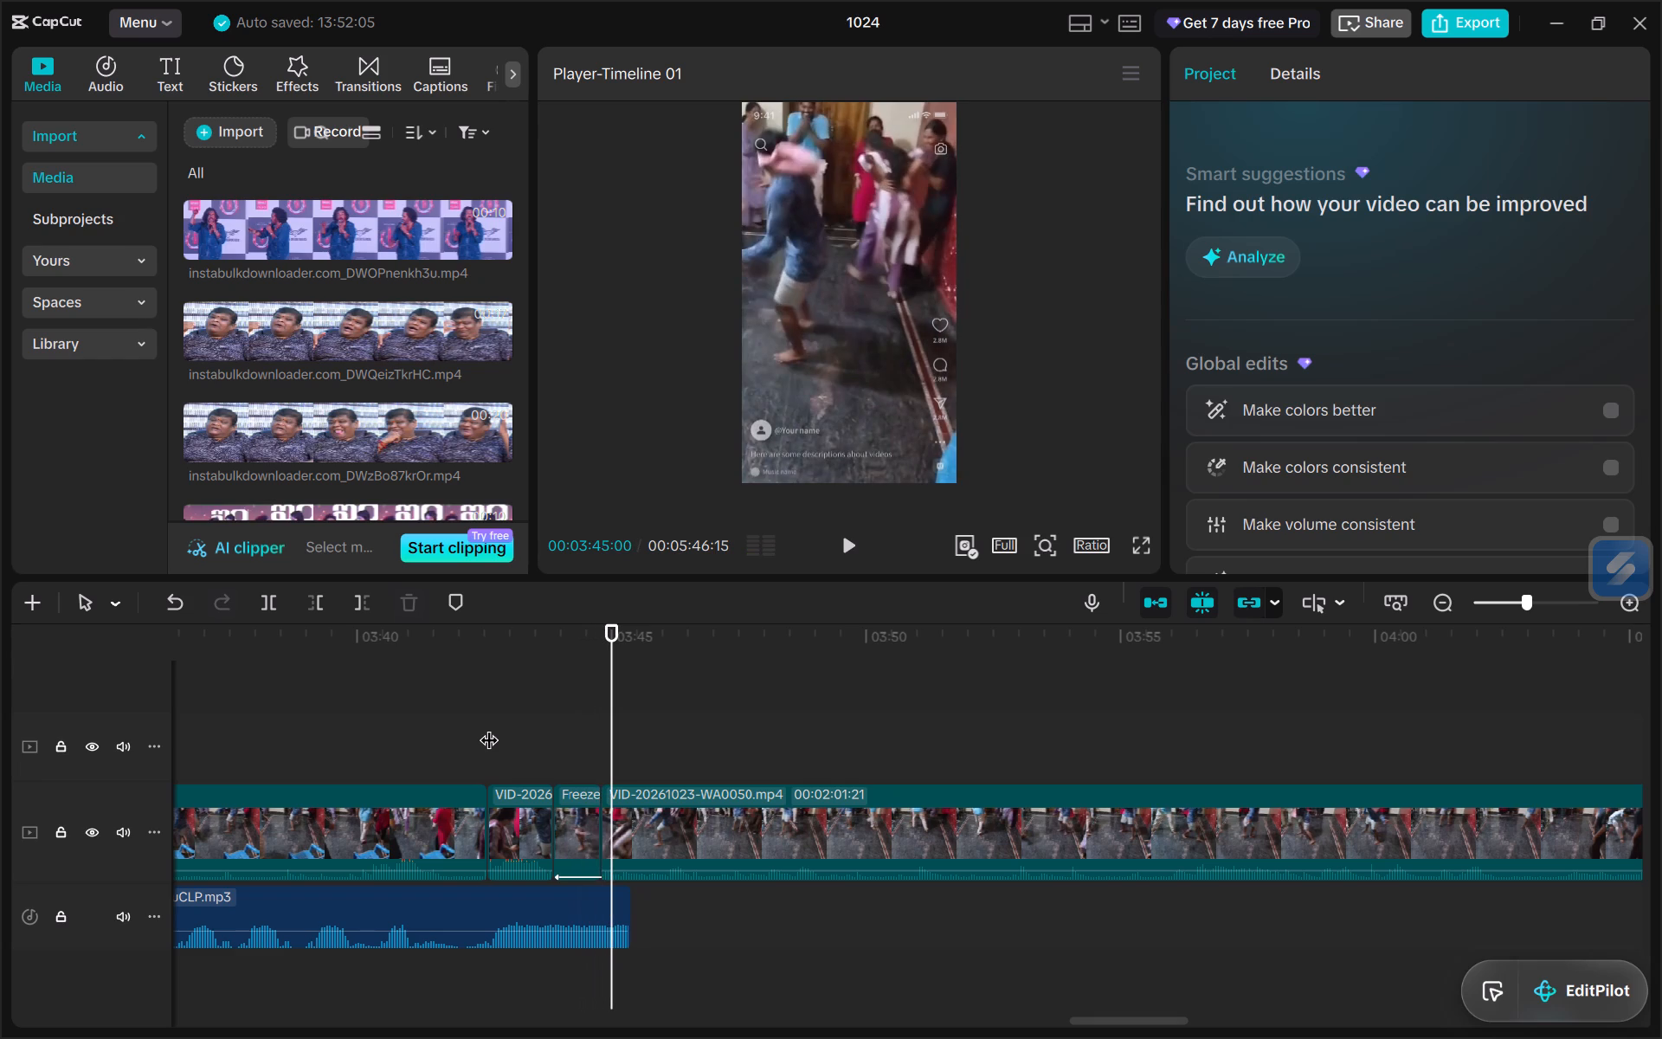
pyautogui.press('Left')
pyautogui.press('Left')
pyautogui.press('Left')
pyautogui.press('Left')
pyautogui.press('Left')
pyautogui.press('Left')
pyautogui.press('Left')
pyautogui.press('Left')
pyautogui.press('Left')
pyautogui.press('Left')
pyautogui.press('Left')
pyautogui.press('Left')
pyautogui.press('Left')
pyautogui.press('Left')
pyautogui.press('Left')
pyautogui.press('Left')
pyautogui.press('Left')
pyautogui.press('Left')
pyautogui.press('Left')
pyautogui.press('Left')
pyautogui.press('Left')
pyautogui.press('Left')
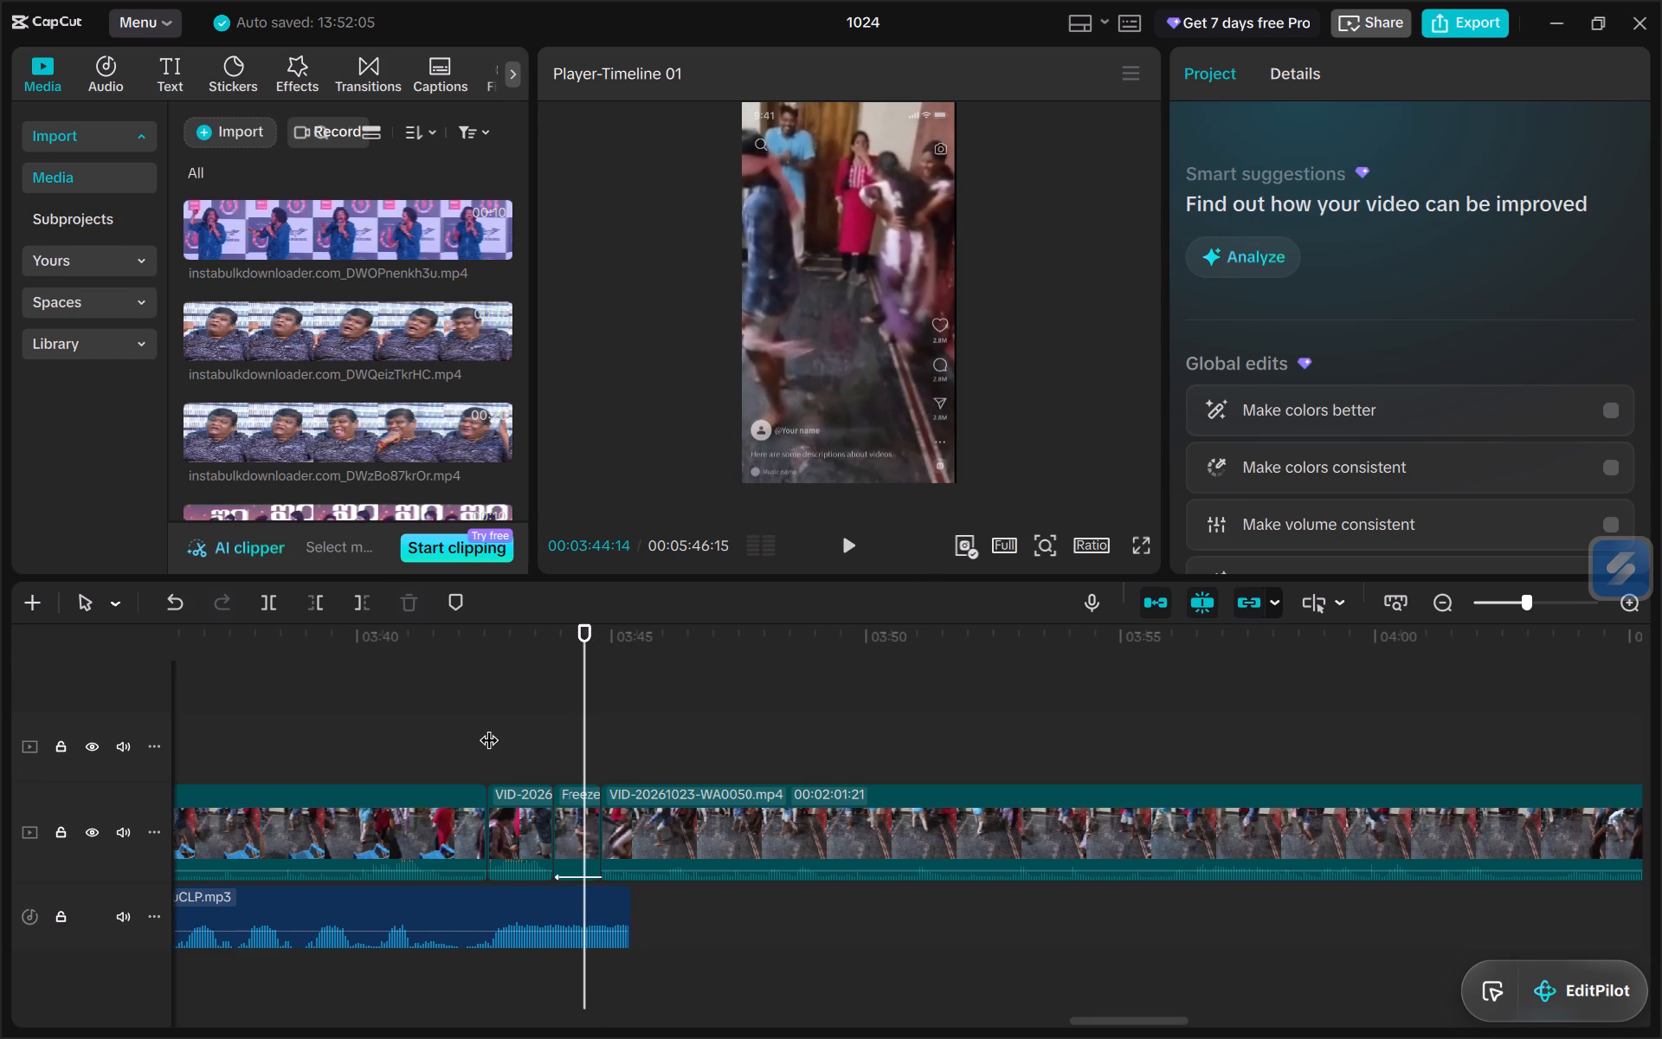
pyautogui.press('Left')
pyautogui.press('Left')
pyautogui.press('Left')
pyautogui.press('Left')
pyautogui.press('Left')
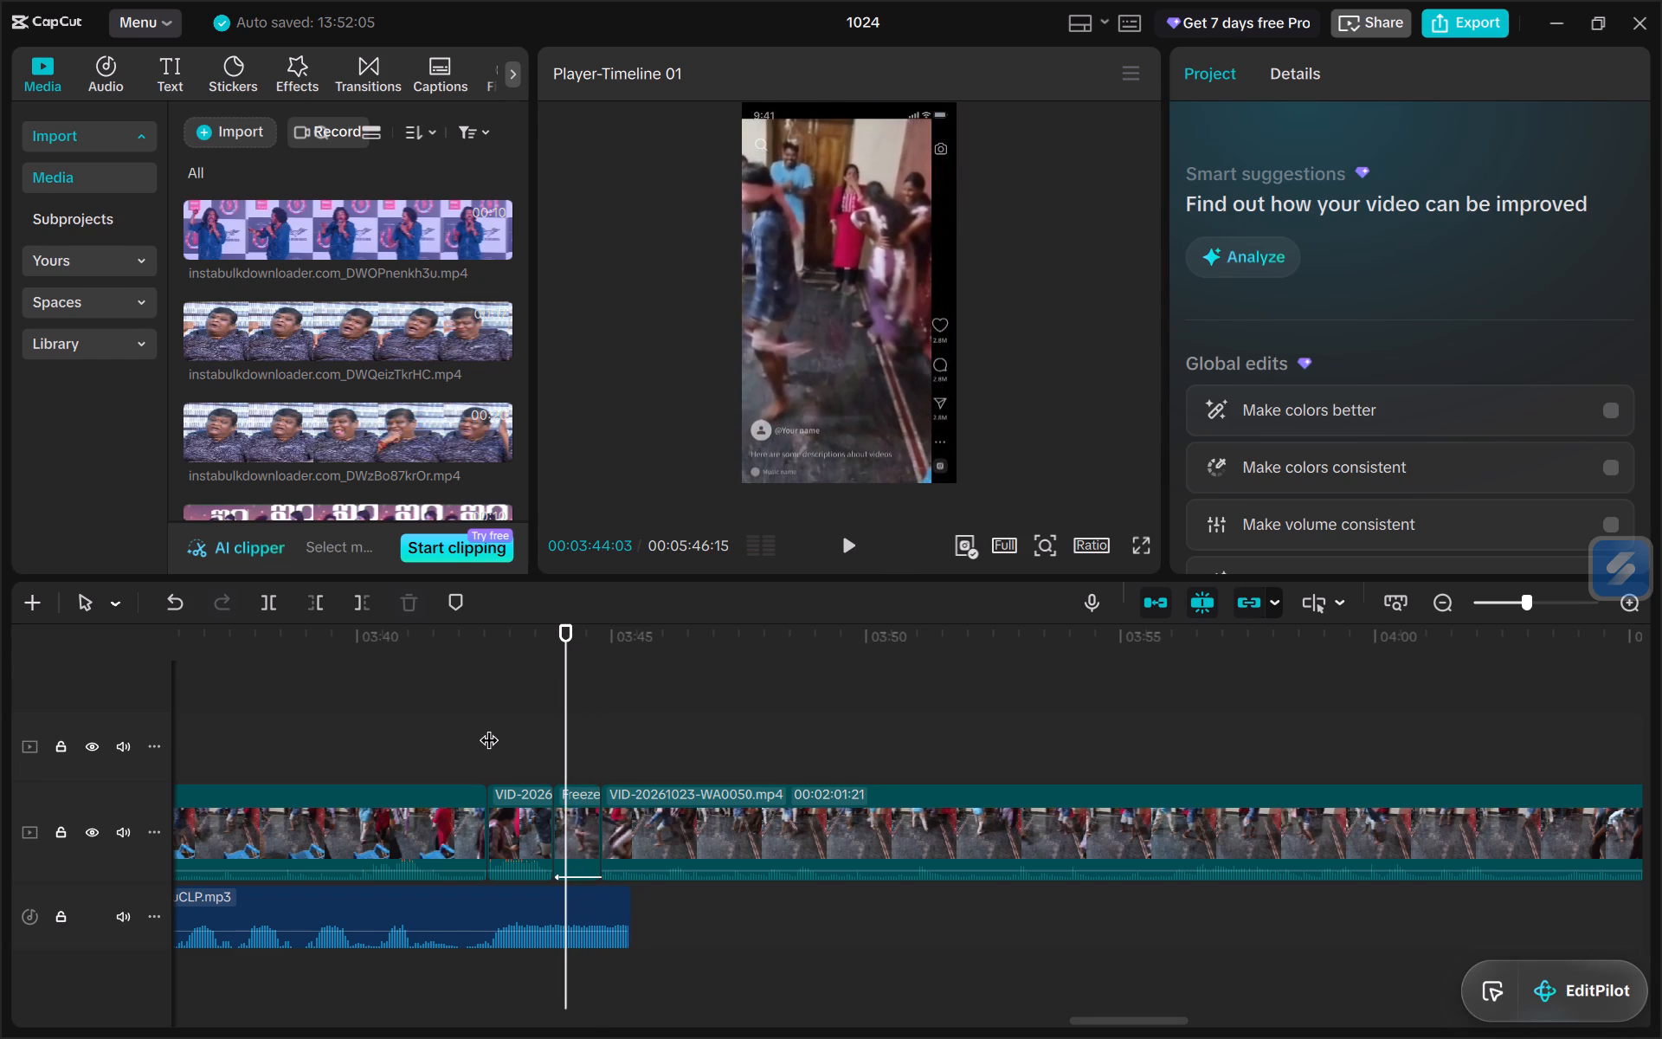
pyautogui.press('Left')
pyautogui.press('Left')
pyautogui.press('Left')
pyautogui.press('Left')
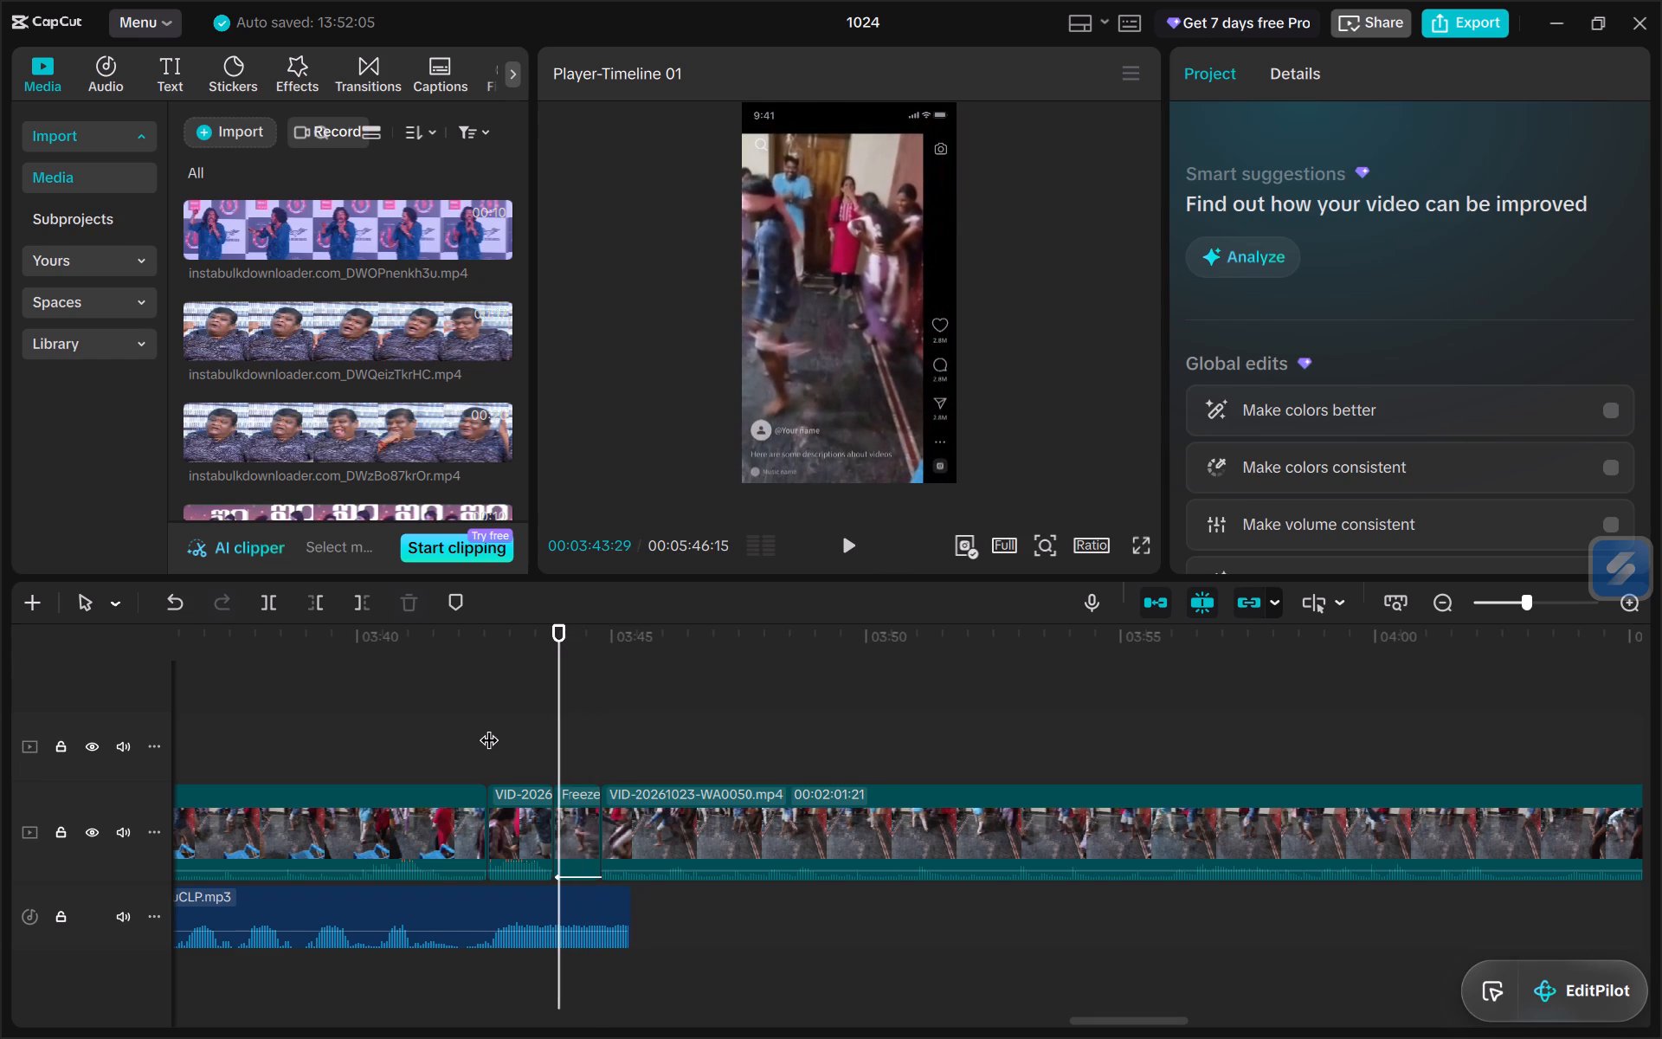
pyautogui.press('Left')
# Reposition the freeze frame at its start to X -86, Y -158 so it fills the vertical frame, and play it back.
pyautogui.click(883, 344)
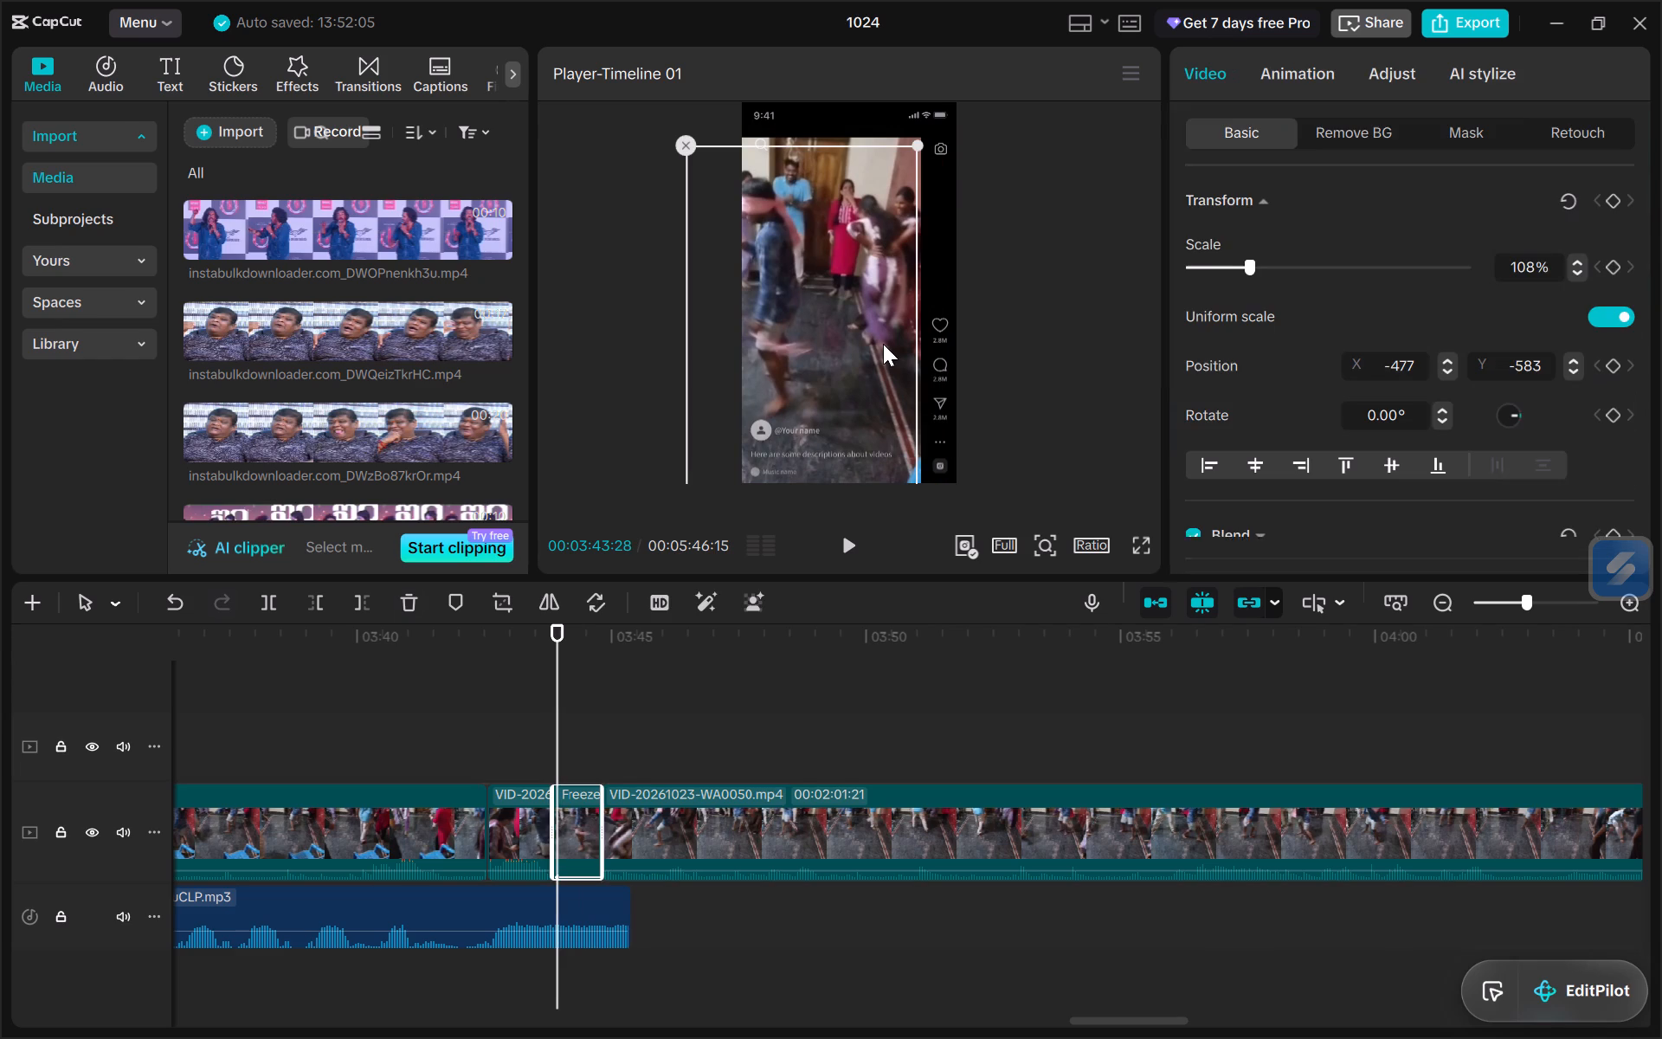
pyautogui.moveTo(883, 344); pyautogui.dragTo(917, 299)
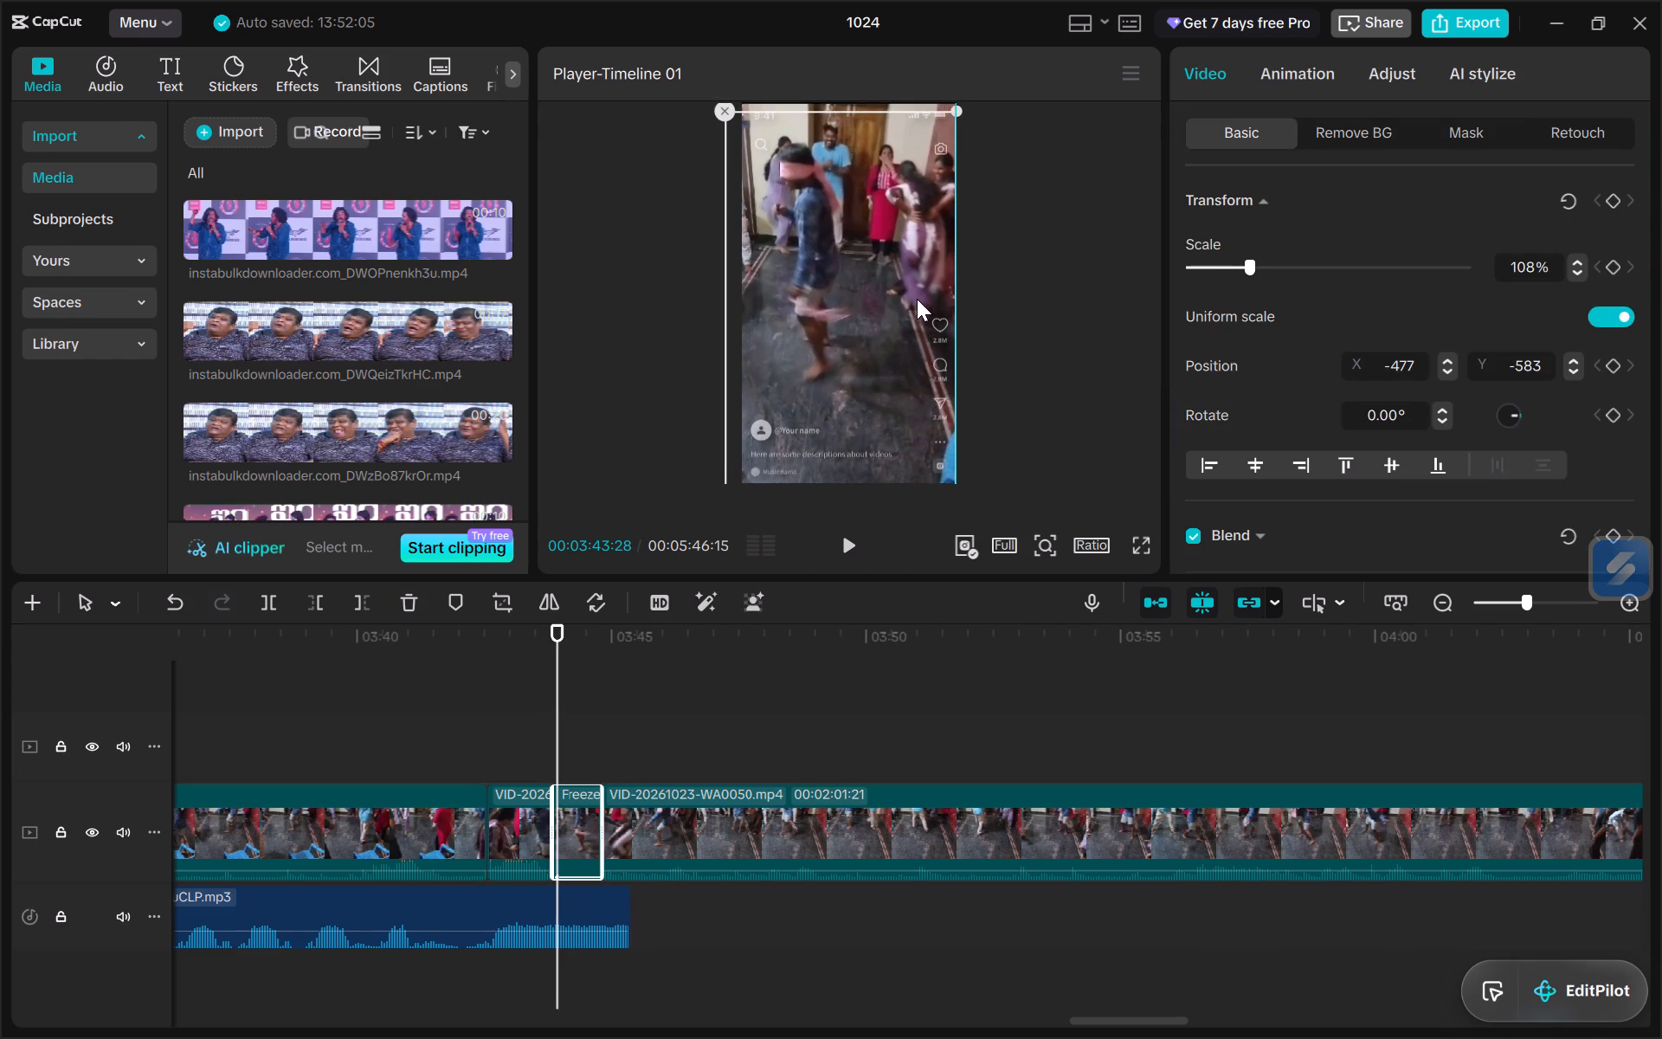
pyautogui.moveTo(917, 299); pyautogui.dragTo(918, 305)
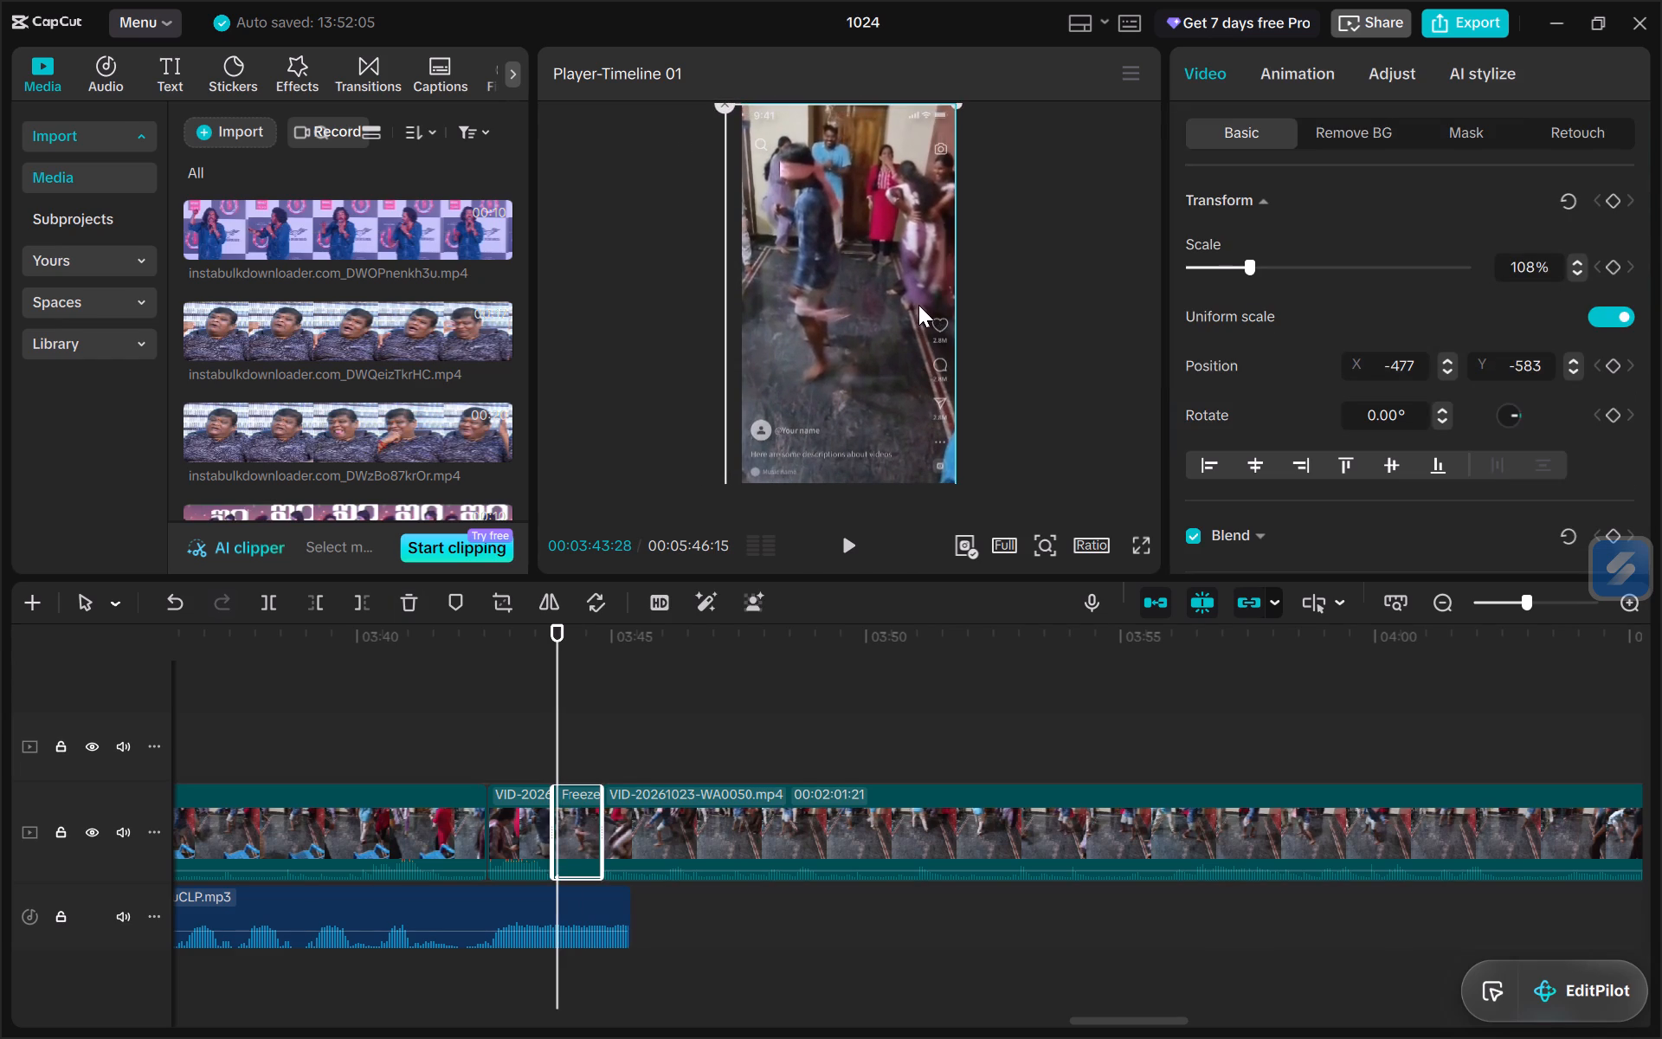
pyautogui.moveTo(918, 305); pyautogui.dragTo(923, 305)
pyautogui.click(923, 305)
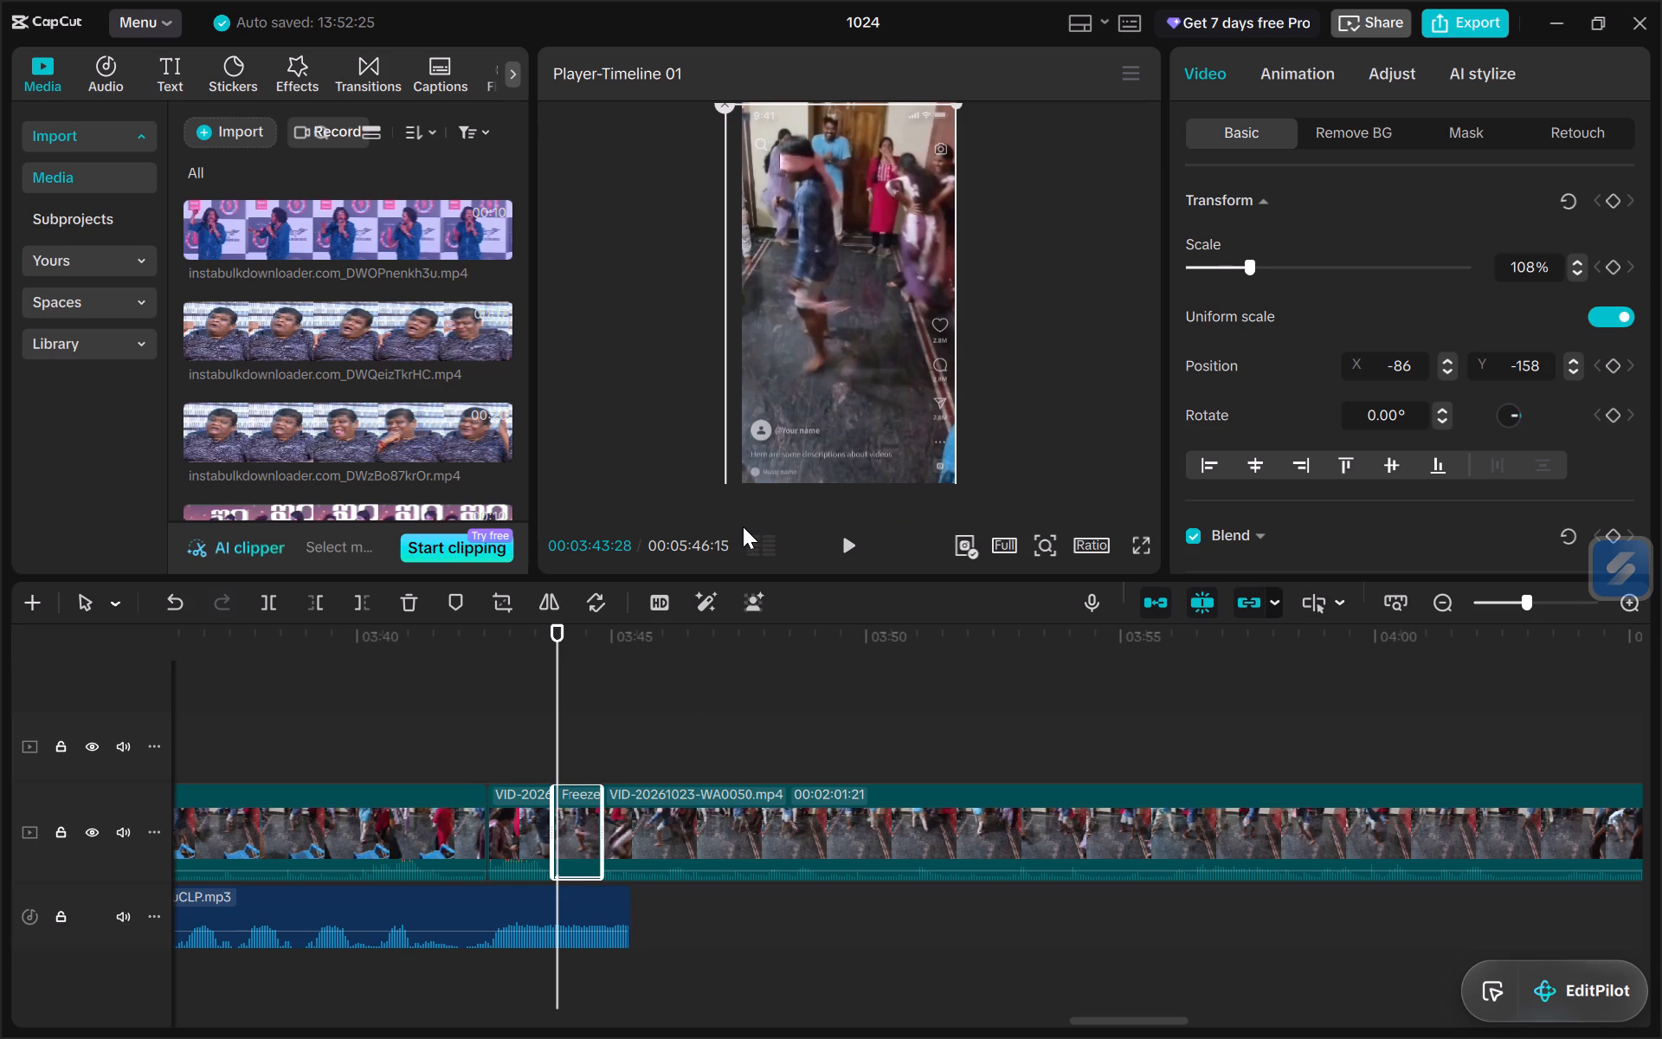
pyautogui.press('space')
pyautogui.press('space')
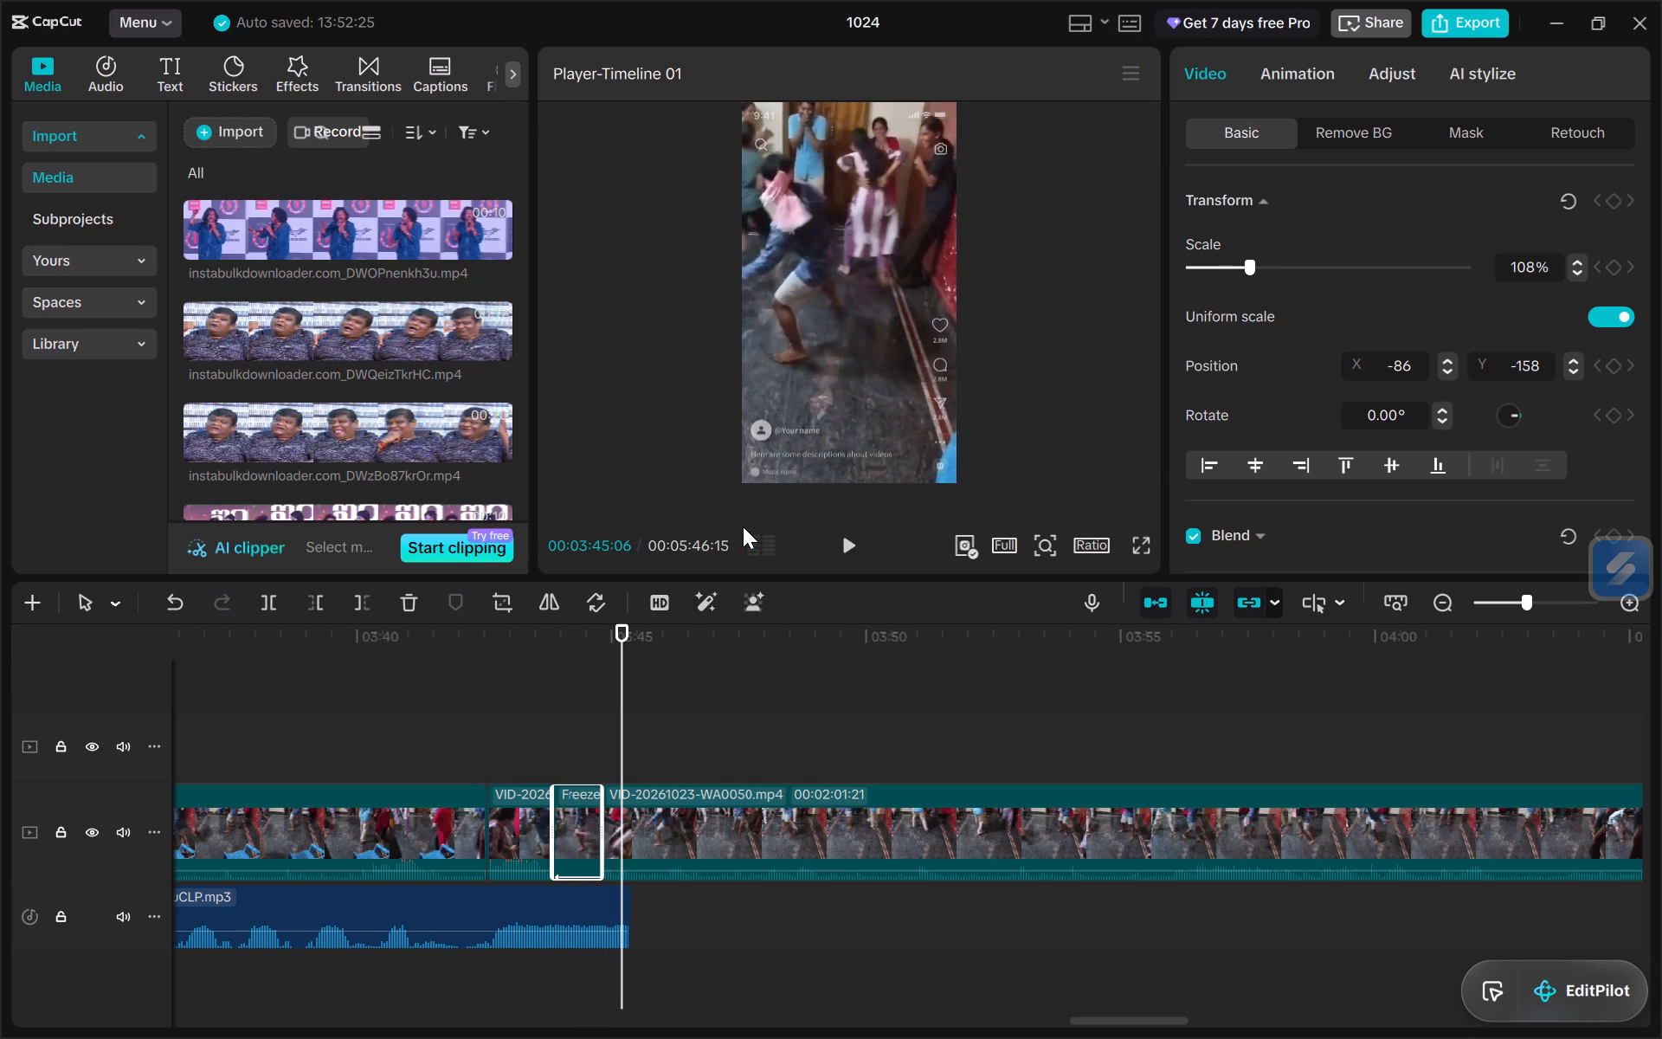
# Replace the freeze frame's Zoom In out-animation with Mini Zoom and play back the section around 03:44.
pyautogui.click(570, 829)
pyautogui.click(1313, 81)
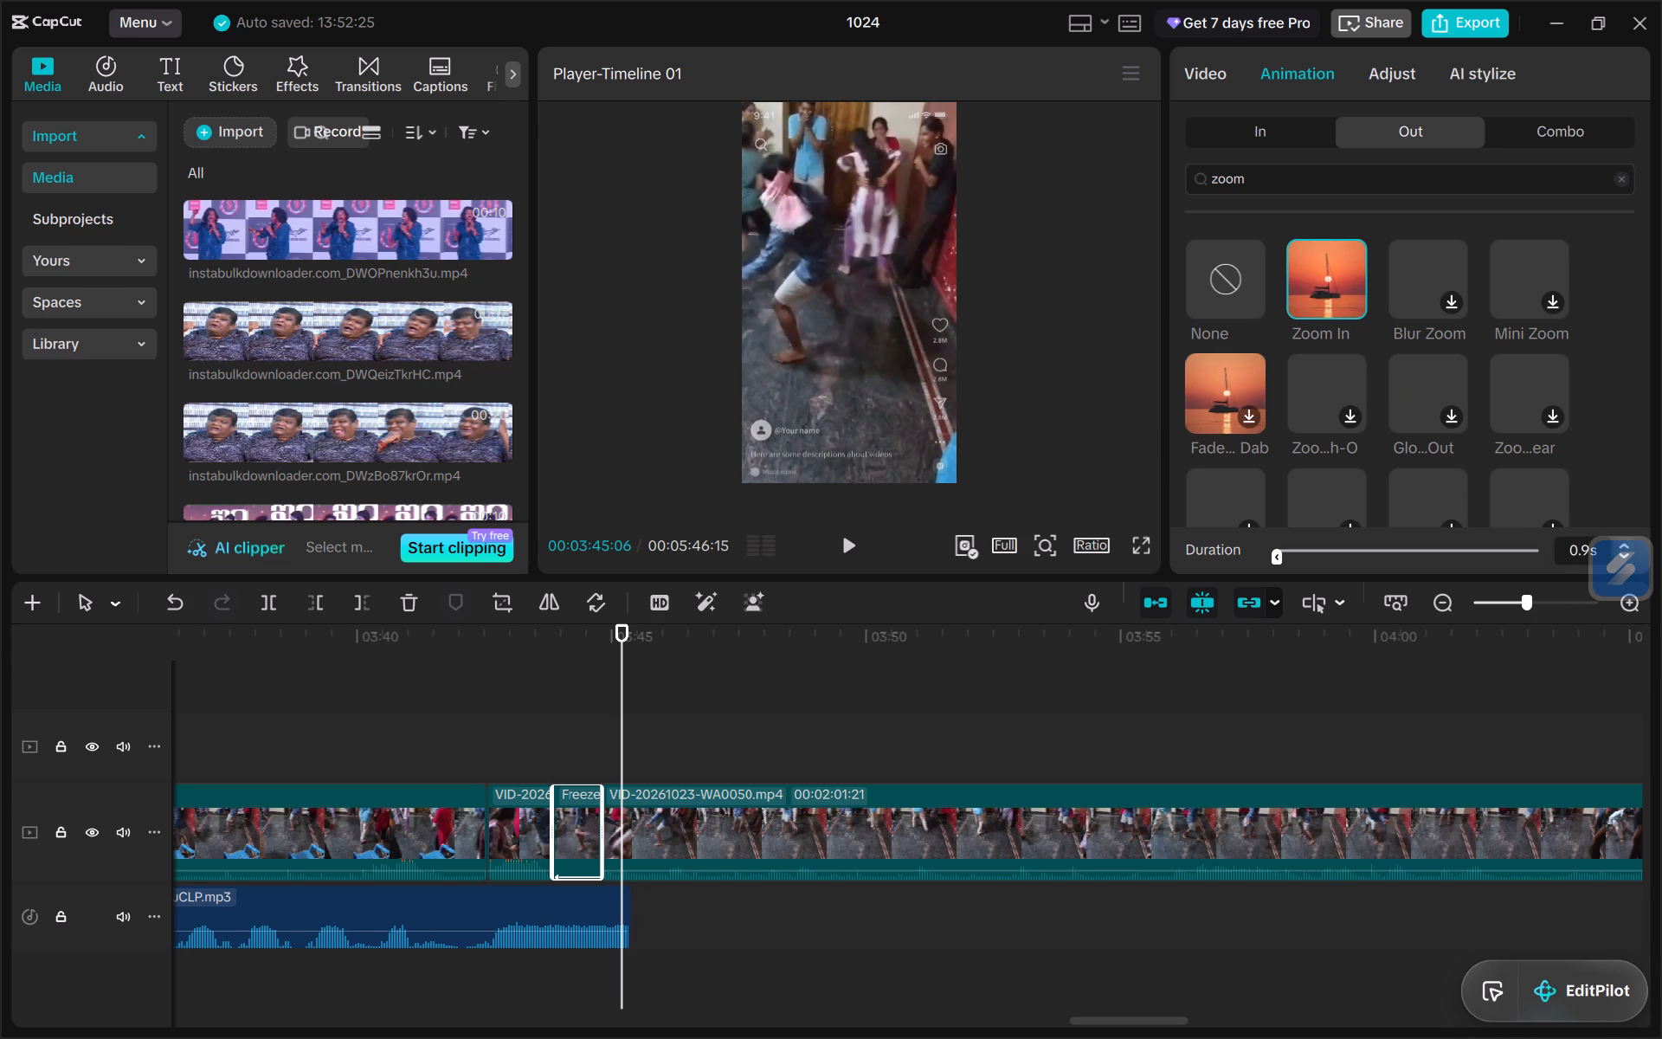
pyautogui.click(1521, 268)
pyautogui.doubleClick(1521, 268)
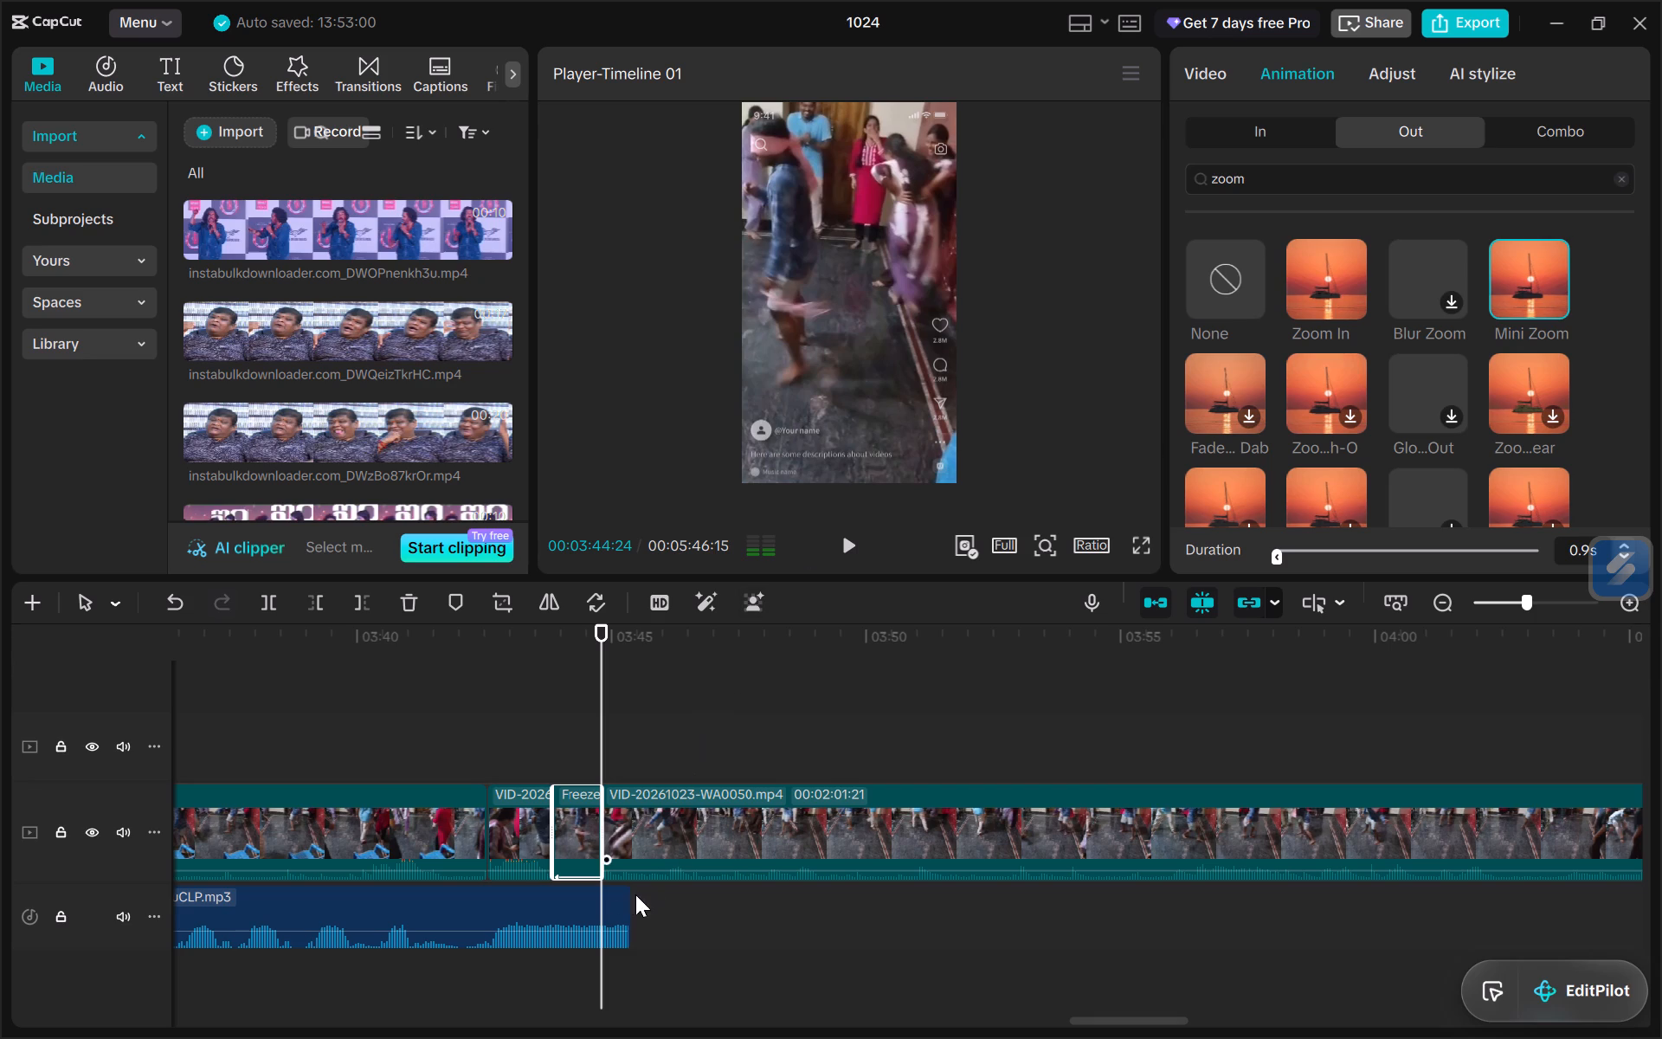
pyautogui.click(531, 745)
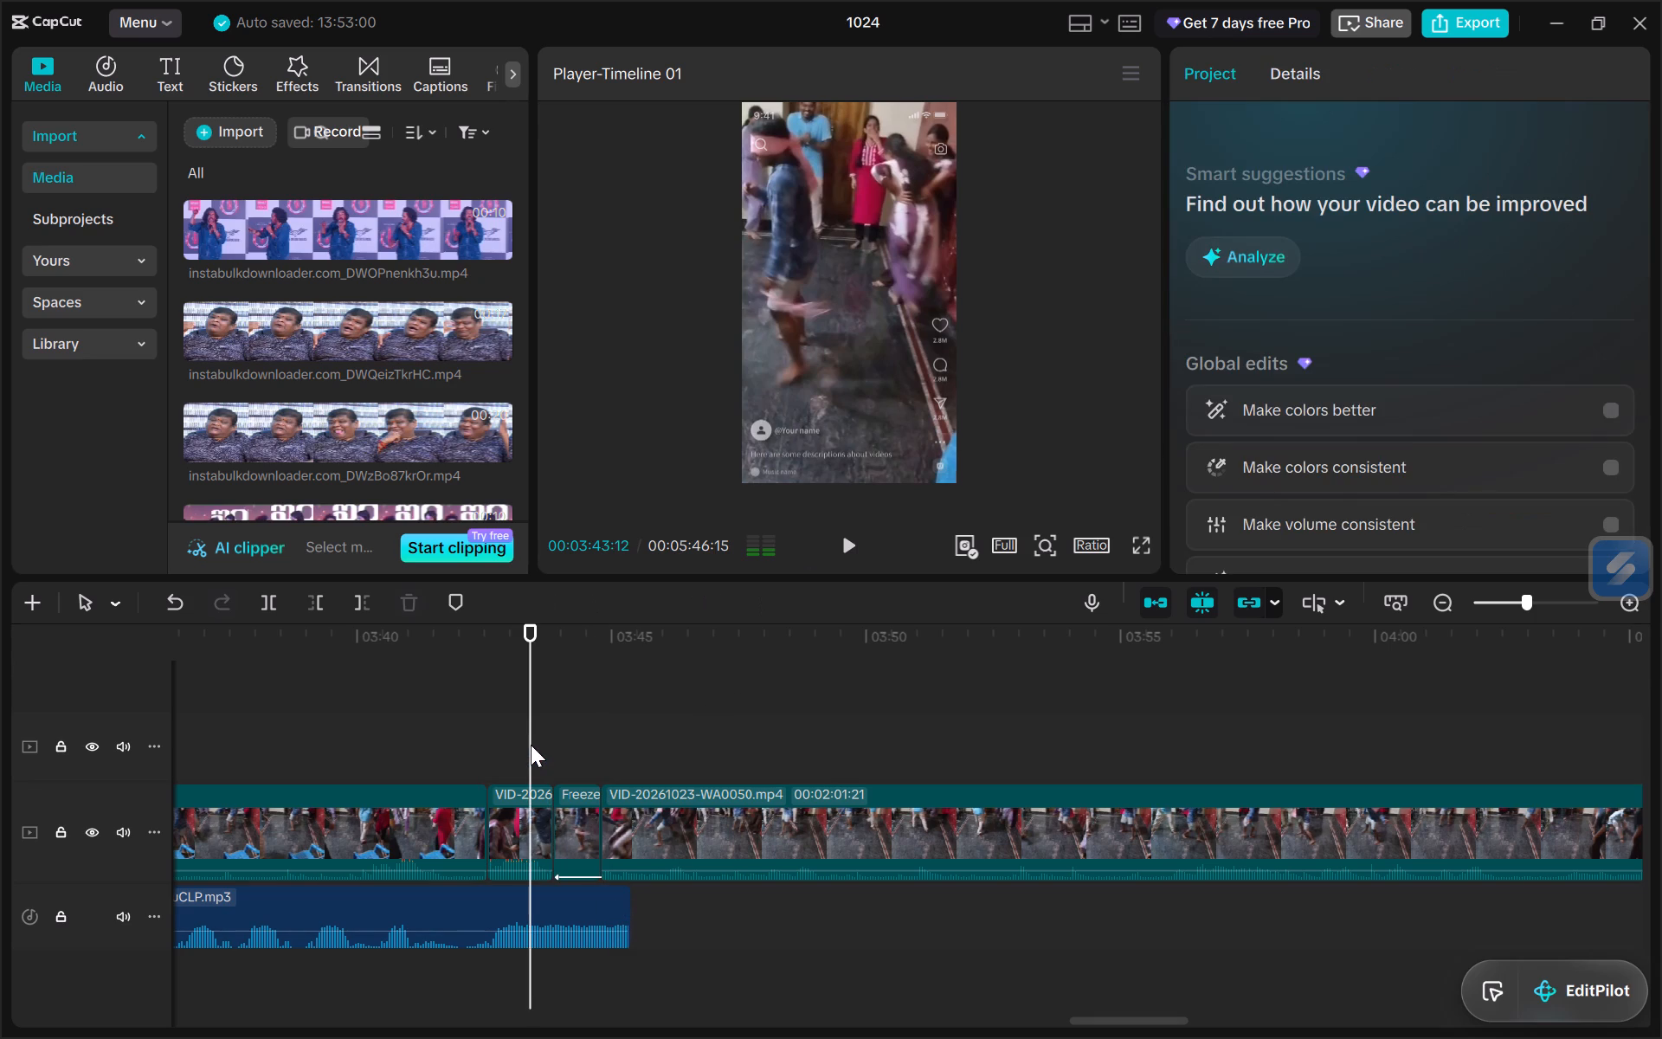
pyautogui.press('space')
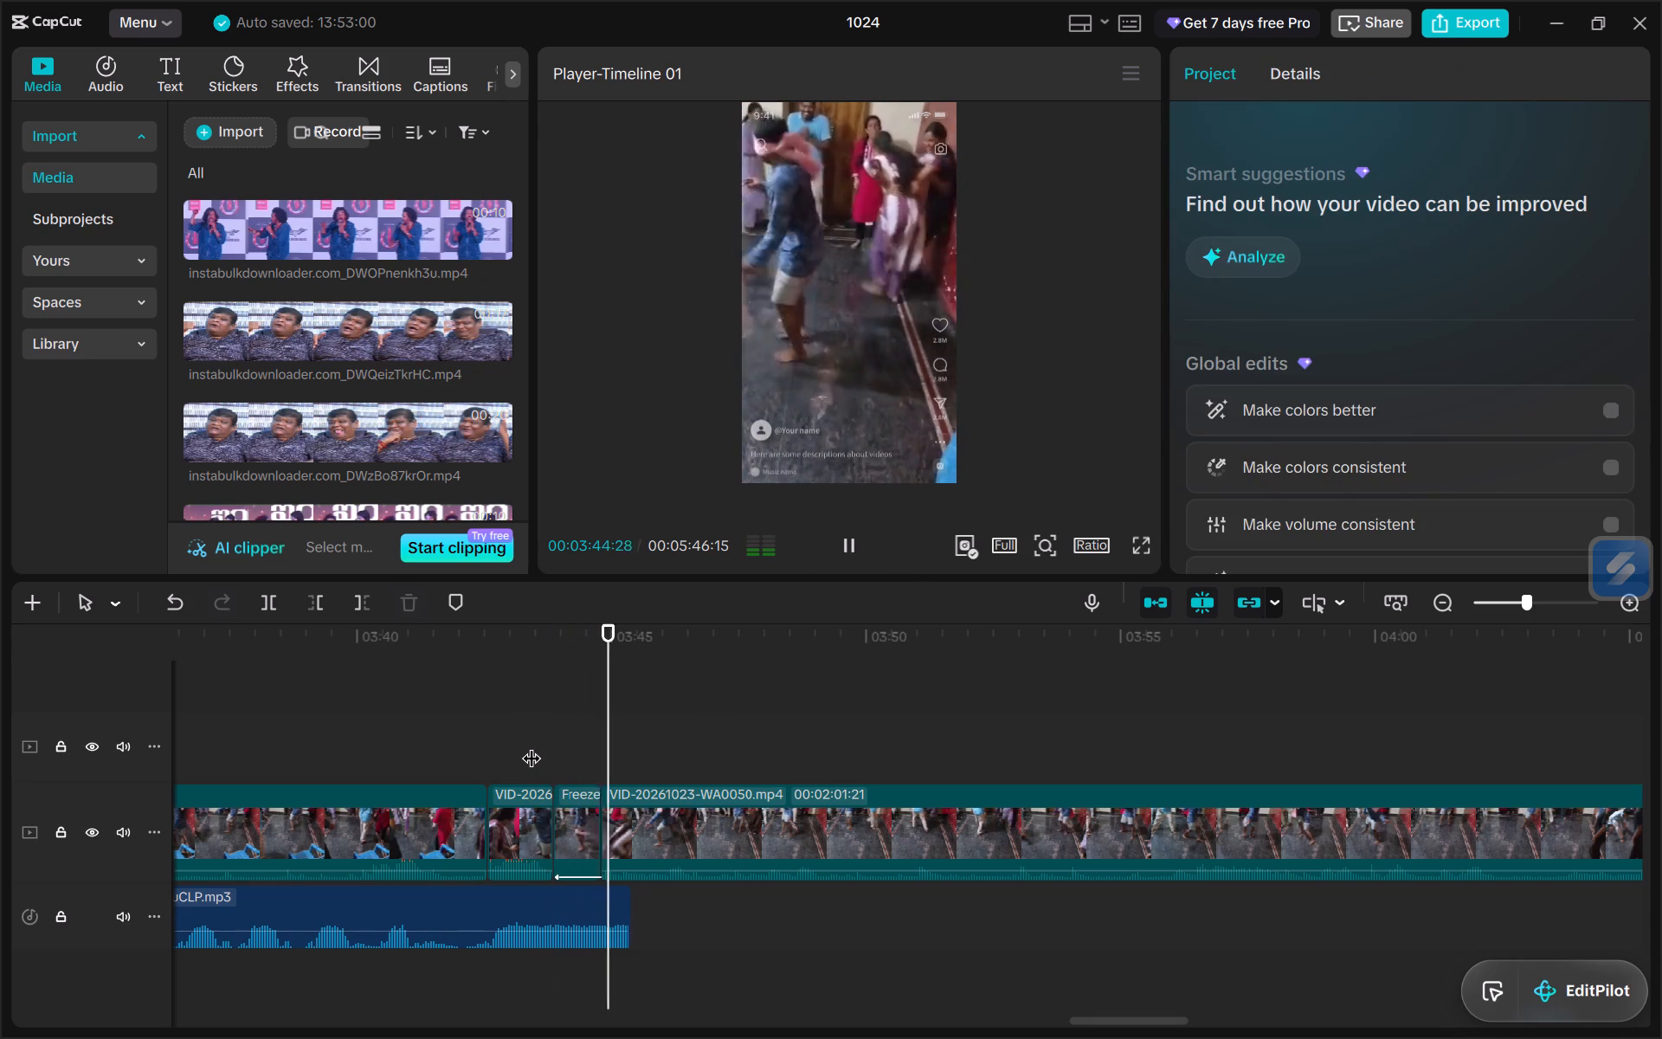
# Stop playback and trim the end of the music clip back to the end of the freeze frame at about 03:44.
pyautogui.press('space')
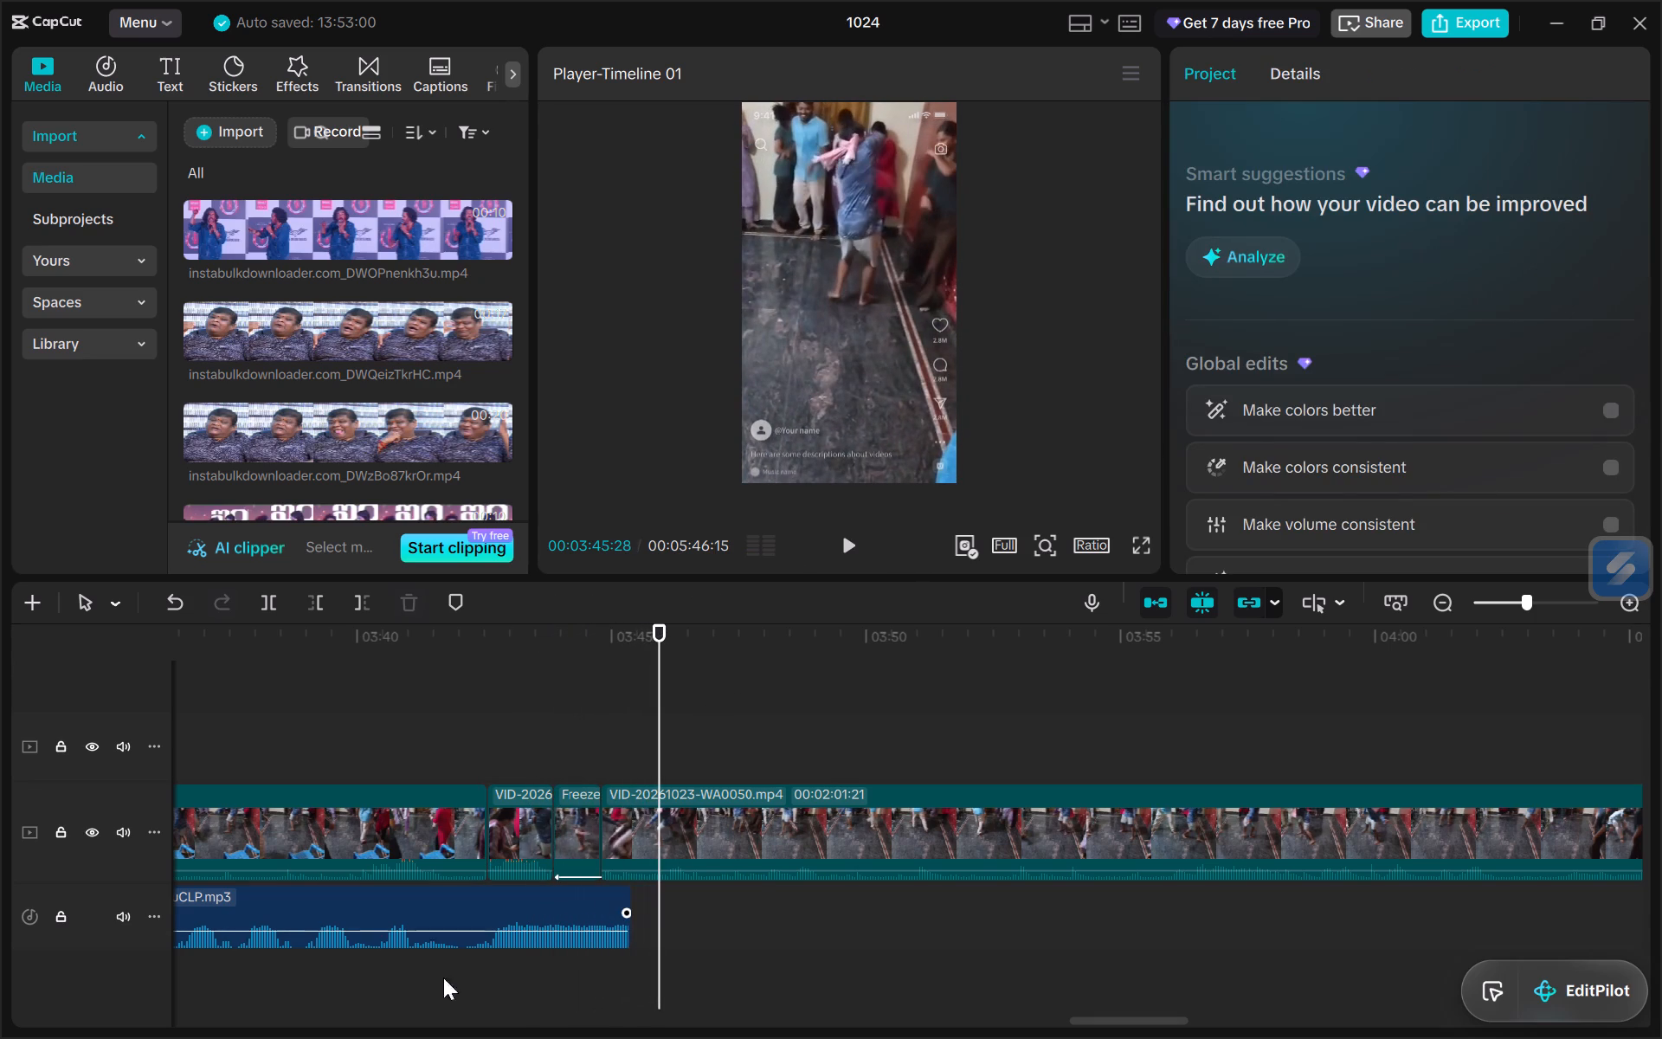
pyautogui.click(571, 903)
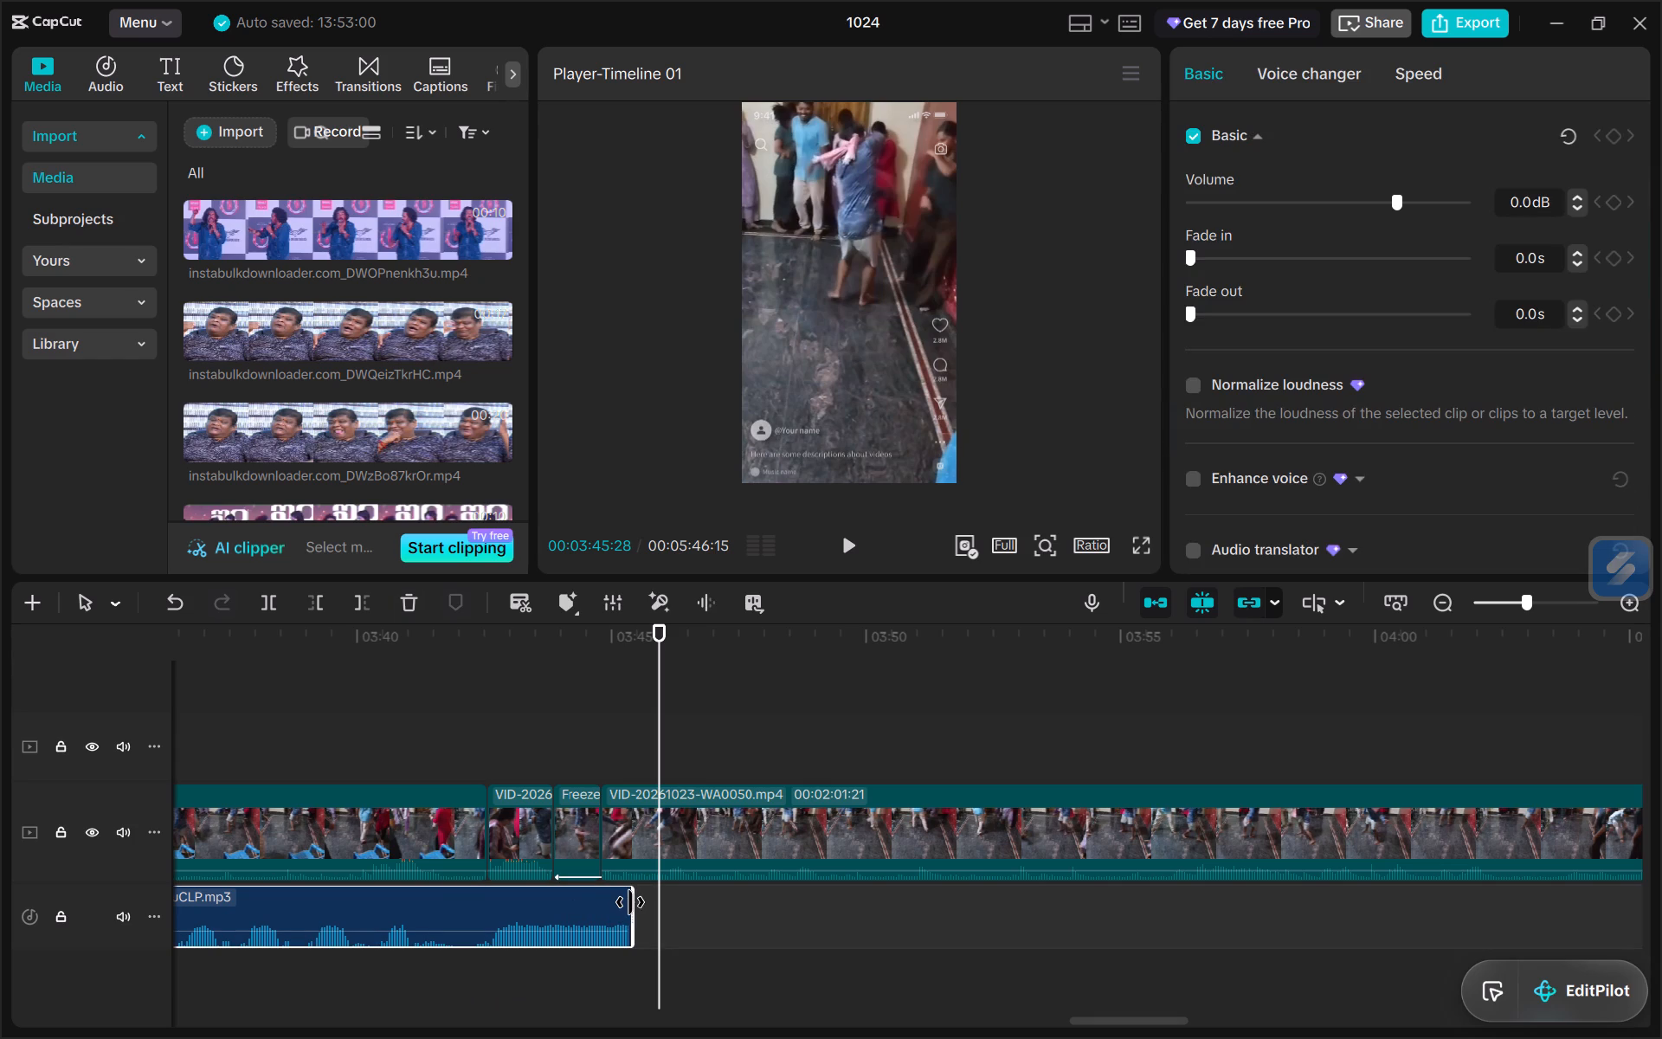
pyautogui.moveTo(630, 902); pyautogui.dragTo(607, 902)
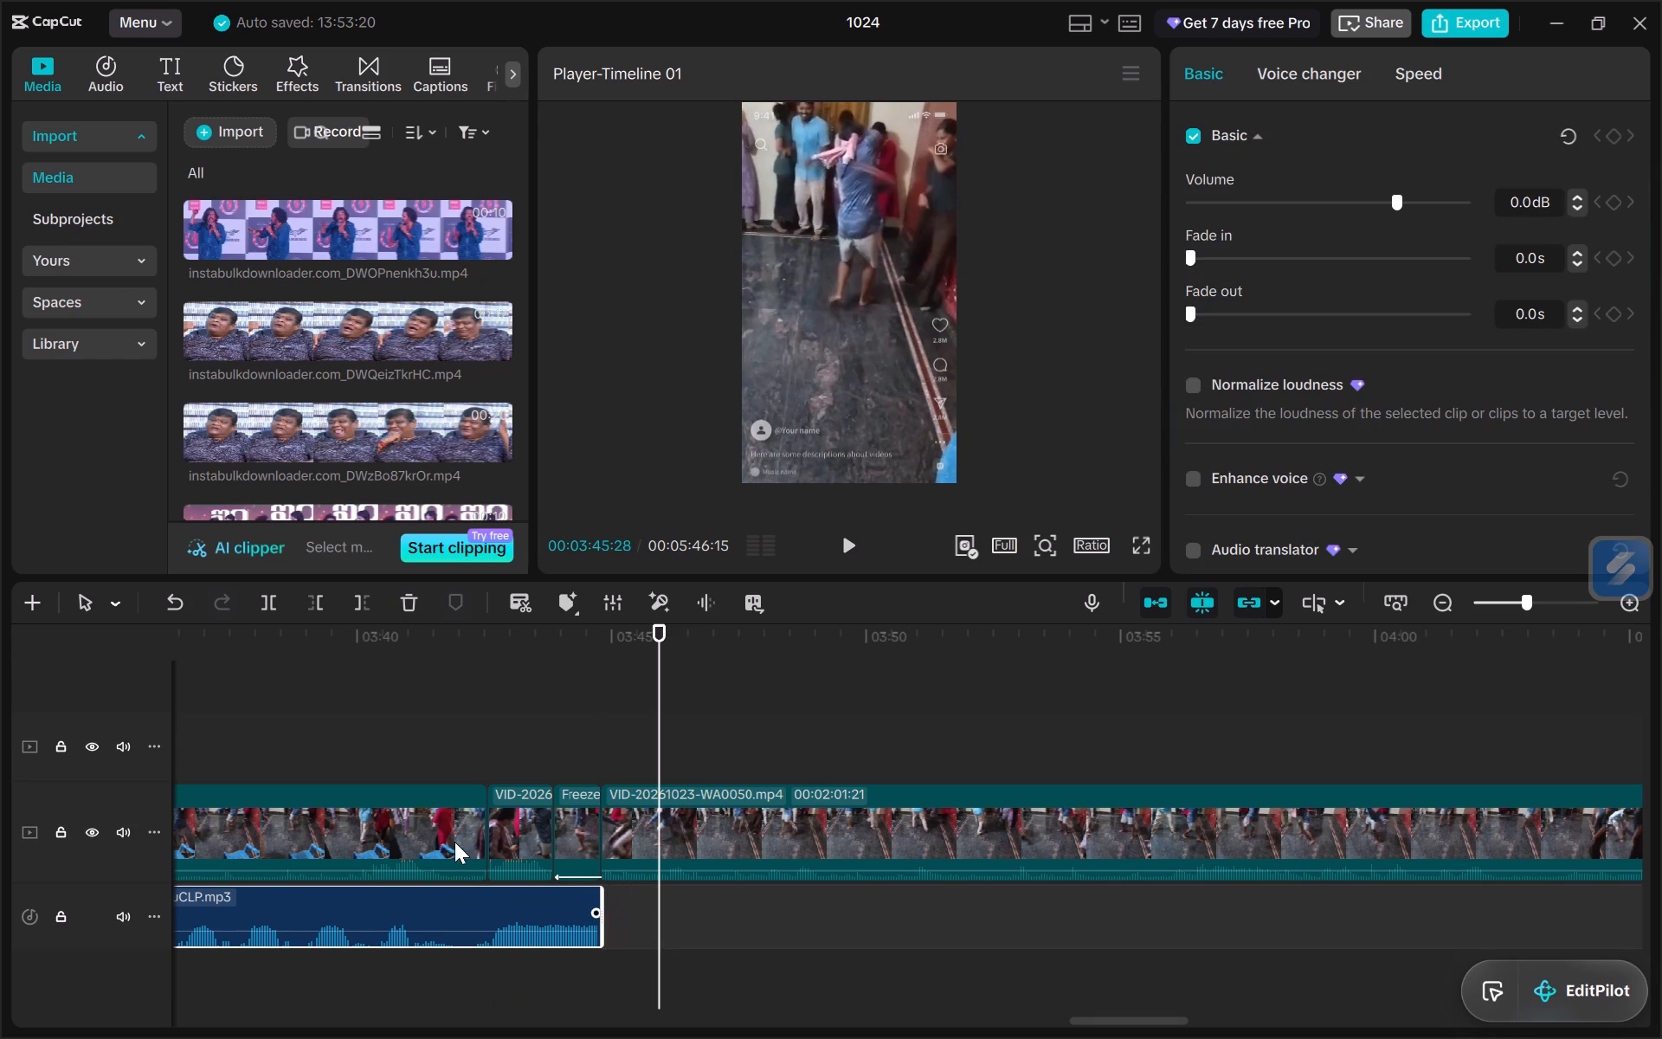
# Select the freeze frame and look through its adjustments, the transitions, and the Trending and B.Duck video effects for a suitable effect.
pyautogui.click(578, 847)
pyautogui.click(1400, 66)
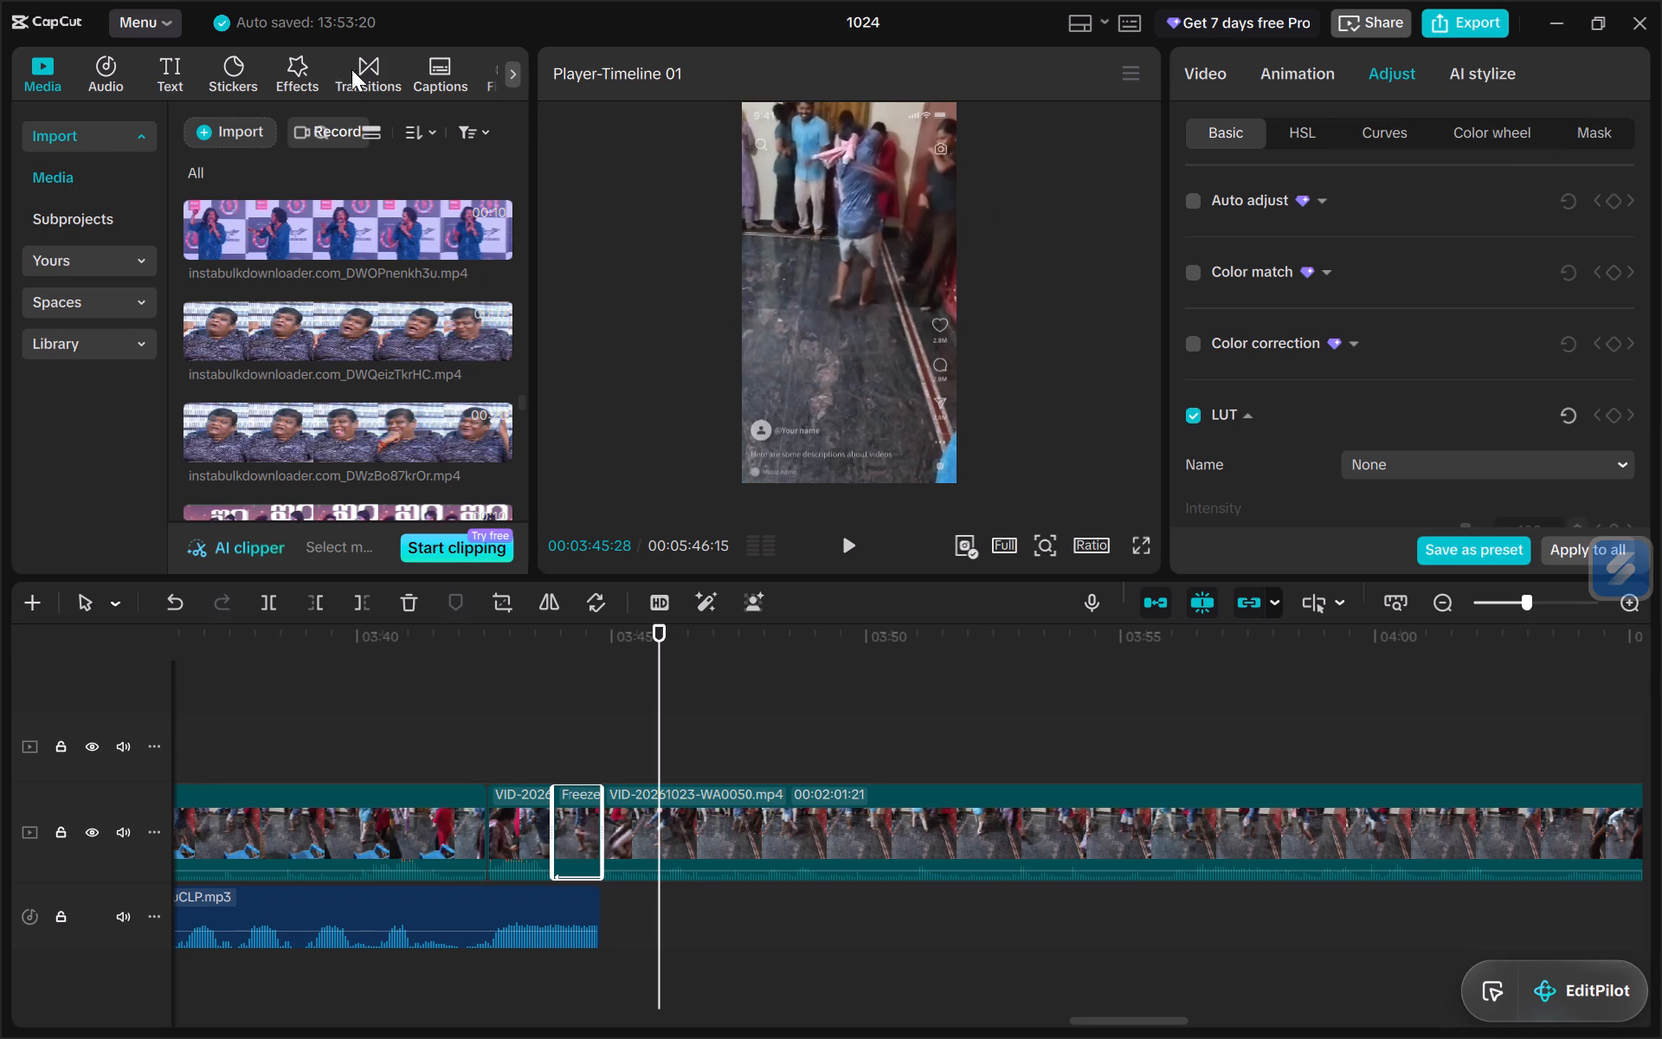
pyautogui.click(300, 69)
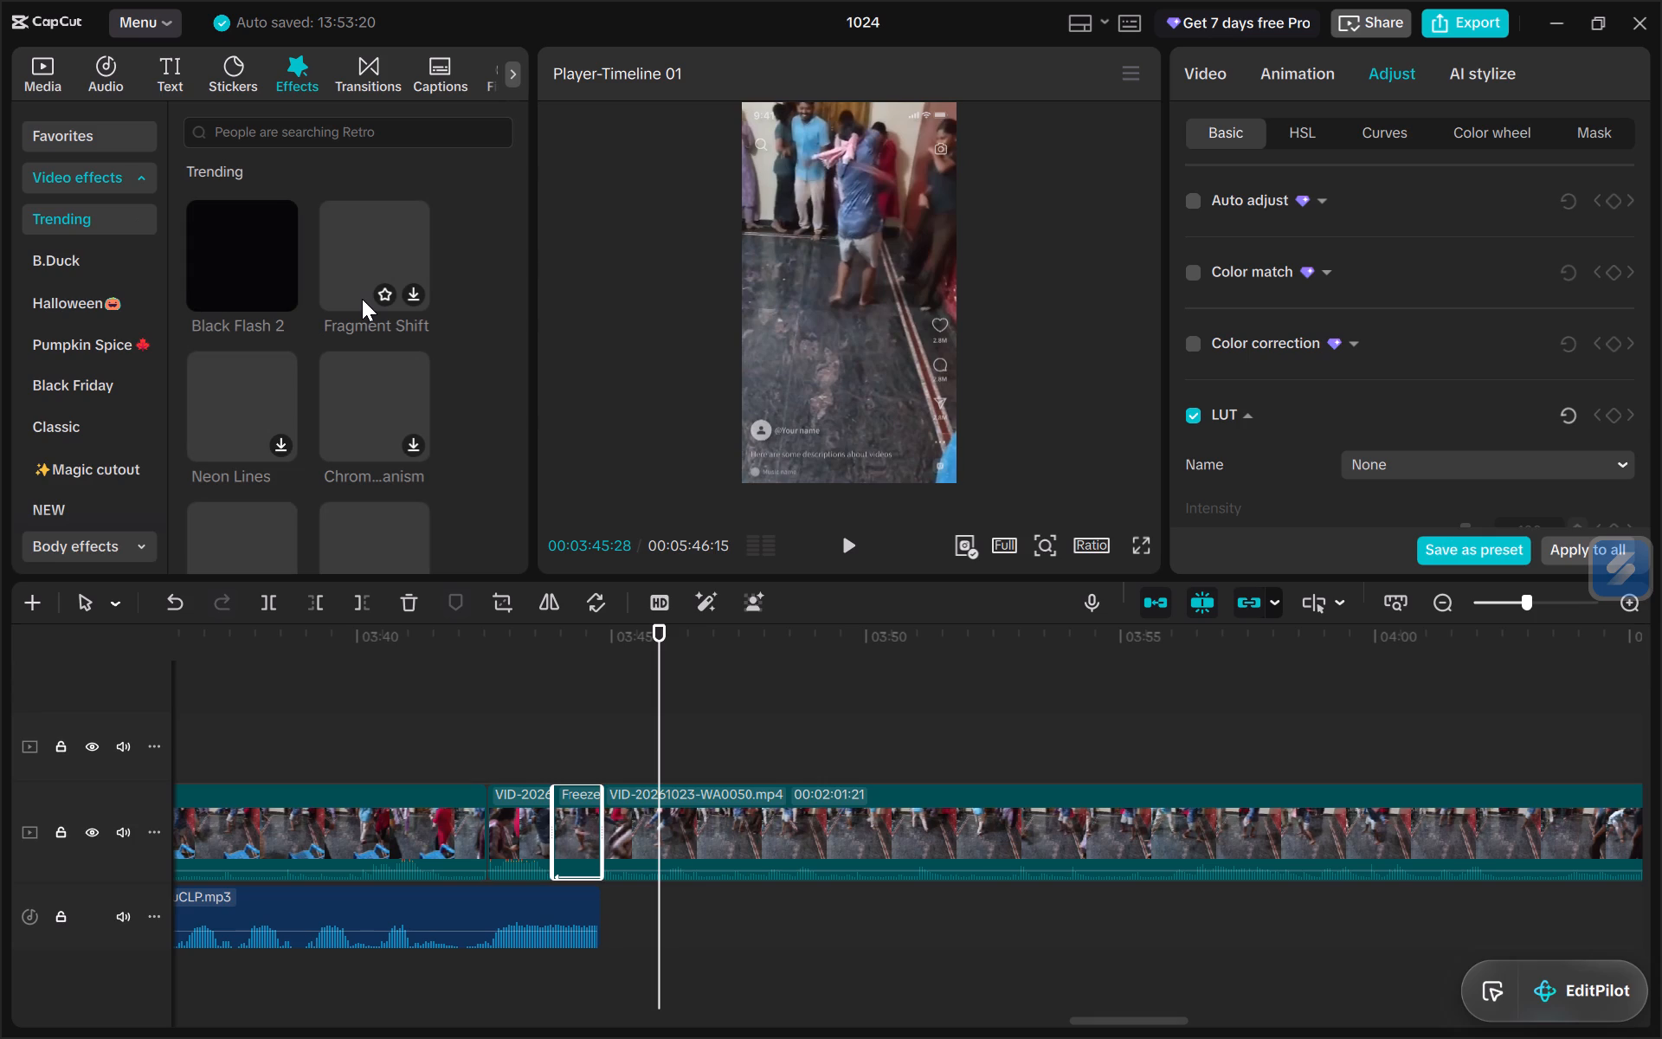
pyautogui.click(249, 242)
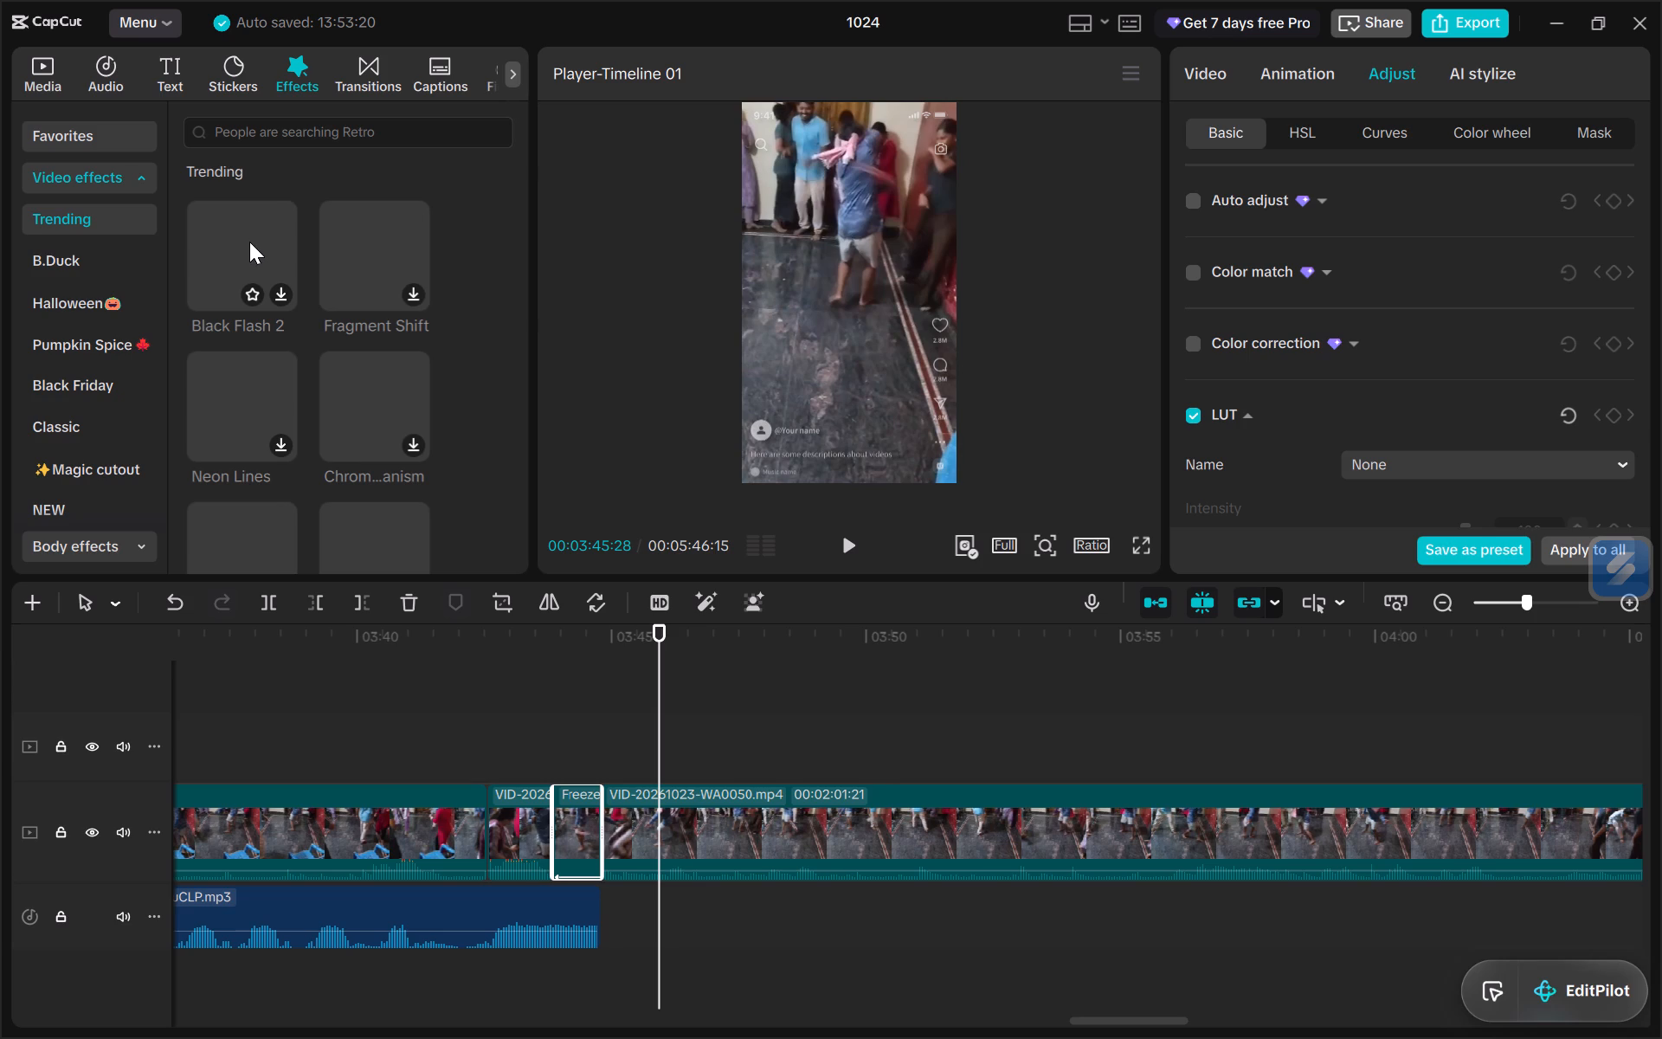
pyautogui.click(96, 248)
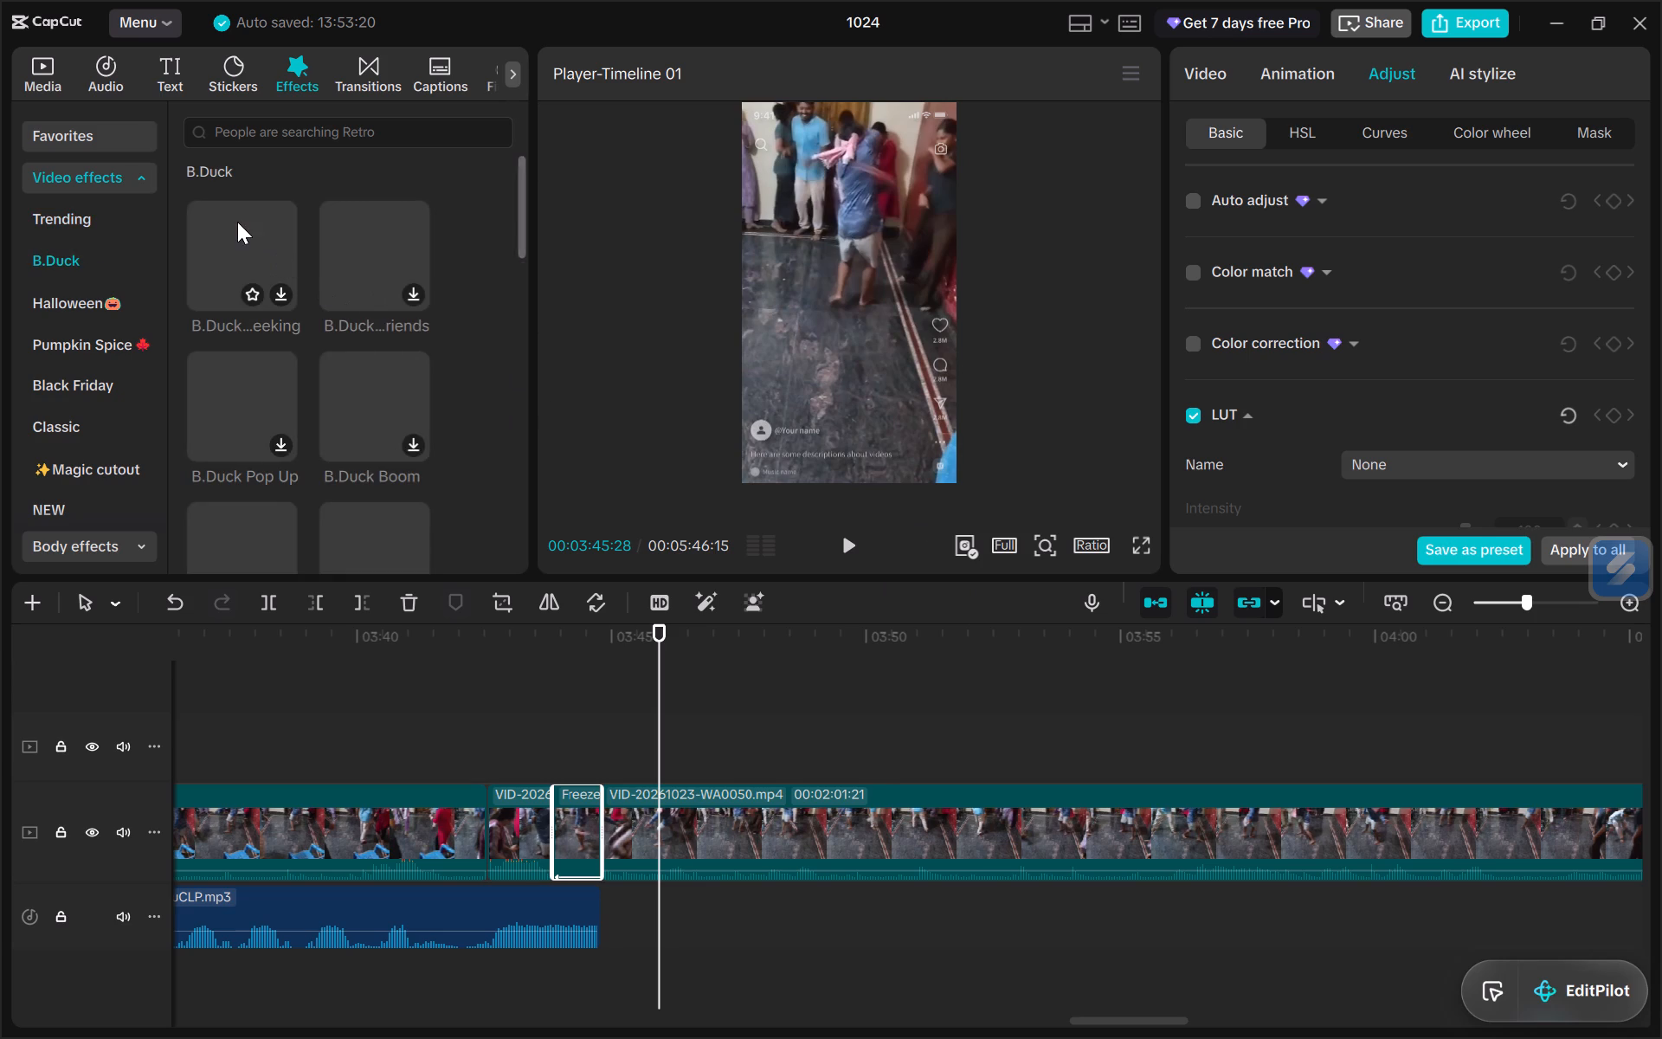
pyautogui.click(261, 385)
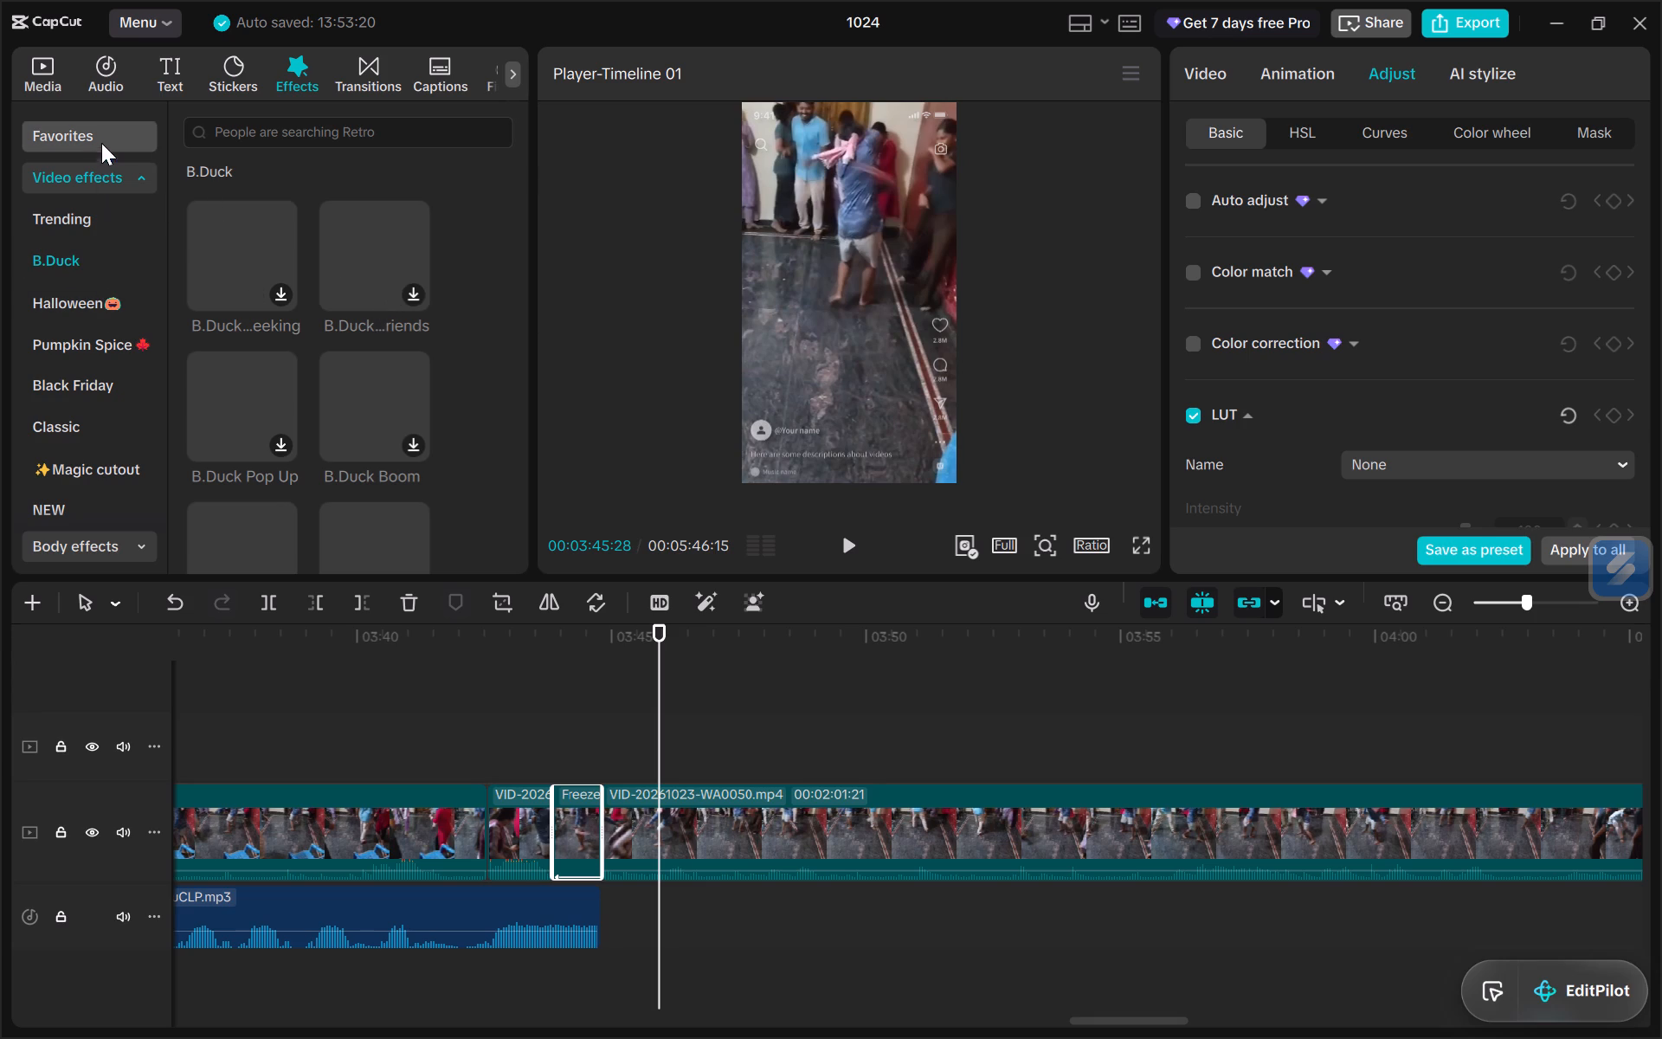
pyautogui.click(370, 61)
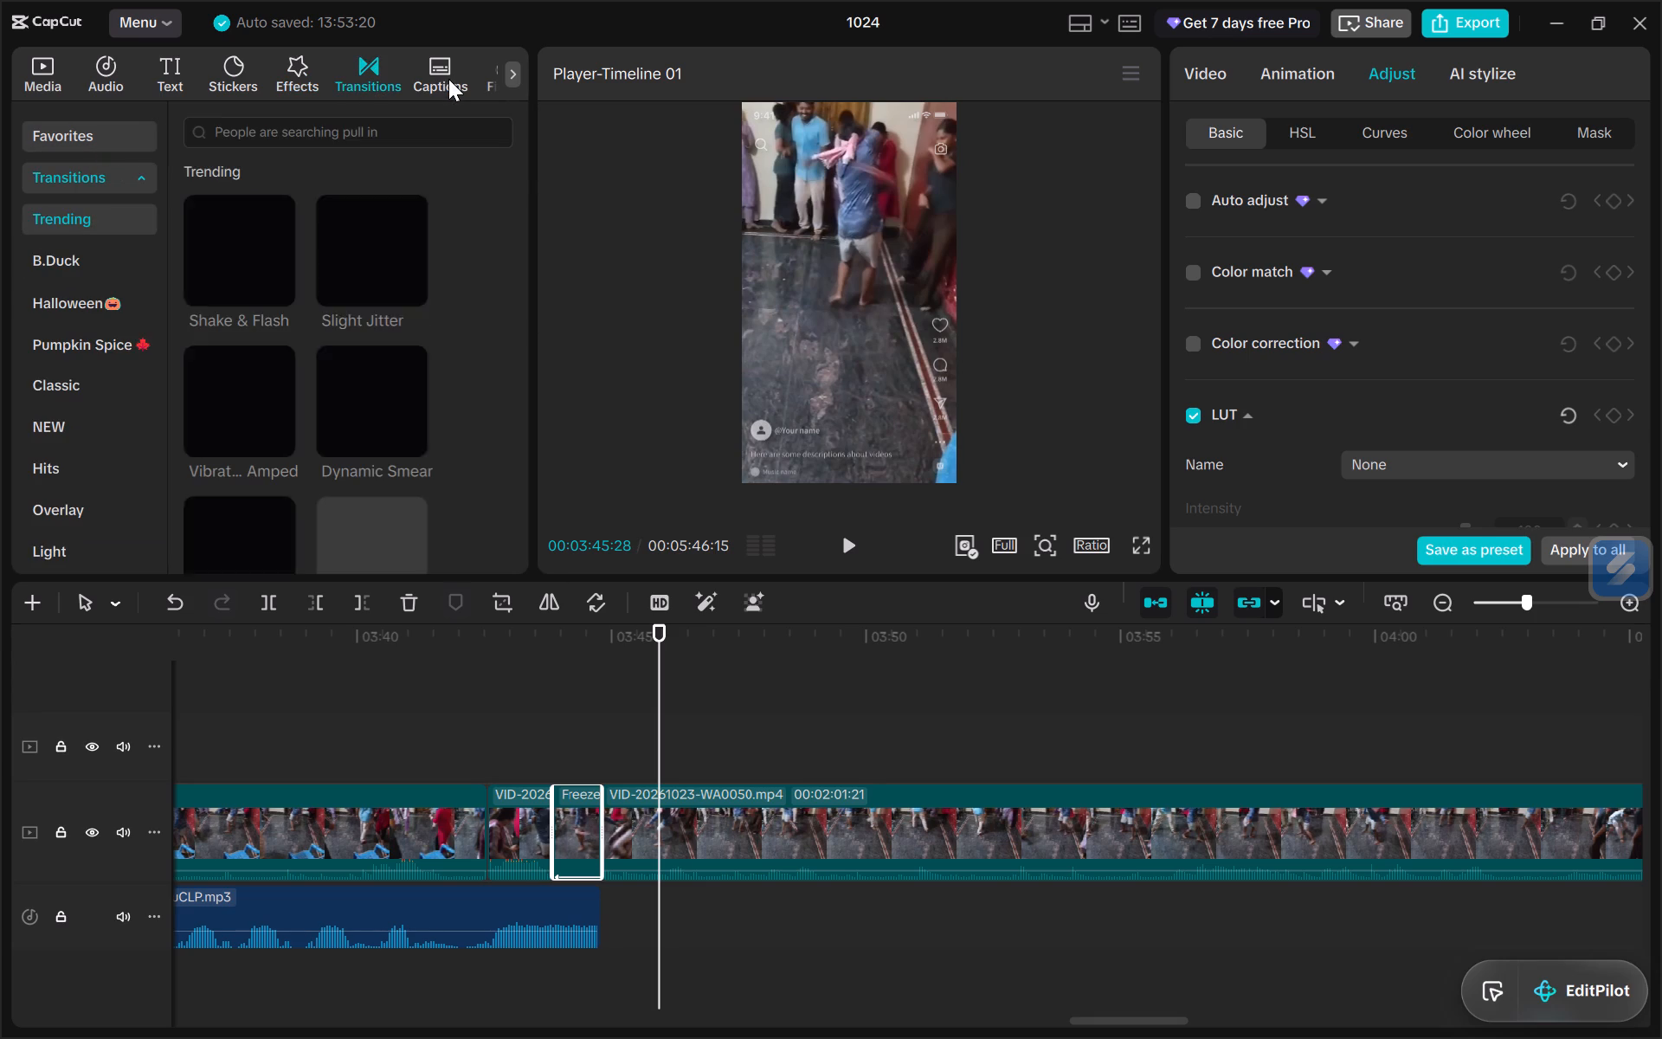
pyautogui.click(295, 72)
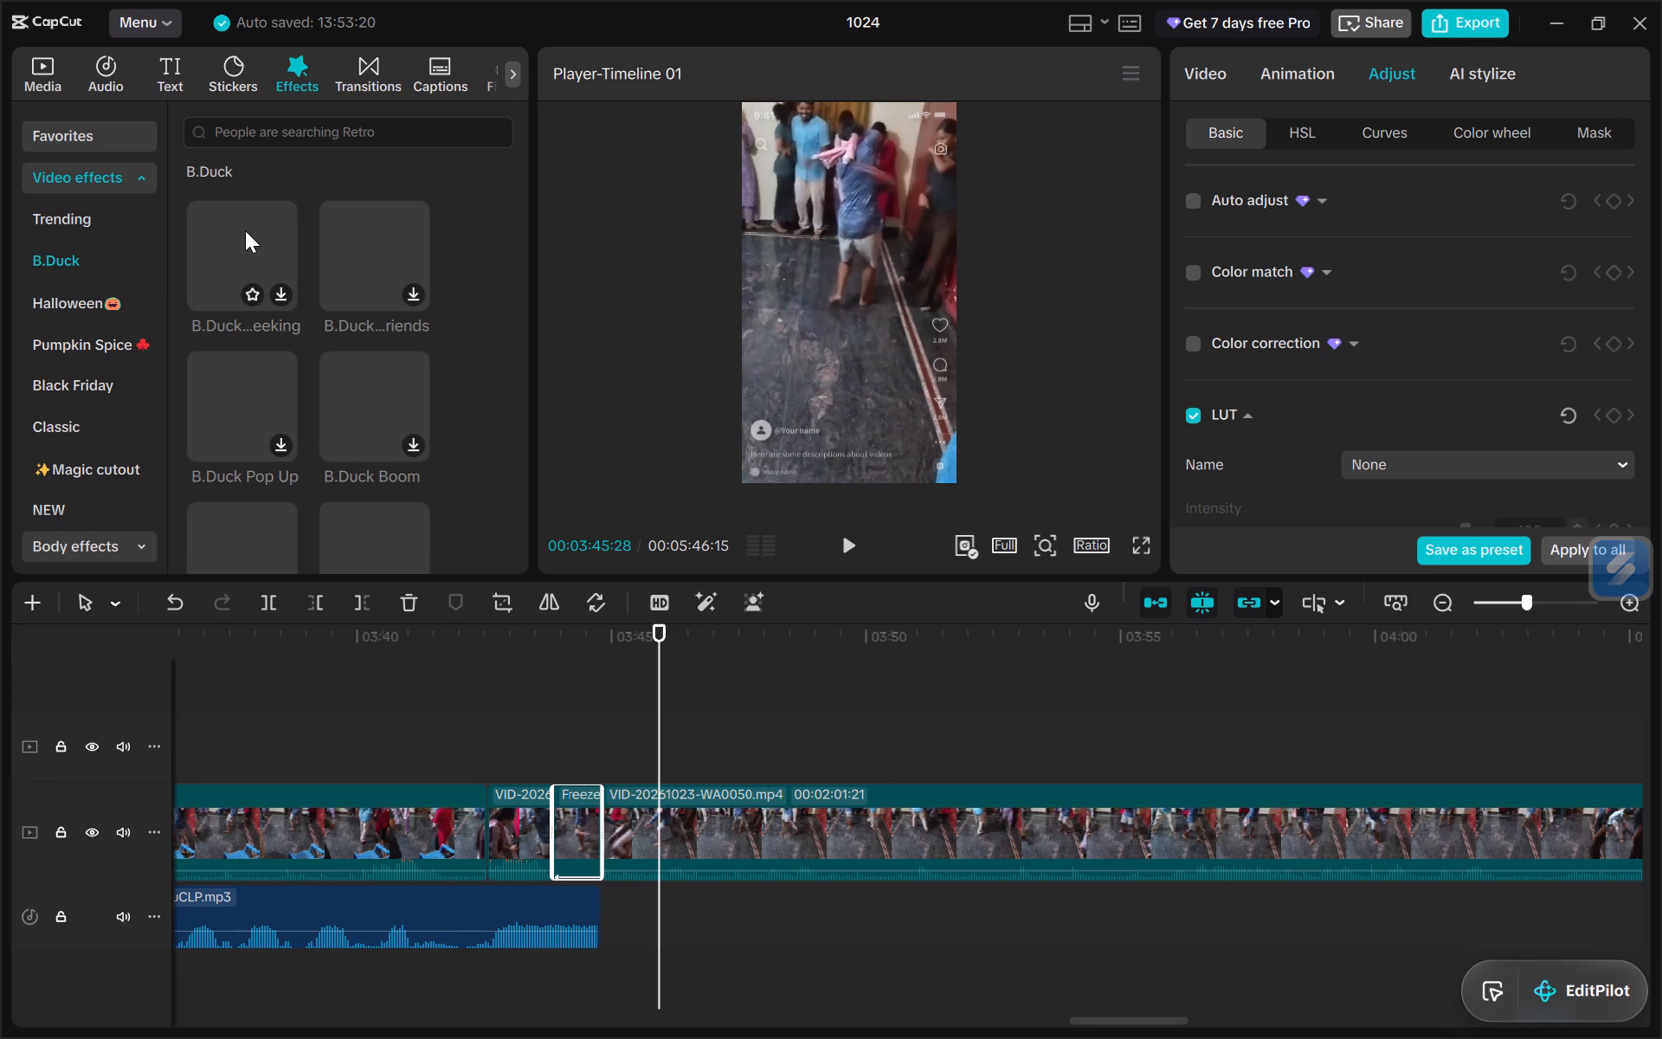
pyautogui.doubleClick(222, 220)
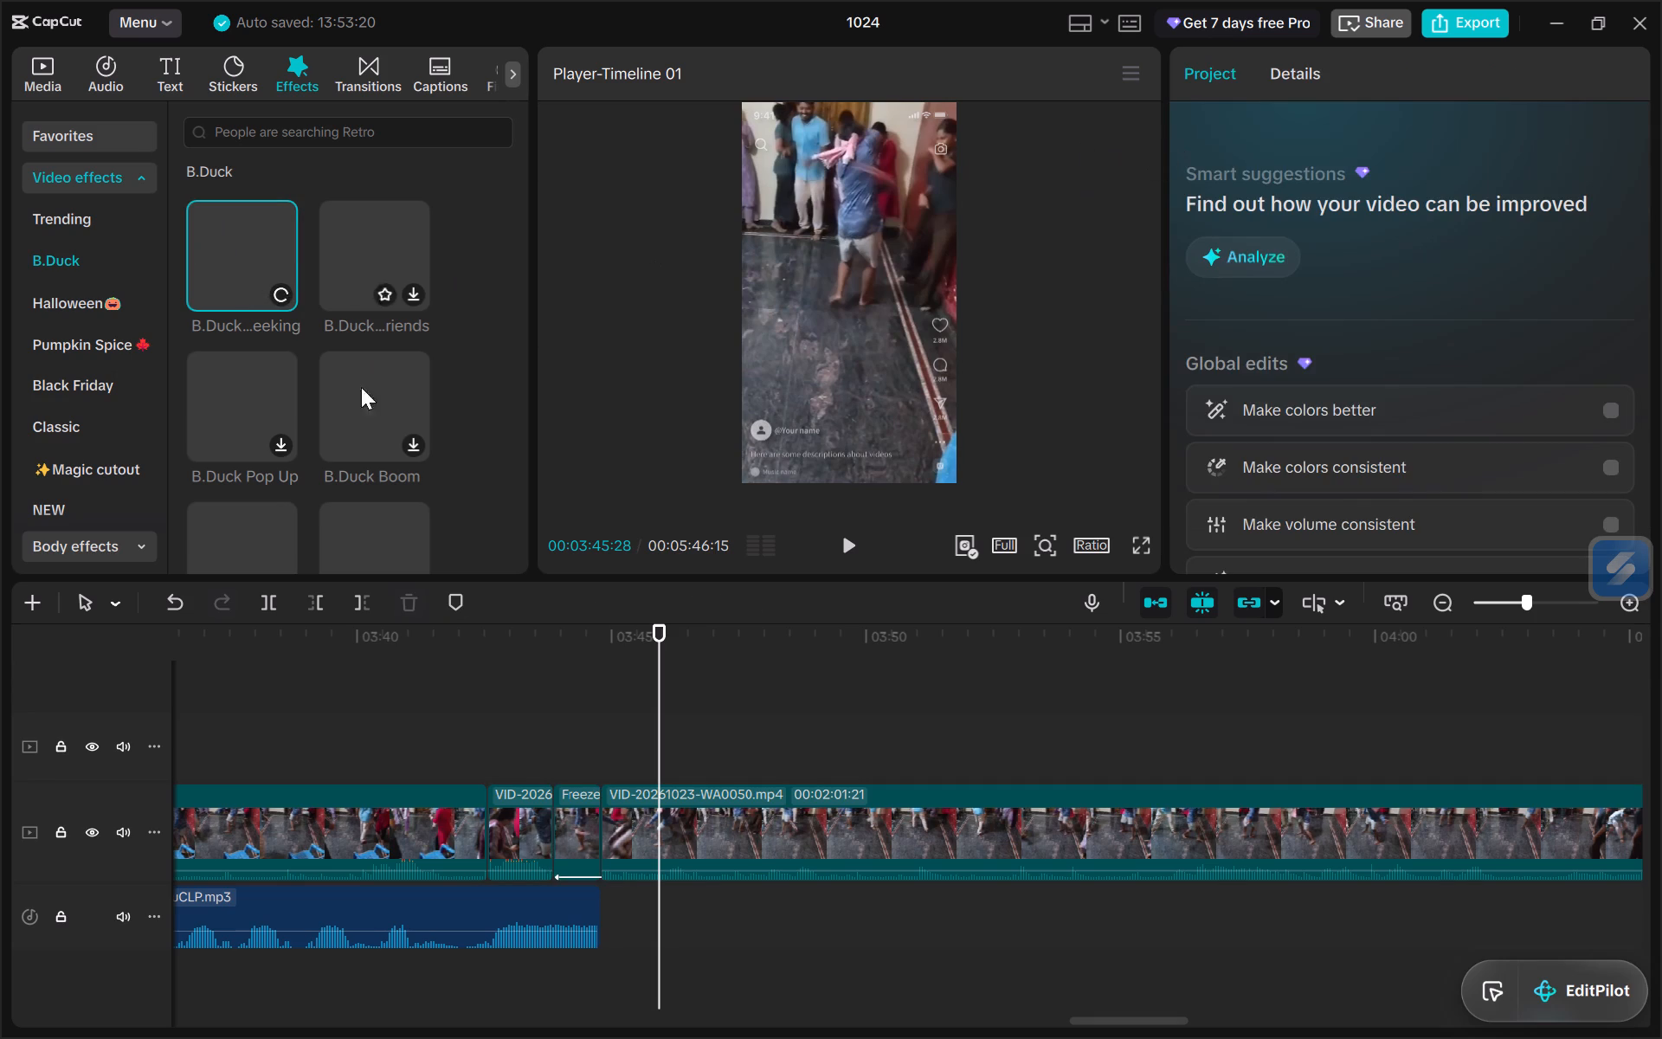
# Browse the B.Duck, Halloween, Trending and Classic video effects for one that suits the freeze frame.
pyautogui.scroll(-4, 355, 429)
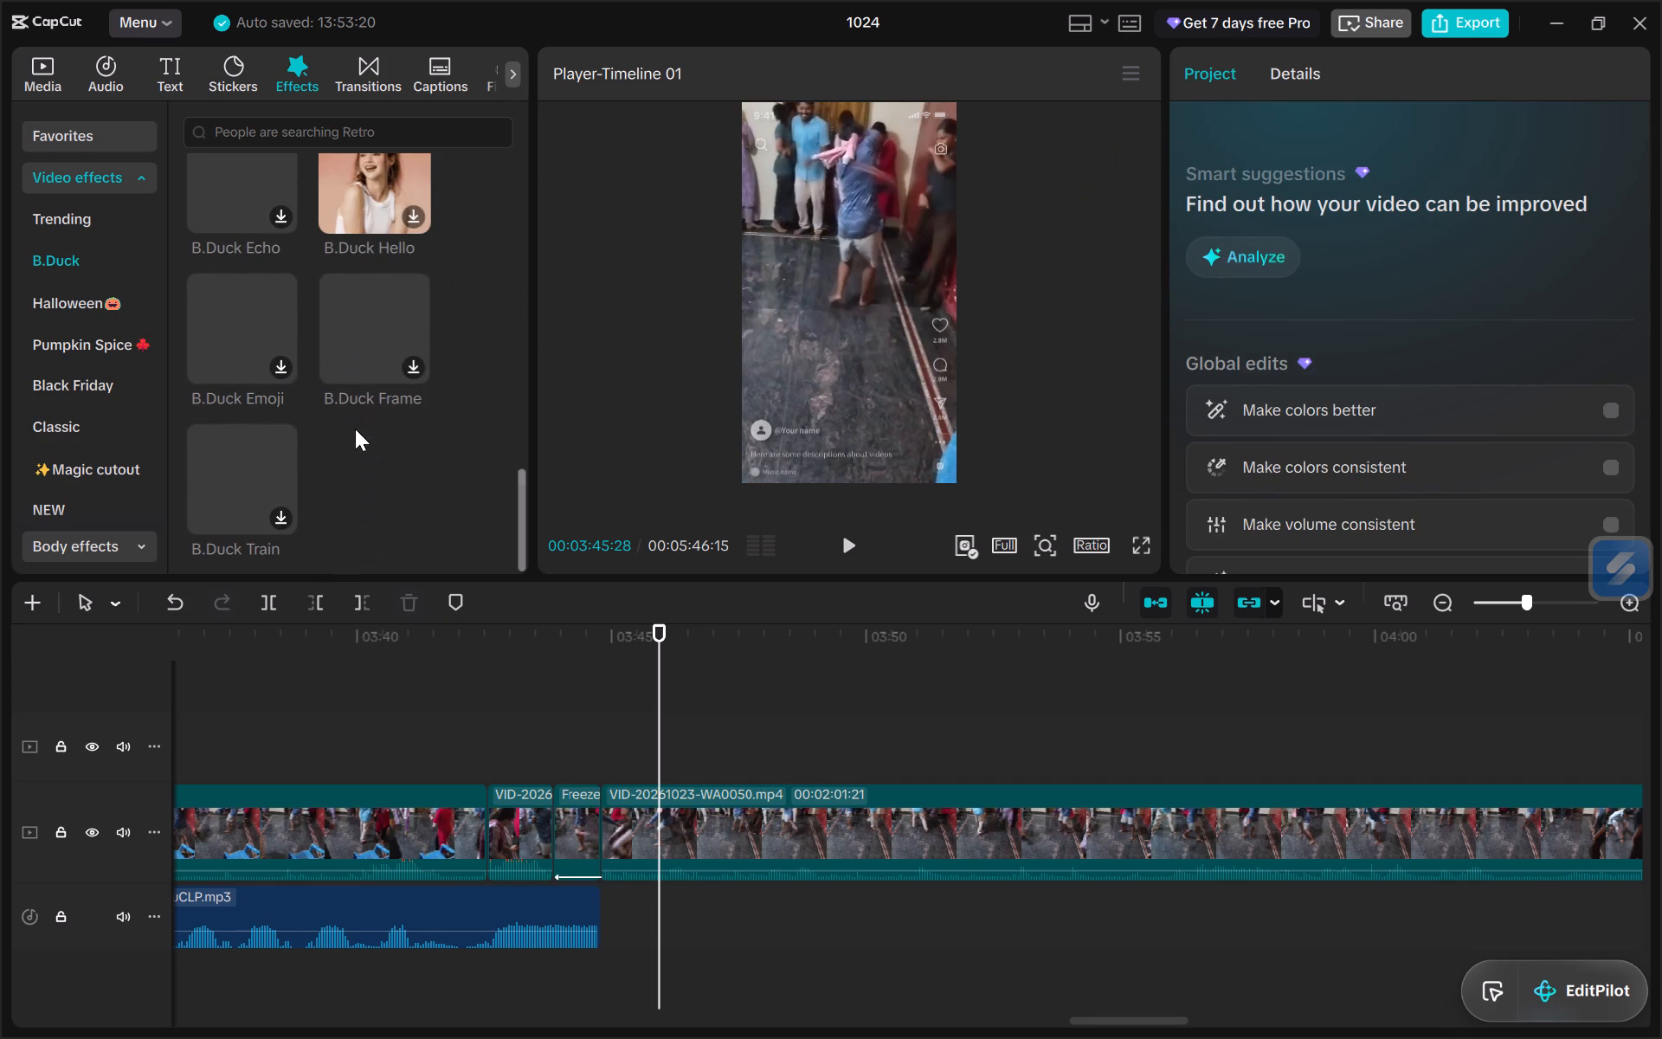
pyautogui.scroll(2, 355, 429)
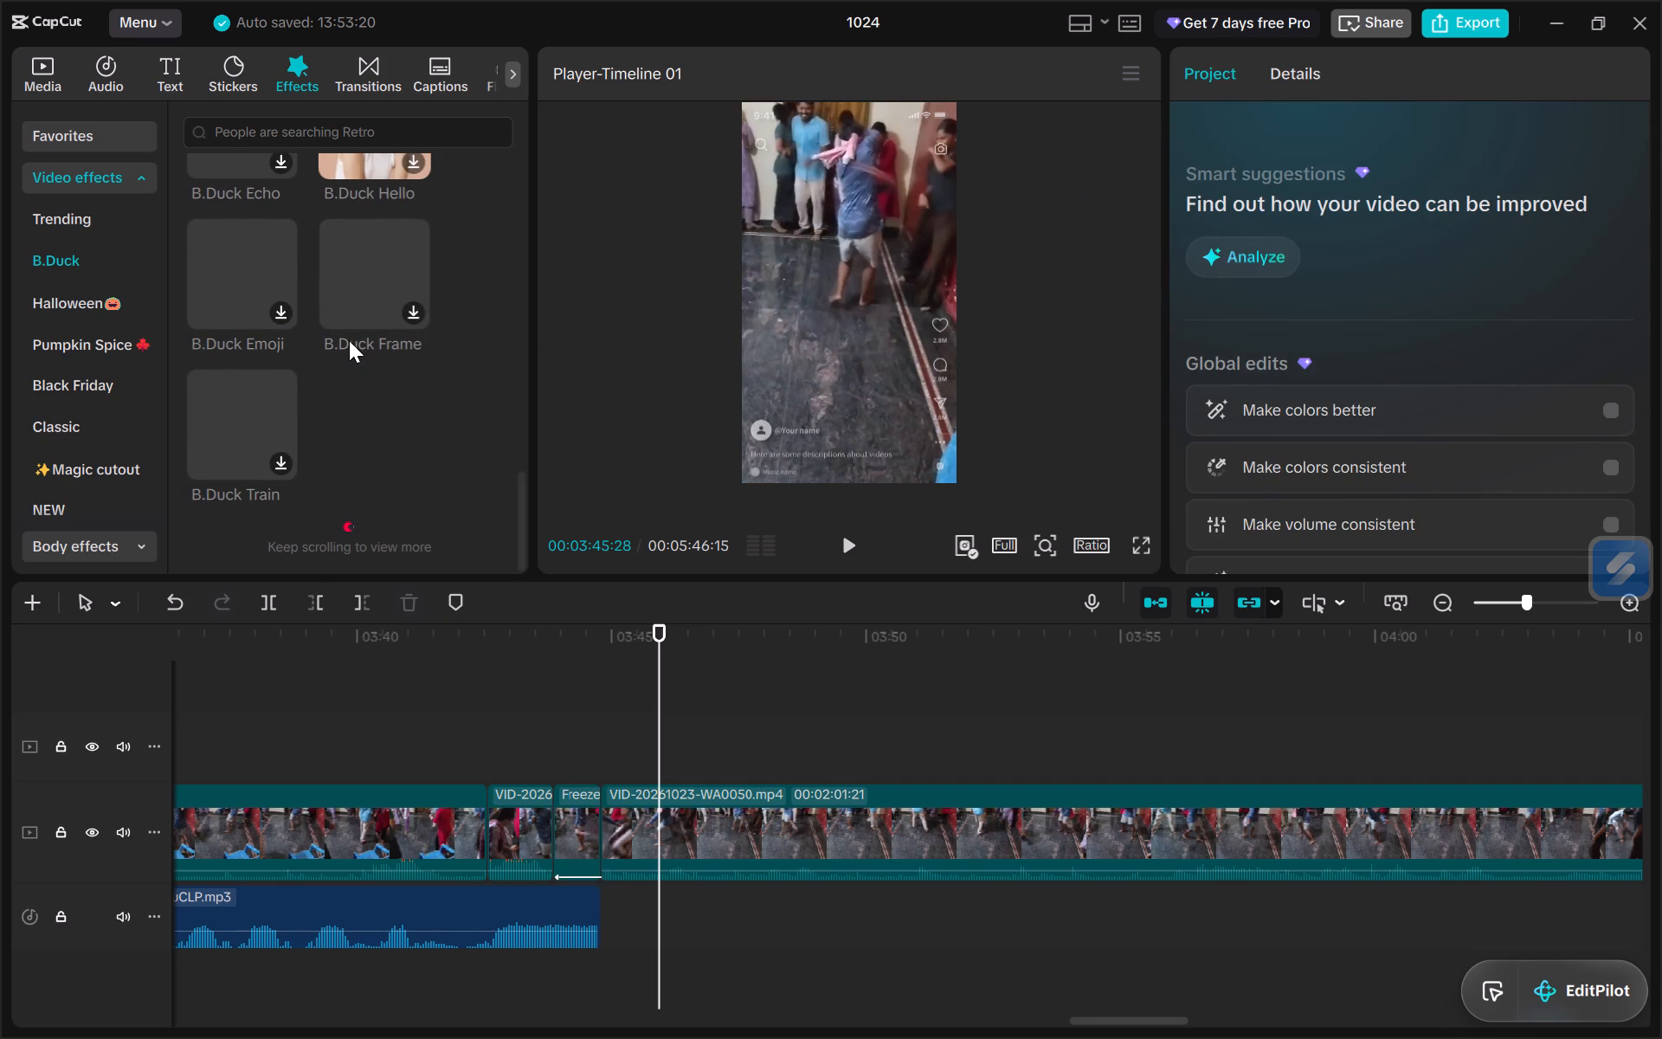
pyautogui.scroll(4, 348, 400)
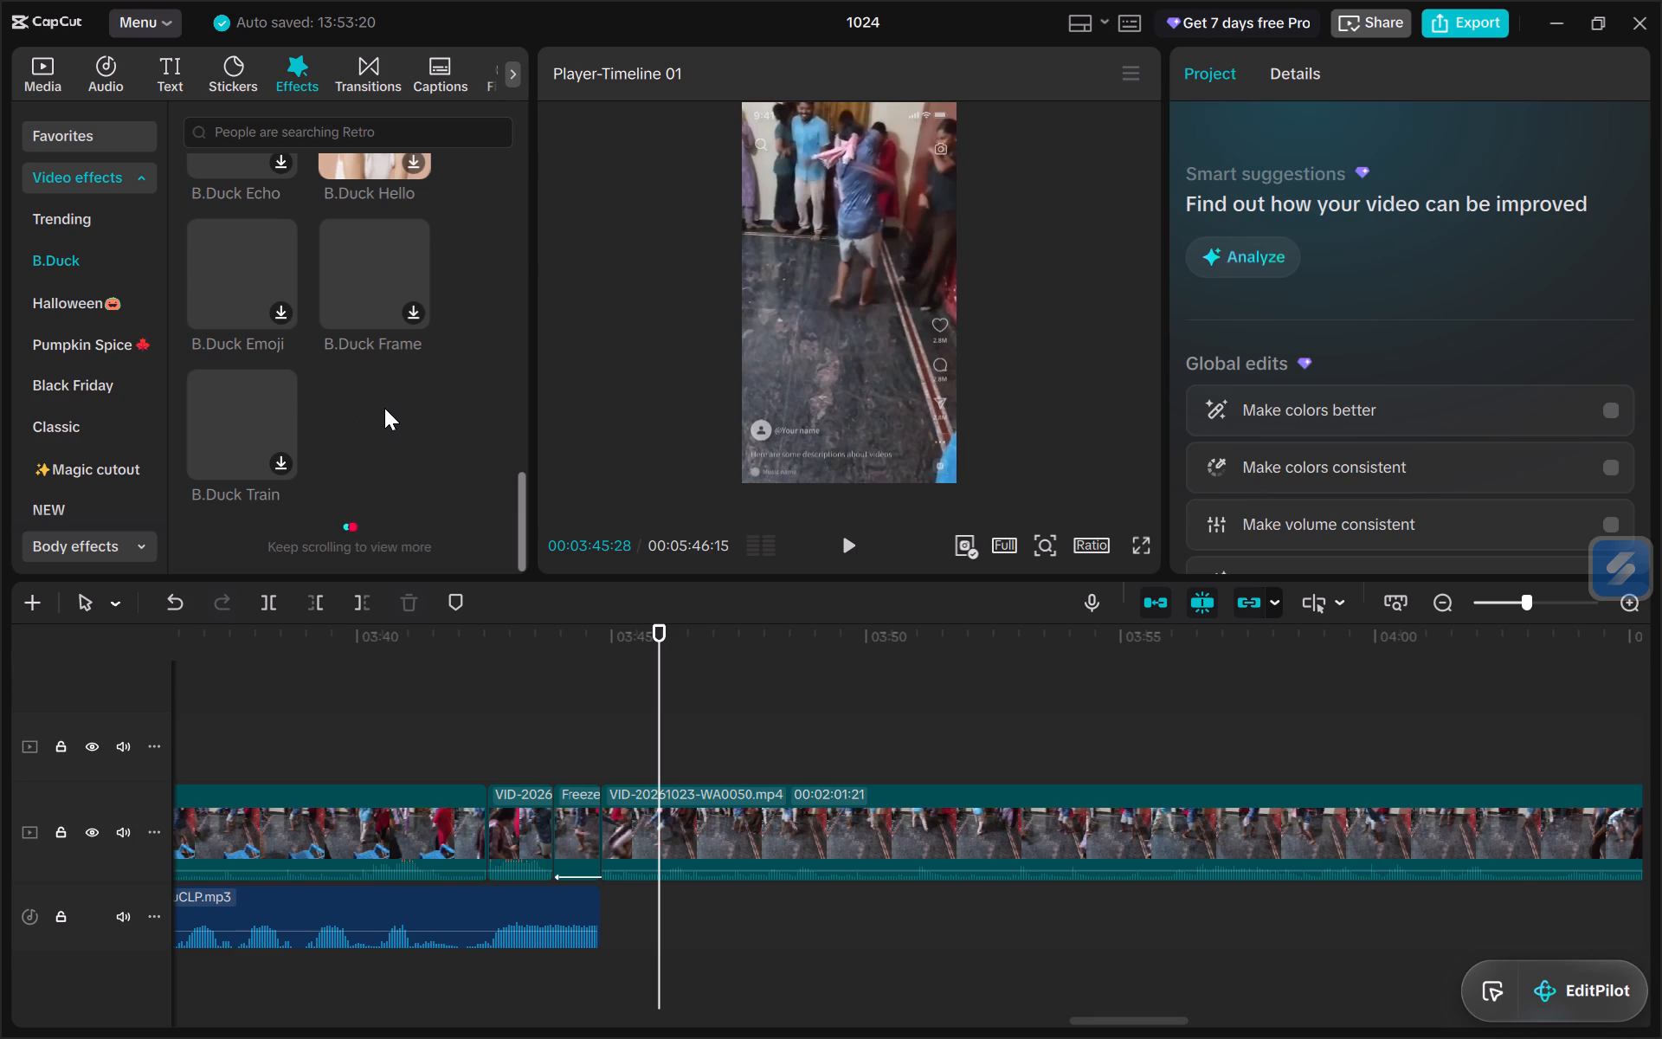
pyautogui.scroll(1, 384, 408)
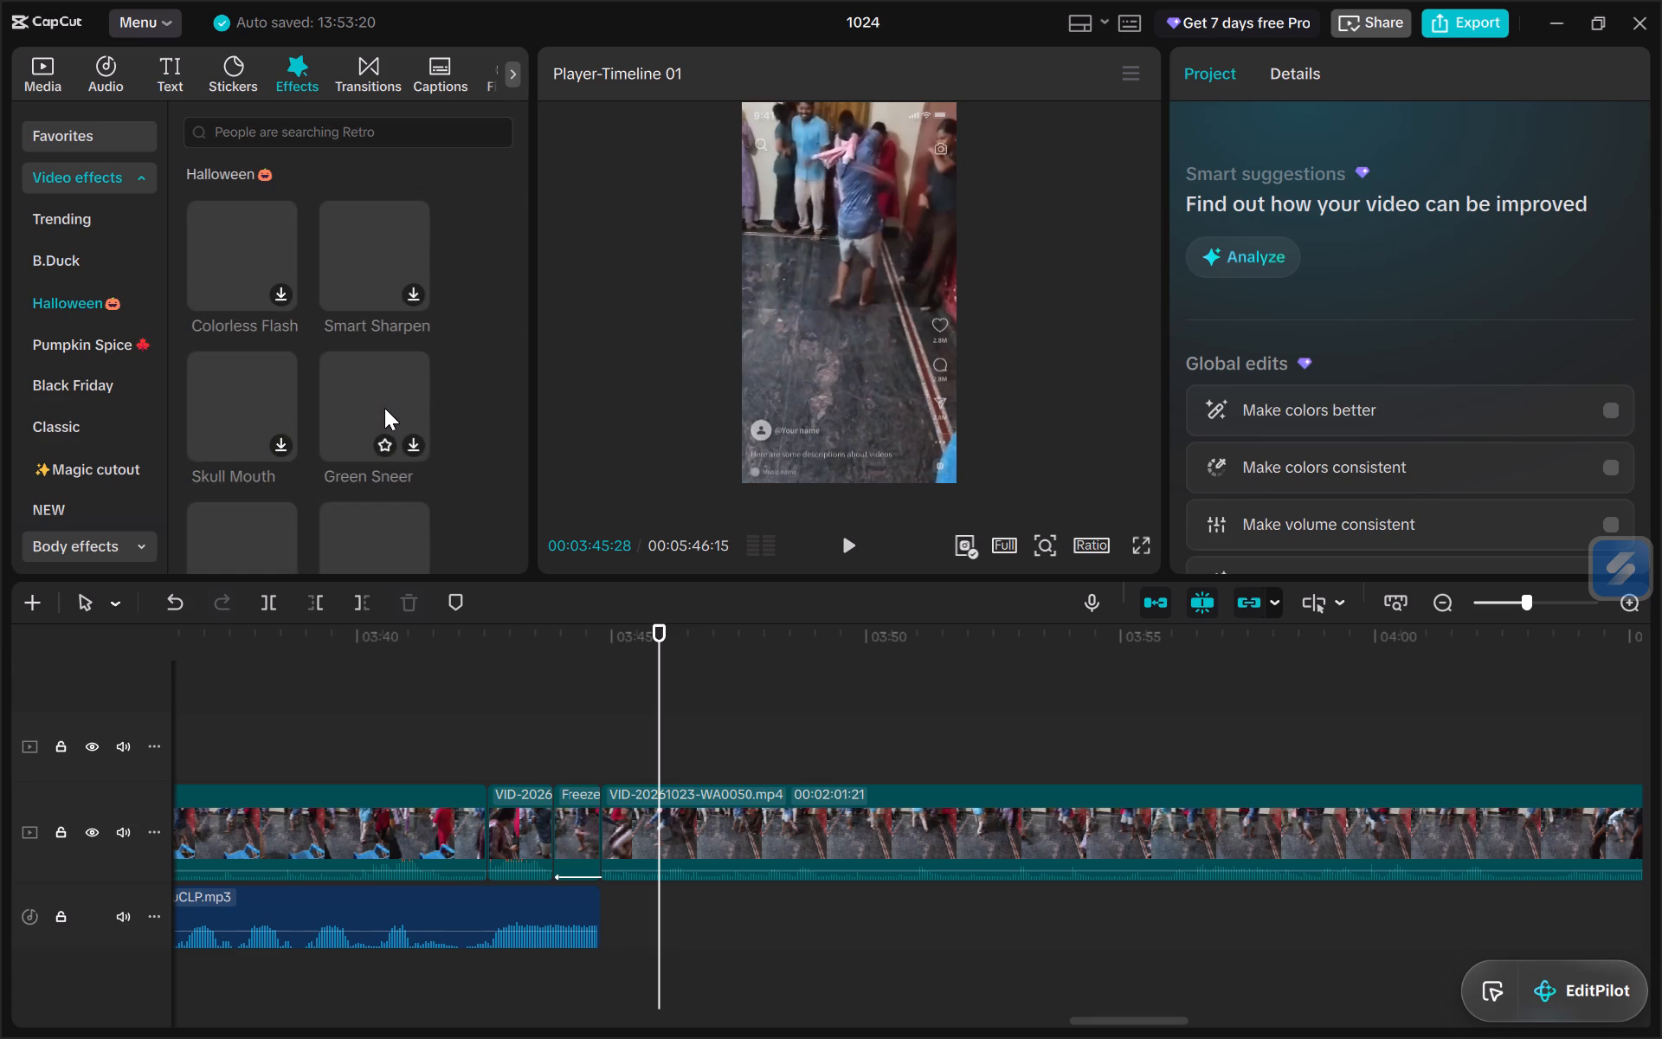
pyautogui.click(73, 201)
pyautogui.doubleClick(73, 217)
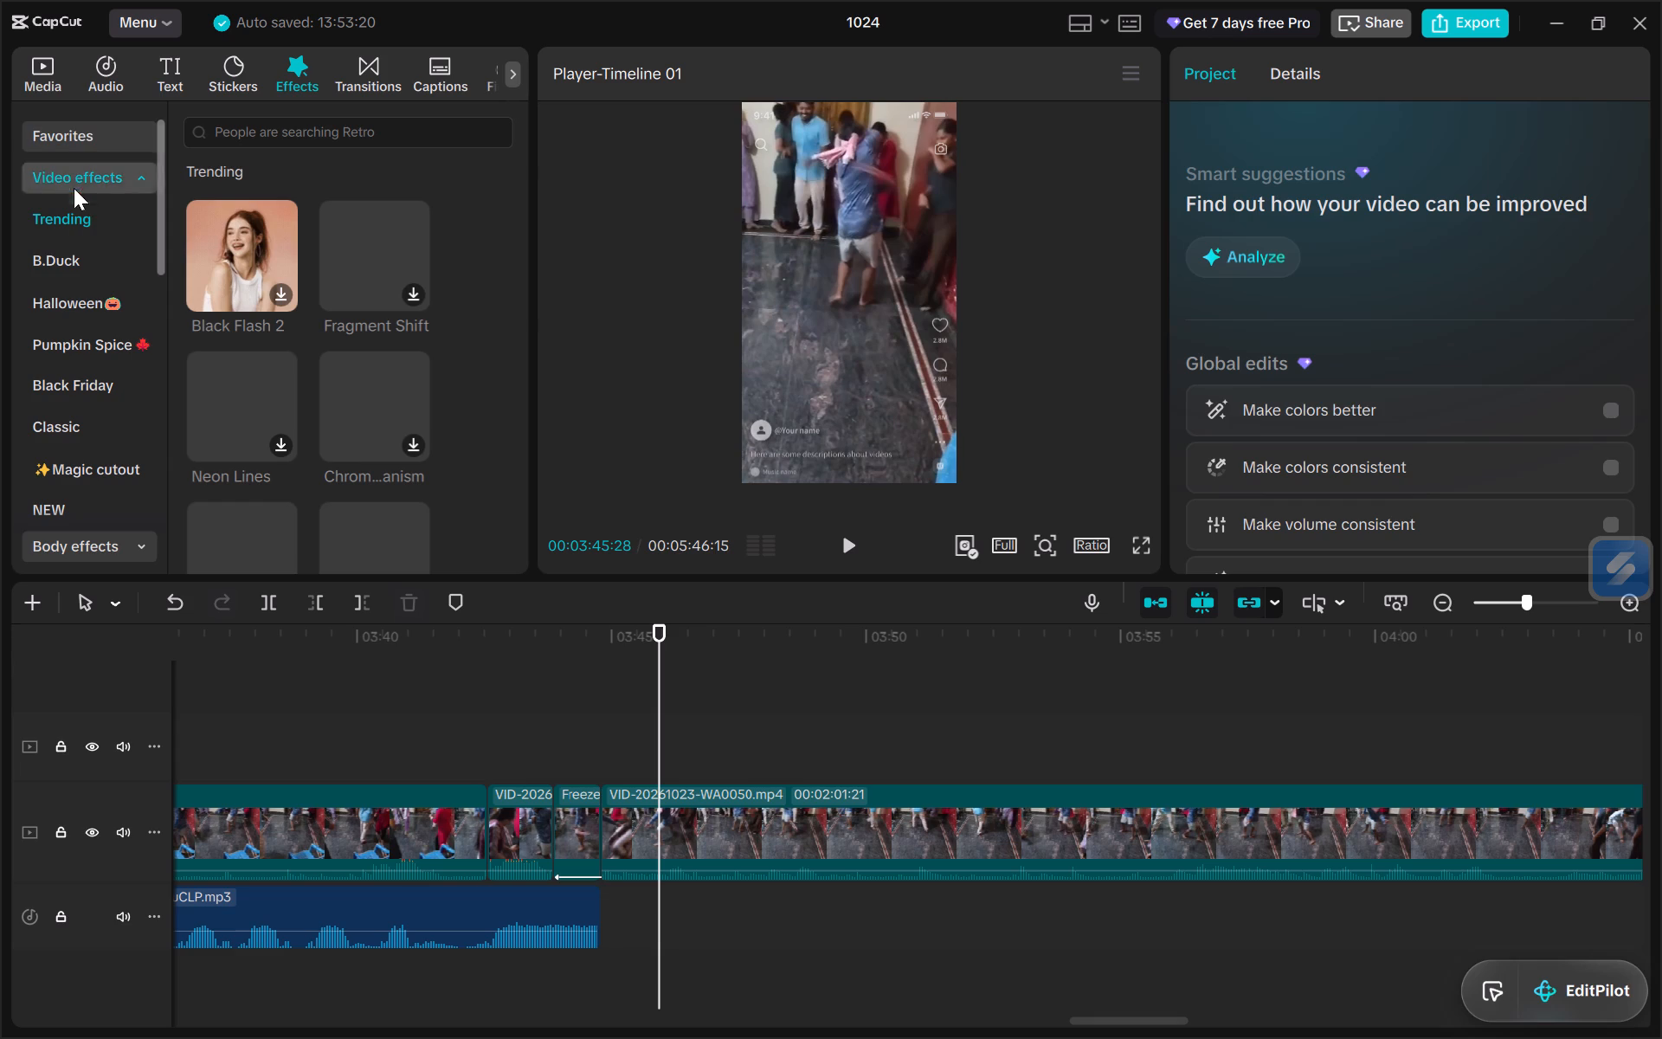
pyautogui.doubleClick(79, 416)
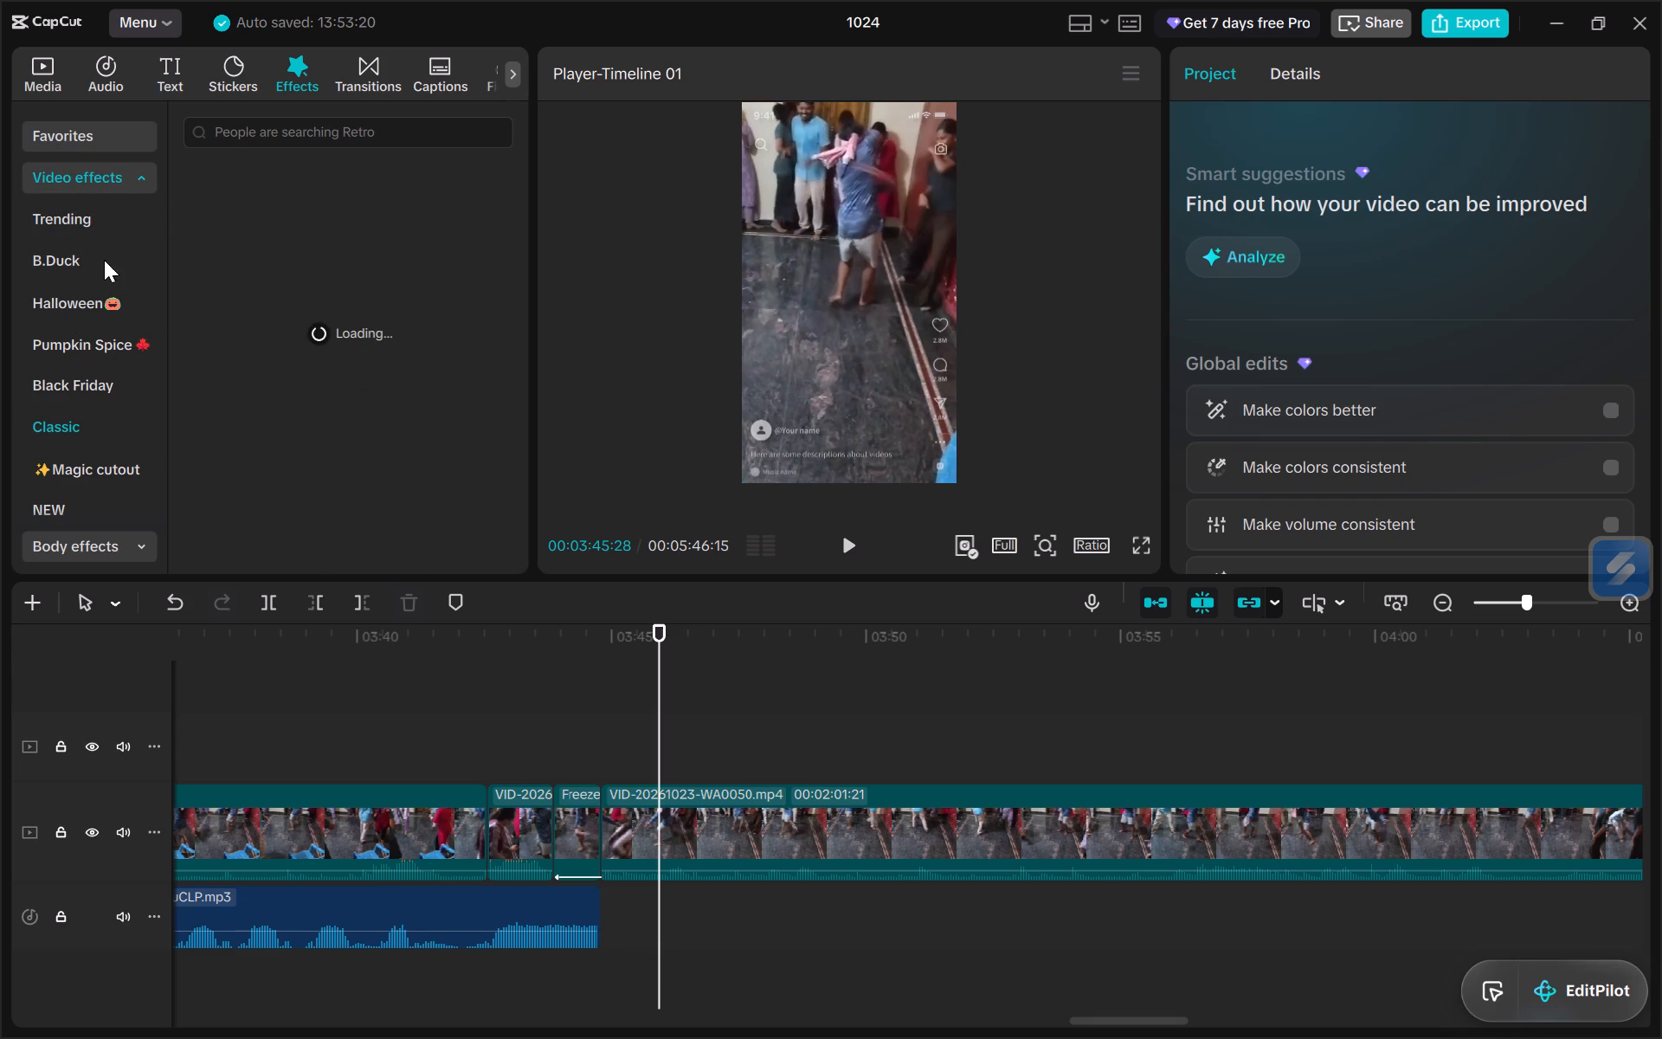
# Search the effects library for "black and white".
pyautogui.click(245, 132)
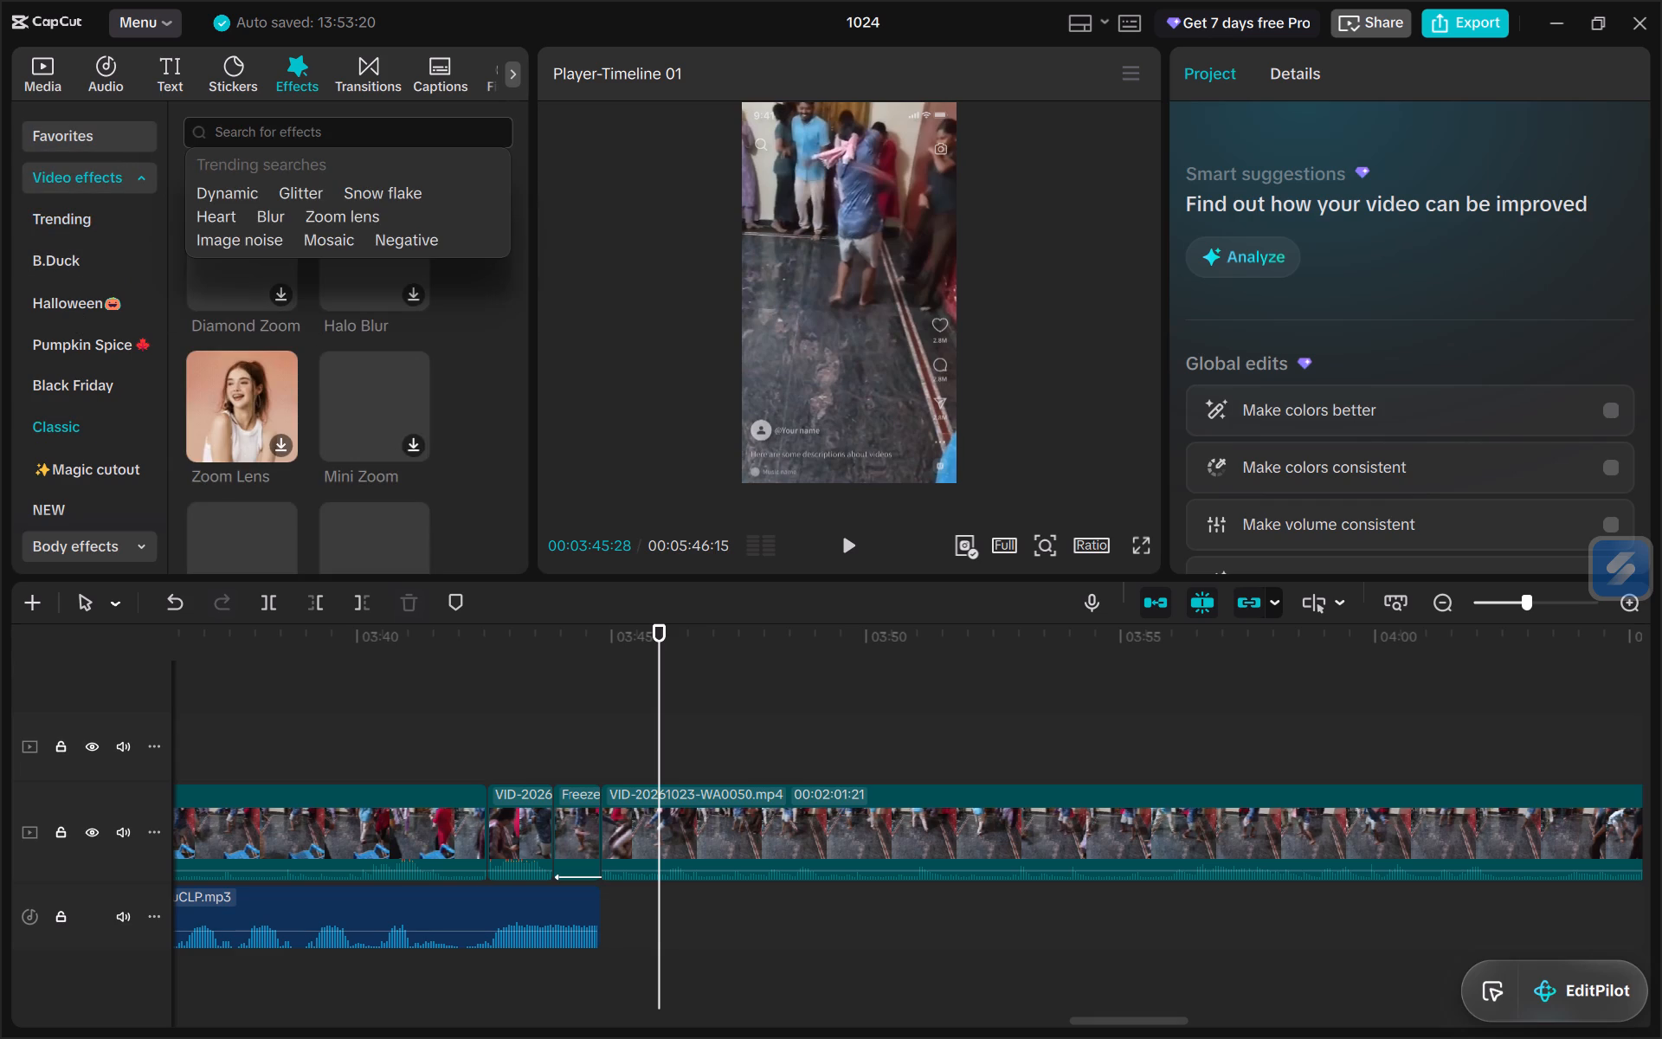
pyautogui.press('b')
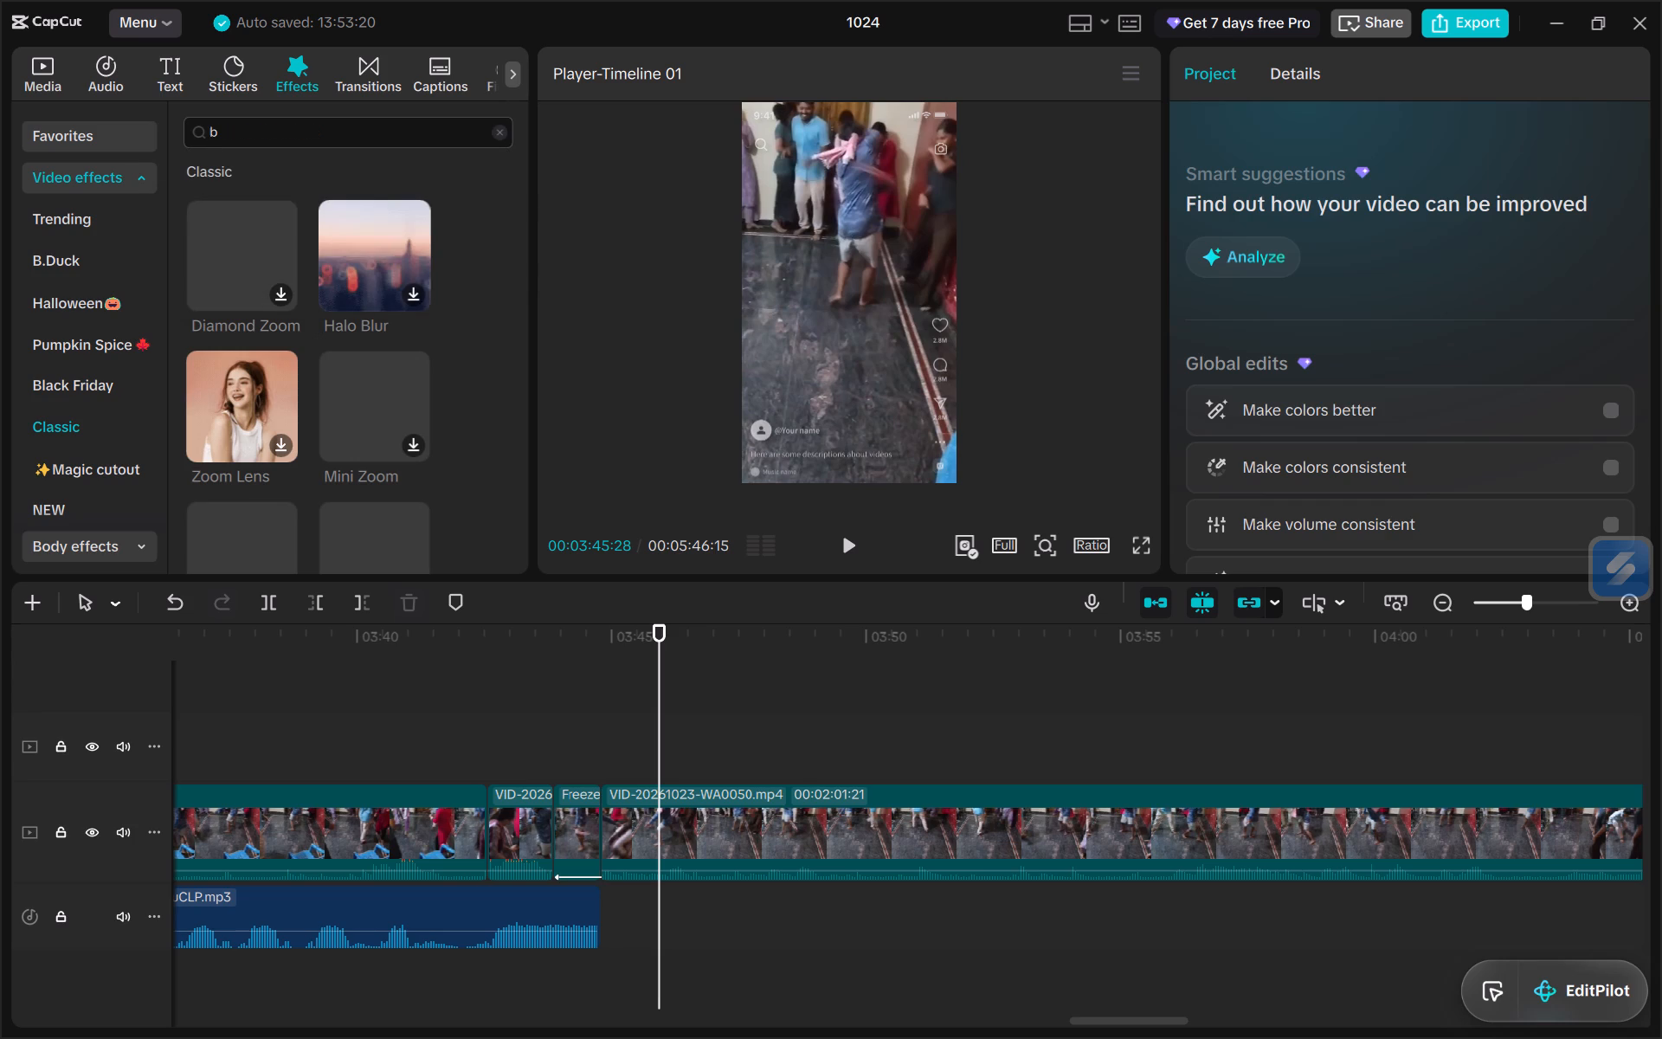
pyautogui.write('lack and white')
pyautogui.press('Return')
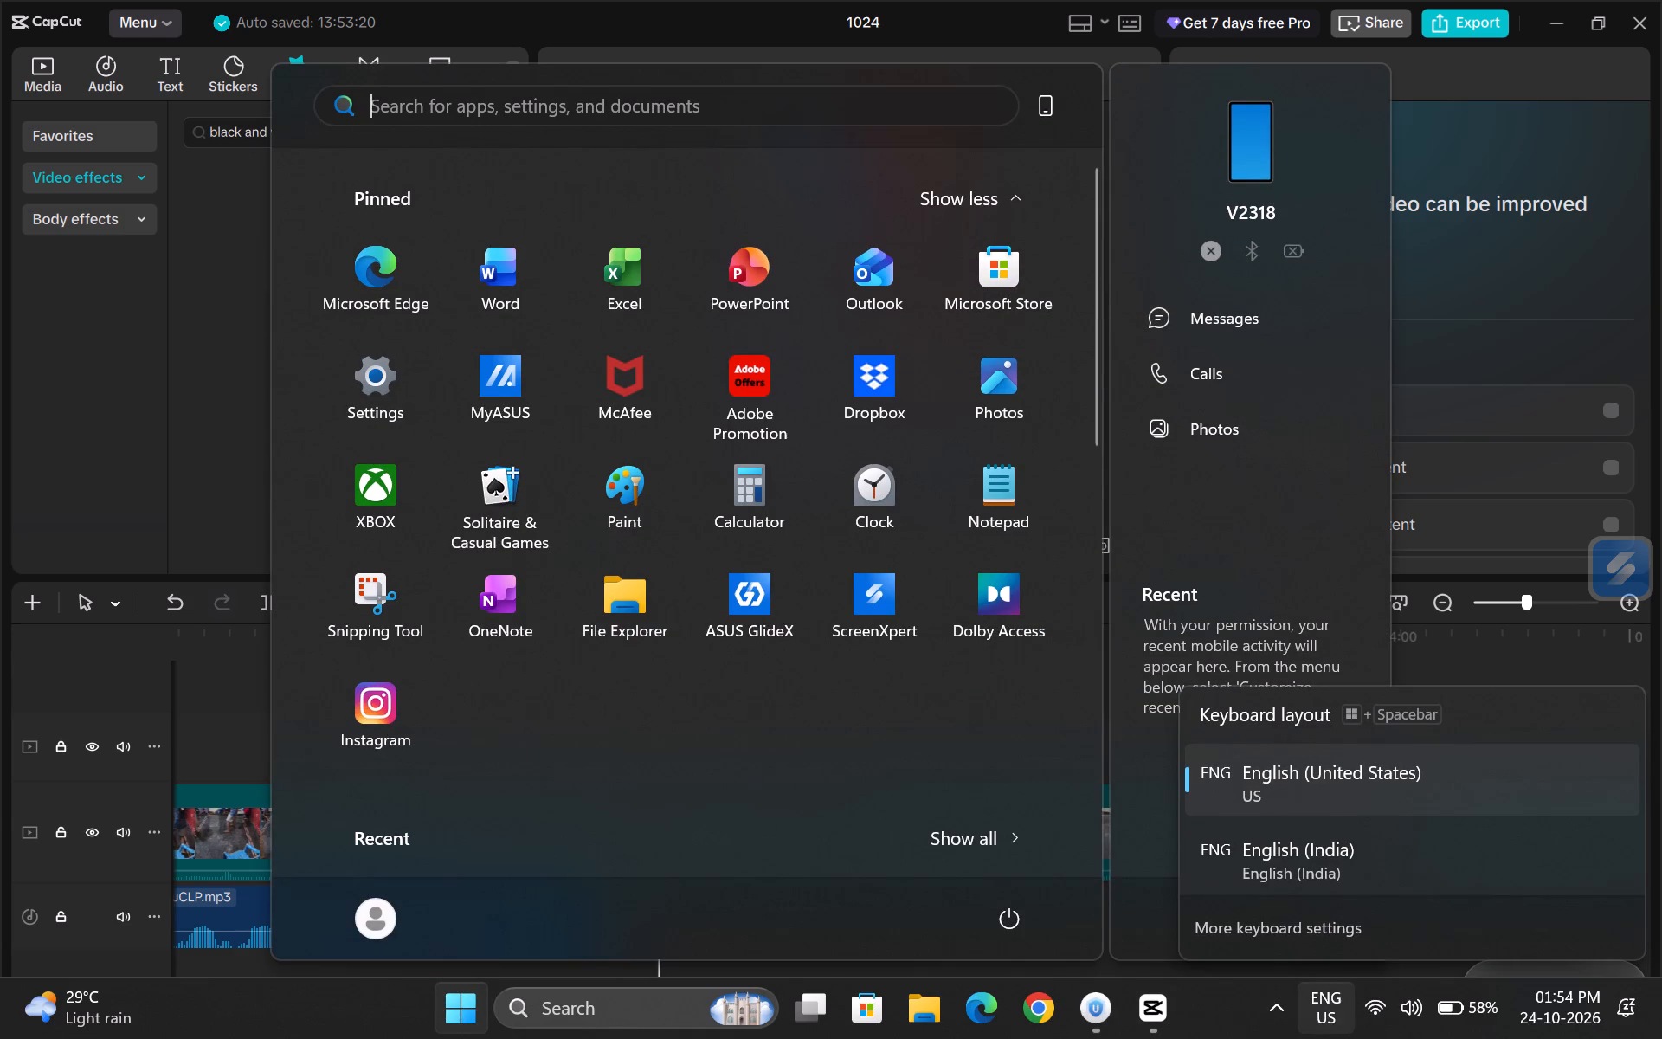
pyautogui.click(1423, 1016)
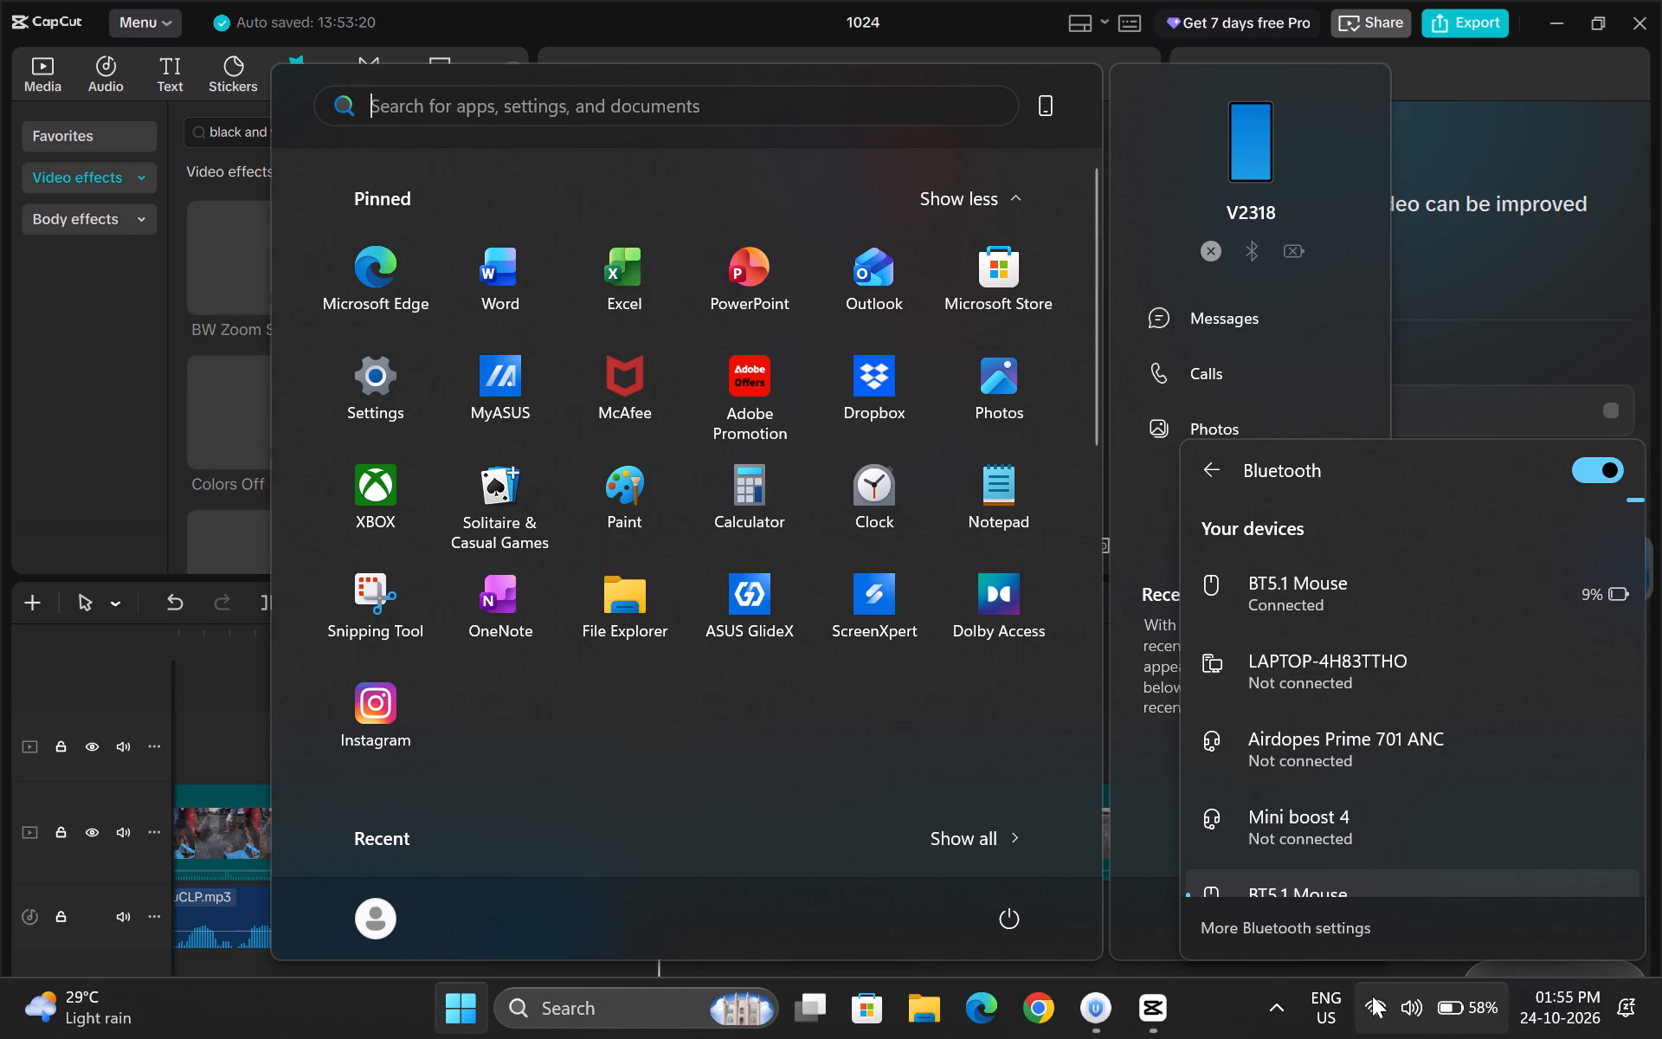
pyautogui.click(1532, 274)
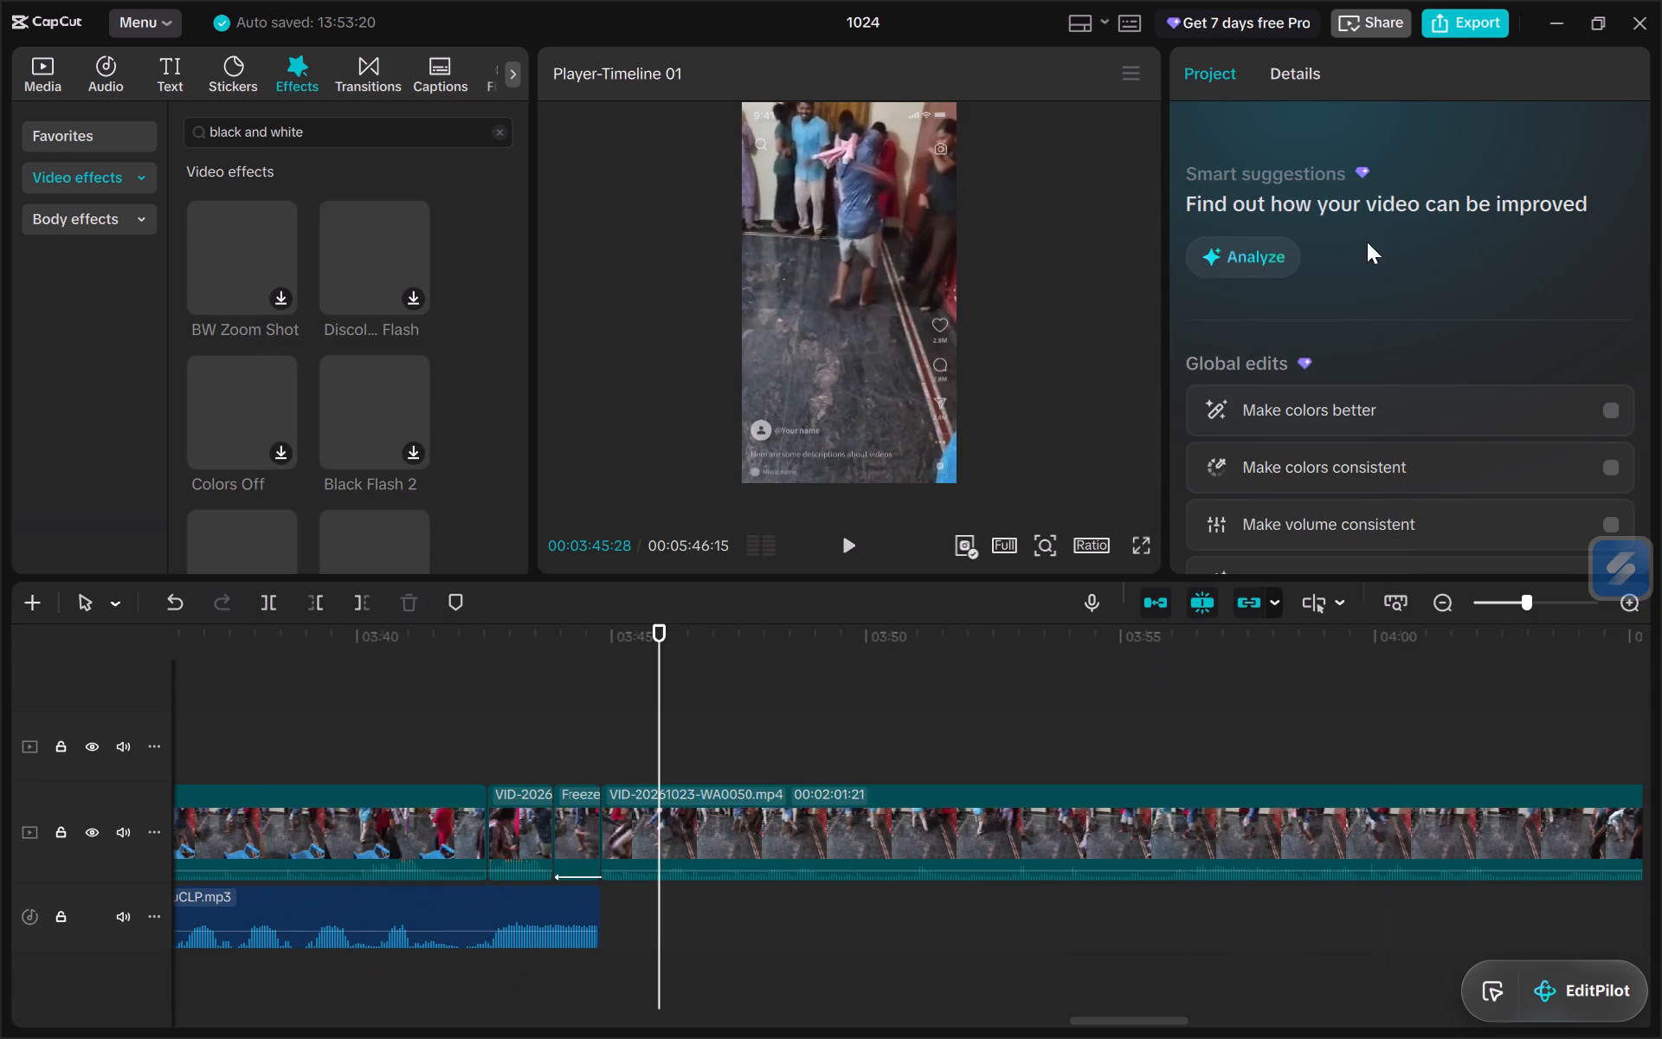
# Play back the section from about 03:40 to 03:48 to review the freeze frame and the trimmed music.
pyautogui.click(395, 713)
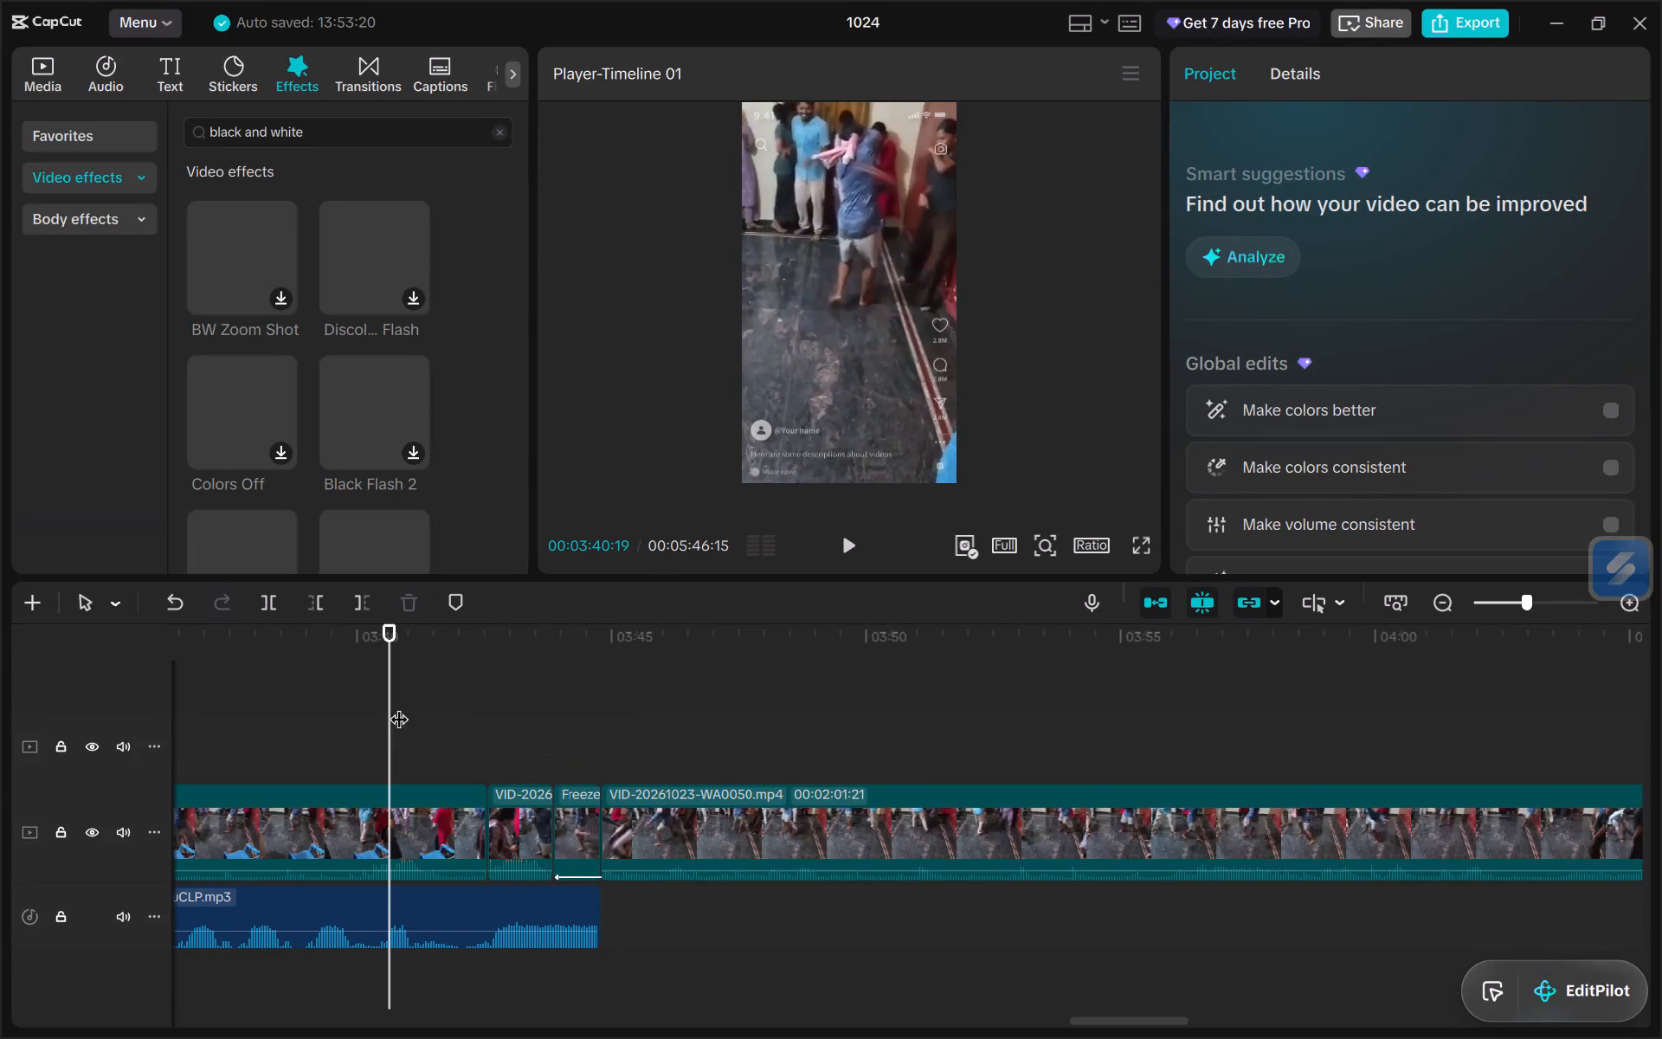
pyautogui.press('space')
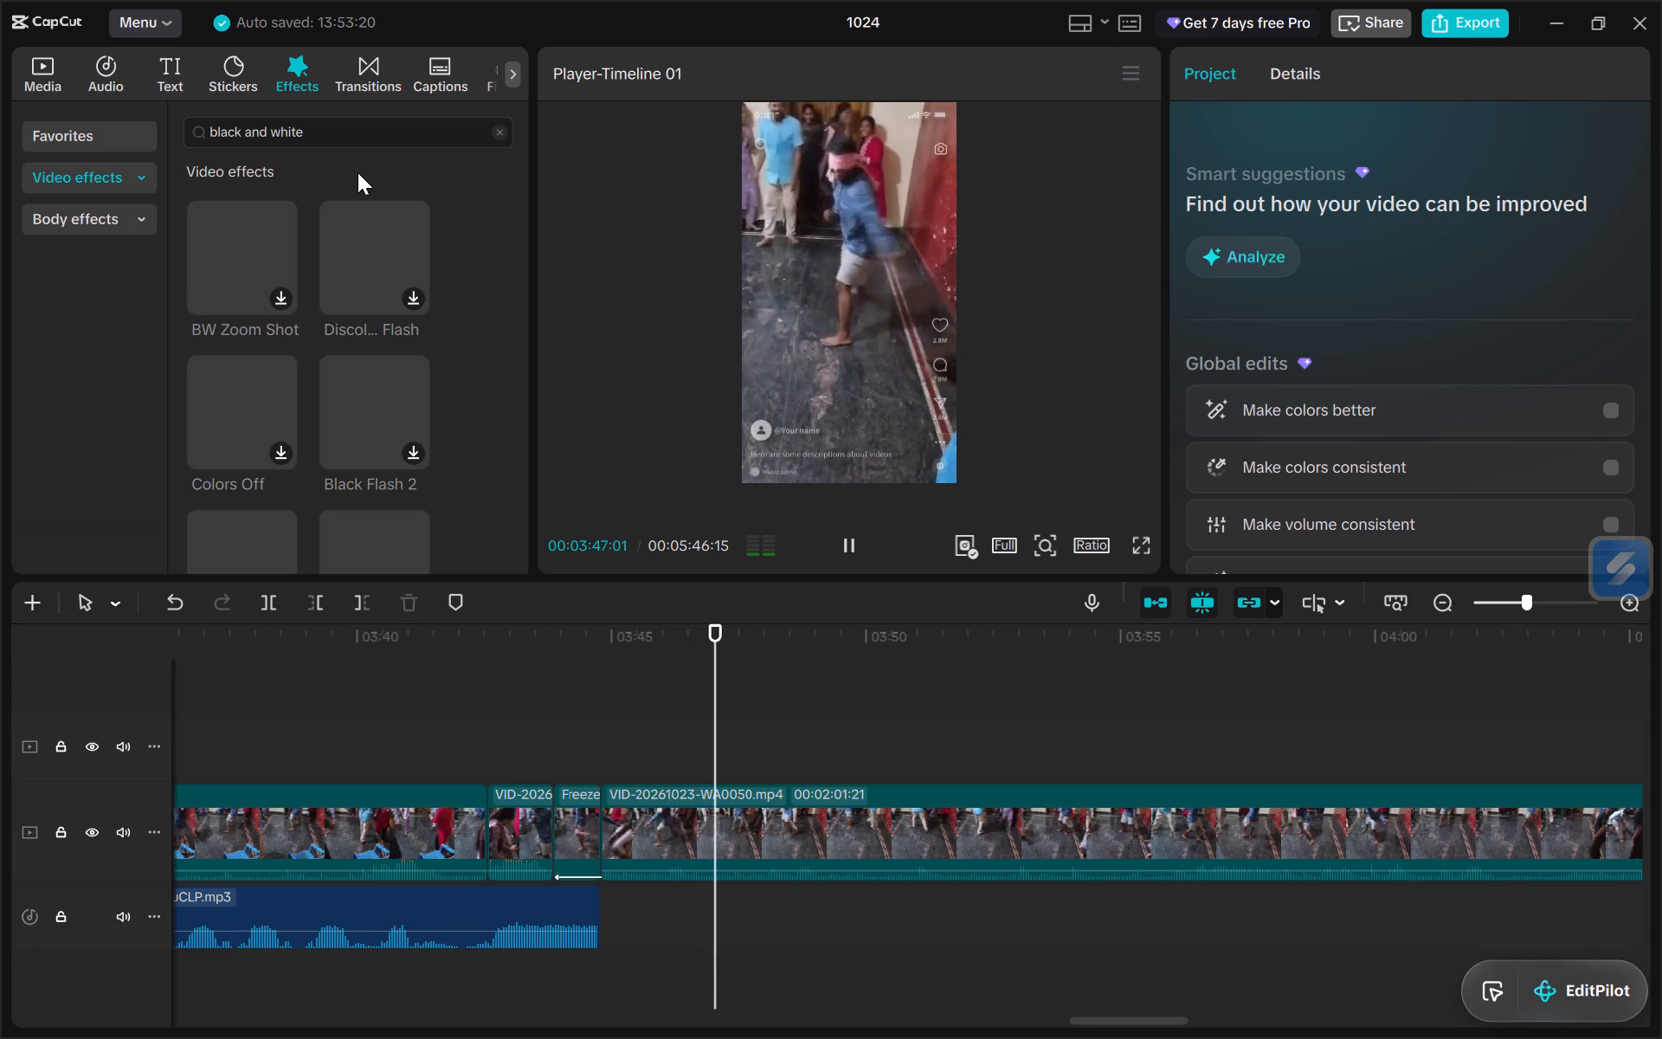
pyautogui.press('space')
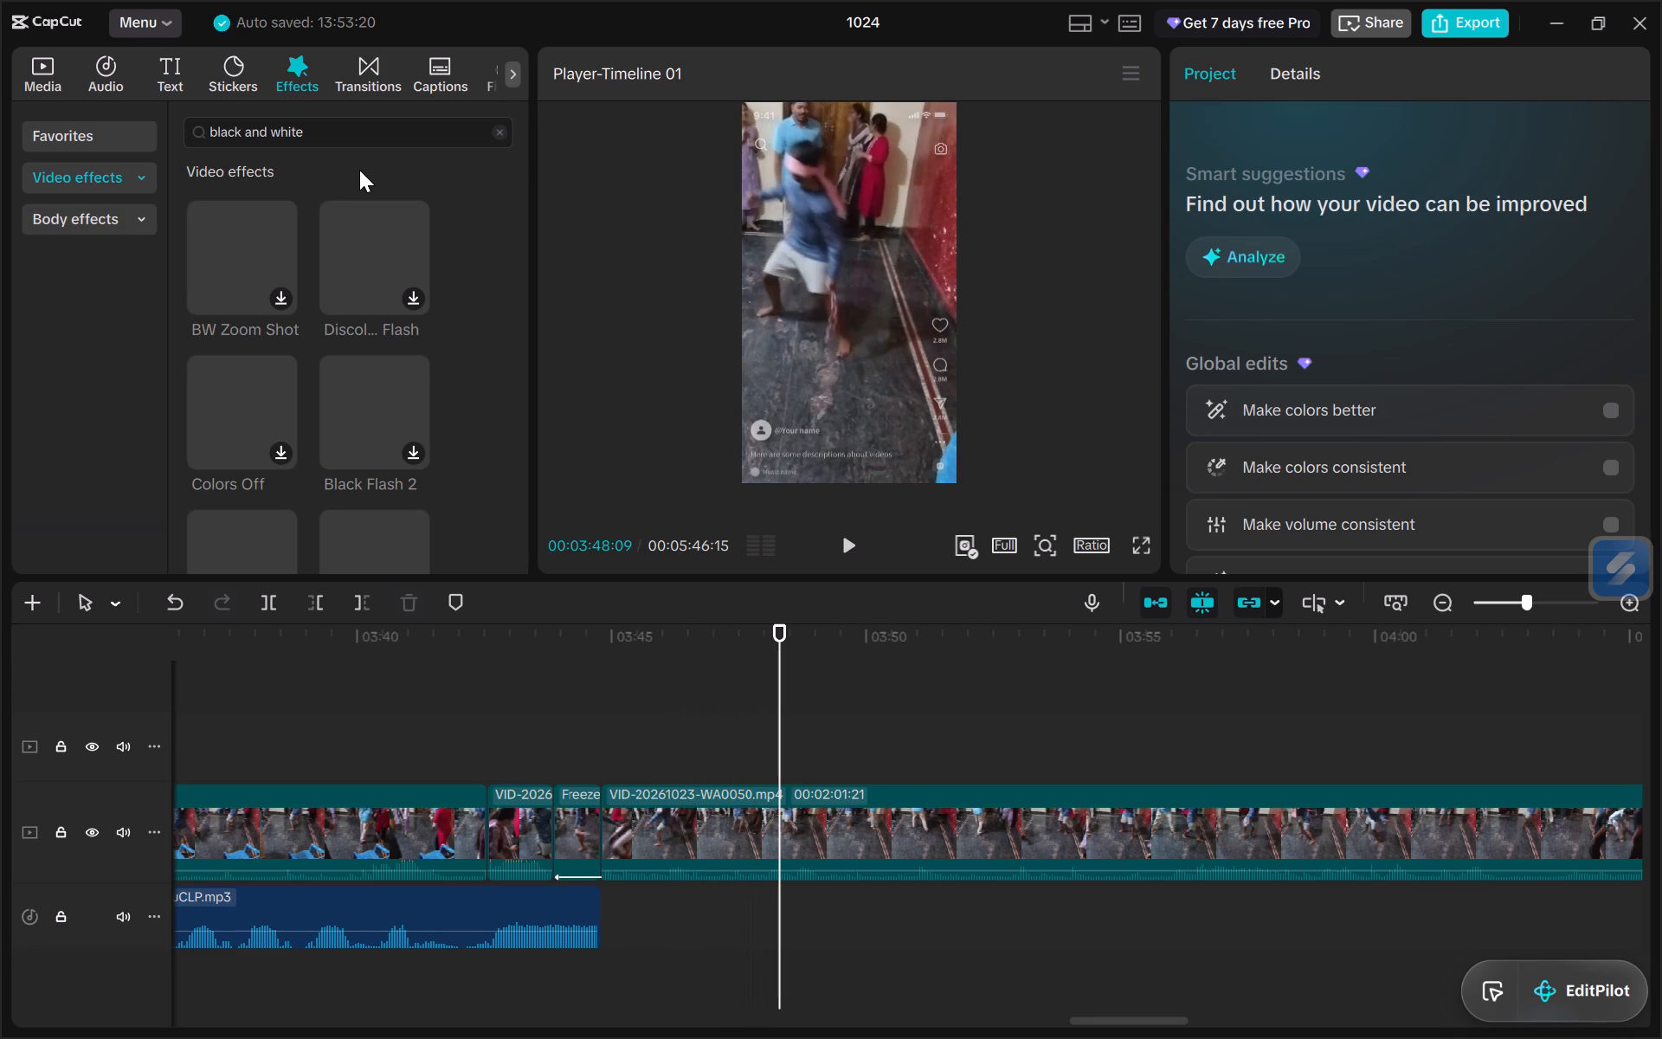